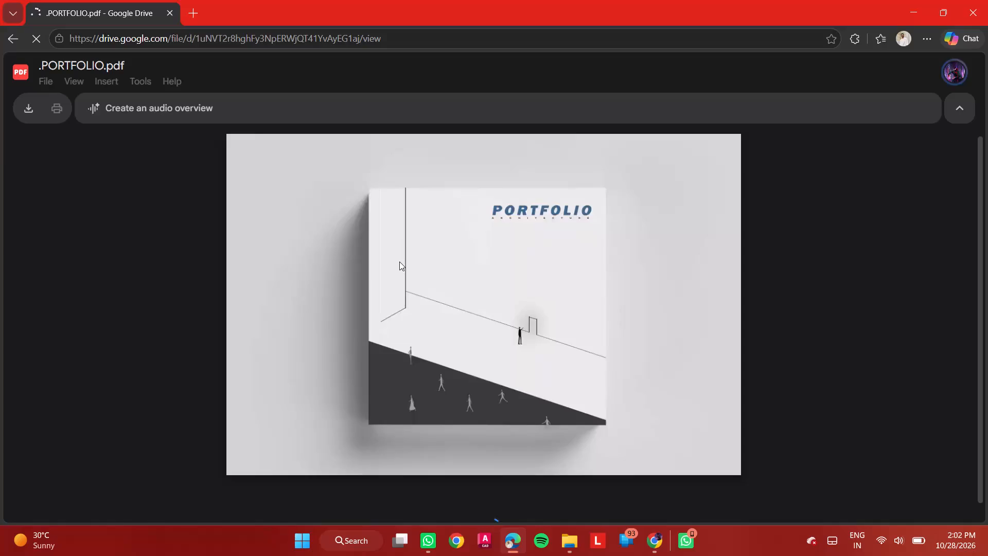
Look through the architecture portfolio PDF from the cover through the CV and project spreads to page 15.
{"action": "scroll", "coordinate": [399, 262], "scroll_direction": "down", "scroll_amount": 3}
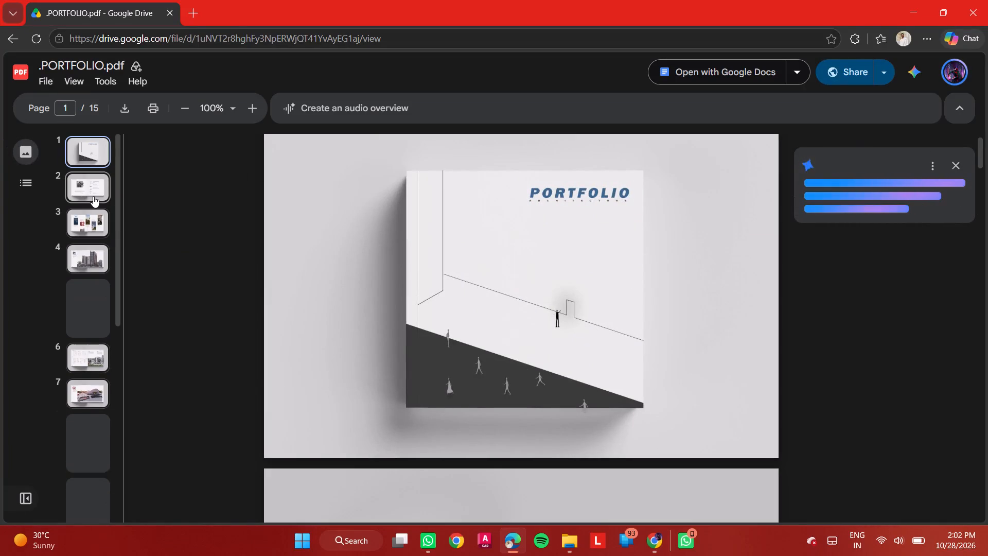
{"action": "left_click", "coordinate": [93, 196]}
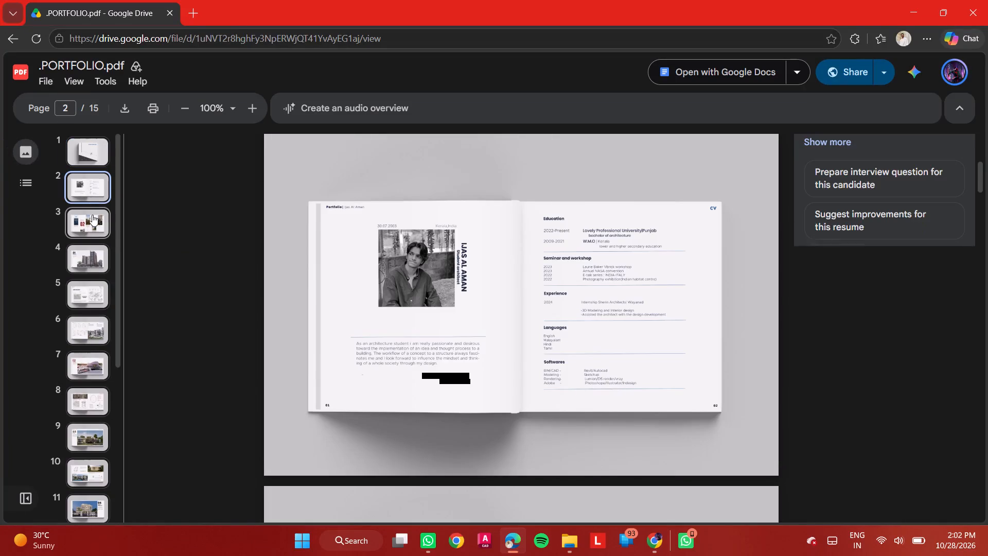
{"action": "left_click", "coordinate": [92, 215]}
{"action": "left_click", "coordinate": [92, 187]}
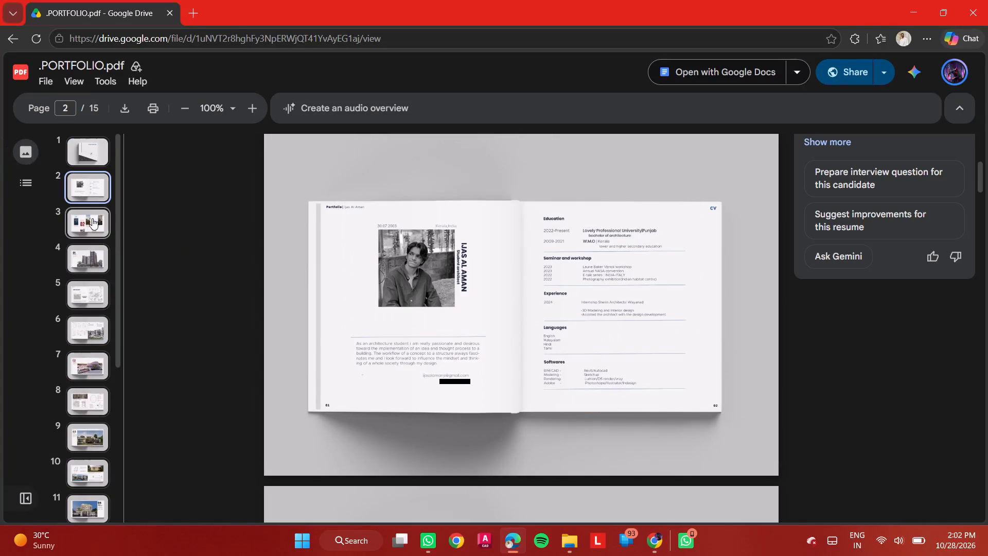
{"action": "left_click", "coordinate": [92, 219]}
{"action": "left_click", "coordinate": [94, 199]}
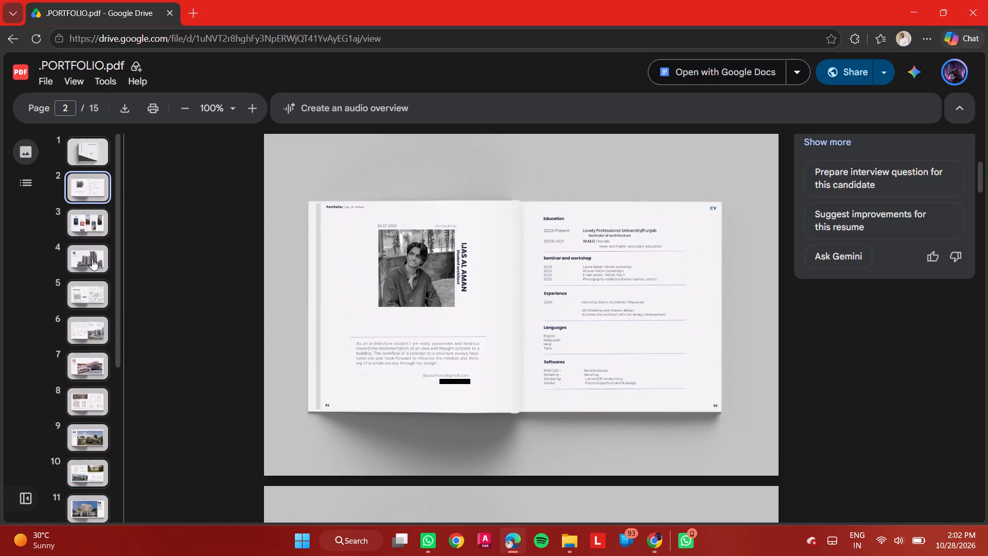
{"action": "left_click", "coordinate": [91, 290]}
{"action": "left_click", "coordinate": [92, 325]}
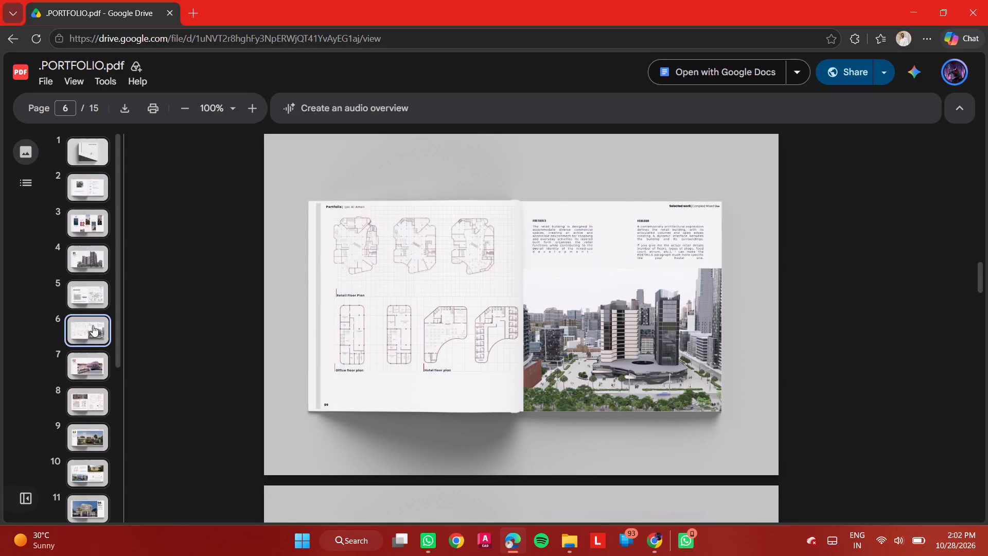
{"action": "left_click", "coordinate": [91, 359]}
{"action": "left_click", "coordinate": [90, 389]}
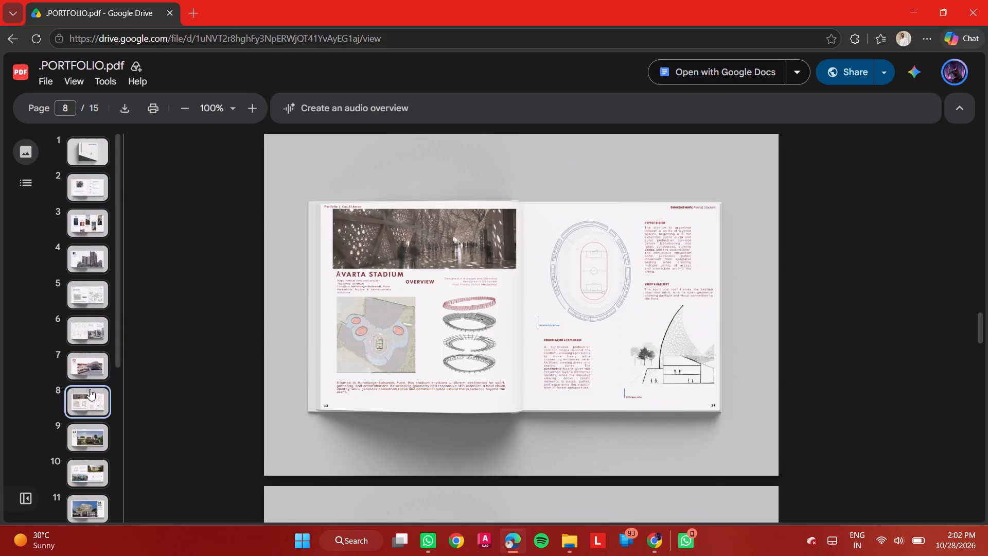
{"action": "left_click", "coordinate": [89, 432]}
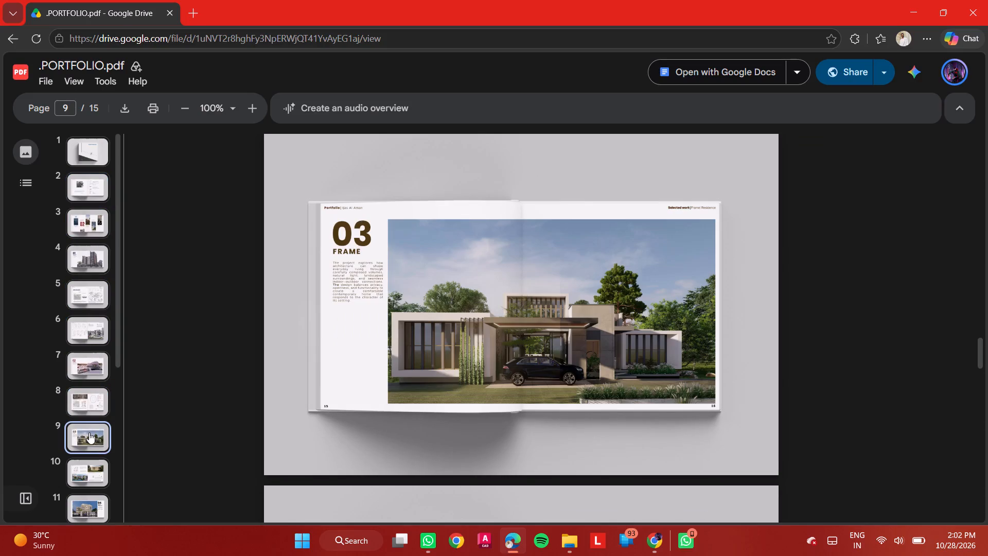
{"action": "left_click", "coordinate": [90, 482]}
{"action": "scroll", "coordinate": [92, 468], "scroll_direction": "down", "scroll_amount": 2}
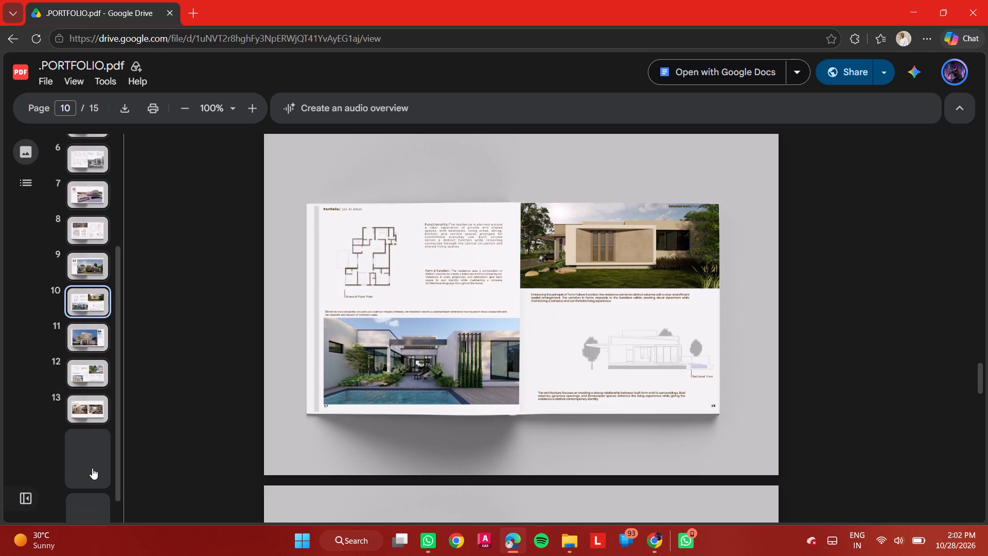
{"action": "scroll", "coordinate": [92, 468], "scroll_direction": "down", "scroll_amount": 4}
{"action": "left_click", "coordinate": [78, 500]}
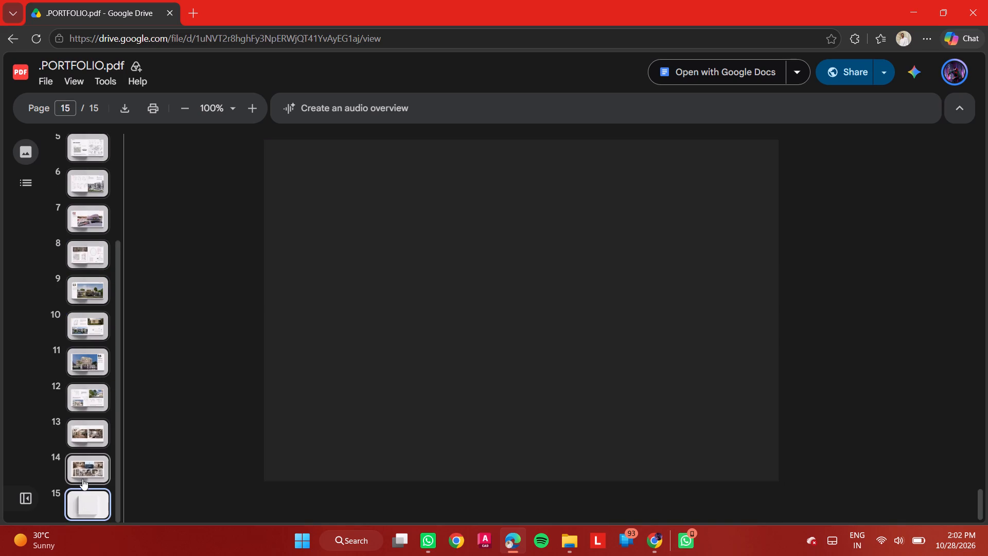
Review the portfolio pages in reverse order, from the page 14 image spread back to the page 1 cover.
{"action": "left_click", "coordinate": [82, 479]}
{"action": "left_click", "coordinate": [94, 439]}
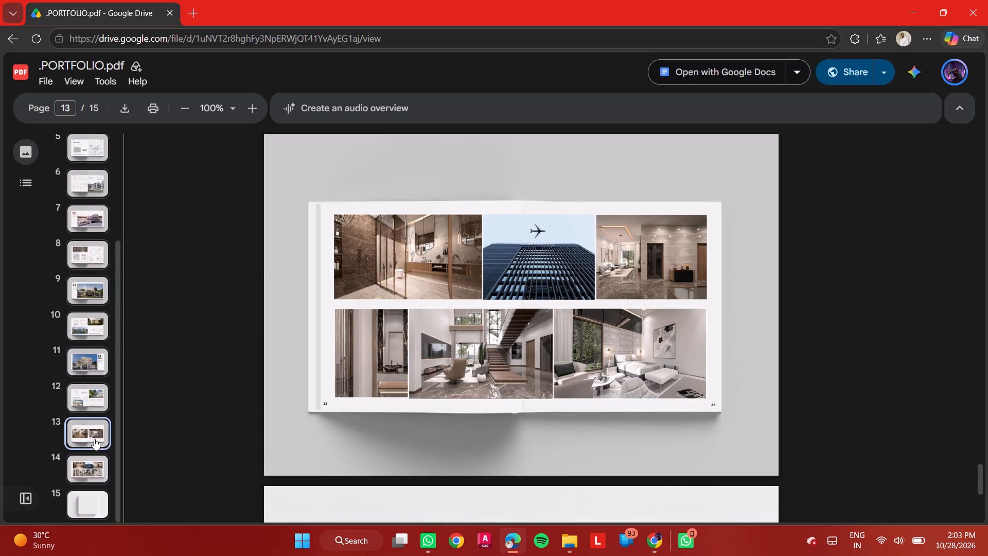
{"action": "left_click", "coordinate": [92, 390]}
{"action": "left_click", "coordinate": [87, 363]}
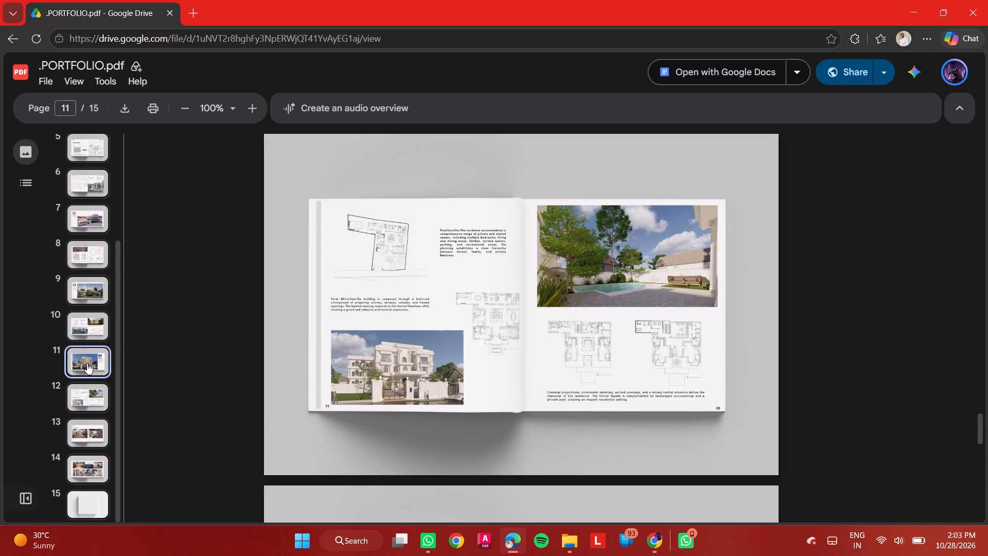
{"action": "left_click", "coordinate": [87, 335]}
{"action": "left_click", "coordinate": [87, 304]}
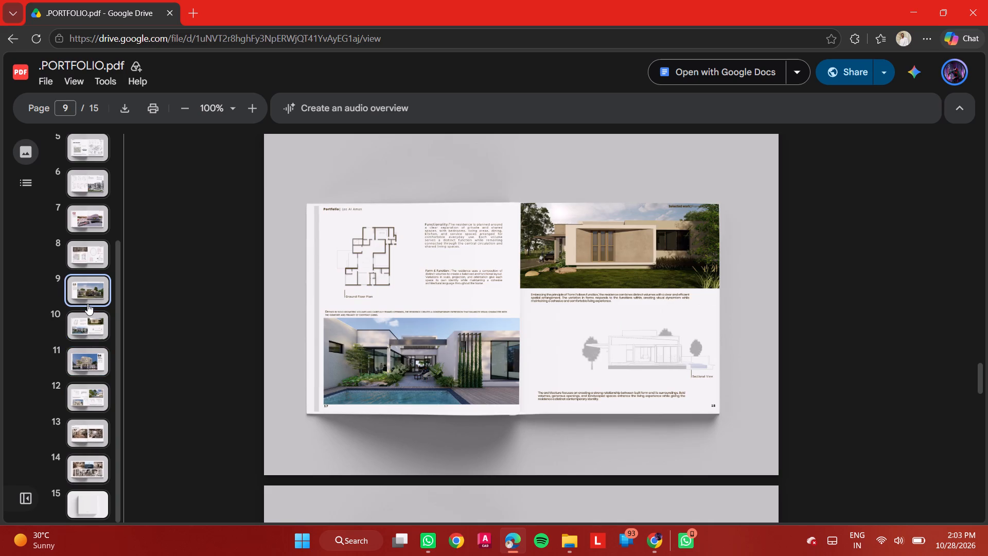
{"action": "scroll", "coordinate": [87, 304], "scroll_direction": "up", "scroll_amount": 2}
{"action": "left_click", "coordinate": [93, 409]}
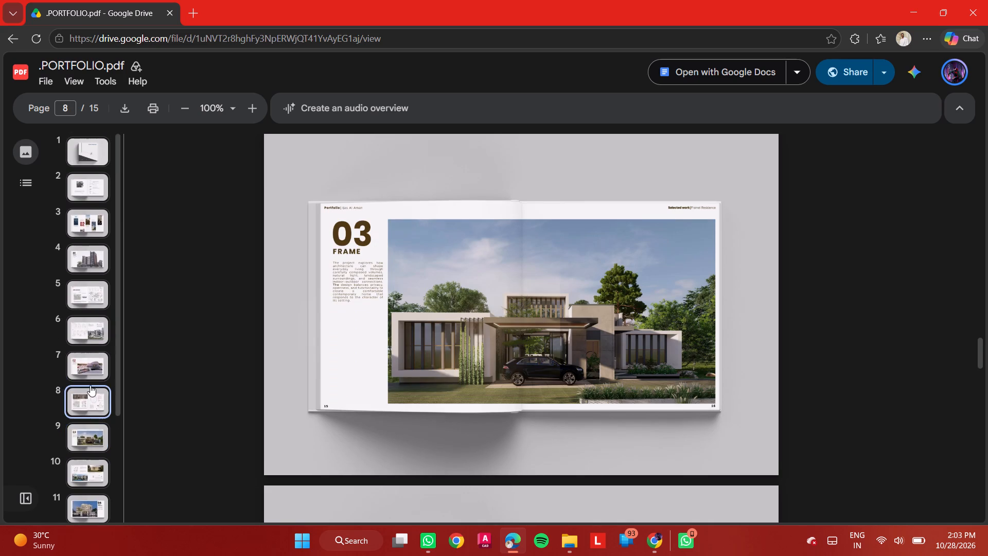
{"action": "left_click", "coordinate": [86, 357]}
{"action": "left_click", "coordinate": [83, 334]}
{"action": "left_click", "coordinate": [77, 293]}
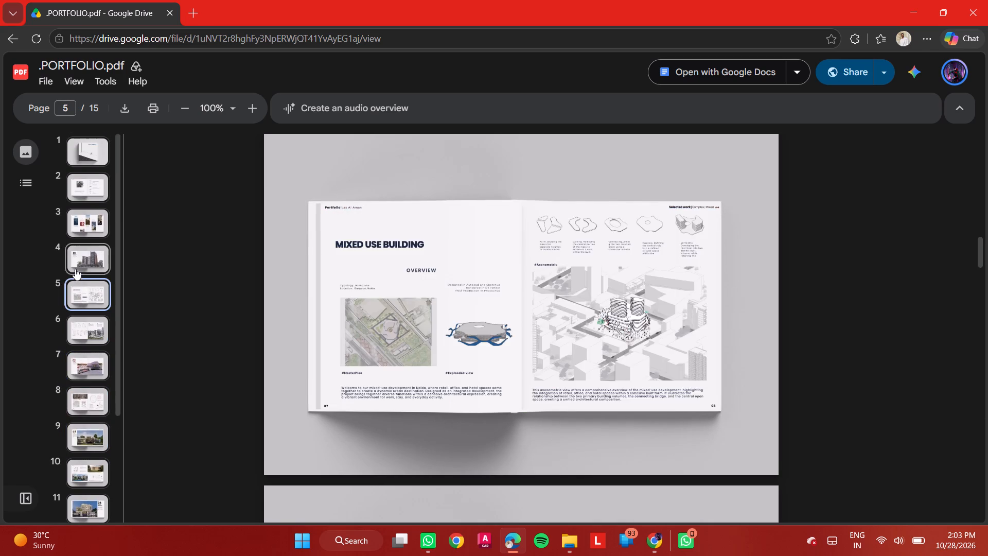
{"action": "left_click", "coordinate": [75, 266]}
{"action": "left_click", "coordinate": [85, 218]}
{"action": "scroll", "coordinate": [89, 199], "scroll_direction": "up", "scroll_amount": 3}
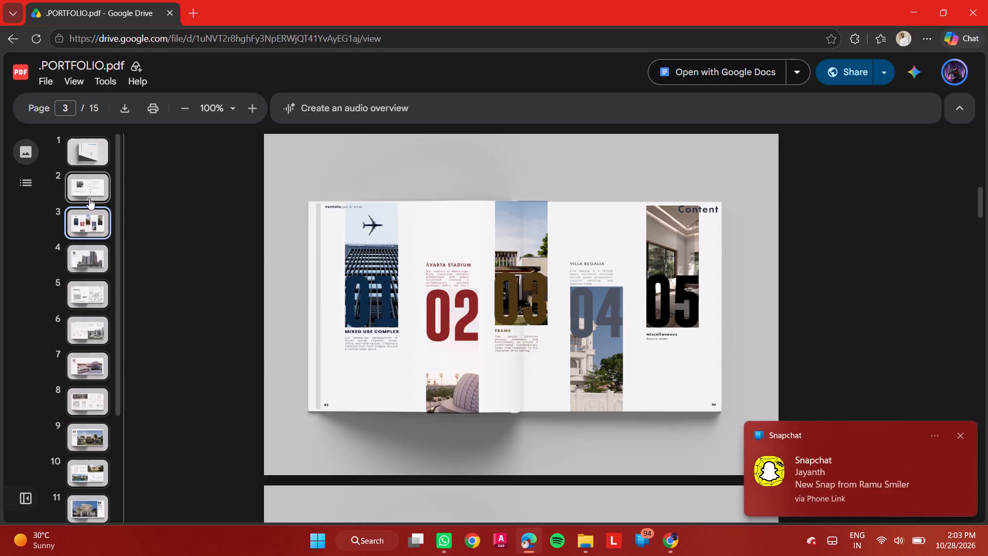
{"action": "left_click", "coordinate": [86, 193]}
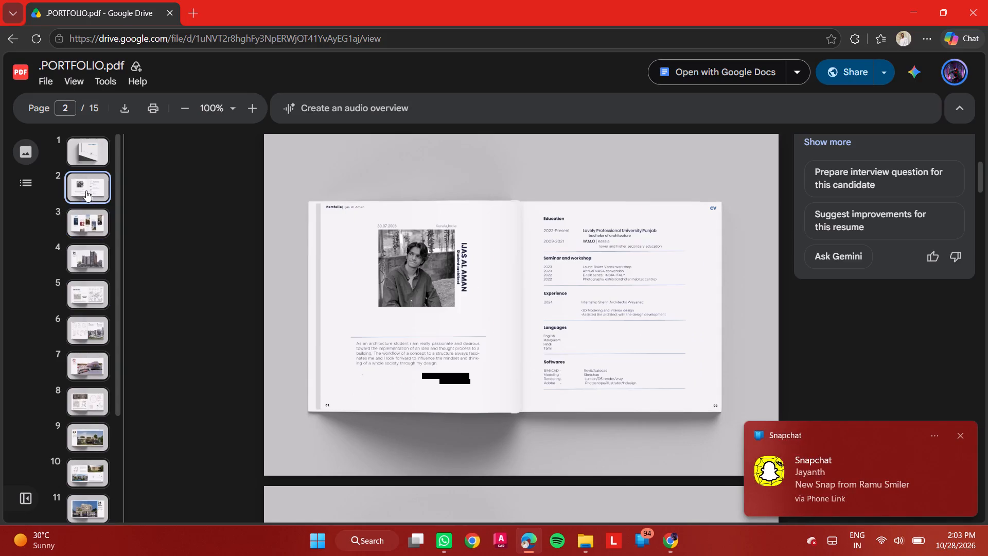
{"action": "left_click", "coordinate": [88, 157]}
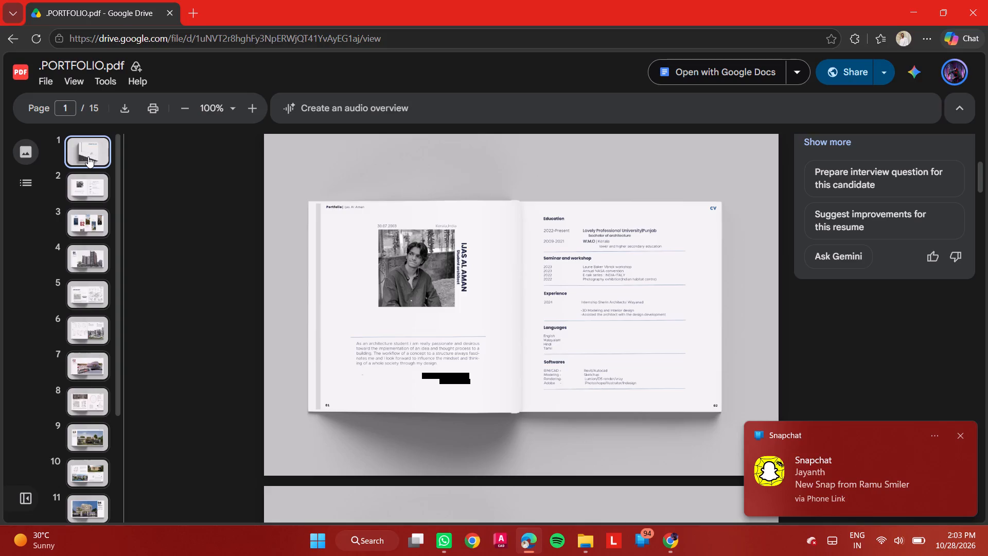
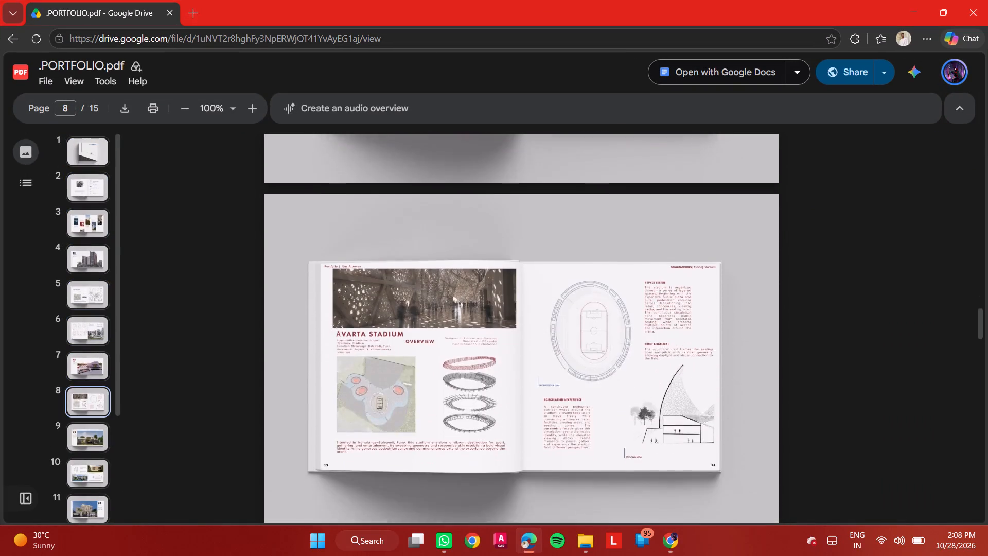
{"action": "scroll", "coordinate": [575, 352], "scroll_direction": "down", "scroll_amount": 16}
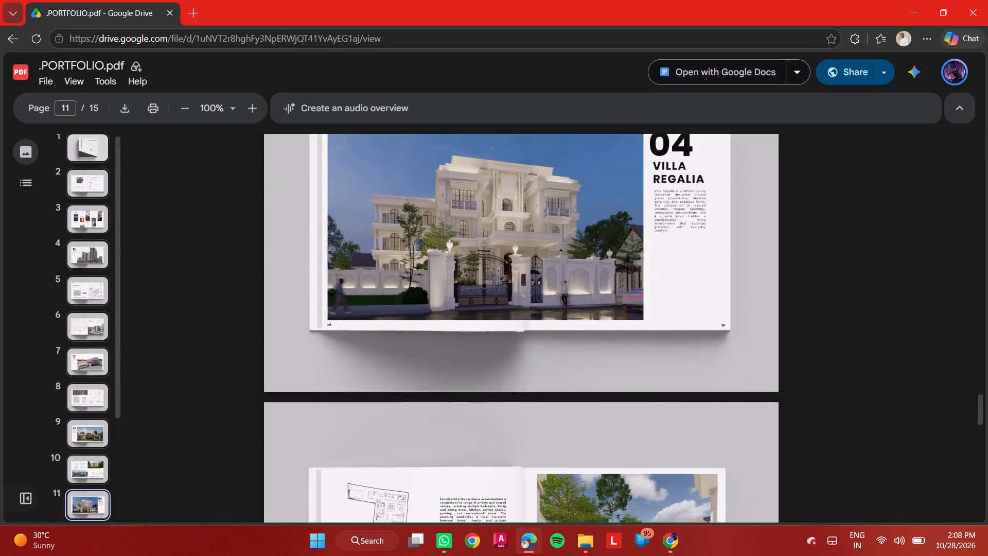
{"action": "scroll", "coordinate": [581, 356], "scroll_direction": "down", "scroll_amount": 17}
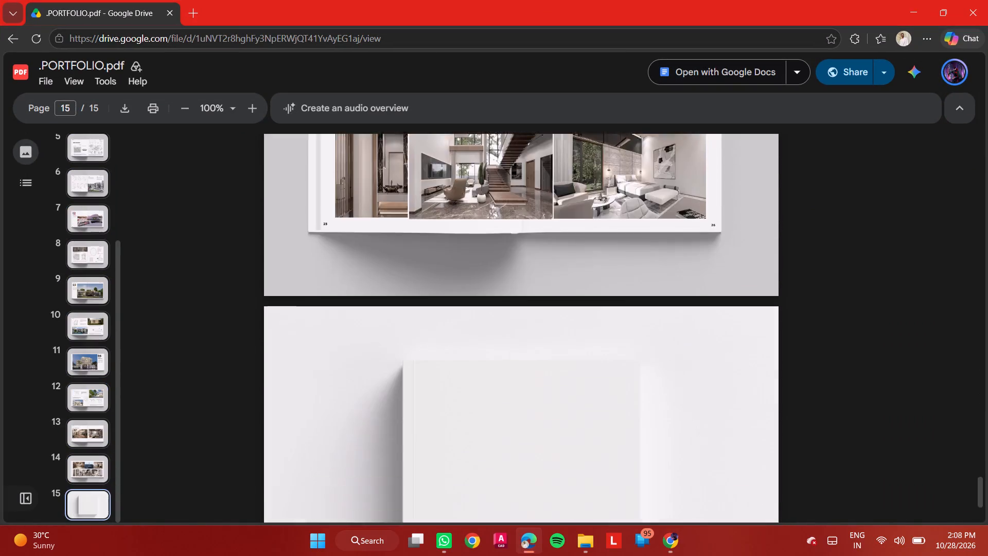
{"action": "scroll", "coordinate": [581, 356], "scroll_direction": "up", "scroll_amount": 5}
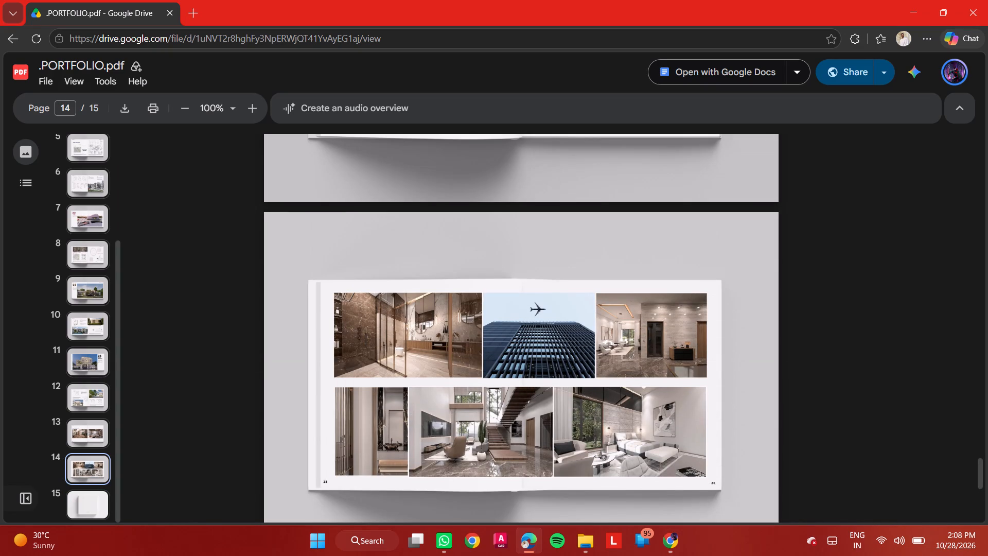
{"action": "scroll", "coordinate": [588, 350], "scroll_direction": "up", "scroll_amount": 4}
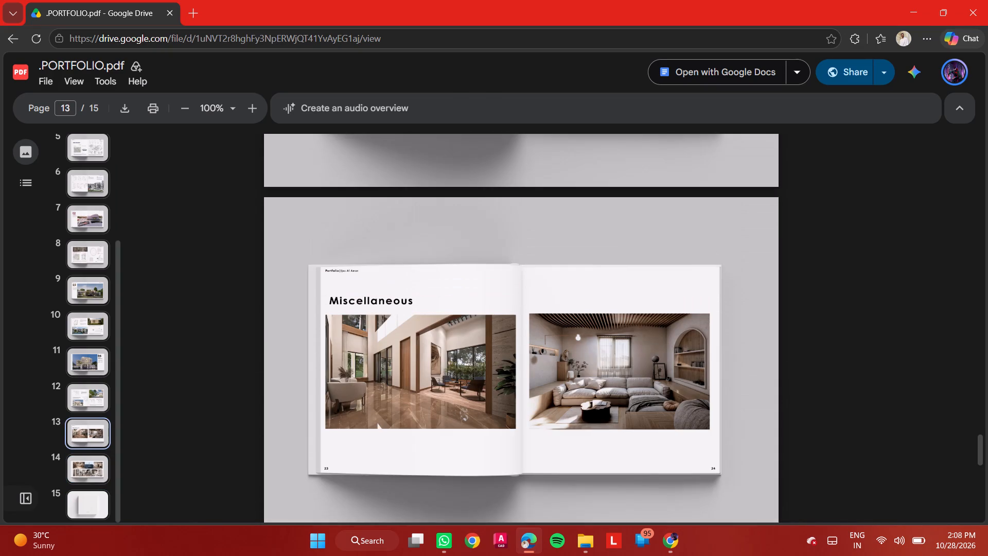
{"action": "scroll", "coordinate": [594, 363], "scroll_direction": "up", "scroll_amount": 8}
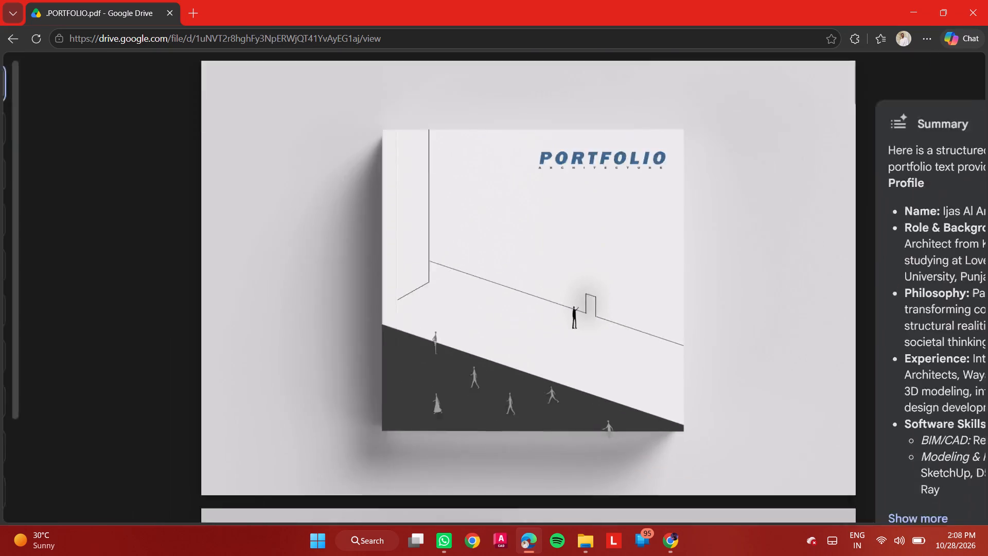
{"action": "scroll", "coordinate": [604, 375], "scroll_direction": "down", "scroll_amount": 5}
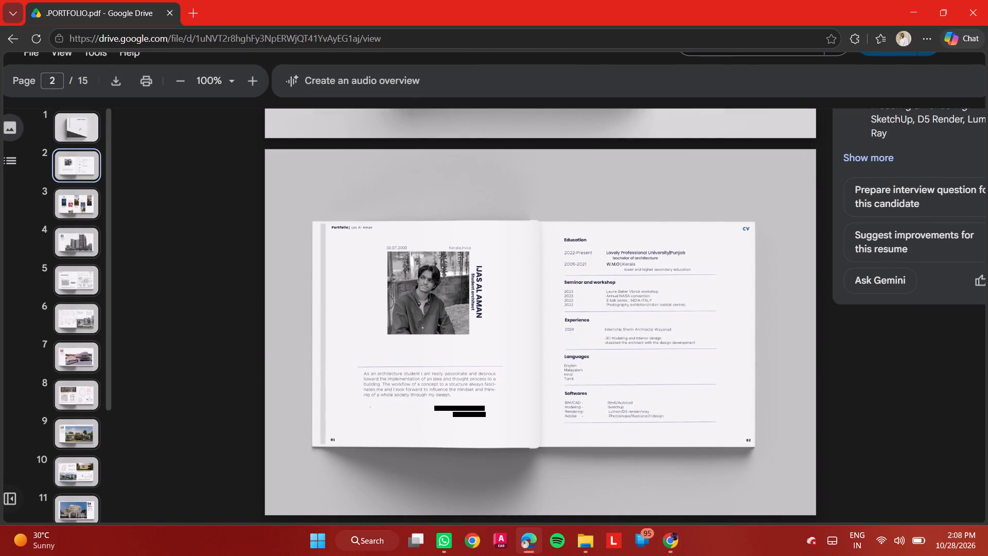
Launch Adobe Photoshop from the desktop.
{"action": "left_click", "coordinate": [634, 353]}
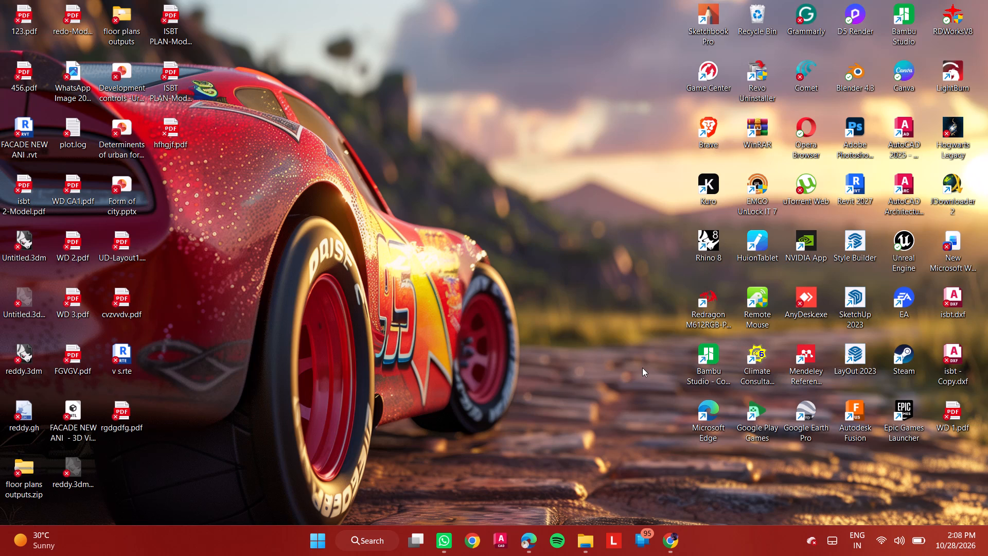
{"action": "double_click", "coordinate": [867, 128]}
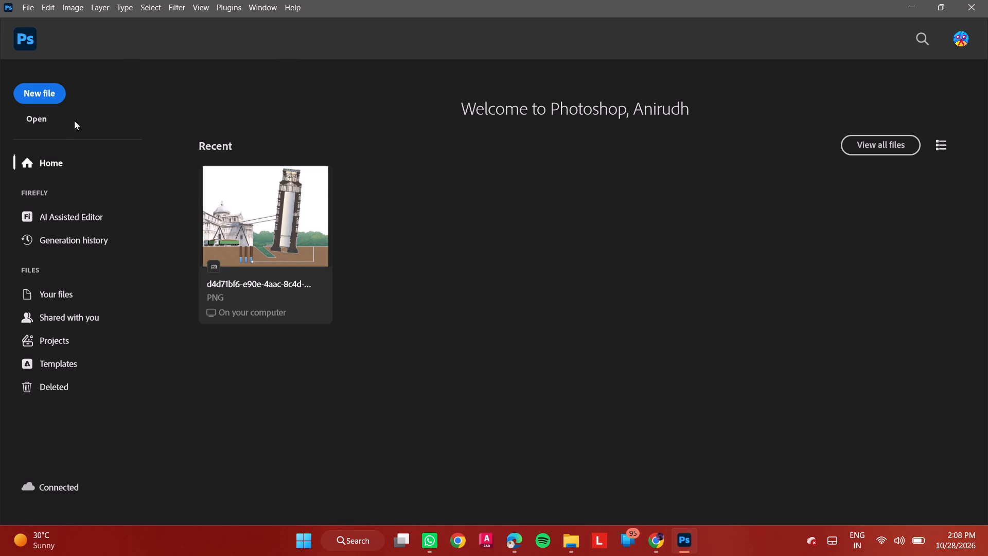
Open vicky intro page 2.pdf from Downloads, importing page 1 at 300 pixels/inch in RGB Color.
{"action": "left_click", "coordinate": [48, 120]}
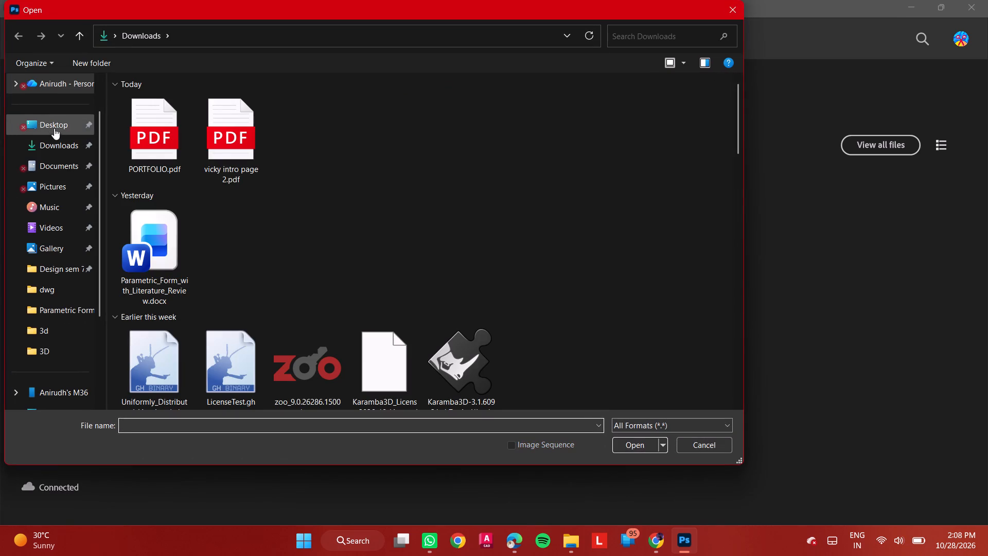
{"action": "left_click", "coordinate": [222, 151]}
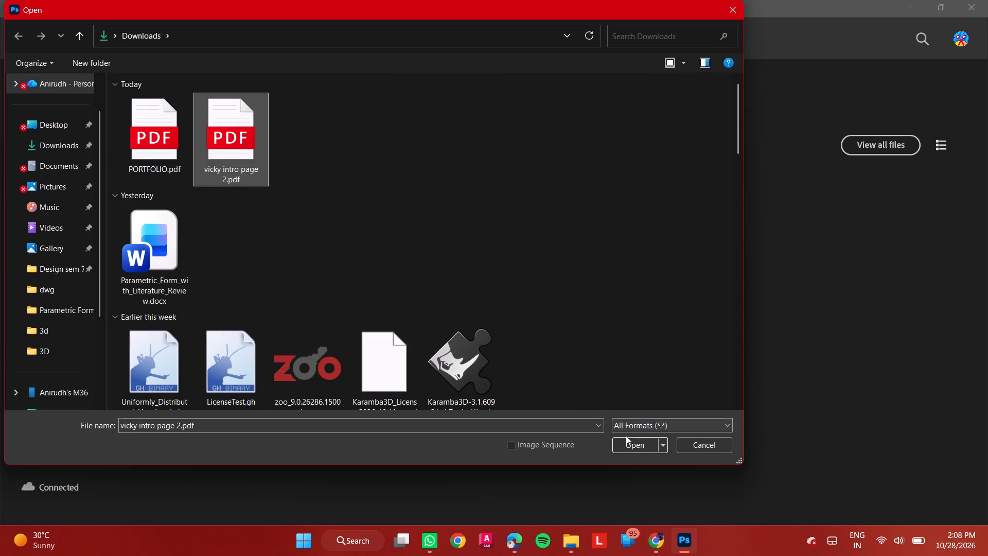
{"action": "left_click", "coordinate": [633, 443]}
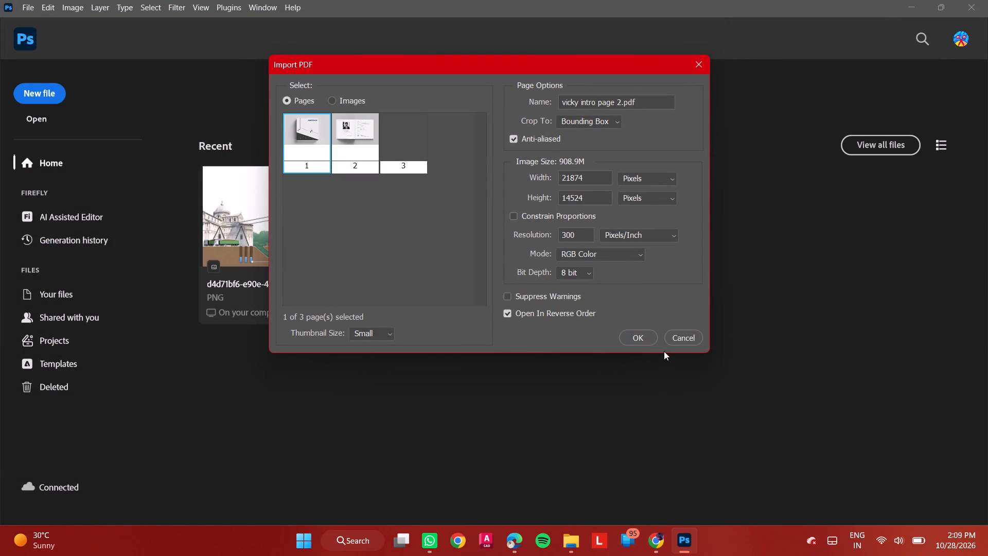
{"action": "left_click", "coordinate": [644, 338]}
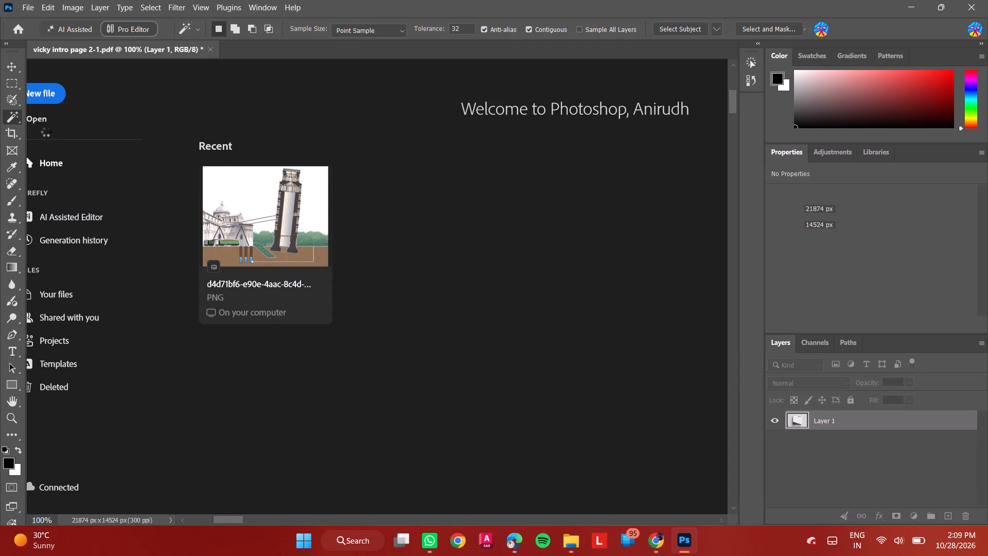
Examine the imported portfolio cover page on the canvas.
{"action": "scroll", "coordinate": [233, 187], "scroll_direction": "down", "scroll_amount": 3}
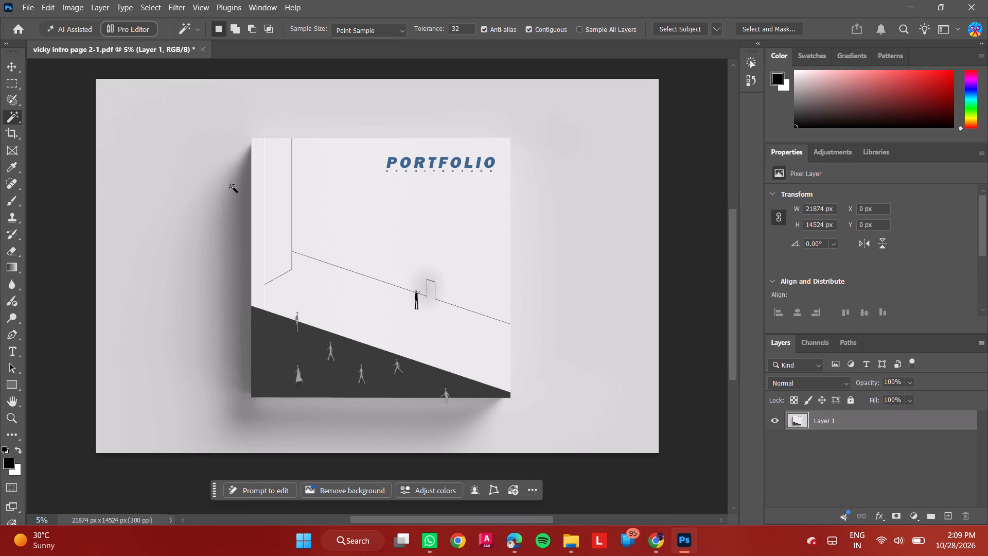
{"action": "scroll", "coordinate": [233, 187], "scroll_direction": "down", "scroll_amount": 7}
{"action": "scroll", "coordinate": [233, 187], "scroll_direction": "up", "scroll_amount": 9}
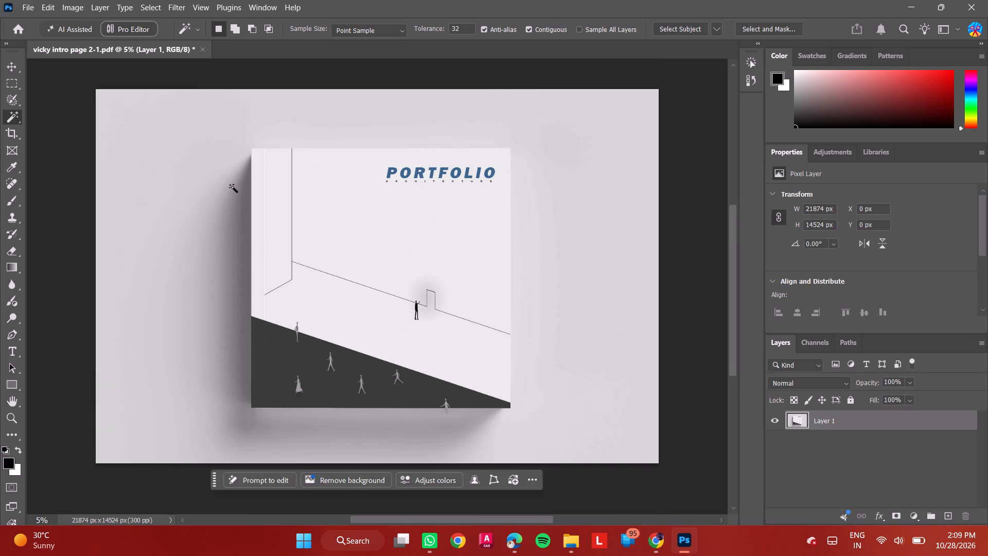
{"action": "scroll", "coordinate": [233, 187], "scroll_direction": "up", "scroll_amount": 14}
{"action": "scroll", "coordinate": [233, 187], "scroll_direction": "down", "scroll_amount": 2}
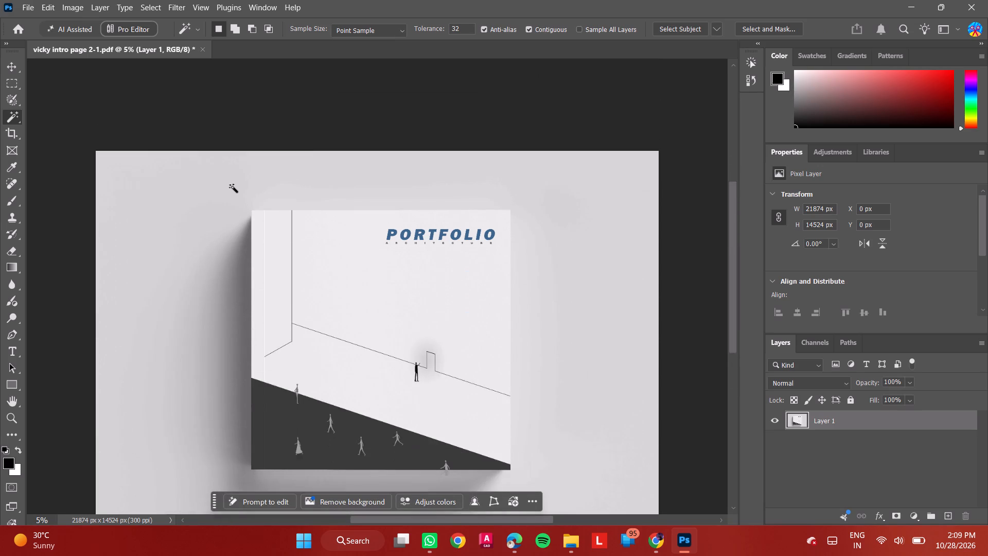
{"action": "scroll", "coordinate": [233, 187], "scroll_direction": "down", "scroll_amount": 3}
{"action": "scroll", "coordinate": [233, 187], "scroll_direction": "up", "scroll_amount": 1}
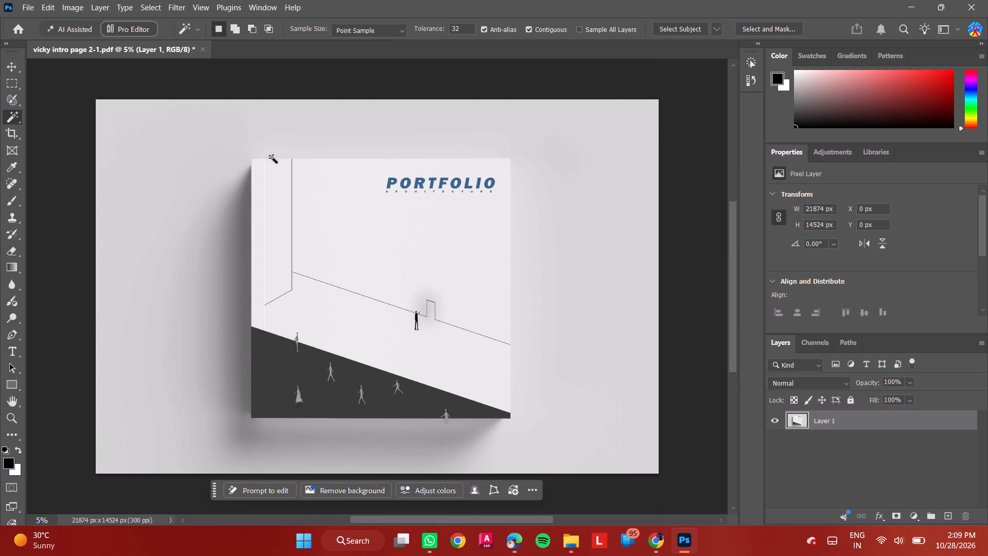
Open vicky intro page 2.pdf from Downloads again, importing page 2 at 300 pixels/inch in RGB Color.
{"action": "left_click", "coordinate": [6, 4]}
{"action": "left_click", "coordinate": [25, 8]}
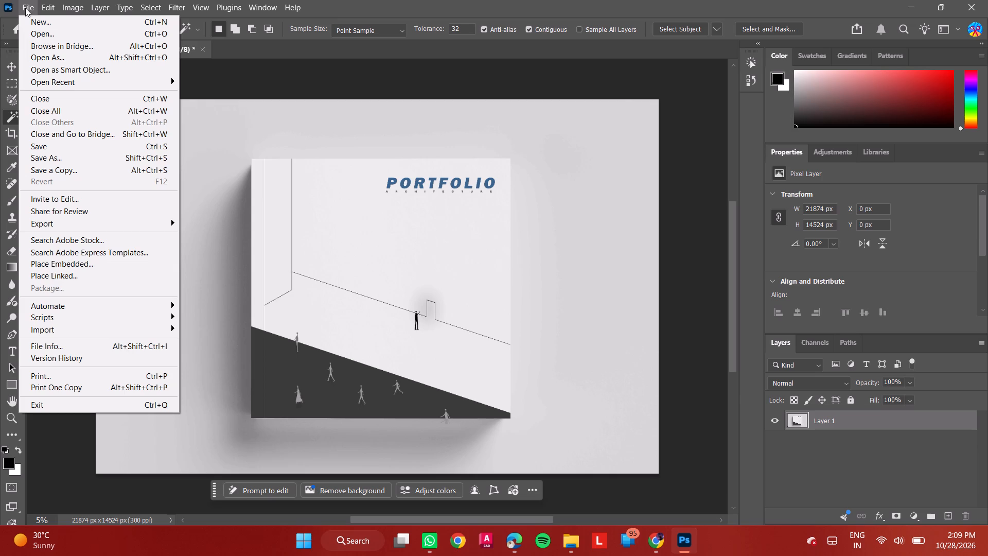
{"action": "left_click", "coordinate": [33, 32]}
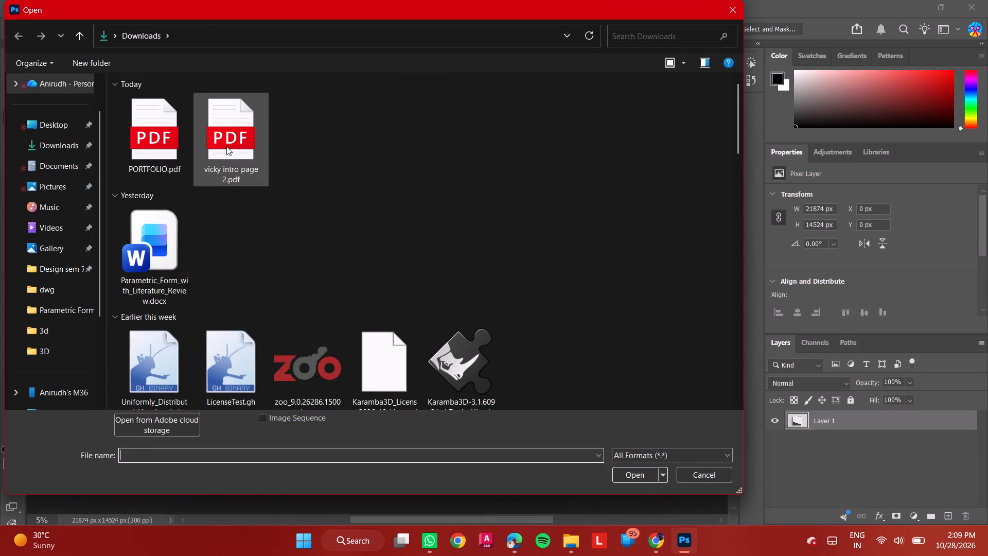
{"action": "left_click", "coordinate": [252, 153]}
{"action": "left_click", "coordinate": [633, 474]}
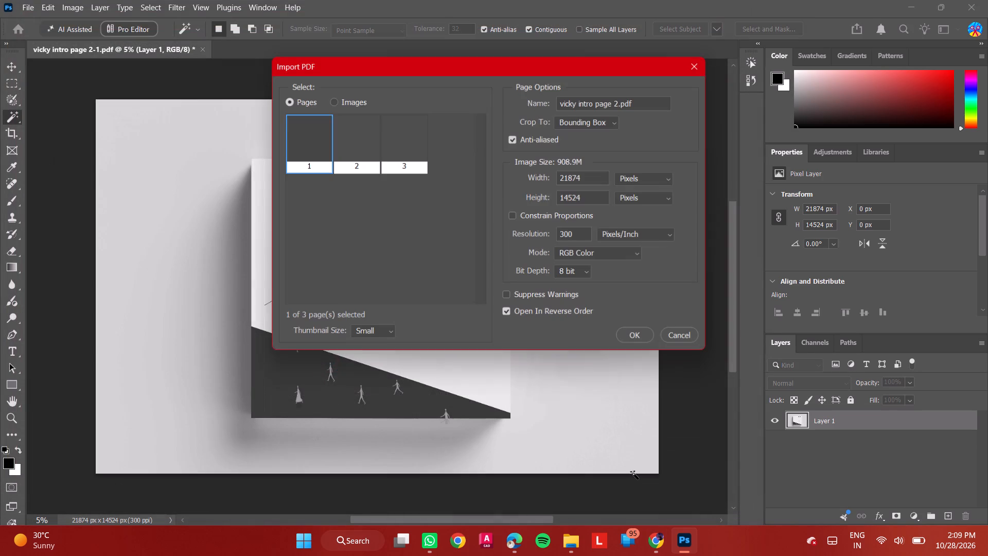
{"action": "left_click", "coordinate": [359, 162]}
{"action": "left_click", "coordinate": [405, 151]}
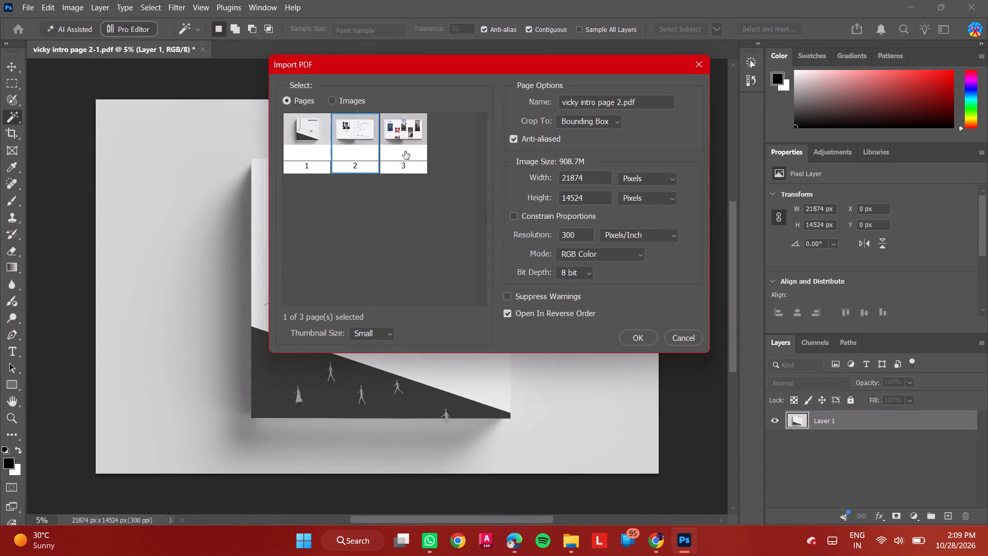
{"action": "left_click", "coordinate": [369, 149]}
{"action": "left_click_drag", "start_coordinate": [414, 210], "coordinate": [343, 146]}
{"action": "left_click", "coordinate": [359, 140]}
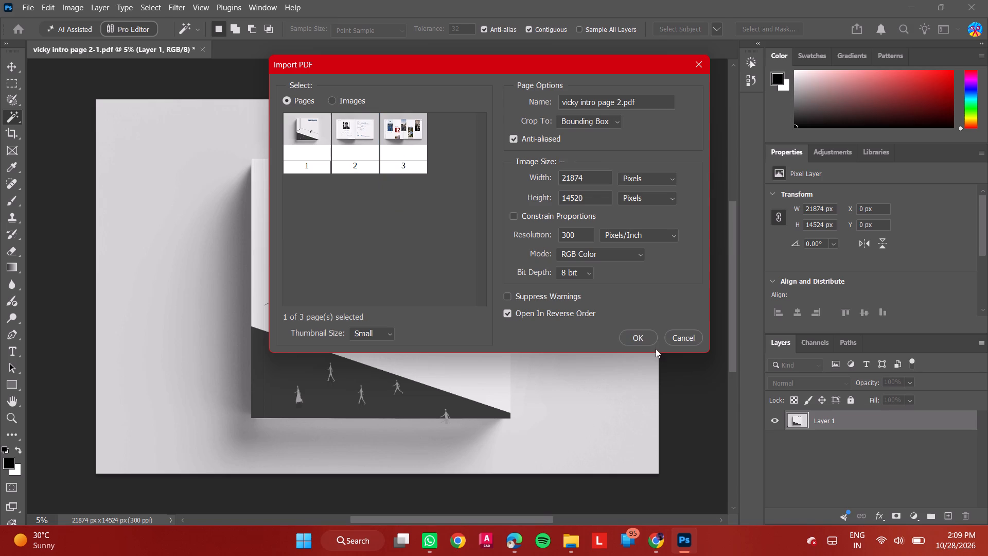
{"action": "left_click", "coordinate": [645, 335]}
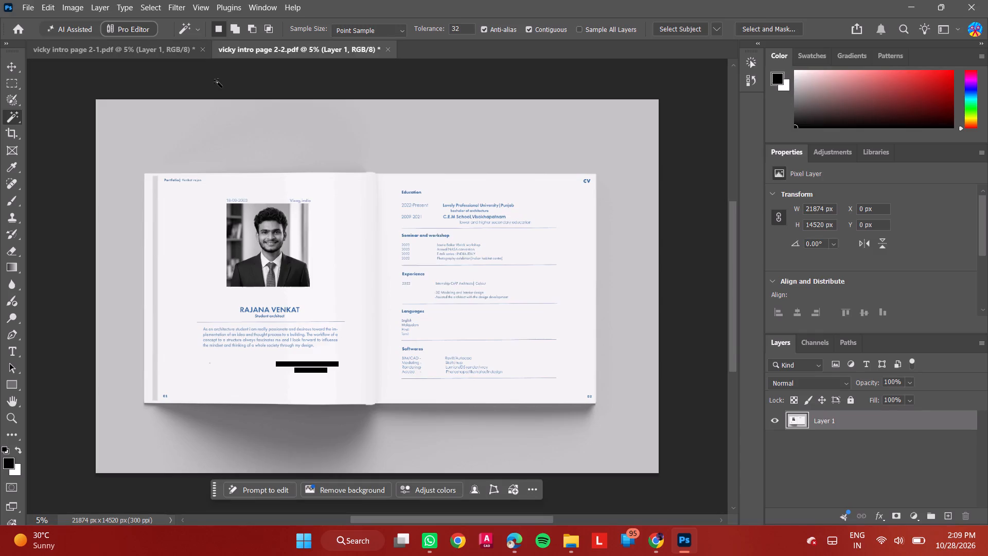
Examine the Education section of the CV page up close with the Move tool active.
{"action": "scroll", "coordinate": [489, 233], "scroll_direction": "up", "scroll_amount": 4, "text": "ctrl"}
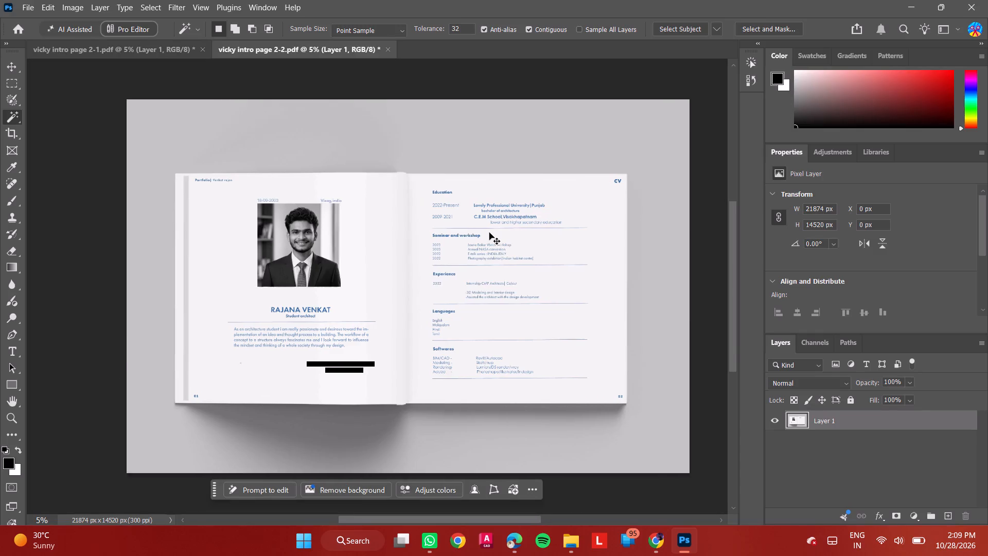
{"action": "scroll", "coordinate": [489, 233], "scroll_direction": "up", "scroll_amount": 1, "text": "ctrl"}
{"action": "scroll", "coordinate": [511, 229], "scroll_direction": "up", "scroll_amount": 9, "text": "alt"}
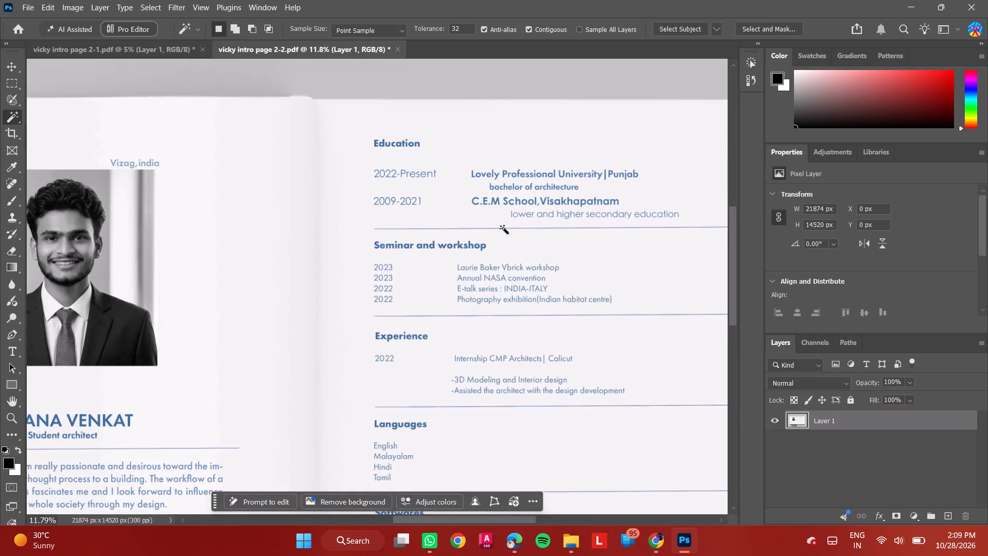
{"action": "key", "text": "v"}
{"action": "left_click", "coordinate": [487, 180]}
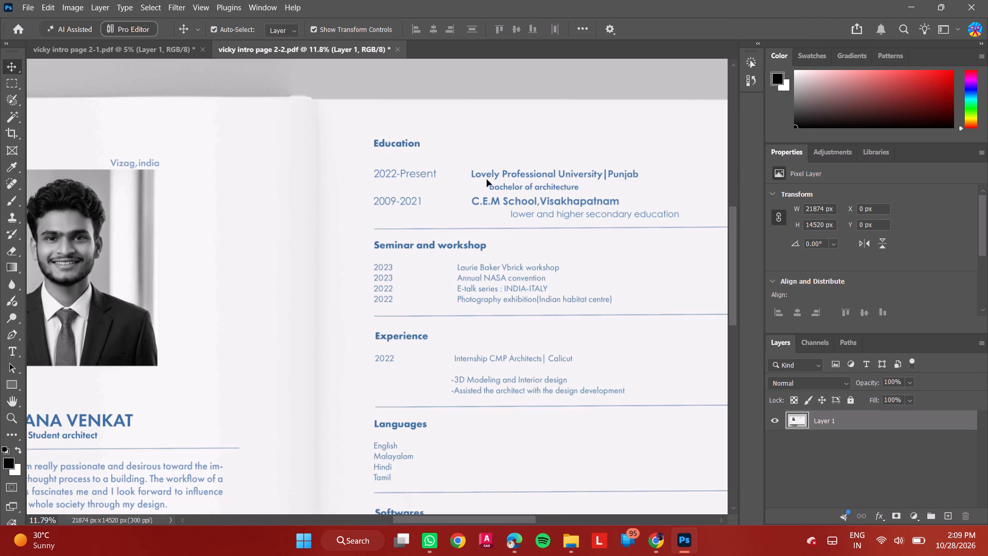
{"action": "double_click", "coordinate": [489, 176]}
{"action": "scroll", "coordinate": [495, 202], "scroll_direction": "up", "scroll_amount": 3}
{"action": "scroll", "coordinate": [522, 249], "scroll_direction": "up", "scroll_amount": 3, "text": "ctrl"}
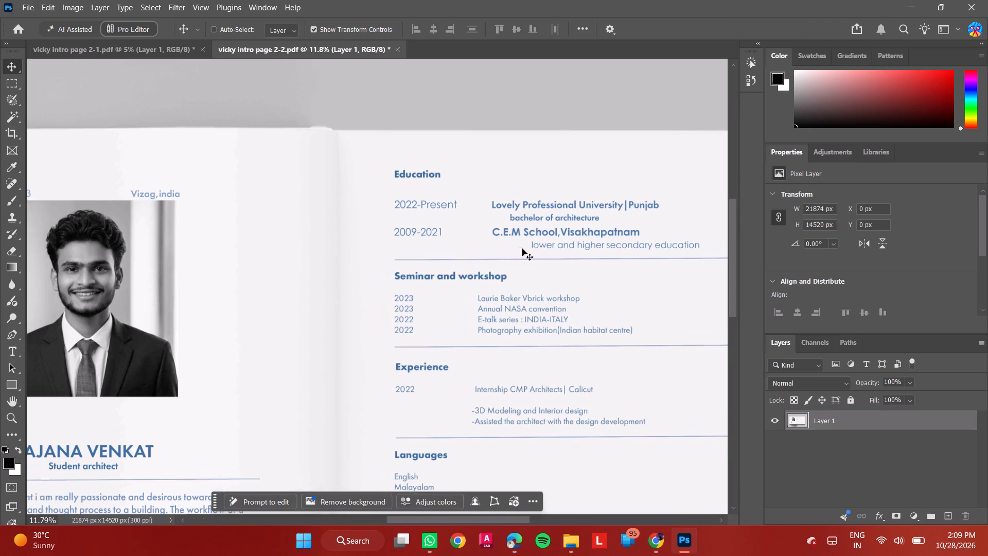
{"action": "scroll", "coordinate": [522, 249], "scroll_direction": "up", "scroll_amount": 3, "text": "ctrl"}
{"action": "scroll", "coordinate": [561, 240], "scroll_direction": "right", "scroll_amount": 1}
{"action": "scroll", "coordinate": [550, 241], "scroll_direction": "up", "scroll_amount": 1, "text": "alt"}
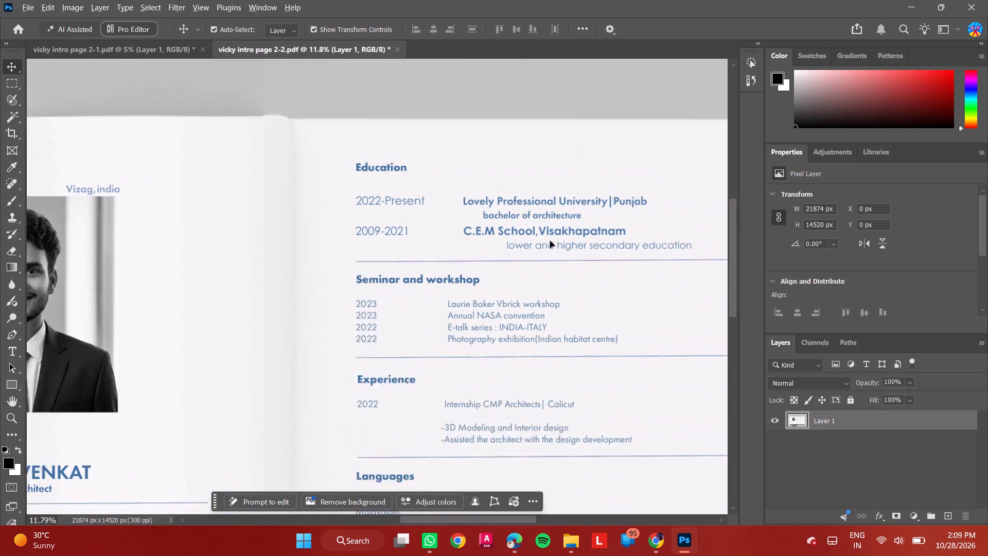
{"action": "scroll", "coordinate": [550, 241], "scroll_direction": "up", "scroll_amount": 2, "text": "alt"}
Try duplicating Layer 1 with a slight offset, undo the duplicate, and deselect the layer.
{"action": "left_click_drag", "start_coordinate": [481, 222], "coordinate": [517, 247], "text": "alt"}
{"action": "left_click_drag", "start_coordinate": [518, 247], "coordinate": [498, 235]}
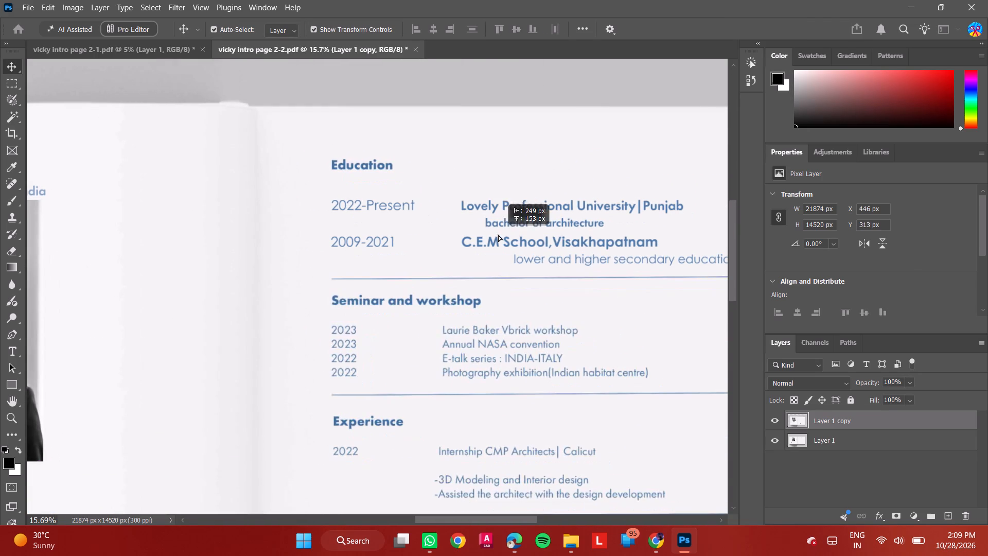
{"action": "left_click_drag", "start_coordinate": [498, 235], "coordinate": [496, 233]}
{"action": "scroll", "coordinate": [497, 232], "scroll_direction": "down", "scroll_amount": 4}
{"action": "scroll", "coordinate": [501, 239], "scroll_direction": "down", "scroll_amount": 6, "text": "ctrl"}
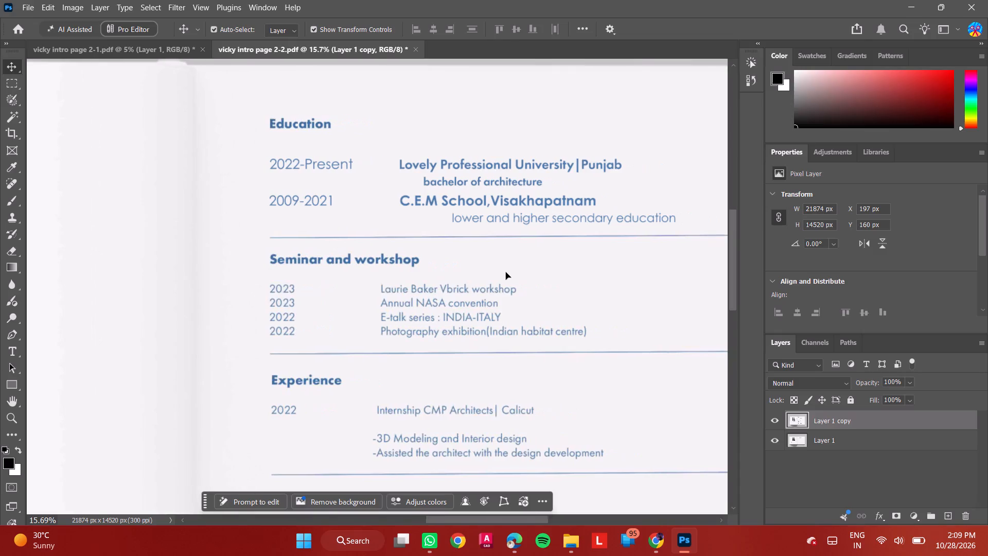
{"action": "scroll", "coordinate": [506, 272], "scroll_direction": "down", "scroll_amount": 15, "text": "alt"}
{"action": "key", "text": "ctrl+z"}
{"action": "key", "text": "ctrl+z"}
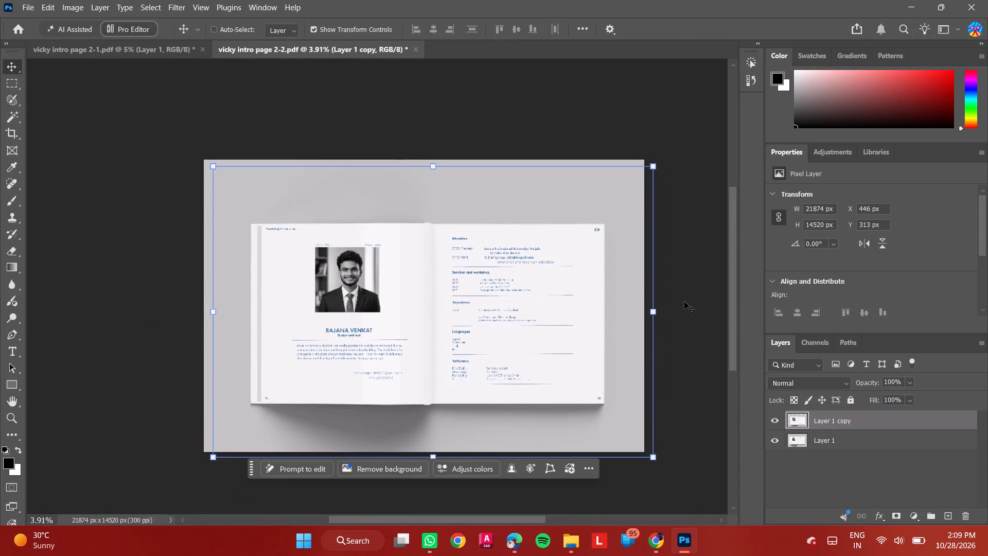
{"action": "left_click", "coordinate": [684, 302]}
Examine the CV page's Education, Seminar and workshop, Experience, Languages and Softwares sections and the overall spread.
{"action": "scroll", "coordinate": [508, 272], "scroll_direction": "up", "scroll_amount": 2, "text": "ctrl"}
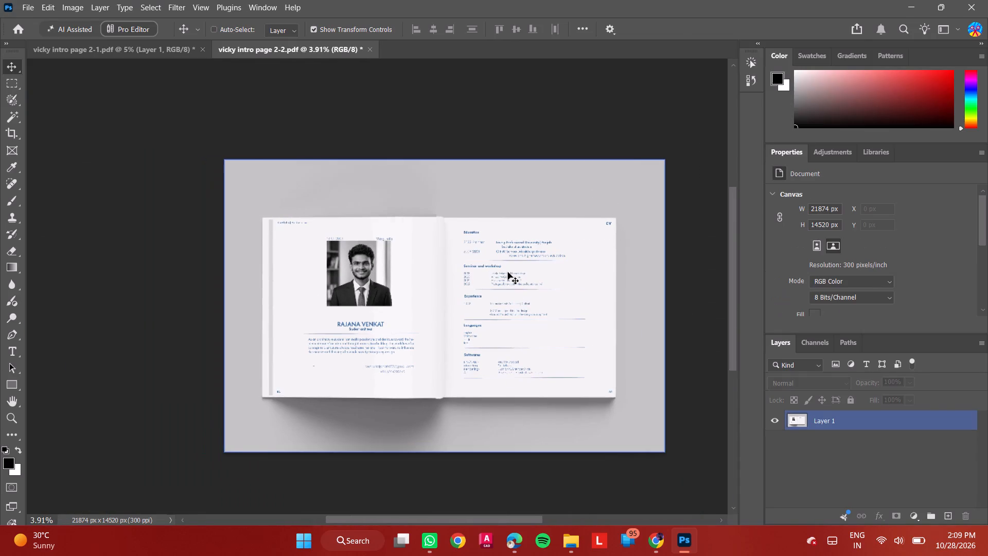
{"action": "scroll", "coordinate": [508, 272], "scroll_direction": "up", "scroll_amount": 6, "text": "ctrl"}
{"action": "scroll", "coordinate": [509, 273], "scroll_direction": "down", "scroll_amount": 8, "text": "ctrl"}
{"action": "scroll", "coordinate": [523, 279], "scroll_direction": "up", "scroll_amount": 9, "text": "alt"}
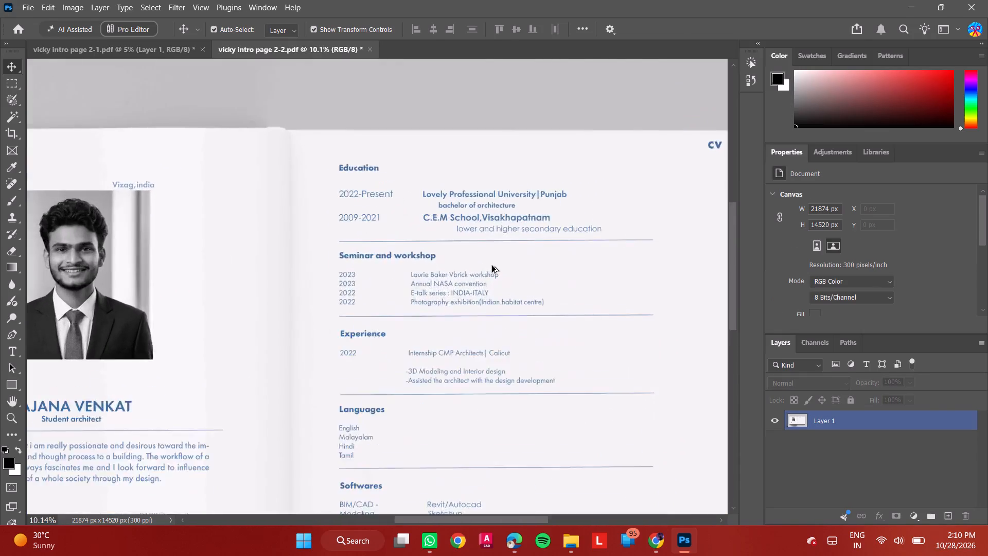
{"action": "scroll", "coordinate": [492, 266], "scroll_direction": "up", "scroll_amount": 5, "text": "alt"}
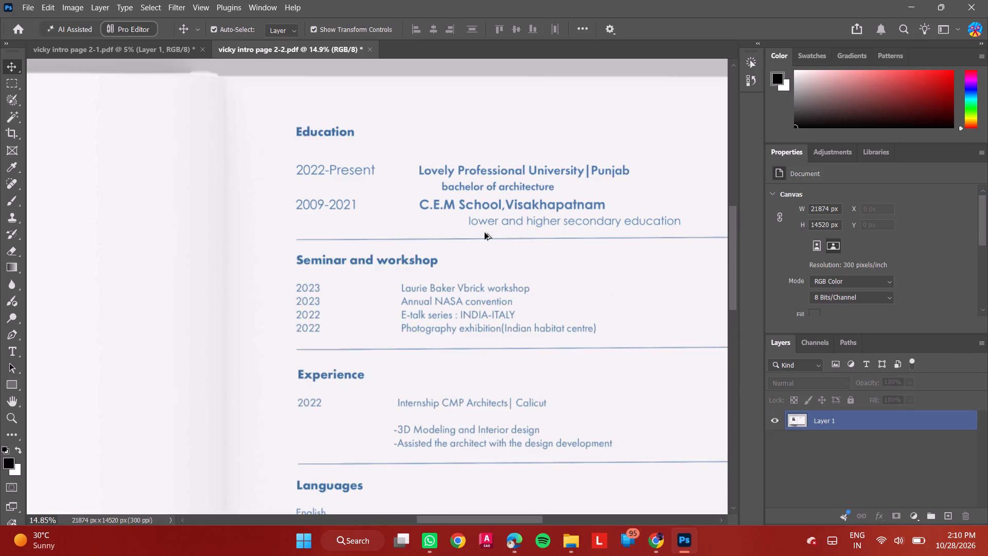
{"action": "scroll", "coordinate": [485, 233], "scroll_direction": "up", "scroll_amount": 4, "text": "alt"}
{"action": "scroll", "coordinate": [425, 239], "scroll_direction": "up", "scroll_amount": 2, "text": "alt"}
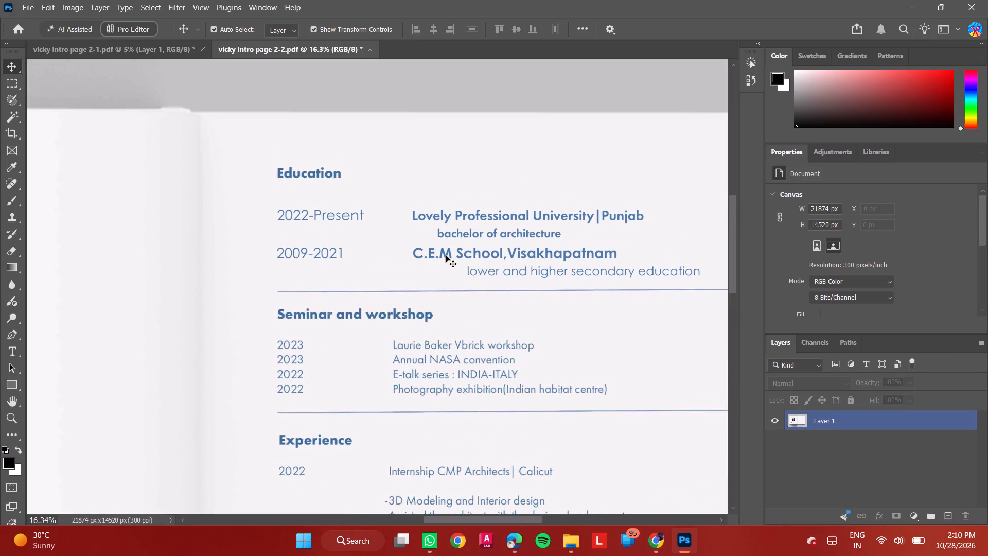
{"action": "scroll", "coordinate": [446, 255], "scroll_direction": "down", "scroll_amount": 10, "text": "alt"}
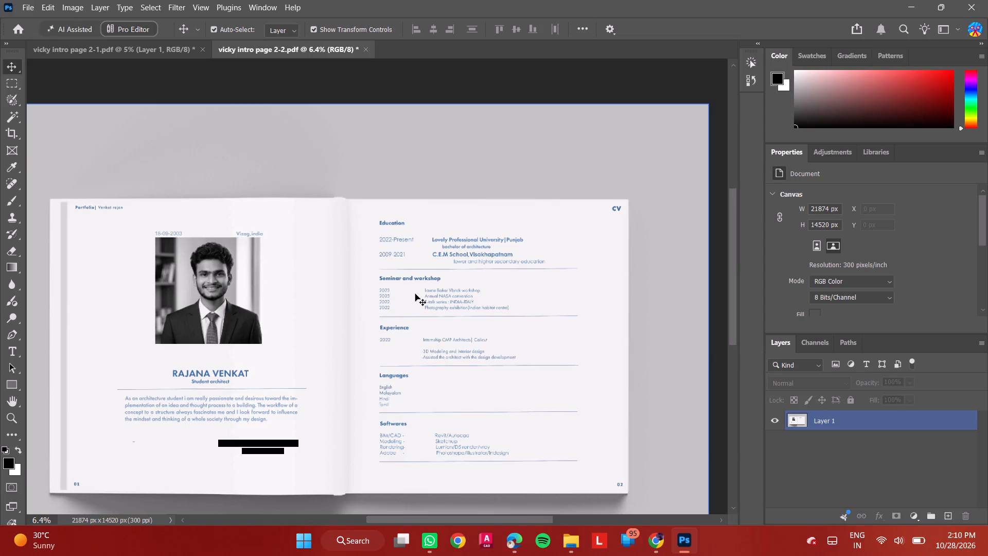
{"action": "scroll", "coordinate": [427, 295], "scroll_direction": "up", "scroll_amount": 5, "text": "alt"}
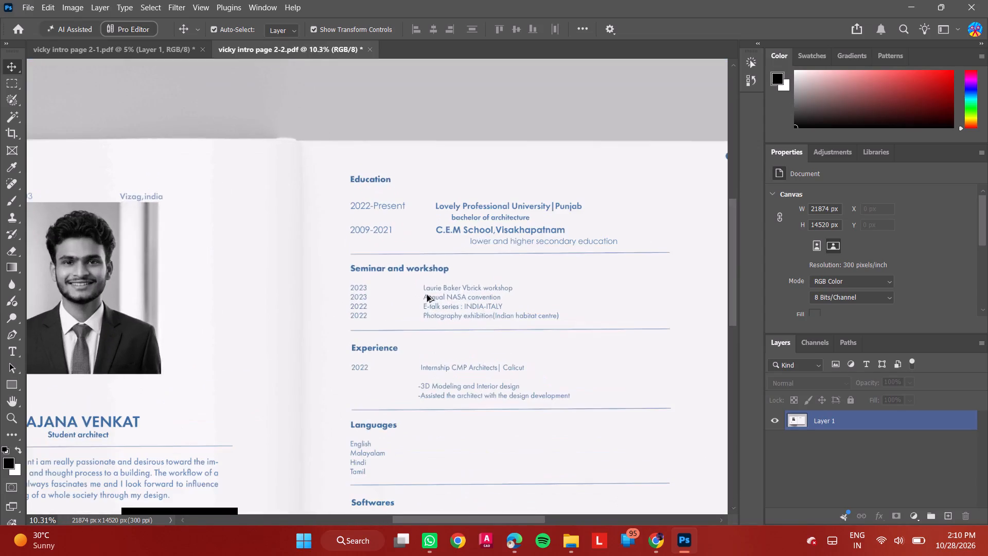
{"action": "scroll", "coordinate": [427, 295], "scroll_direction": "down", "scroll_amount": 9, "text": "alt"}
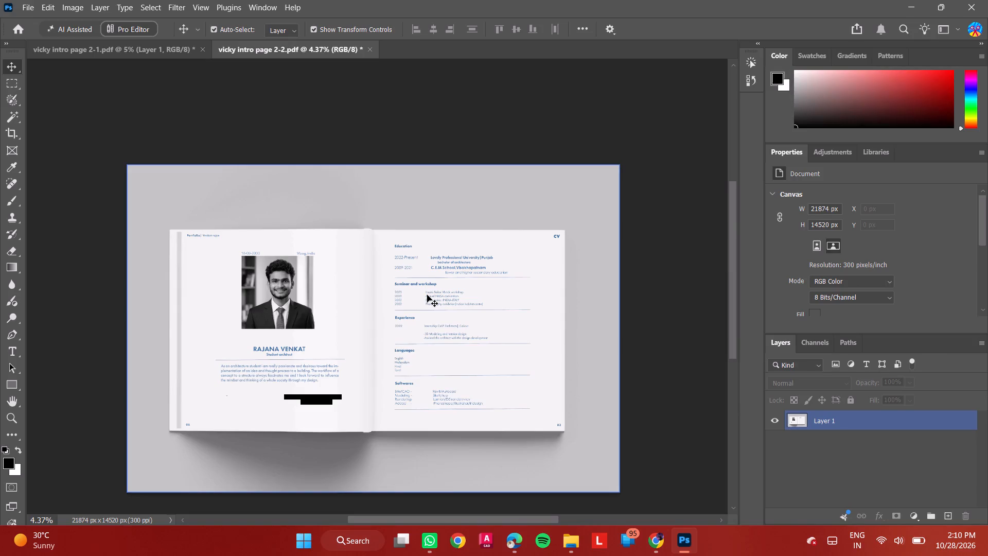
{"action": "scroll", "coordinate": [436, 310], "scroll_direction": "up", "scroll_amount": 1, "text": "alt"}
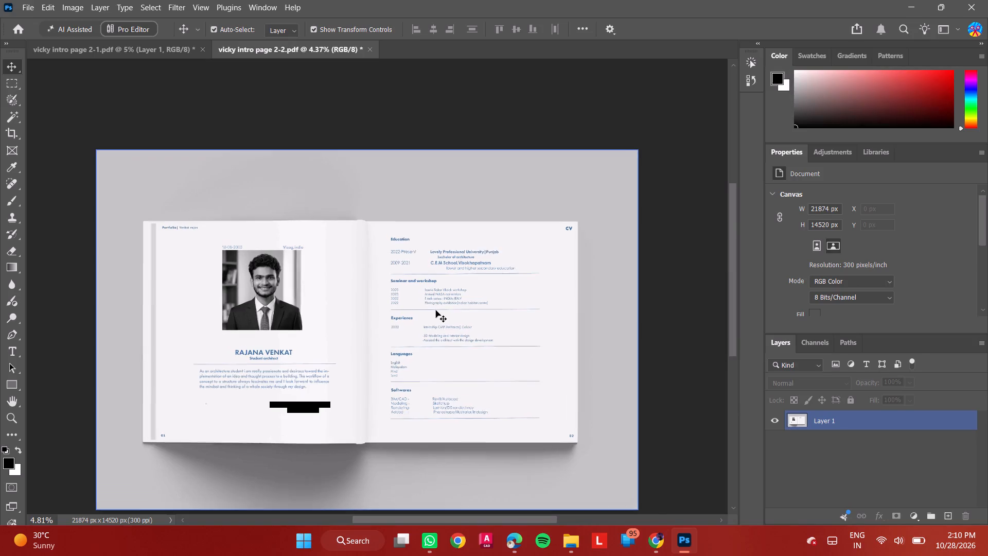
{"action": "scroll", "coordinate": [436, 310], "scroll_direction": "up", "scroll_amount": 4, "text": "alt"}
{"action": "scroll", "coordinate": [436, 310], "scroll_direction": "down", "scroll_amount": 3, "text": "alt"}
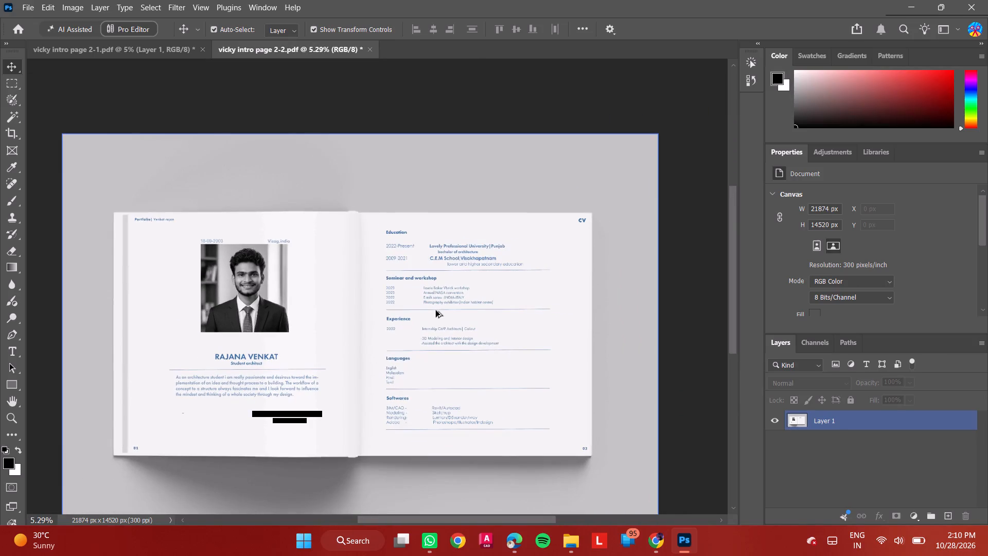
{"action": "scroll", "coordinate": [456, 301], "scroll_direction": "up", "scroll_amount": 9, "text": "alt"}
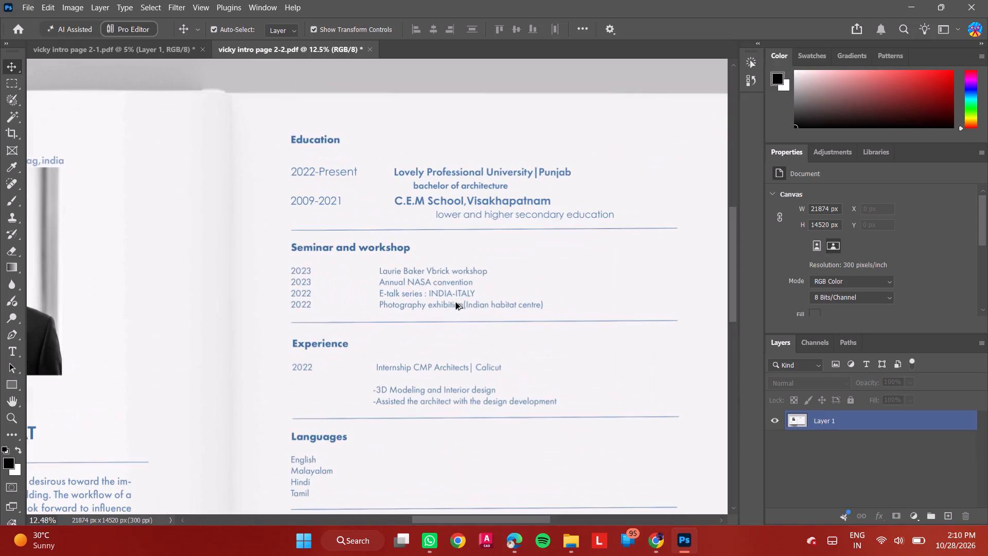
{"action": "scroll", "coordinate": [456, 303], "scroll_direction": "up", "scroll_amount": 3, "text": "alt"}
{"action": "scroll", "coordinate": [456, 303], "scroll_direction": "down", "scroll_amount": 9, "text": "alt"}
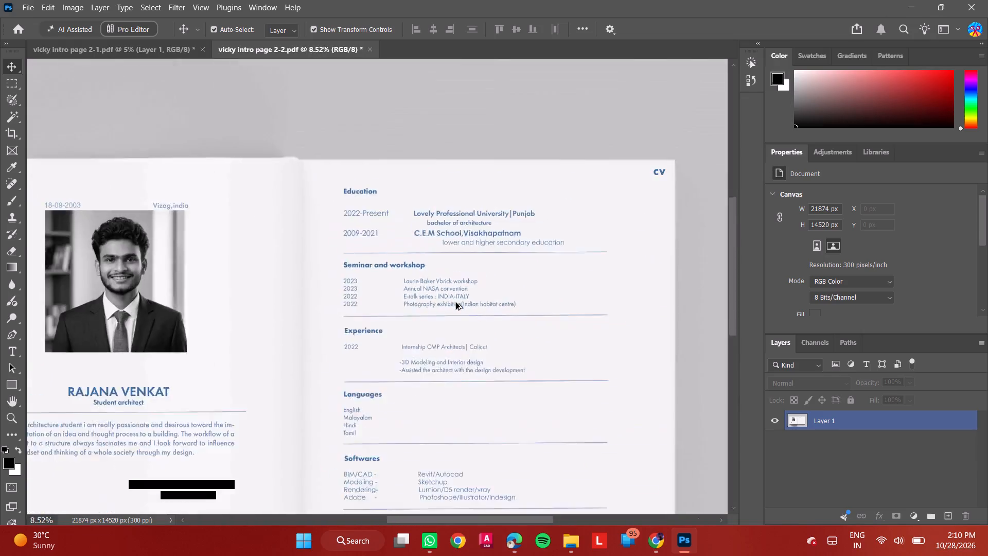
{"action": "scroll", "coordinate": [456, 303], "scroll_direction": "down", "scroll_amount": 5, "text": "alt"}
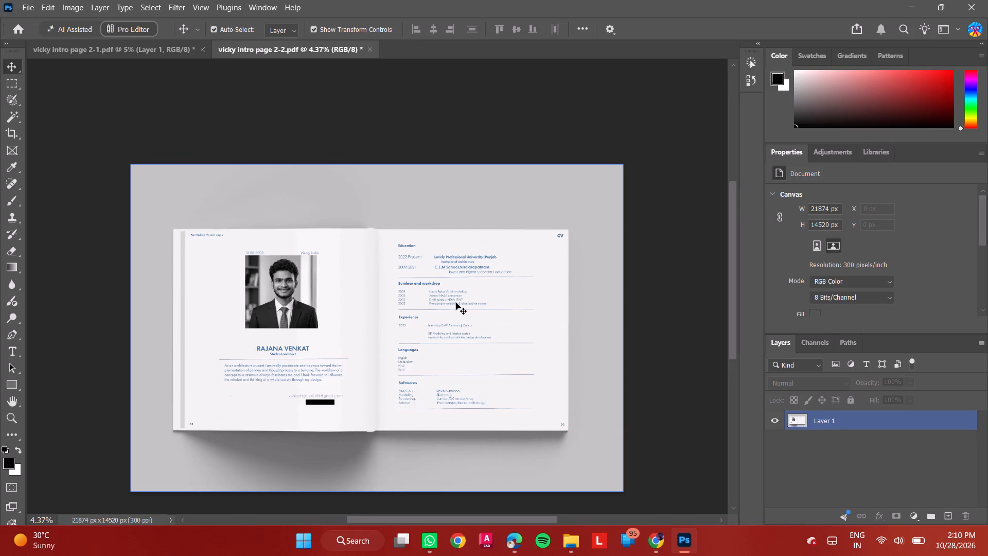
{"action": "scroll", "coordinate": [454, 301], "scroll_direction": "up", "scroll_amount": 2, "text": "alt"}
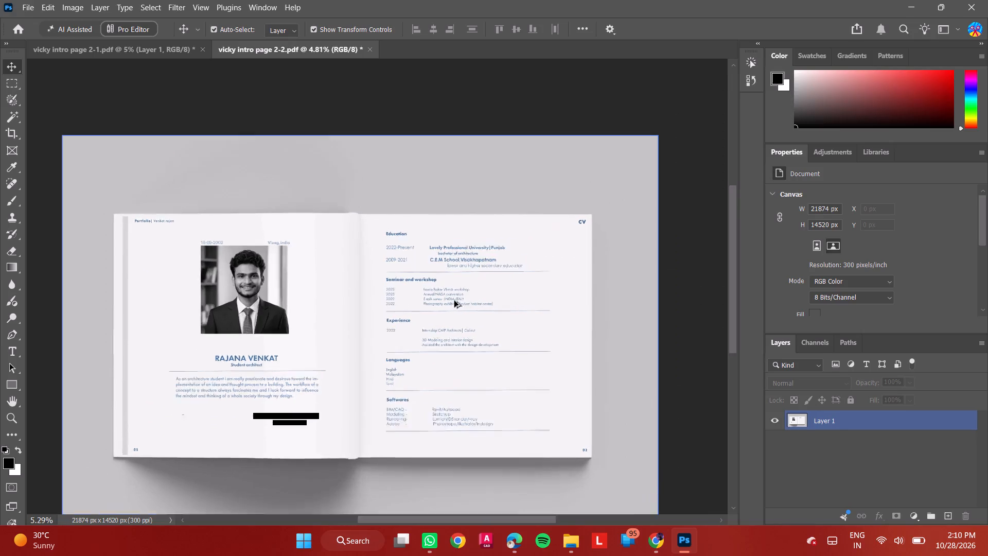
{"action": "scroll", "coordinate": [454, 301], "scroll_direction": "up", "scroll_amount": 4, "text": "alt"}
{"action": "scroll", "coordinate": [430, 238], "scroll_direction": "up", "scroll_amount": 6, "text": "alt"}
{"action": "scroll", "coordinate": [307, 266], "scroll_direction": "down", "scroll_amount": 4, "text": "alt"}
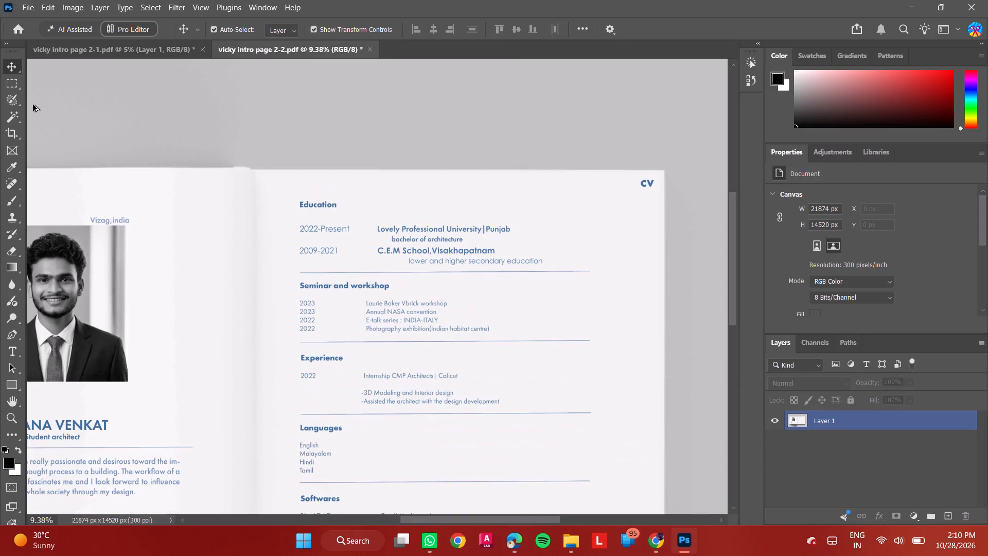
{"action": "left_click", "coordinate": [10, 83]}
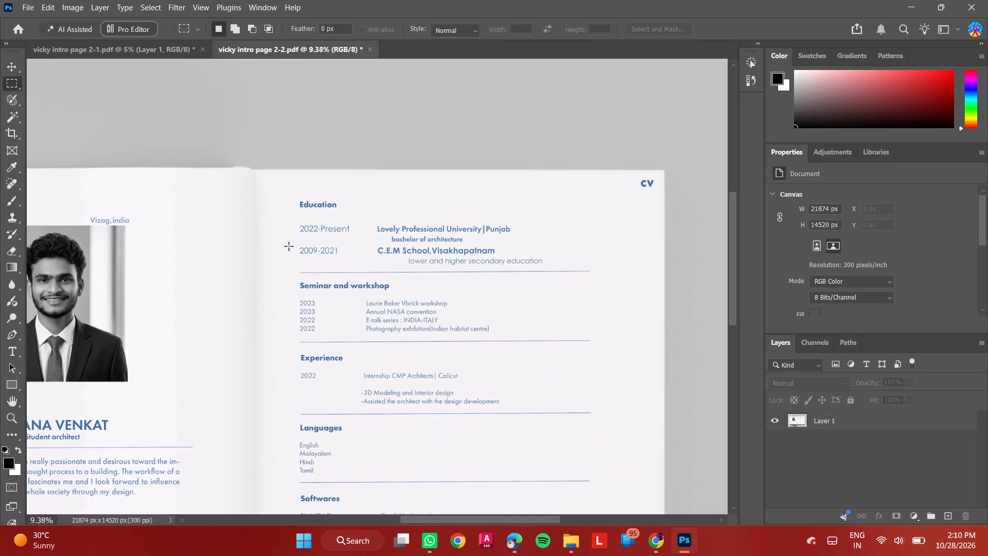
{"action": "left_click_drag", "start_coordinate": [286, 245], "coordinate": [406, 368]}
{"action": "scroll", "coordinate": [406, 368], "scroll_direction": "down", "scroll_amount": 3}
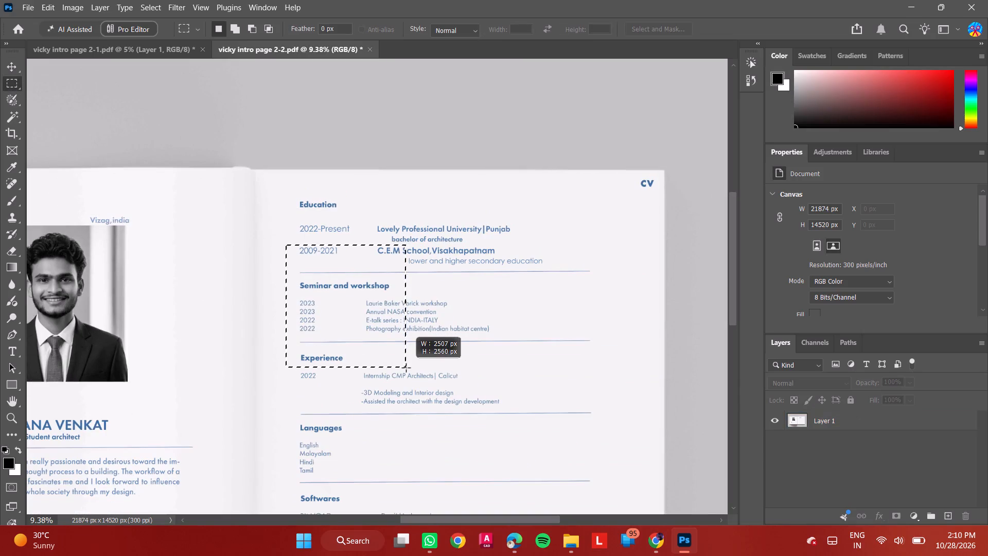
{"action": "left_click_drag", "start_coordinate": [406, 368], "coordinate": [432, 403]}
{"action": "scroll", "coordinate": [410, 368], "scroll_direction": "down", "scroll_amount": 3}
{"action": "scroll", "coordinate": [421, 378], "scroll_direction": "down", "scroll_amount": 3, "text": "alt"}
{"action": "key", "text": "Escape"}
Make a rectangular marquee selection on the CV page from the 2009-2021 education row down through the Softwares section.
{"action": "scroll", "coordinate": [475, 389], "scroll_direction": "down", "scroll_amount": 4}
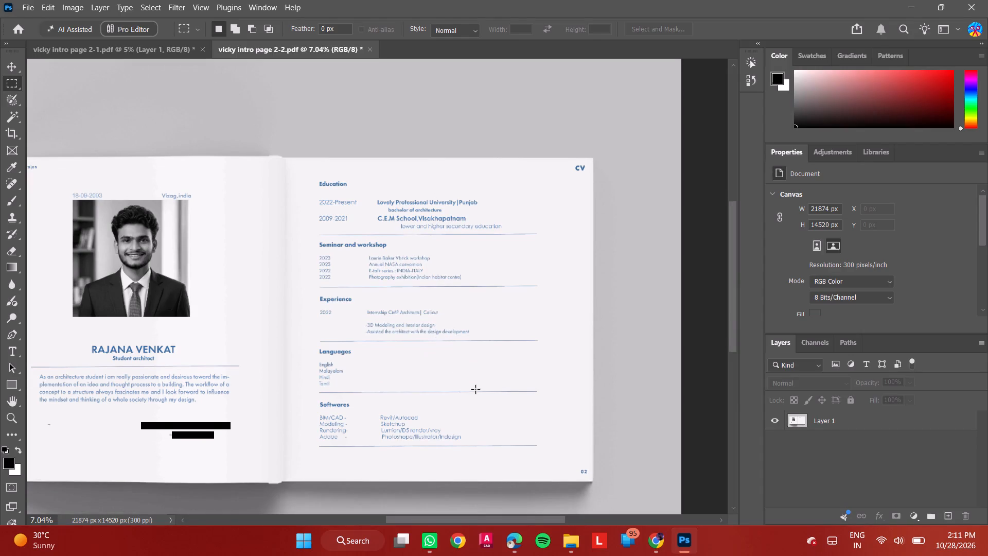
{"action": "left_click_drag", "start_coordinate": [309, 215], "coordinate": [380, 292]}
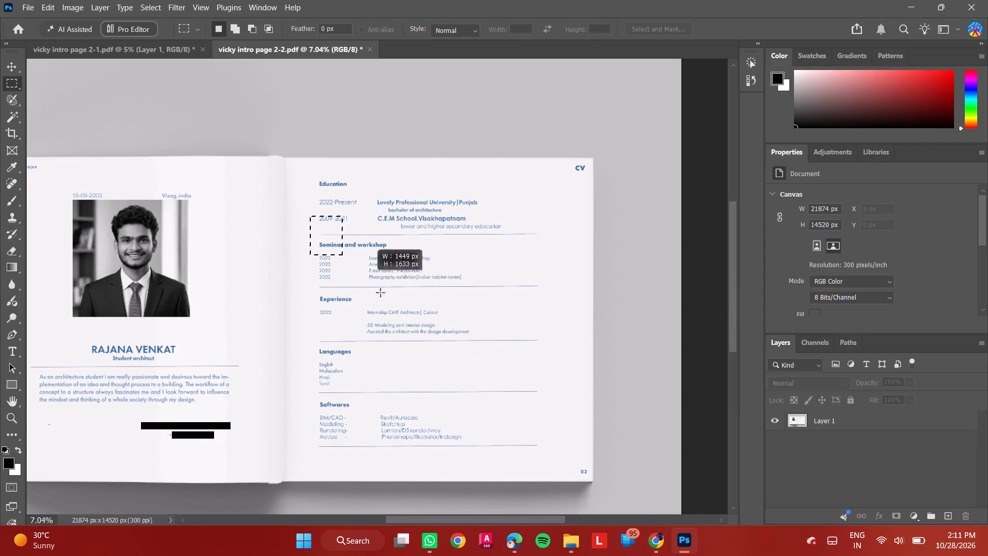
{"action": "left_click_drag", "start_coordinate": [380, 292], "coordinate": [544, 458]}
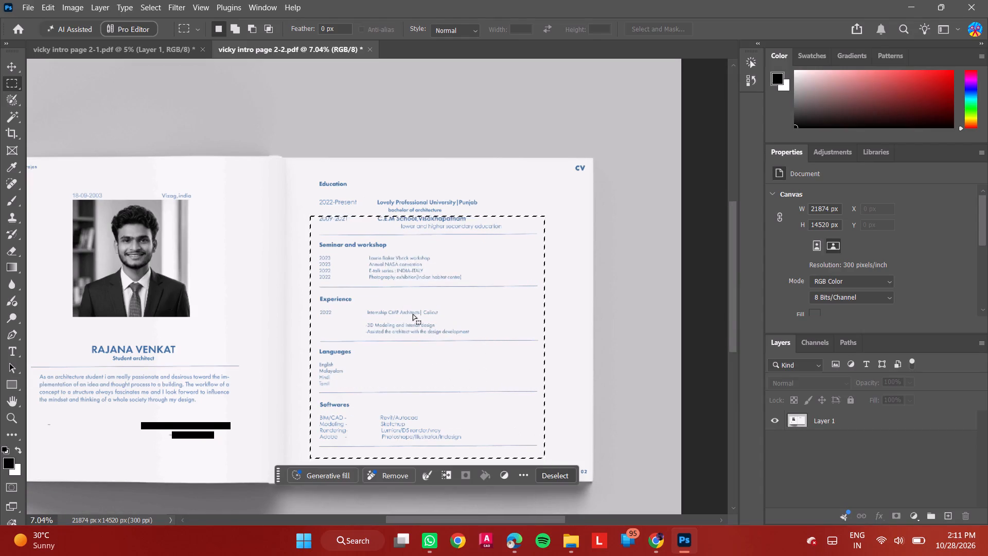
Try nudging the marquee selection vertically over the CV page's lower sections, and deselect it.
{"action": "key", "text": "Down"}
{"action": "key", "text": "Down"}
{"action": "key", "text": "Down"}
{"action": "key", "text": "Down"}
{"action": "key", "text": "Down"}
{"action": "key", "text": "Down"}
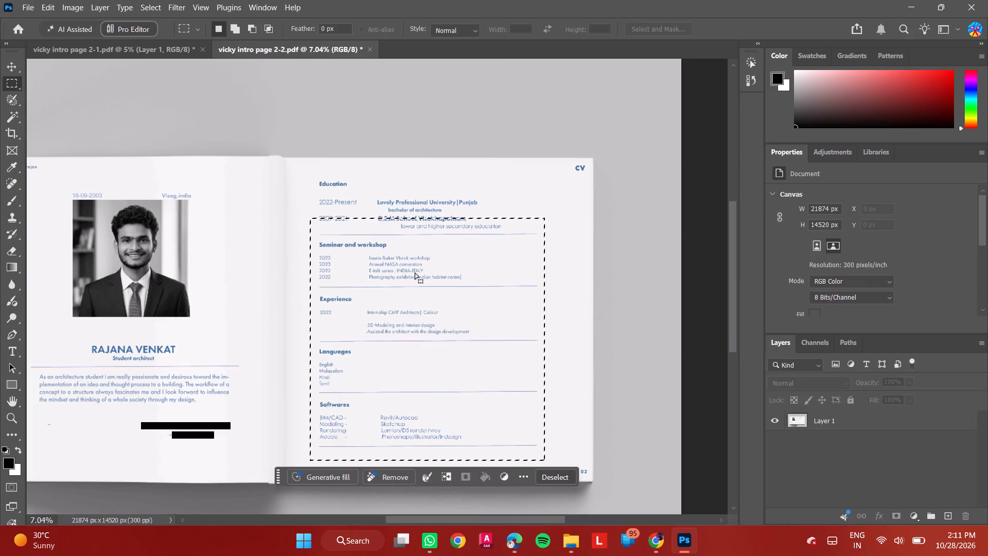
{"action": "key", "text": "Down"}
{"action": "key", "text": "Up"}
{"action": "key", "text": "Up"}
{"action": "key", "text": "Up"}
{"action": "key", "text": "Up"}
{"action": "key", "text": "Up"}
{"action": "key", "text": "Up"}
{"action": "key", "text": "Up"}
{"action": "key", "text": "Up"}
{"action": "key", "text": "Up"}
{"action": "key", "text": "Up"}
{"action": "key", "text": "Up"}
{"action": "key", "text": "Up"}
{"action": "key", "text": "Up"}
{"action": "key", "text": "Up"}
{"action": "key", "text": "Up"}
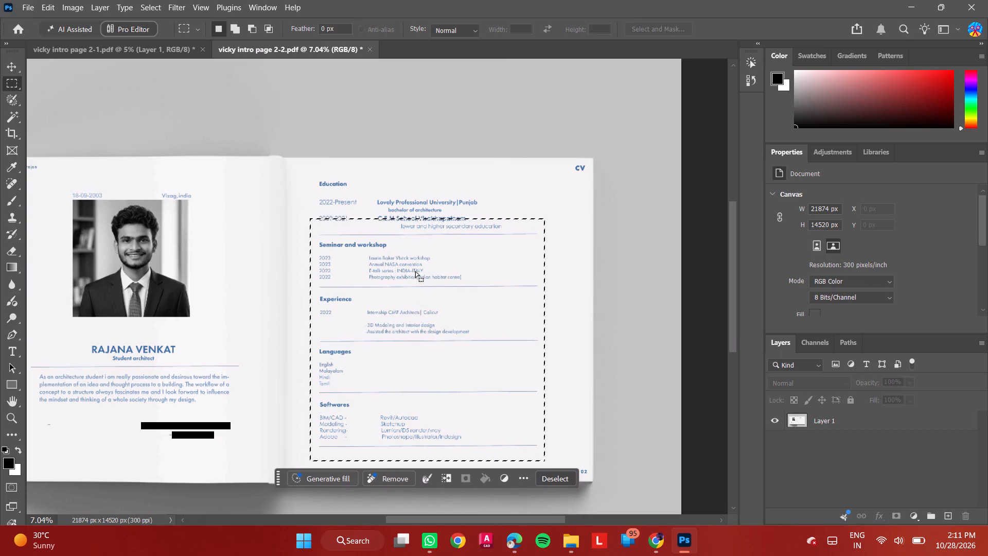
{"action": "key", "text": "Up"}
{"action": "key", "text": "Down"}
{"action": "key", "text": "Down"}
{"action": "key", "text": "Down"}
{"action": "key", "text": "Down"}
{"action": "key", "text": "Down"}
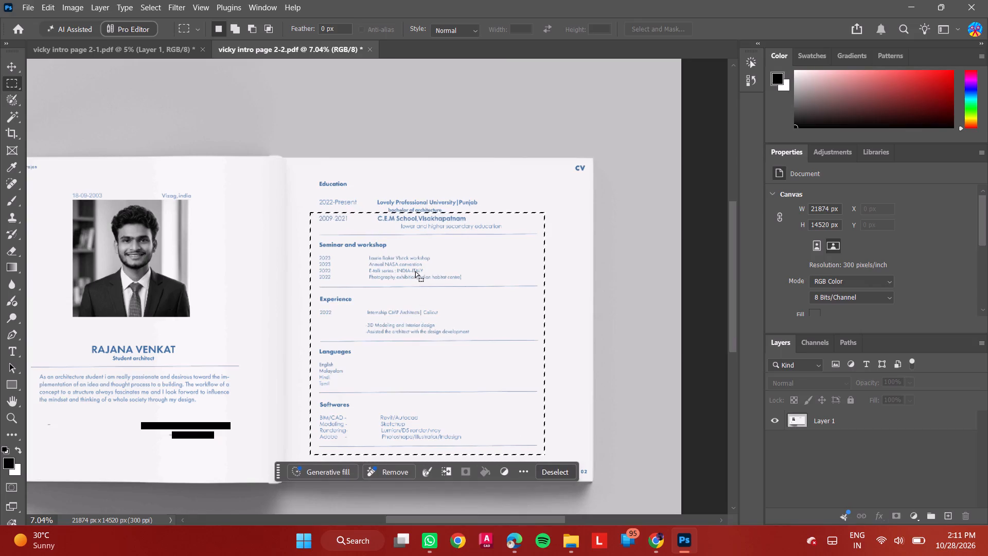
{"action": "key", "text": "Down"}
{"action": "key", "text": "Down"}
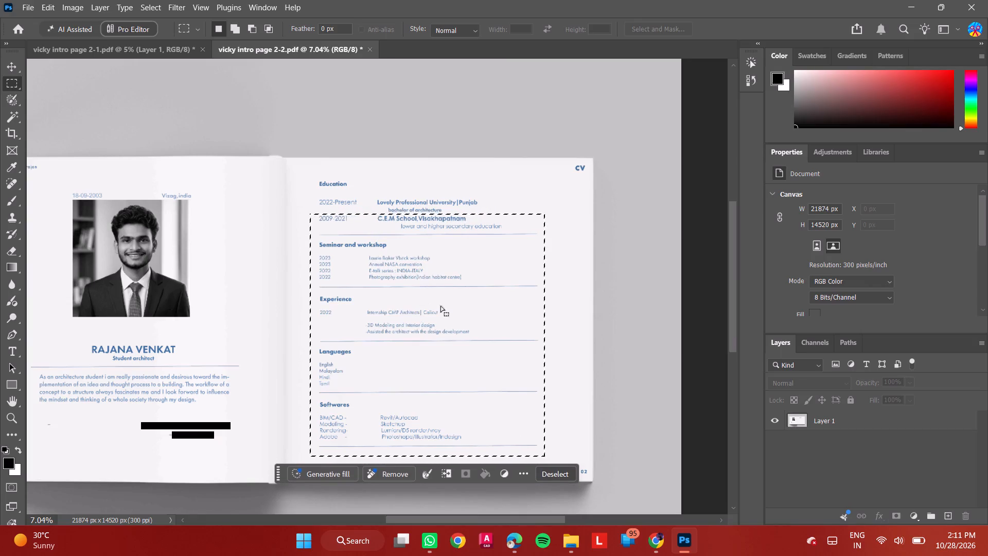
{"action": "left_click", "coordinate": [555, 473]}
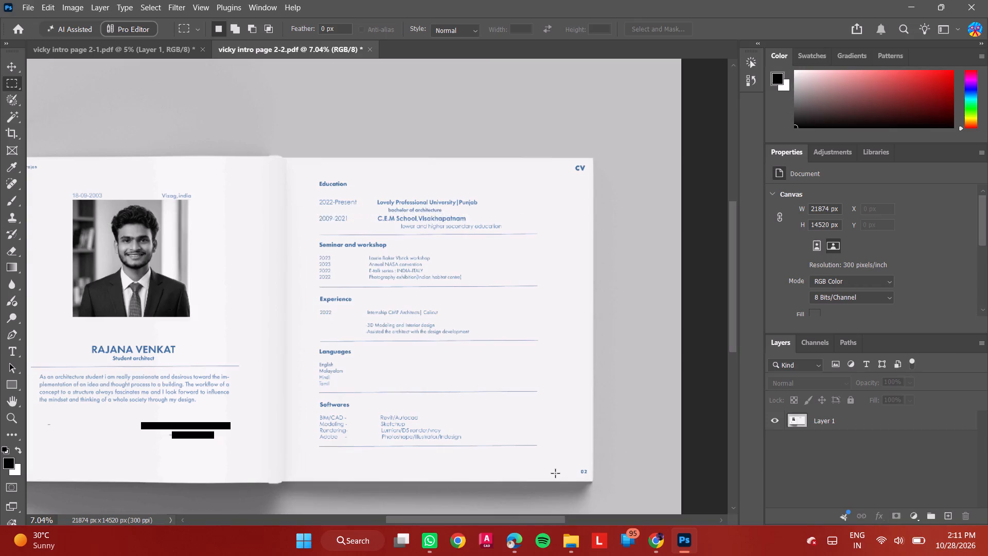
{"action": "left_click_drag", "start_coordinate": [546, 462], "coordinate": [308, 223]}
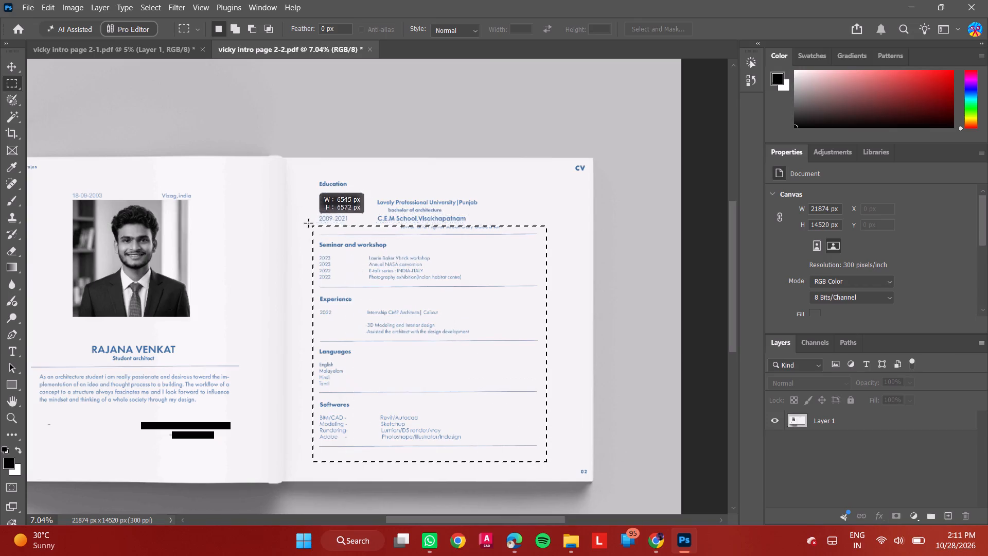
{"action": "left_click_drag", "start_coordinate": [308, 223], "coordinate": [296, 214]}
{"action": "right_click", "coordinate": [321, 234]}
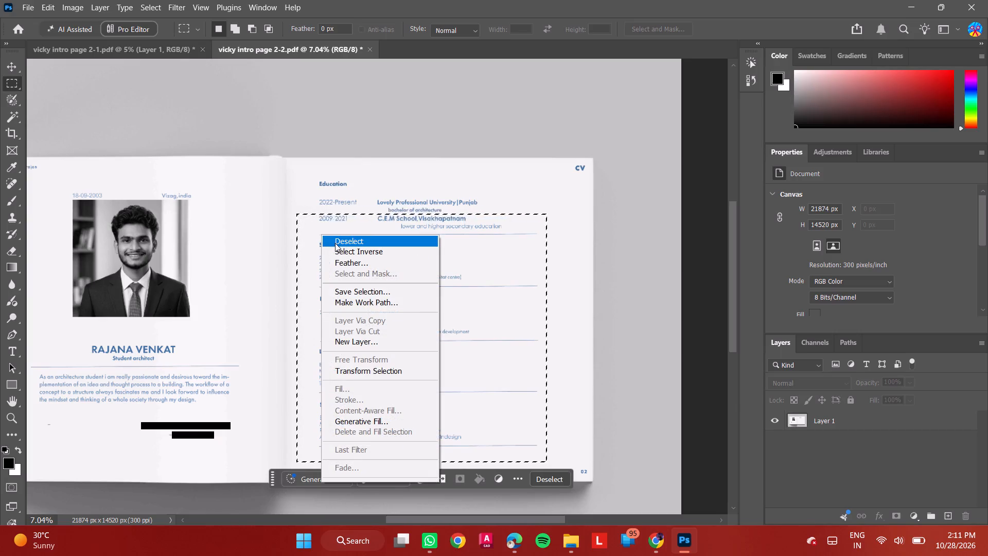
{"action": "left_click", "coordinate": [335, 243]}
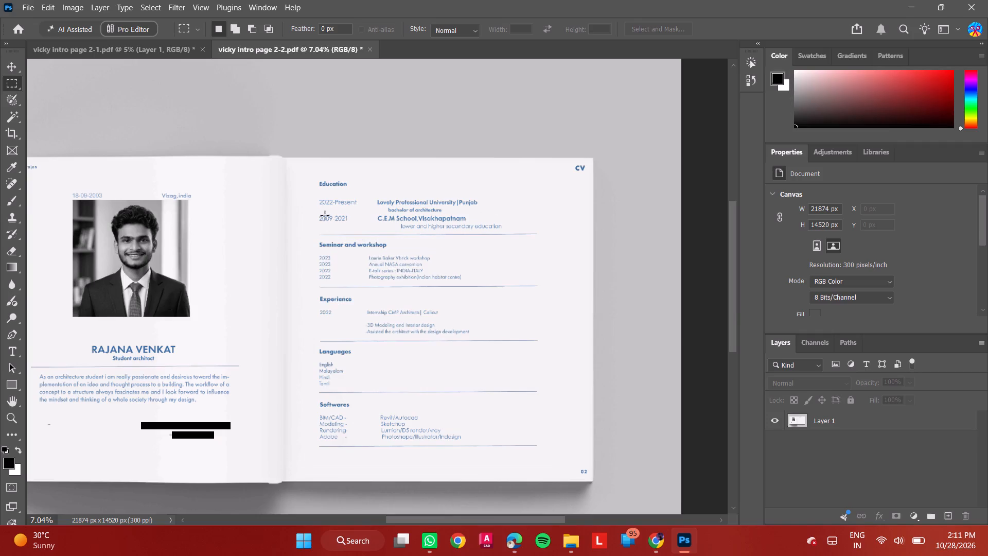
Draw a rectangular marquee about 6587 by 6742 px from the 2009-2021 education row down through the Softwares section.
{"action": "left_click_drag", "start_coordinate": [313, 213], "coordinate": [552, 457]}
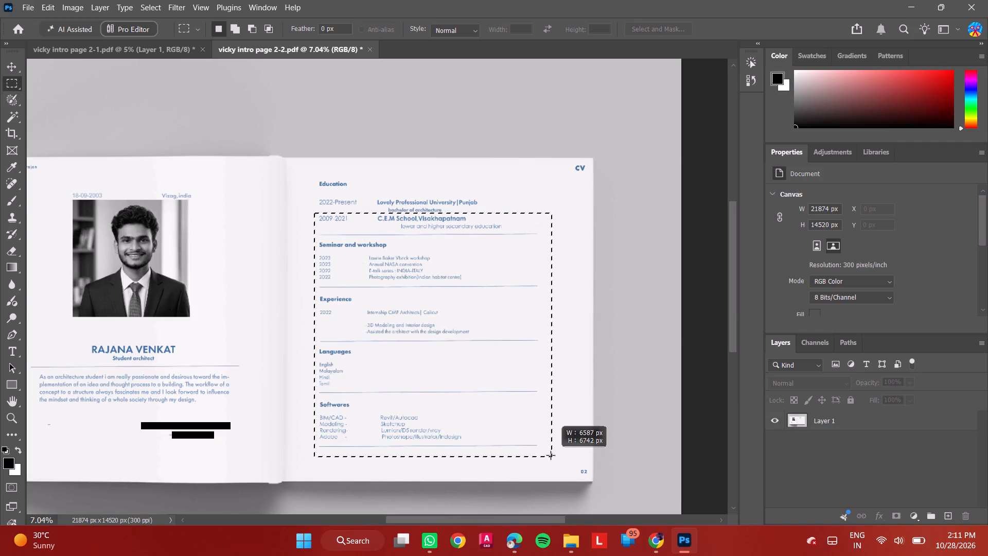
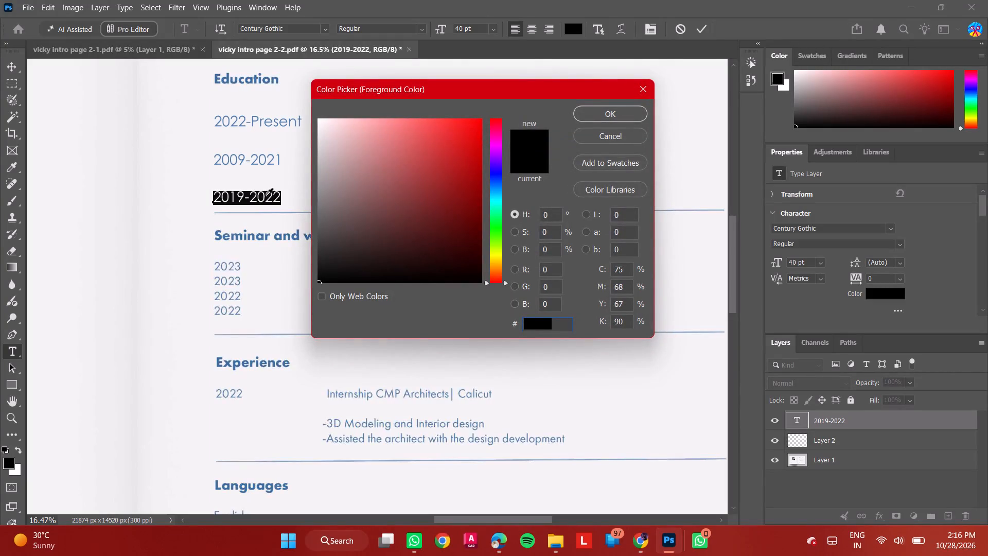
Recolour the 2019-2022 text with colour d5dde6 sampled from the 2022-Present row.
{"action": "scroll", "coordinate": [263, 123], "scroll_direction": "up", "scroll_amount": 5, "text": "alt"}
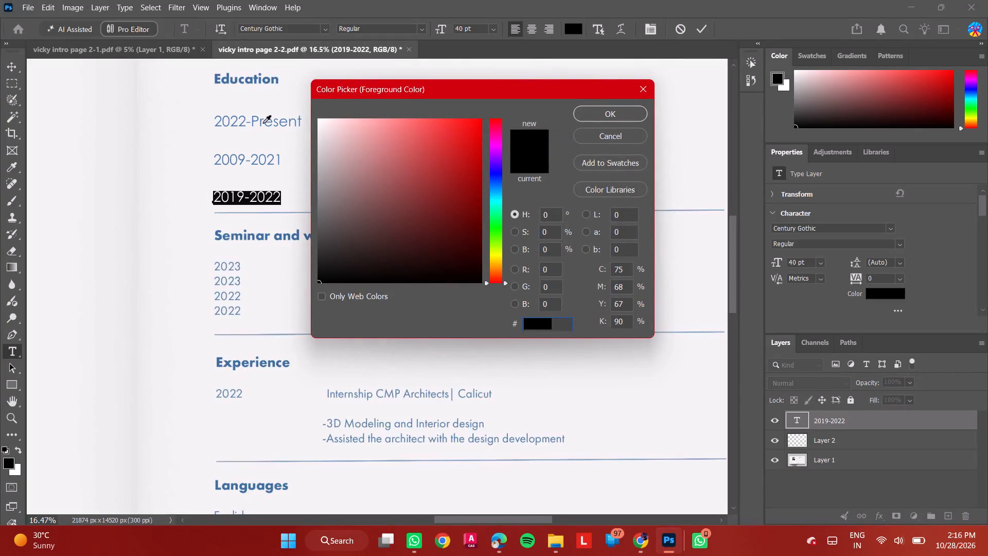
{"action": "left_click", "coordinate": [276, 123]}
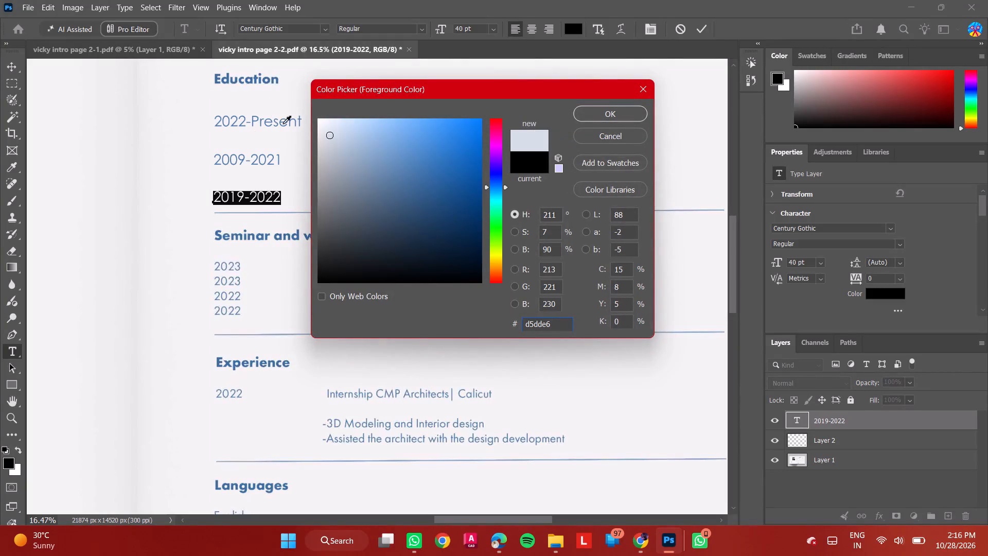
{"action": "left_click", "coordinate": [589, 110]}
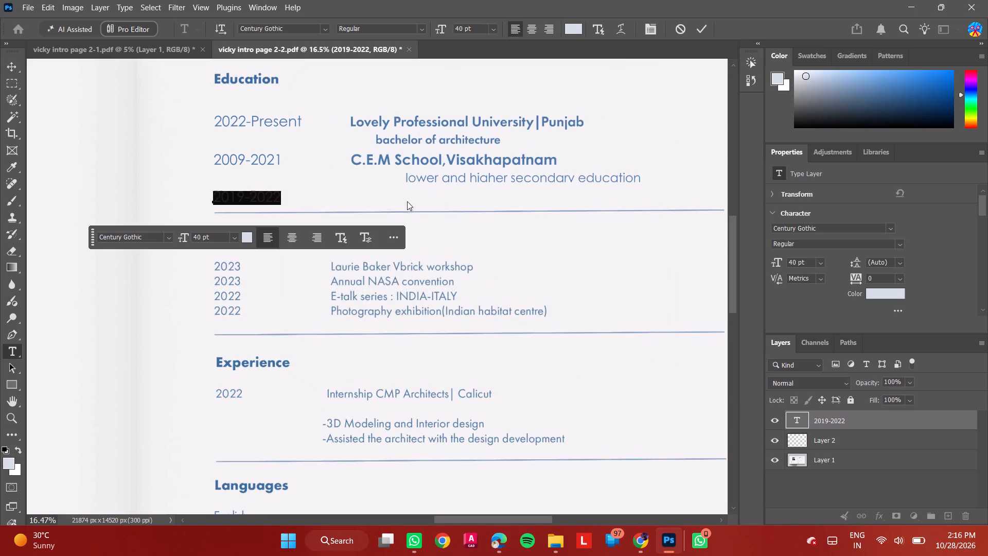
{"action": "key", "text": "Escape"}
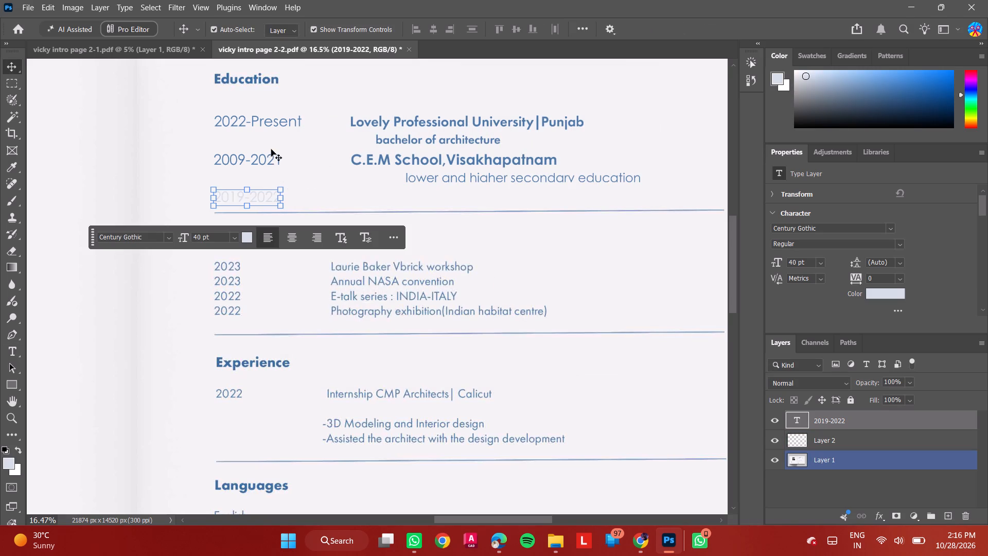
Sample the blue 4c79a9 from the 2009-2021 row and apply it to the 2019-2022 text.
{"action": "scroll", "coordinate": [274, 140], "scroll_direction": "up", "scroll_amount": 15, "text": "alt"}
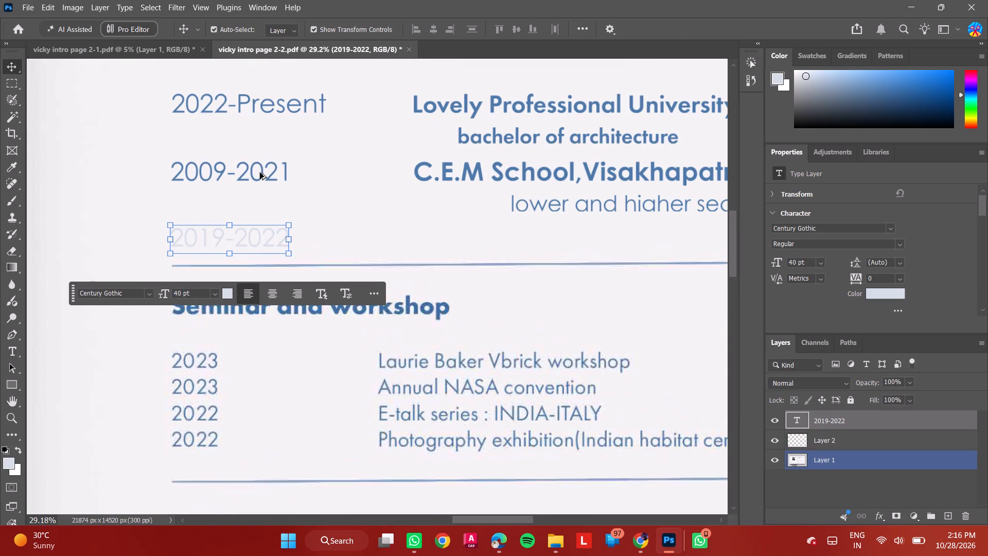
{"action": "scroll", "coordinate": [267, 172], "scroll_direction": "up", "scroll_amount": 3, "text": "alt"}
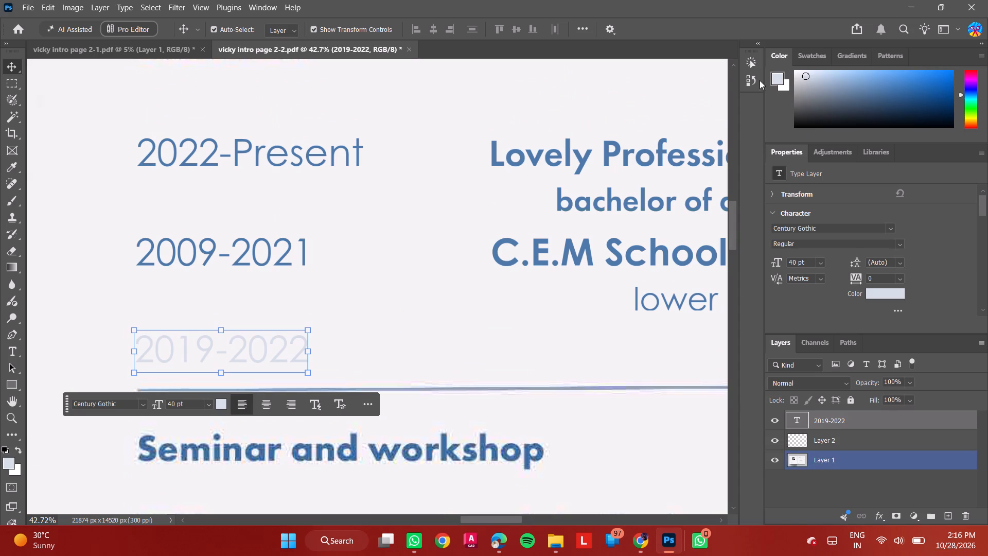
{"action": "left_click", "coordinate": [777, 75]}
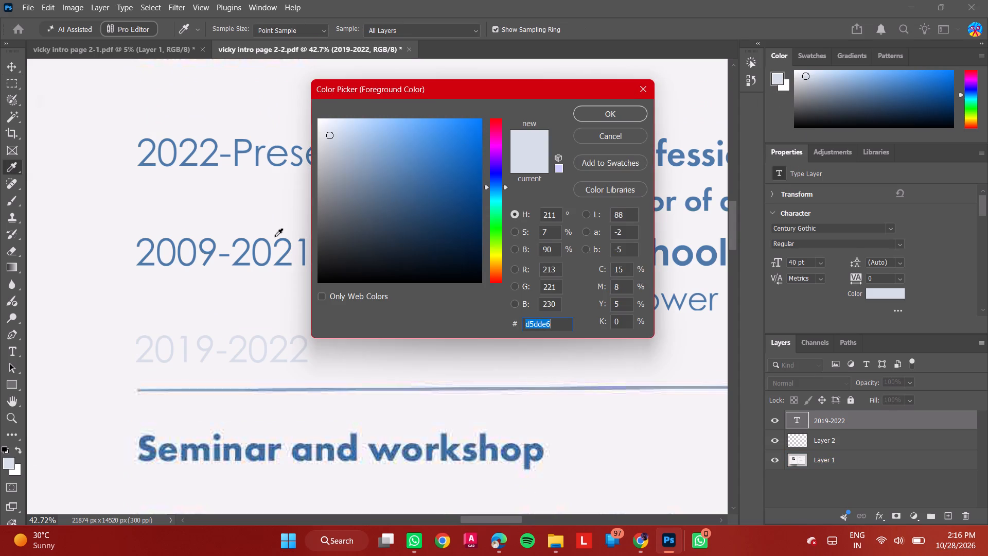
{"action": "left_click", "coordinate": [286, 239]}
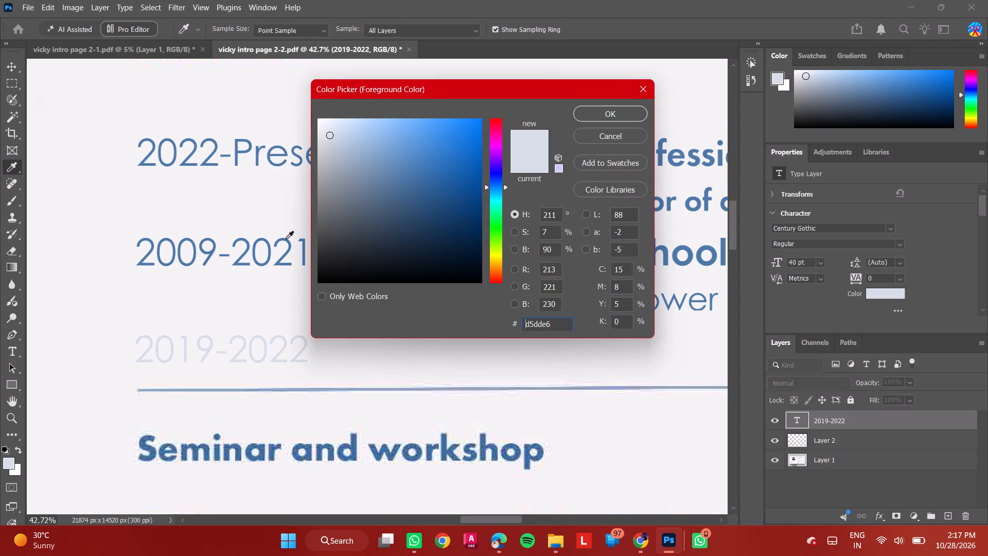
{"action": "left_click", "coordinate": [590, 114]}
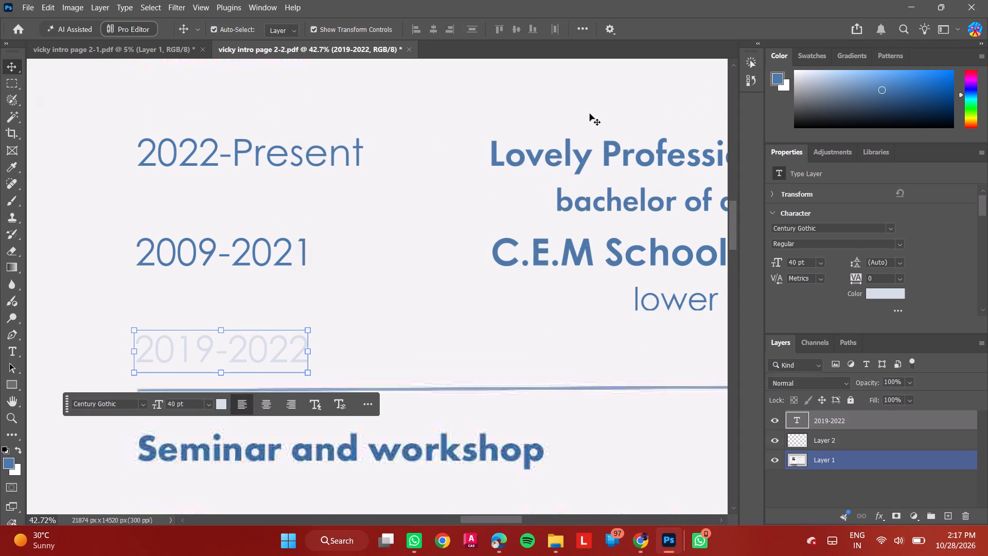
{"action": "triple_click", "coordinate": [270, 345]}
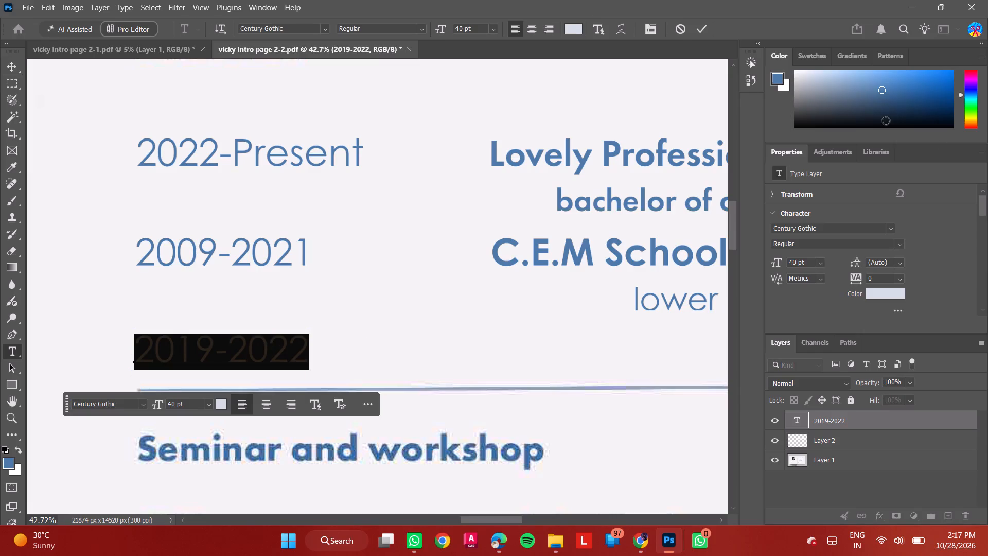
{"action": "left_click", "coordinate": [775, 80]}
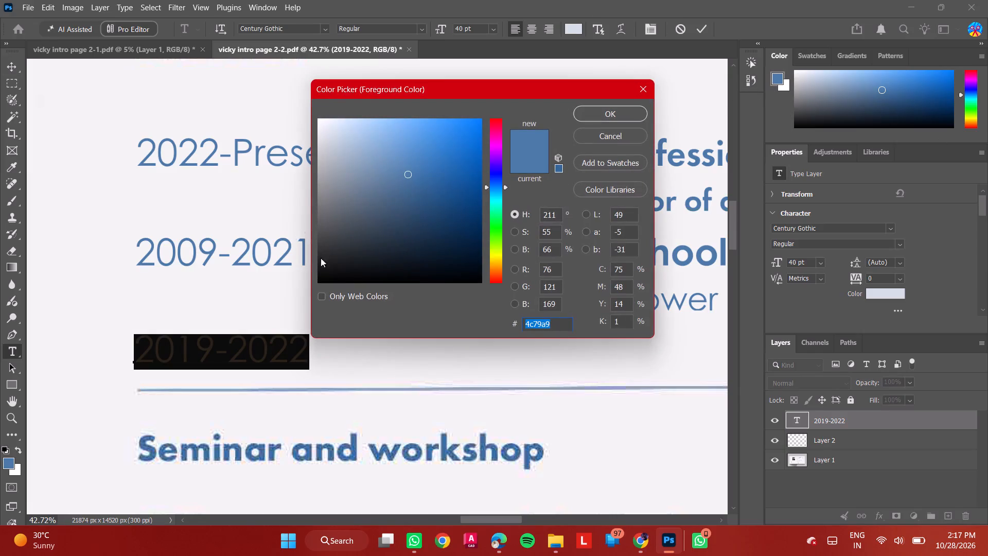
{"action": "left_click", "coordinate": [607, 114]}
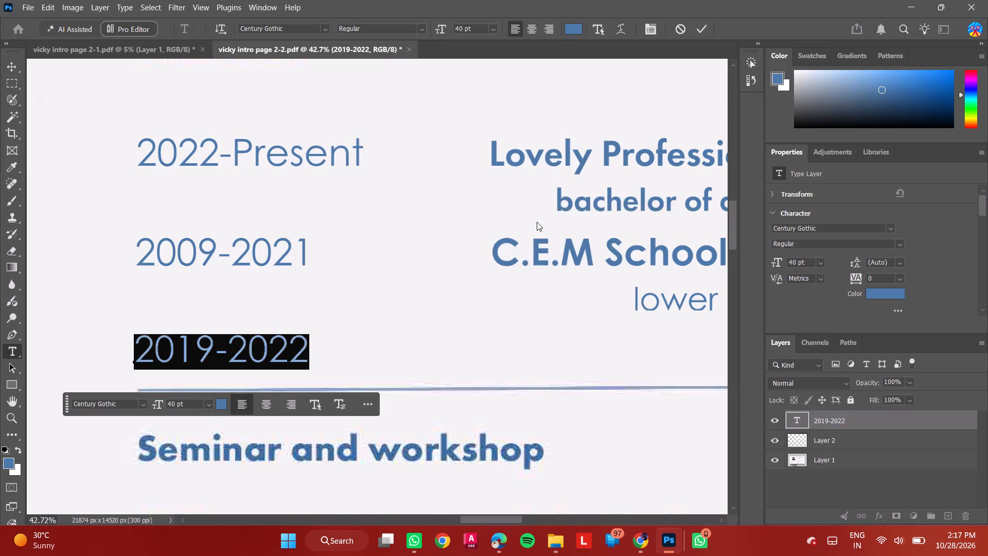
{"action": "key", "text": "Escape"}
{"action": "key", "text": "Escape"}
Examine the overall spread and the CV page's Education section around the 2019-2022 row, with no layer selected.
{"action": "scroll", "coordinate": [478, 259], "scroll_direction": "down", "scroll_amount": 6, "text": "alt"}
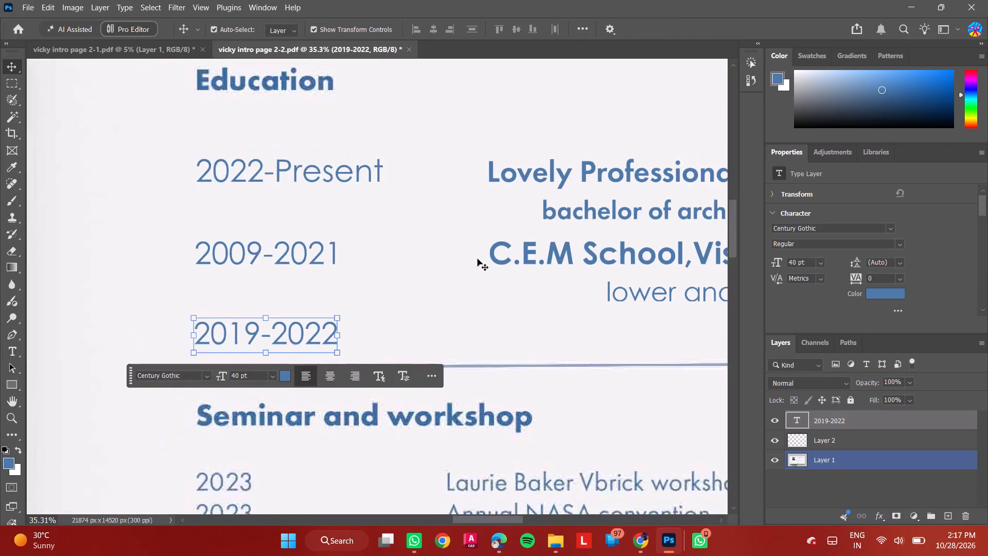
{"action": "scroll", "coordinate": [478, 259], "scroll_direction": "down", "scroll_amount": 18, "text": "alt"}
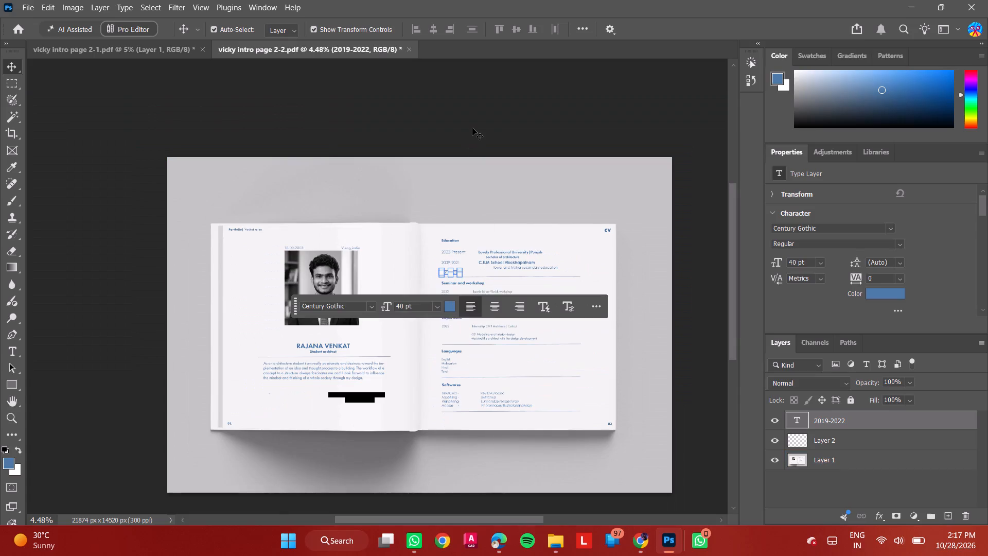
{"action": "left_click", "coordinate": [472, 128]}
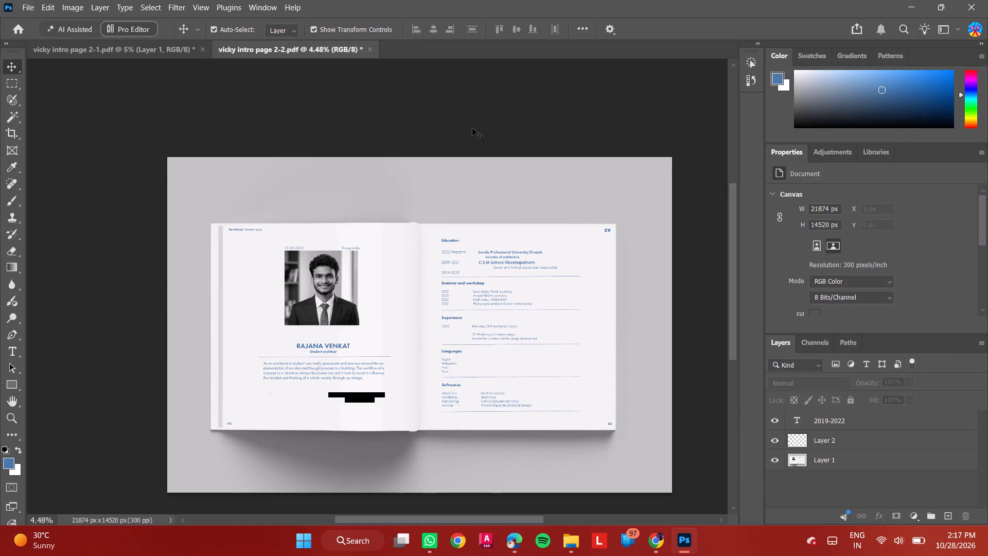
{"action": "scroll", "coordinate": [496, 302], "scroll_direction": "up", "scroll_amount": 10, "text": "alt"}
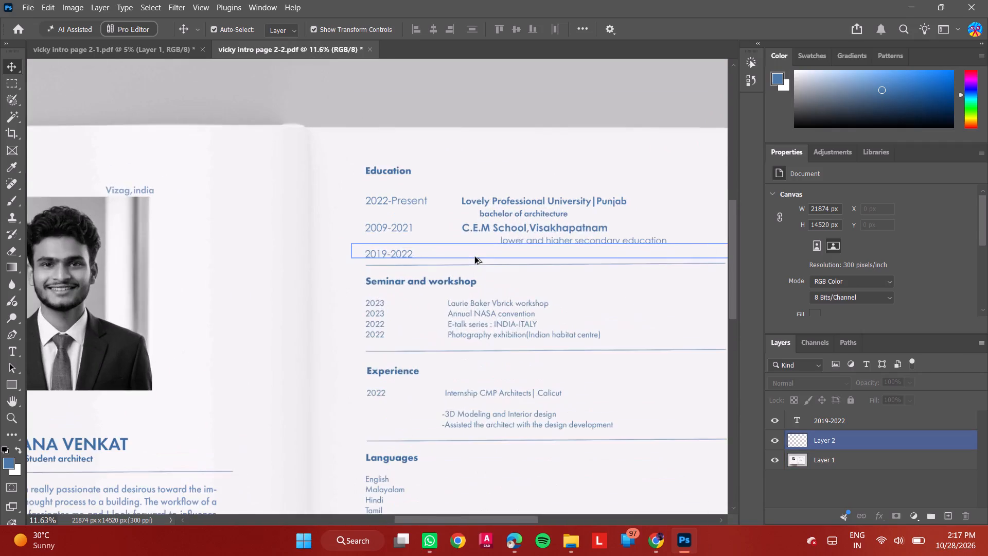
{"action": "scroll", "coordinate": [475, 257], "scroll_direction": "up", "scroll_amount": 3, "text": "alt"}
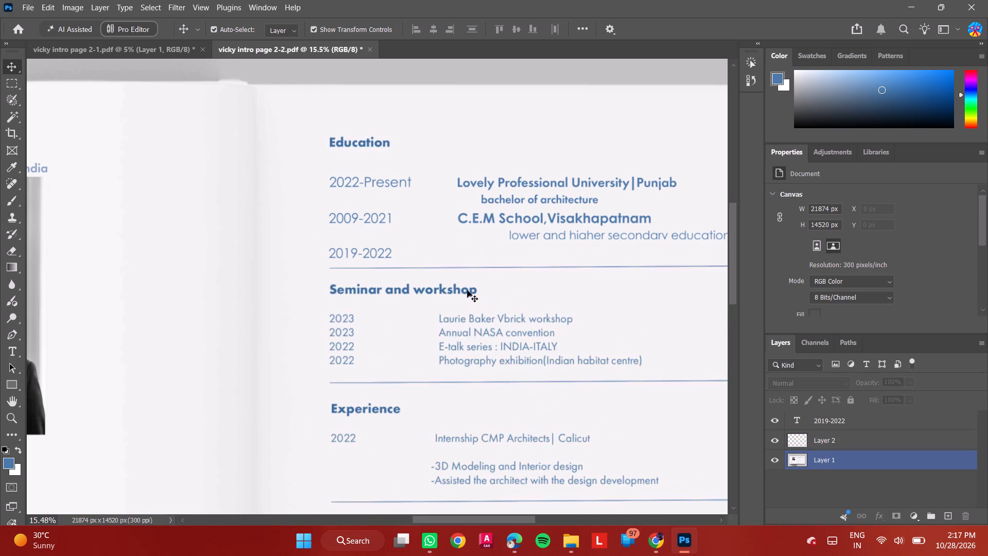
{"action": "scroll", "coordinate": [473, 295], "scroll_direction": "up", "scroll_amount": 2, "text": "alt"}
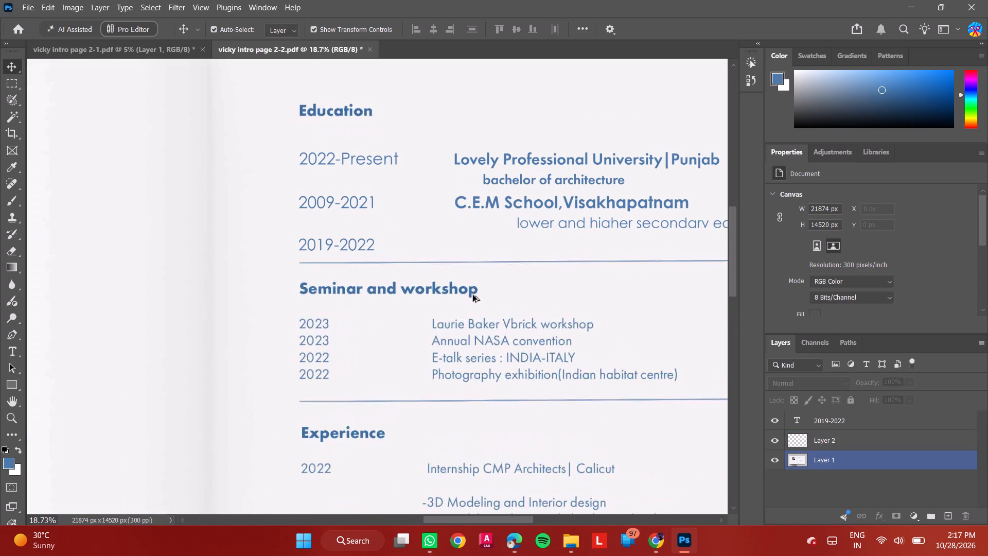
{"action": "scroll", "coordinate": [434, 258], "scroll_direction": "down", "scroll_amount": 4, "text": "alt"}
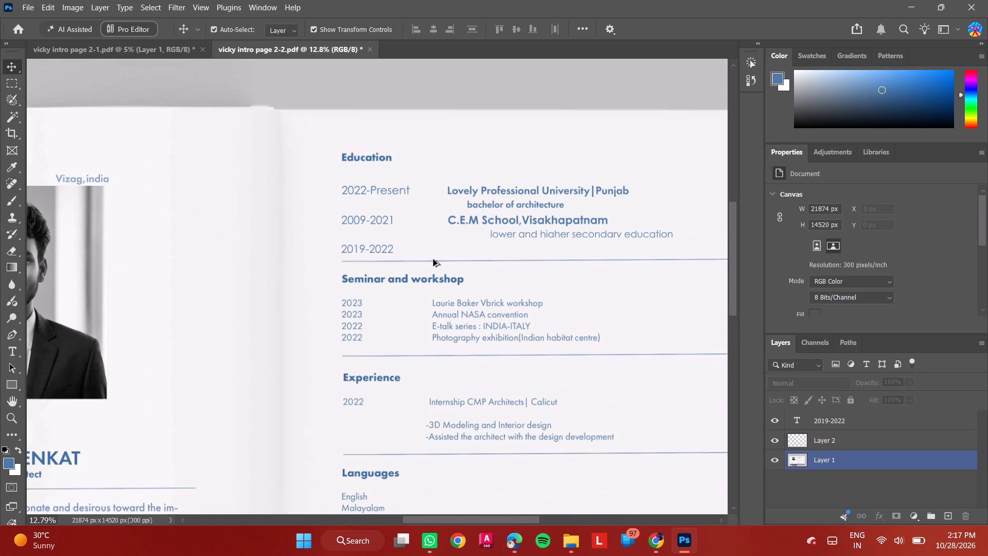
{"action": "scroll", "coordinate": [664, 254], "scroll_direction": "up", "scroll_amount": 4, "text": "alt"}
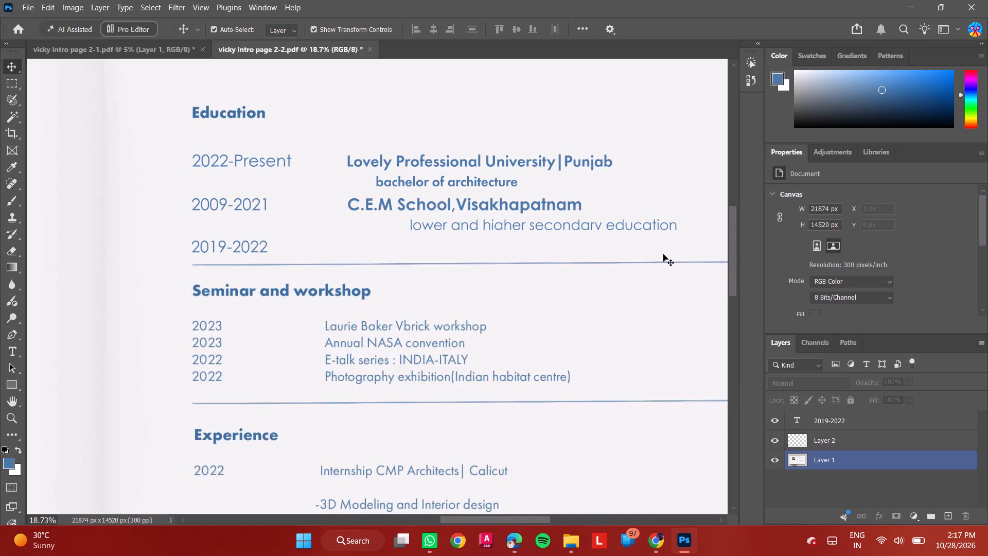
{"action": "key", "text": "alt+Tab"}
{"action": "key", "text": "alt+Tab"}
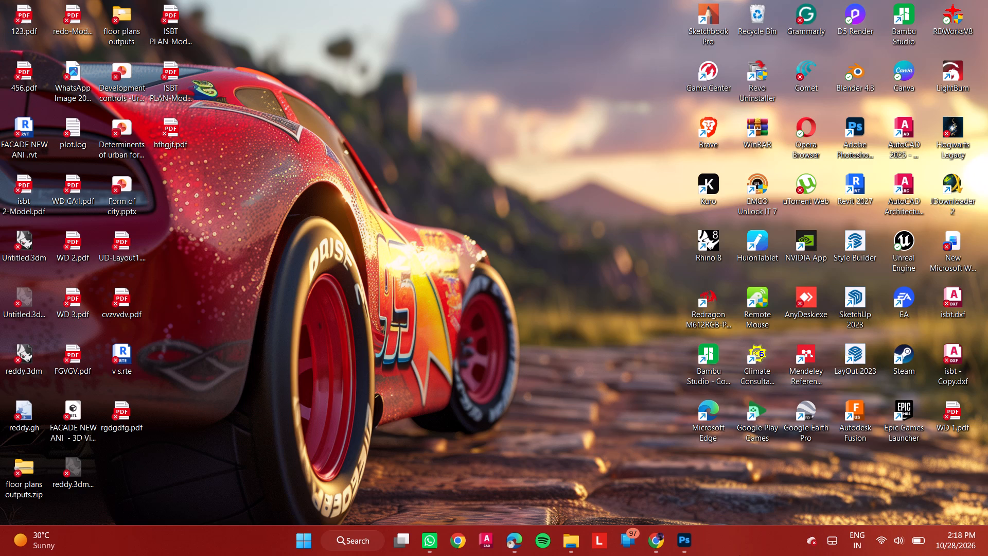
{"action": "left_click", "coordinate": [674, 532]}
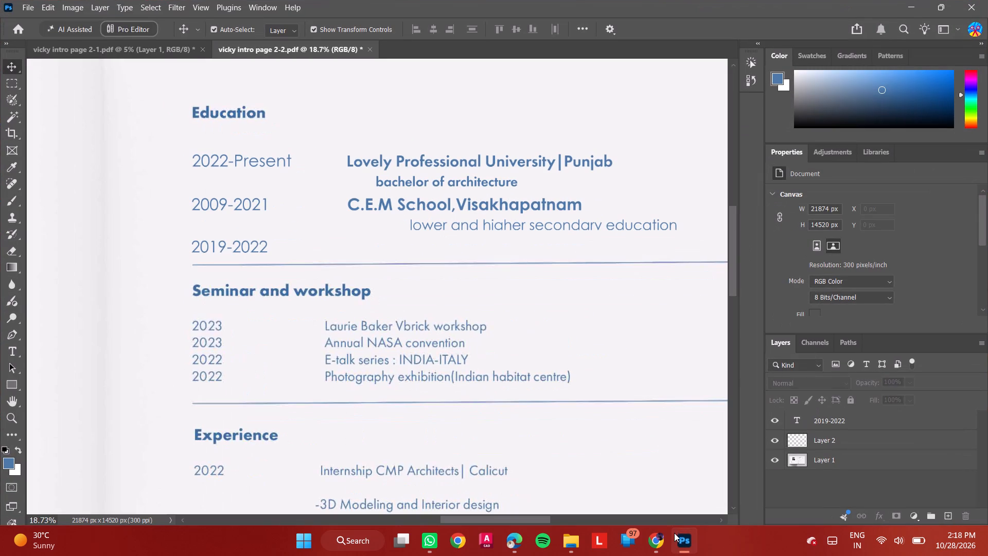
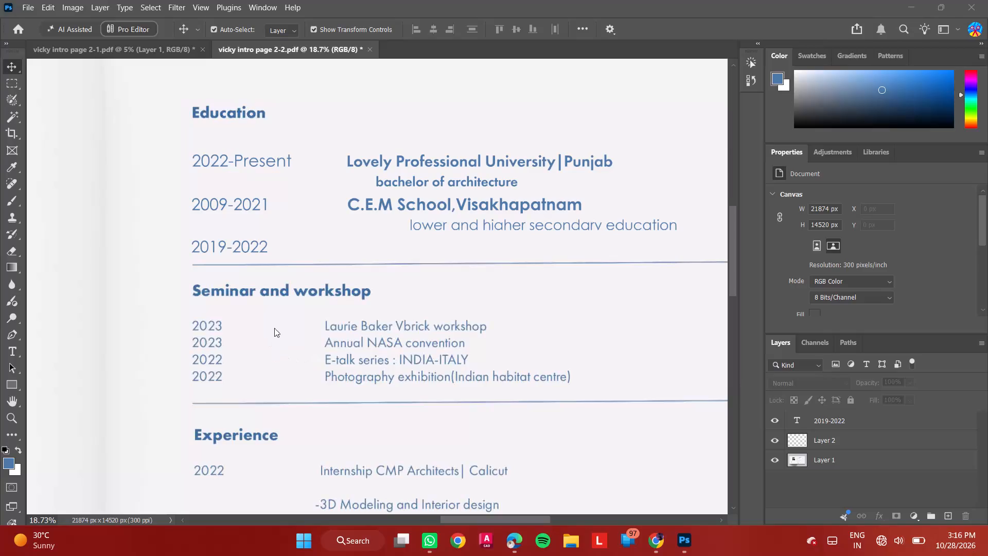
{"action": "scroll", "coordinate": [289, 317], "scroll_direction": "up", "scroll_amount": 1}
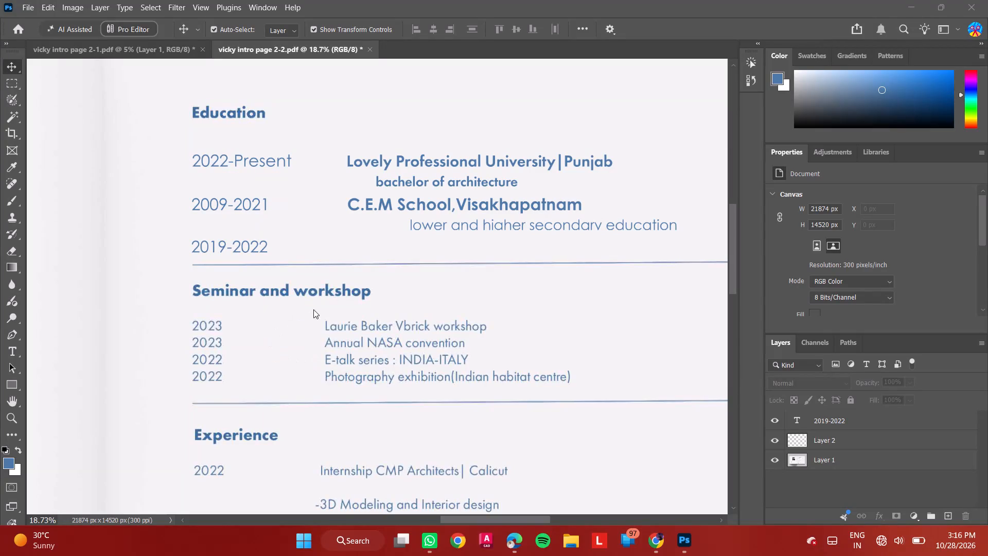
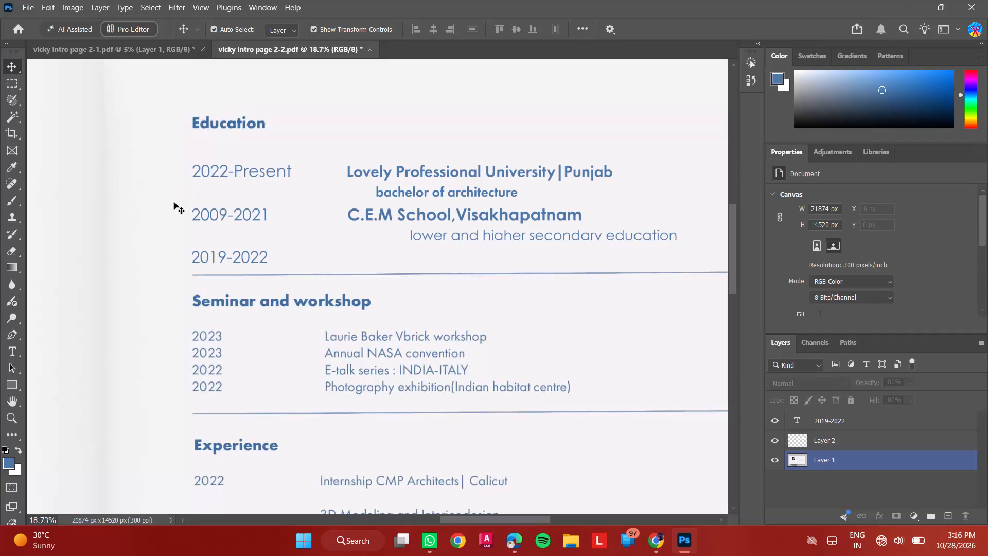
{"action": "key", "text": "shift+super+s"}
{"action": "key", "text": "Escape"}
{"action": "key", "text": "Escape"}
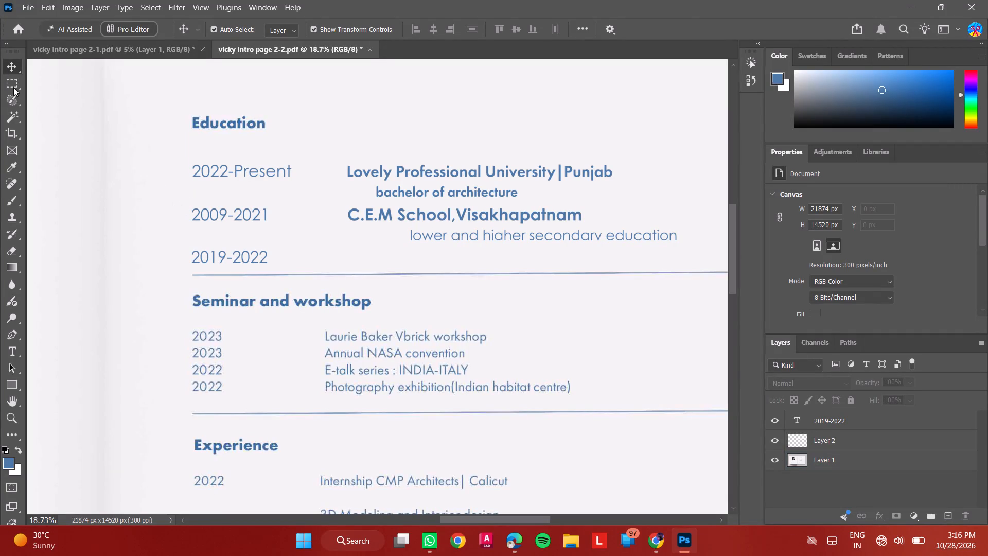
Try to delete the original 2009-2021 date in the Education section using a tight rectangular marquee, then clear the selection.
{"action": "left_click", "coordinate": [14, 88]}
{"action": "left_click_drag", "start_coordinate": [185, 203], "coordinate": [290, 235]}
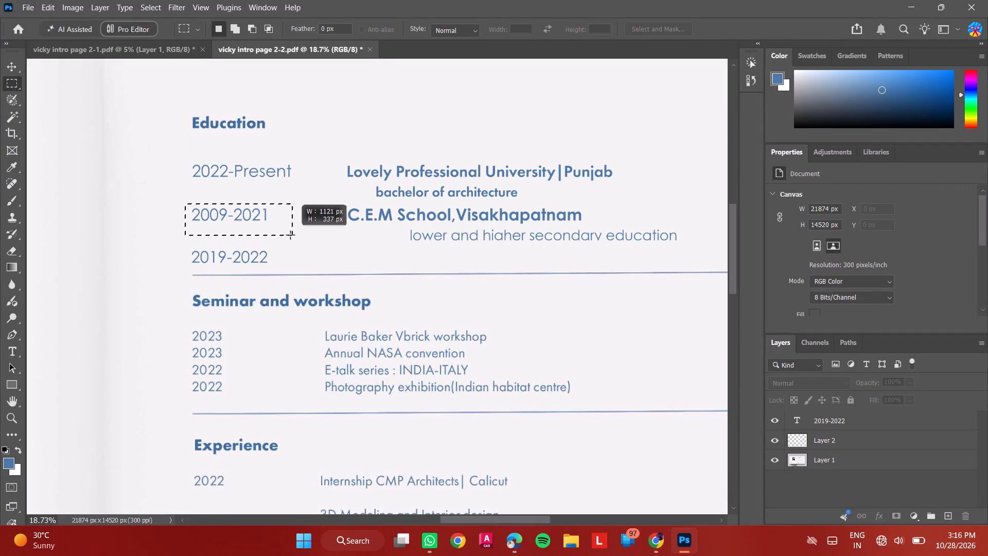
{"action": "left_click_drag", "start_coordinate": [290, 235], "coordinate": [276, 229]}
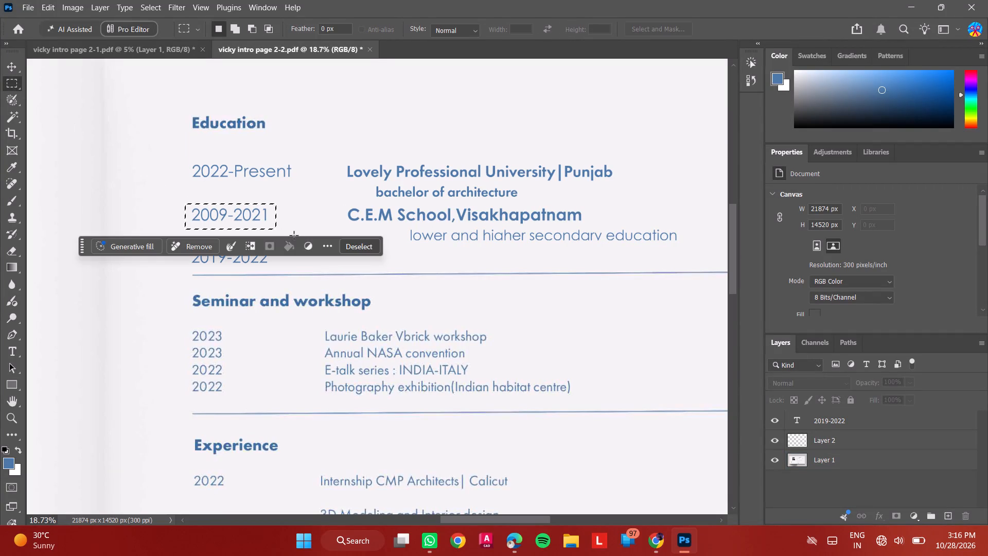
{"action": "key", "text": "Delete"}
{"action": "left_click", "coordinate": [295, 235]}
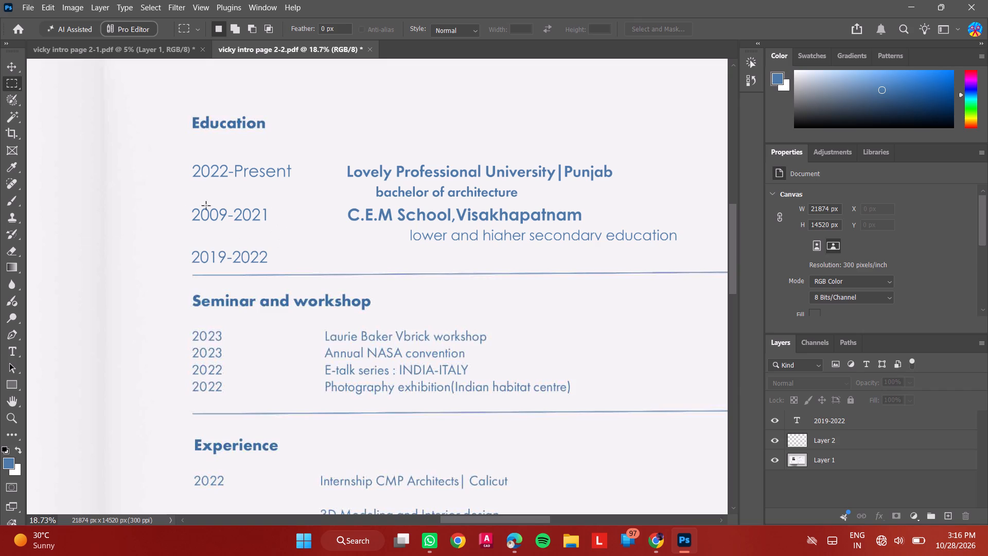
Delete the 2009-2021 date from Layer 1 in the Education section and clear the selection.
{"action": "left_click_drag", "start_coordinate": [182, 200], "coordinate": [283, 226]}
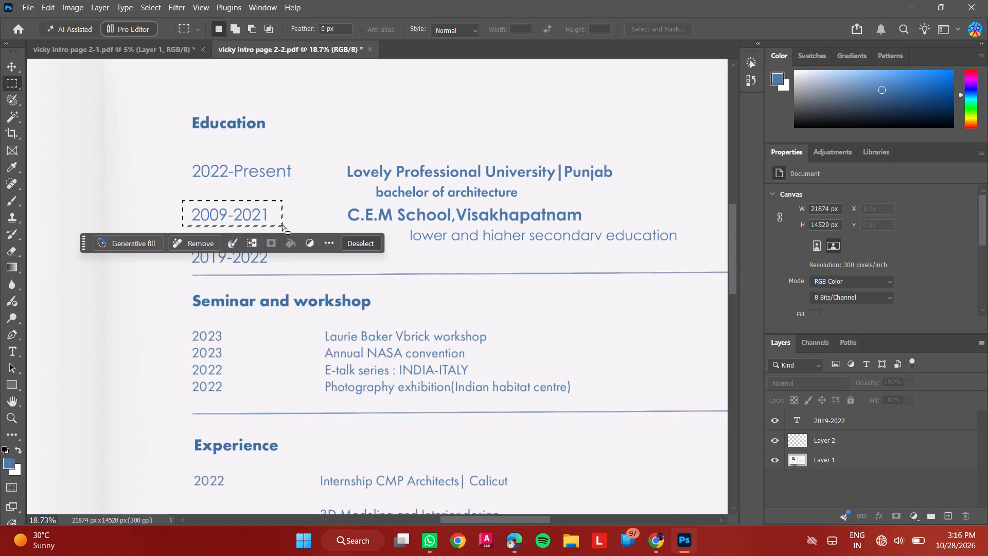
{"action": "key", "text": "v"}
{"action": "key", "text": "Delete"}
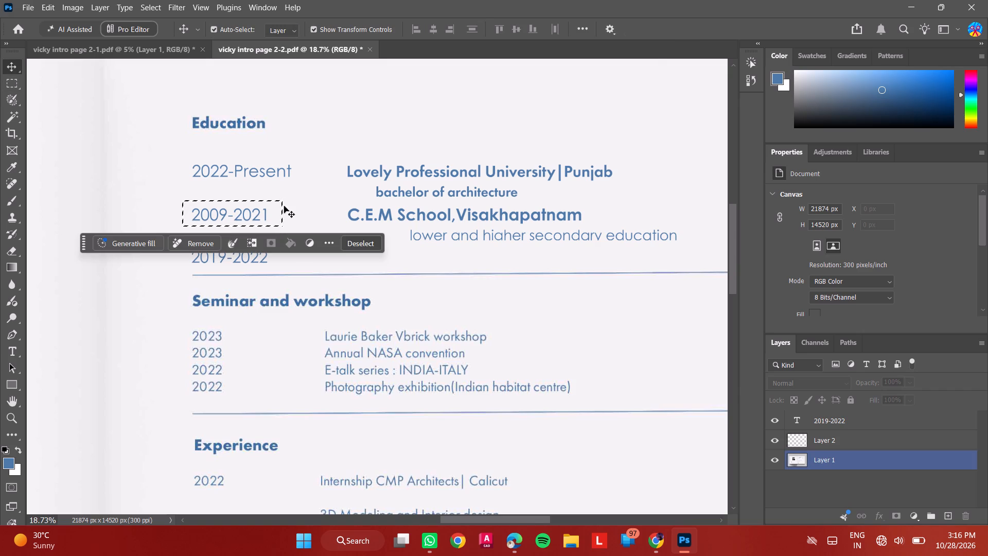
{"action": "left_click", "coordinate": [251, 211]}
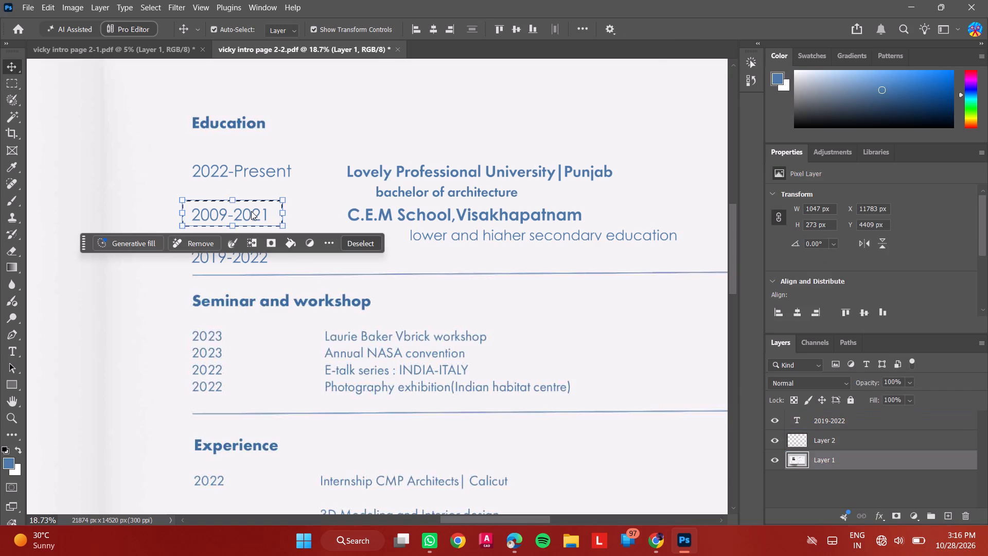
{"action": "key", "text": "Delete"}
{"action": "key", "text": "Escape"}
{"action": "key", "text": "Escape"}
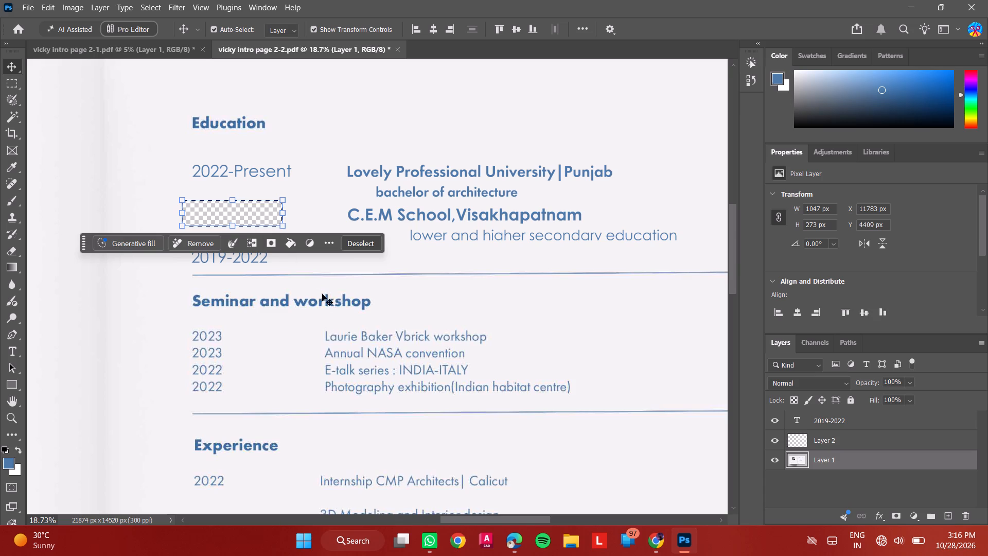
{"action": "key", "text": "v"}
{"action": "left_click", "coordinate": [243, 332]}
{"action": "scroll", "coordinate": [243, 332], "scroll_direction": "down", "scroll_amount": 5, "text": "alt"}
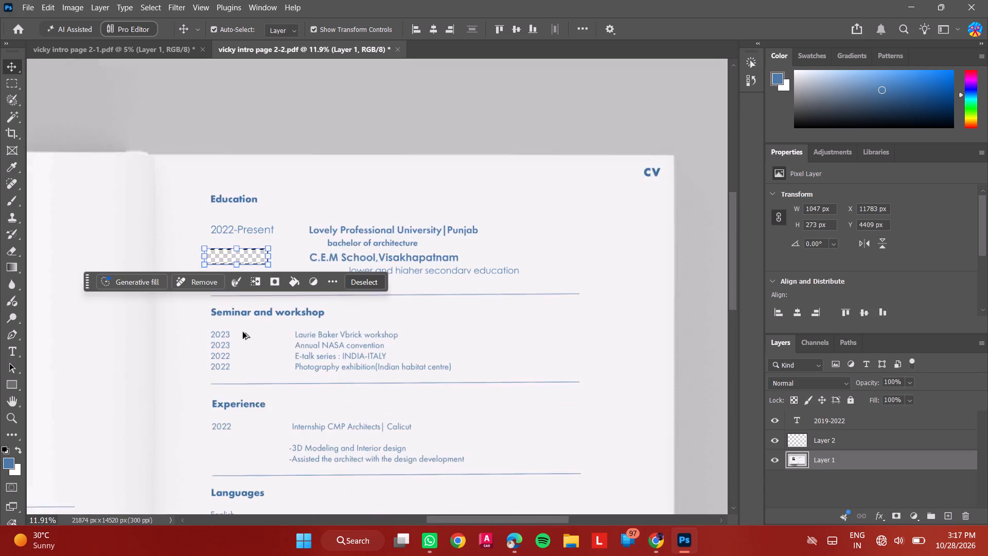
{"action": "scroll", "coordinate": [243, 332], "scroll_direction": "down", "scroll_amount": 3, "text": "alt"}
{"action": "key", "text": "w"}
{"action": "left_click", "coordinate": [704, 280]}
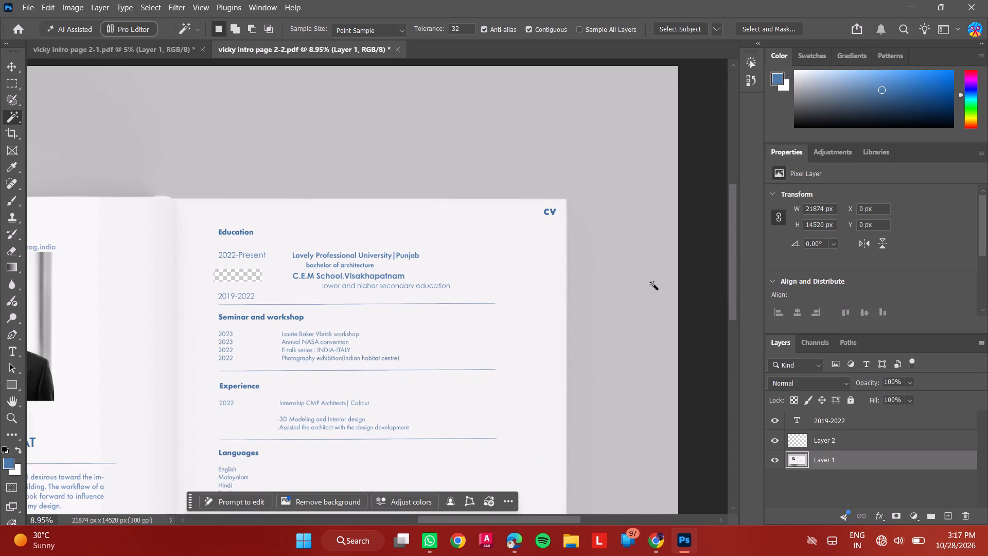
Fill the gap left by the deleted date, about 1105 × 314 px, with the page background colour sampled beside it, and deselect.
{"action": "scroll", "coordinate": [216, 288], "scroll_direction": "up", "scroll_amount": 1}
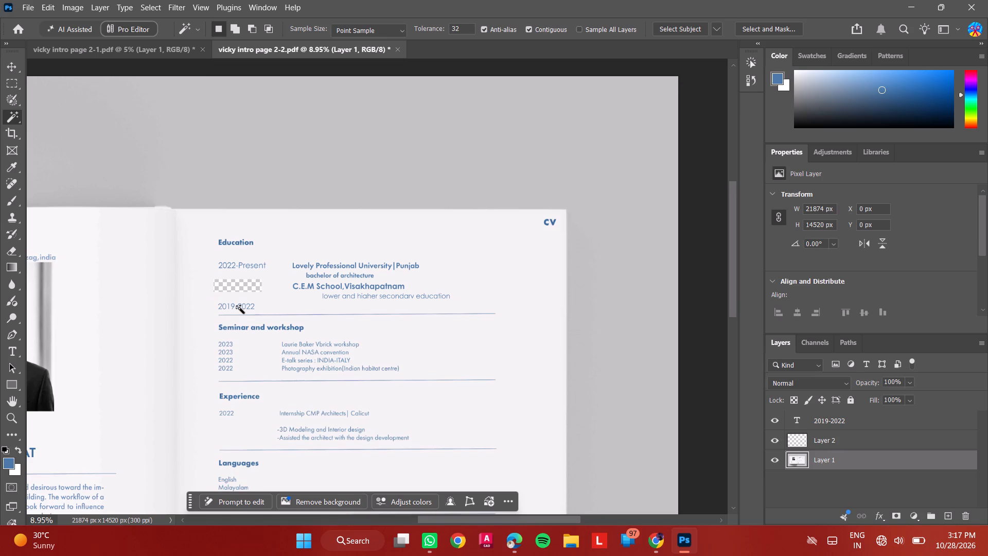
{"action": "scroll", "coordinate": [239, 308], "scroll_direction": "up", "scroll_amount": 9, "text": "alt"}
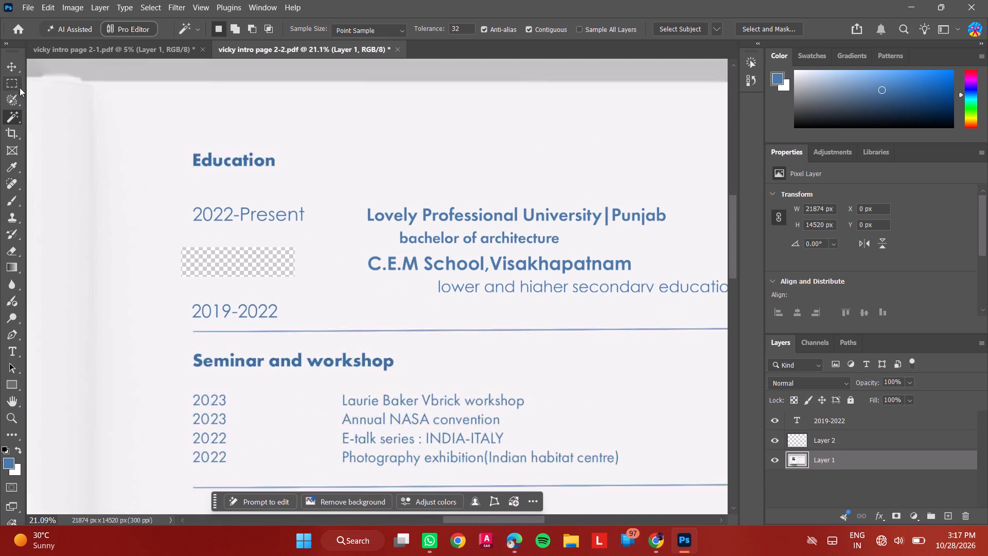
{"action": "left_click", "coordinate": [13, 88]}
{"action": "left_click_drag", "start_coordinate": [178, 245], "coordinate": [288, 276]}
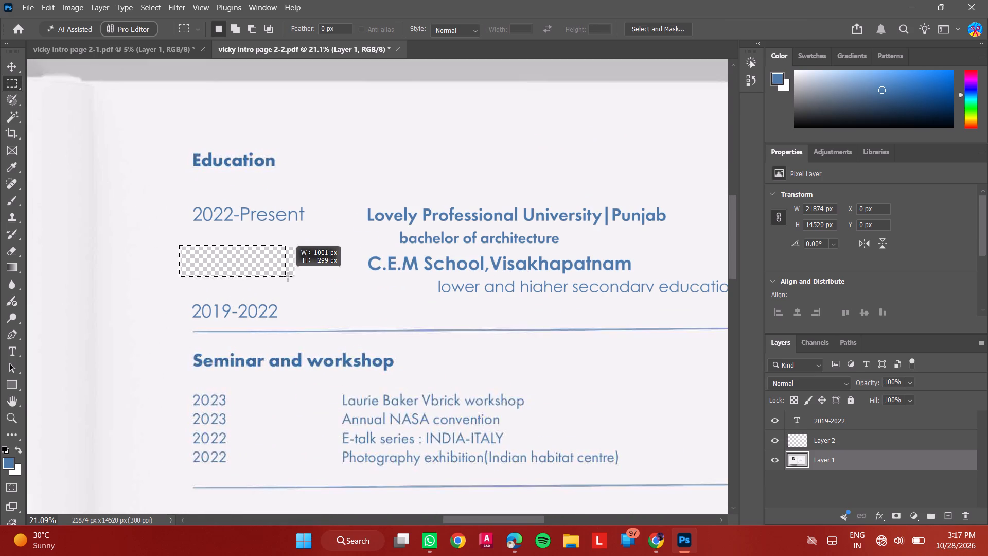
{"action": "left_click_drag", "start_coordinate": [288, 276], "coordinate": [297, 278]}
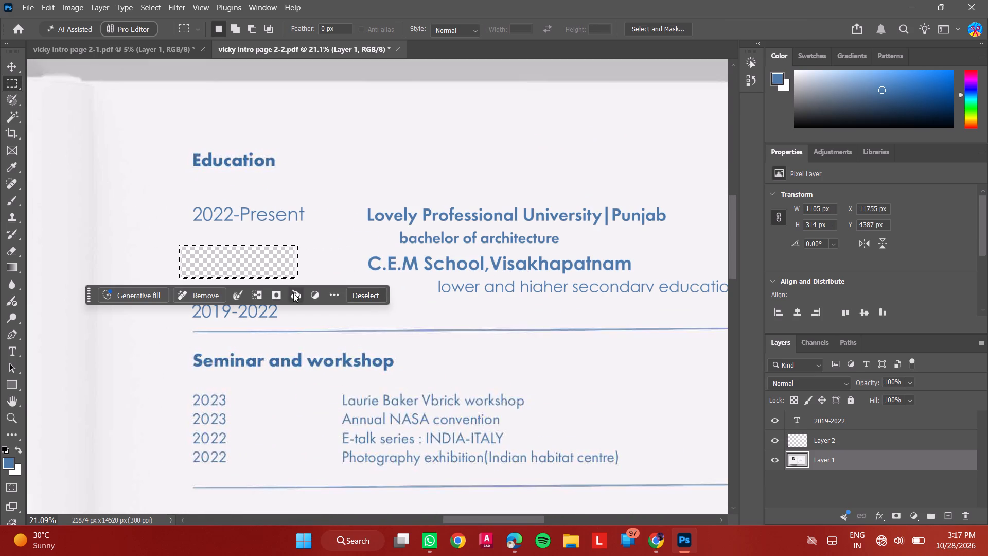
{"action": "left_click", "coordinate": [293, 294]}
{"action": "left_click", "coordinate": [307, 331]}
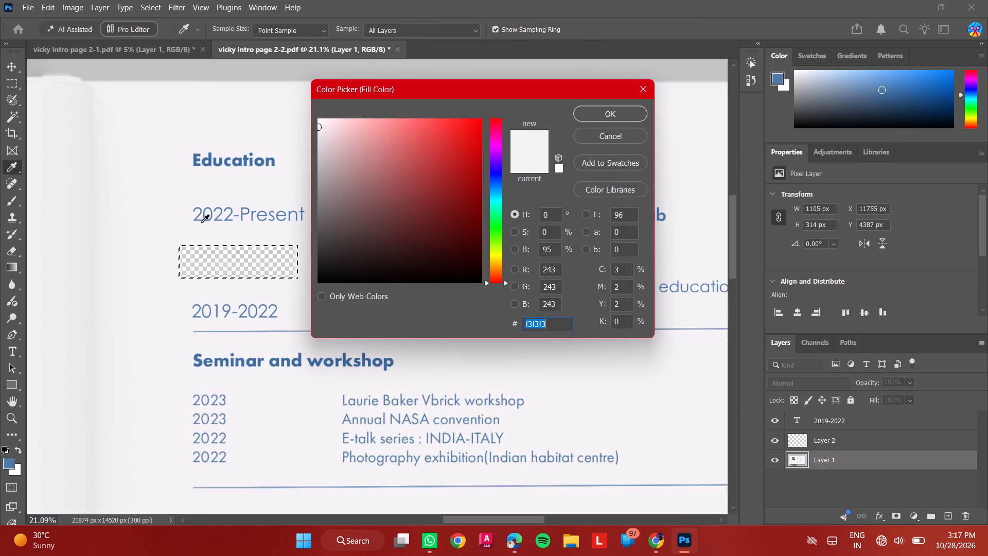
{"action": "left_click", "coordinate": [175, 227]}
{"action": "left_click", "coordinate": [594, 112]}
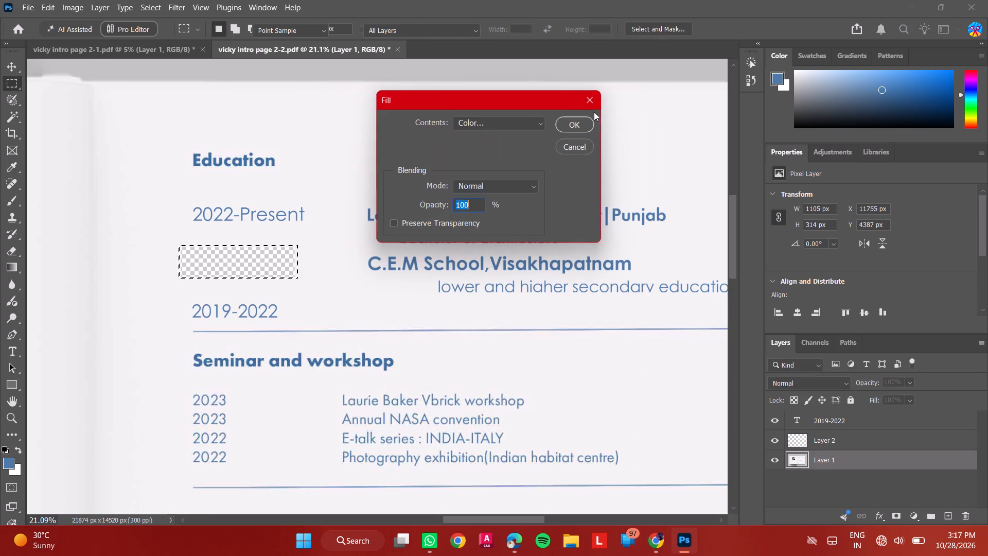
{"action": "left_click", "coordinate": [585, 126]}
{"action": "key", "text": "Escape"}
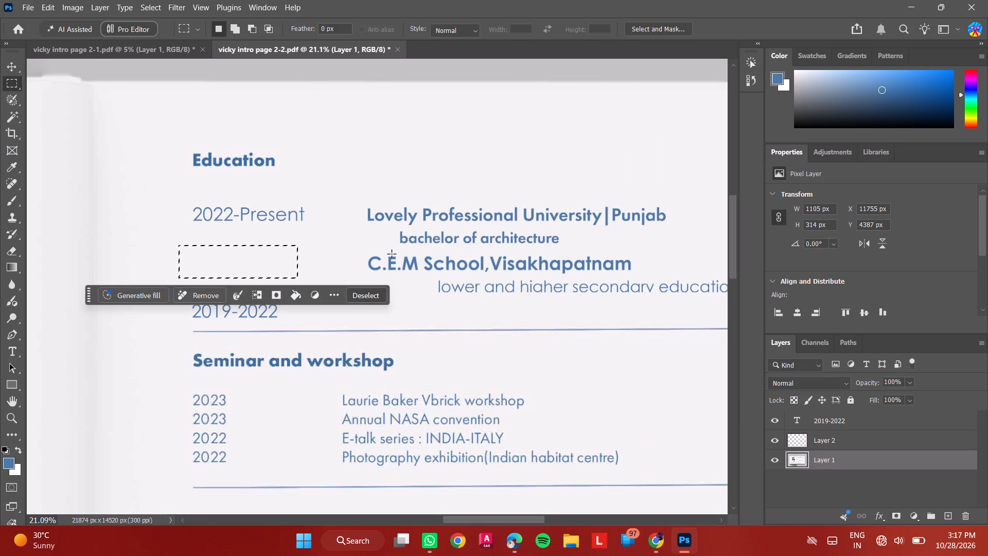
{"action": "scroll", "coordinate": [312, 378], "scroll_direction": "down", "scroll_amount": 10, "text": "alt"}
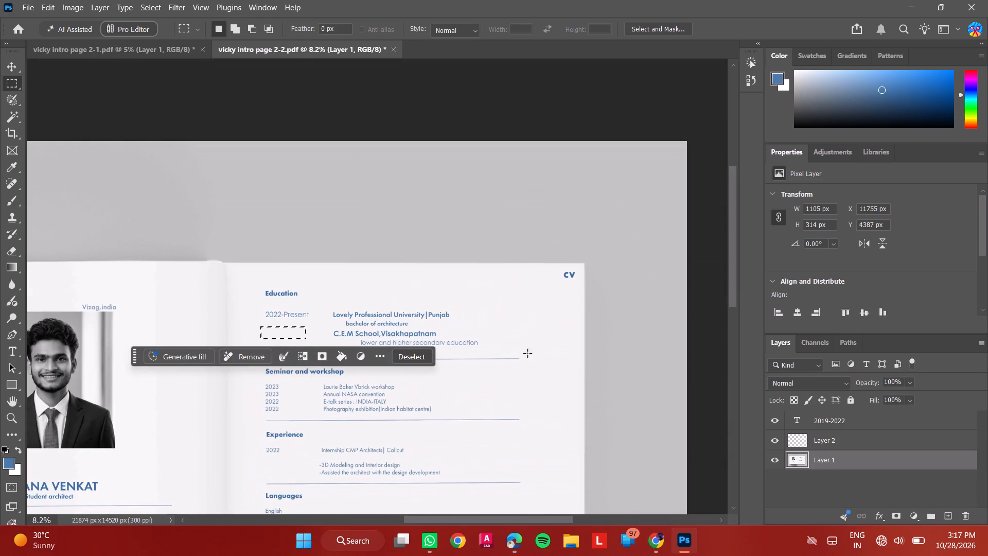
{"action": "left_click", "coordinate": [712, 307]}
Duplicate the 2019-2022 text layer and place the copy in the cleared date spot beside C.E.M School, left-aligned with the original.
{"action": "scroll", "coordinate": [278, 380], "scroll_direction": "up", "scroll_amount": 5}
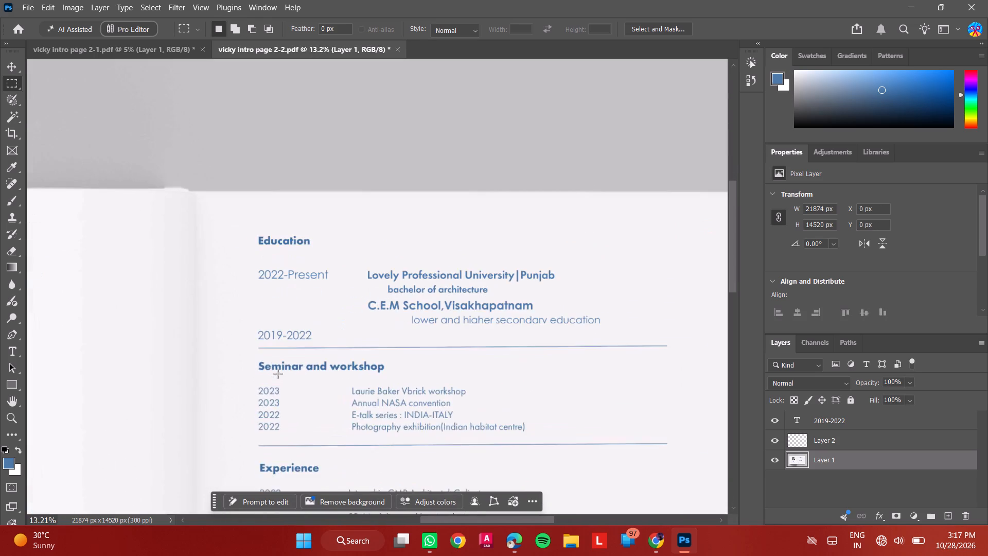
{"action": "scroll", "coordinate": [278, 370], "scroll_direction": "up", "scroll_amount": 4, "text": "alt"}
{"action": "scroll", "coordinate": [294, 317], "scroll_direction": "up", "scroll_amount": 3, "text": "alt"}
{"action": "key", "text": "v"}
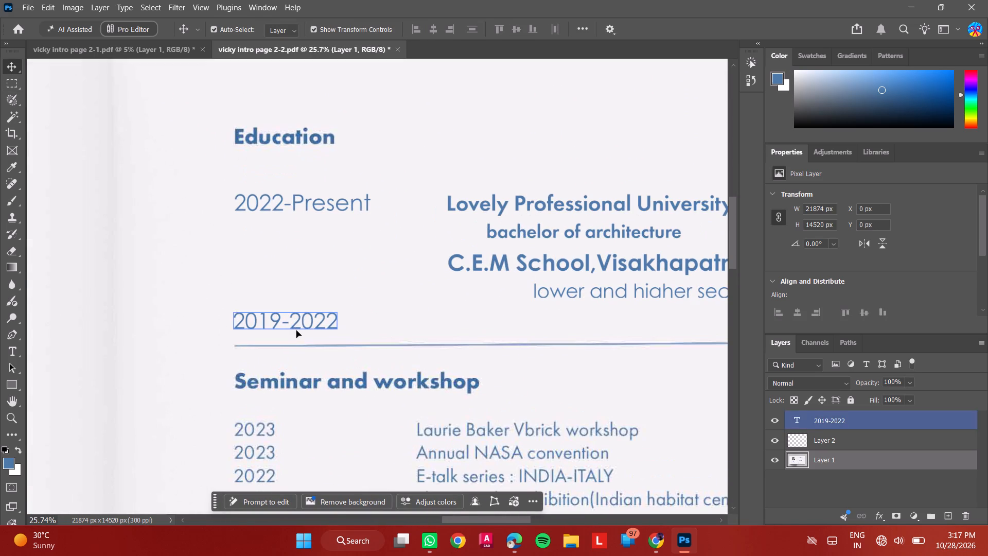
{"action": "left_click", "coordinate": [297, 328]}
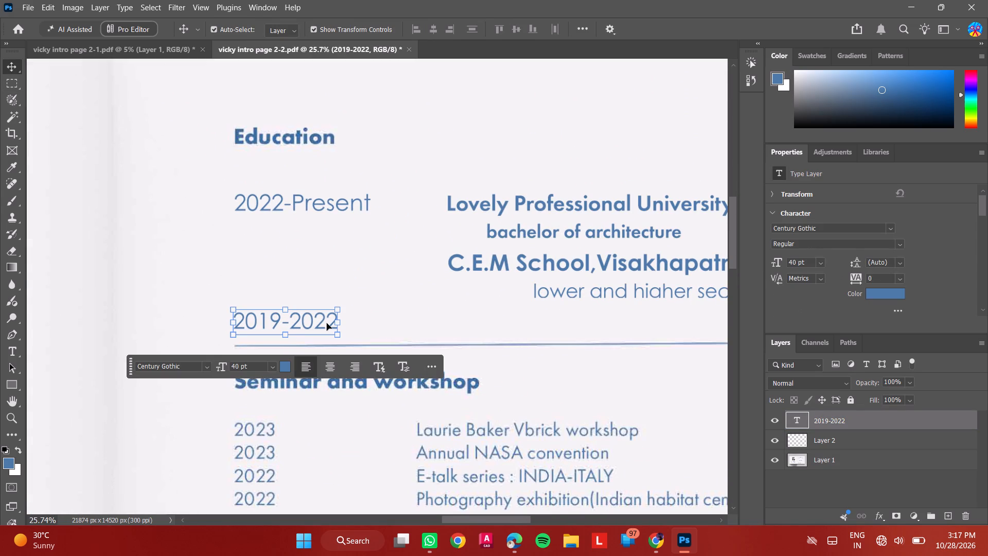
{"action": "key", "text": "ctrl+c"}
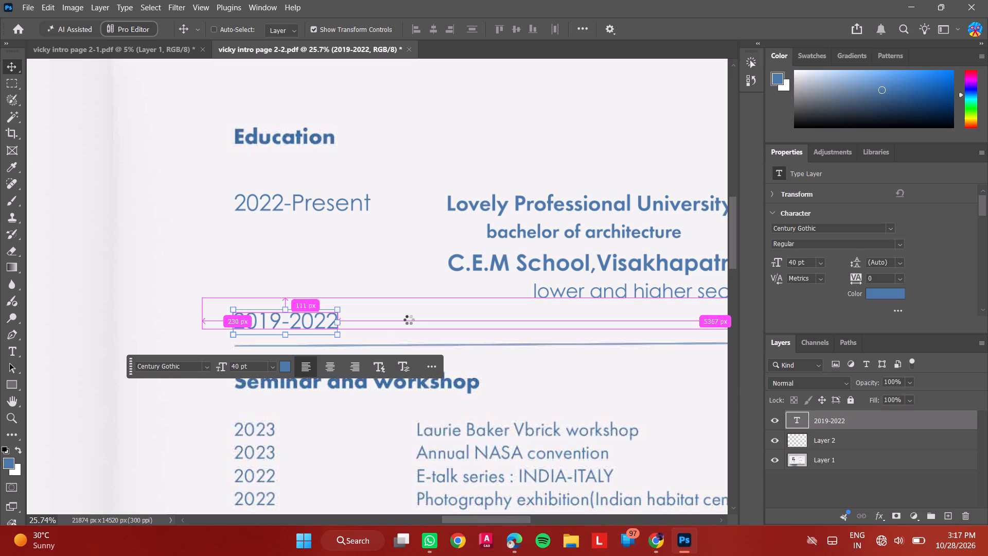
{"action": "key", "text": "ctrl+v"}
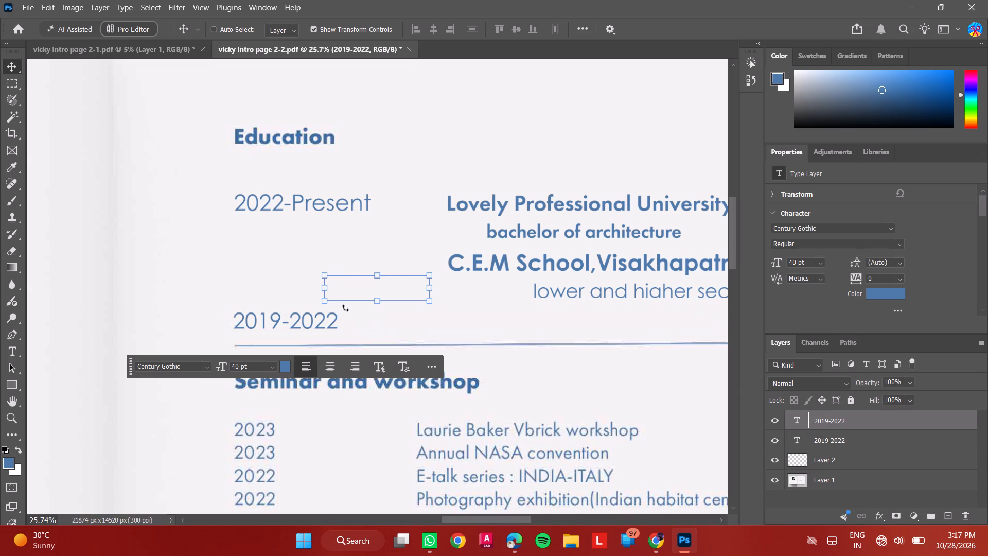
{"action": "left_click_drag", "start_coordinate": [359, 291], "coordinate": [269, 267]}
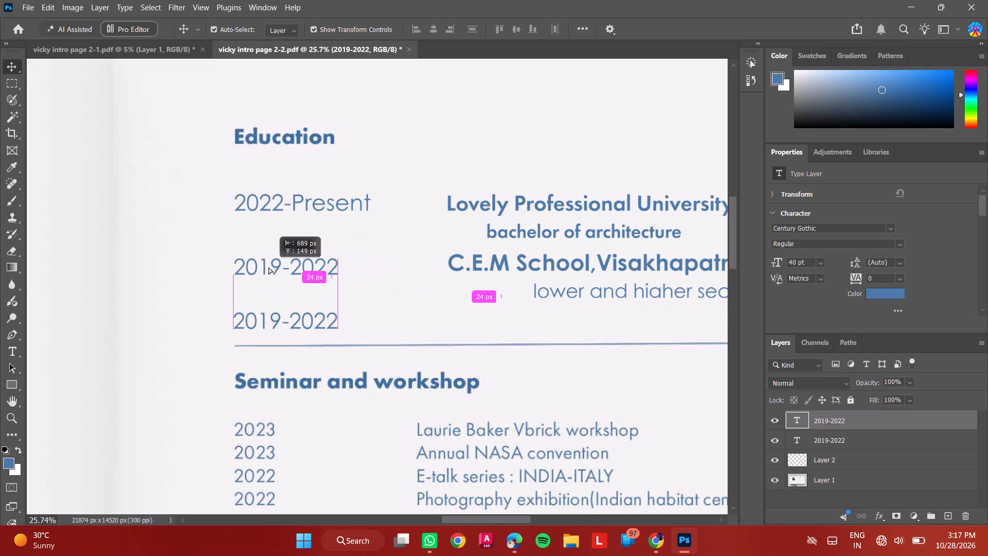
{"action": "left_click_drag", "start_coordinate": [269, 267], "coordinate": [268, 266]}
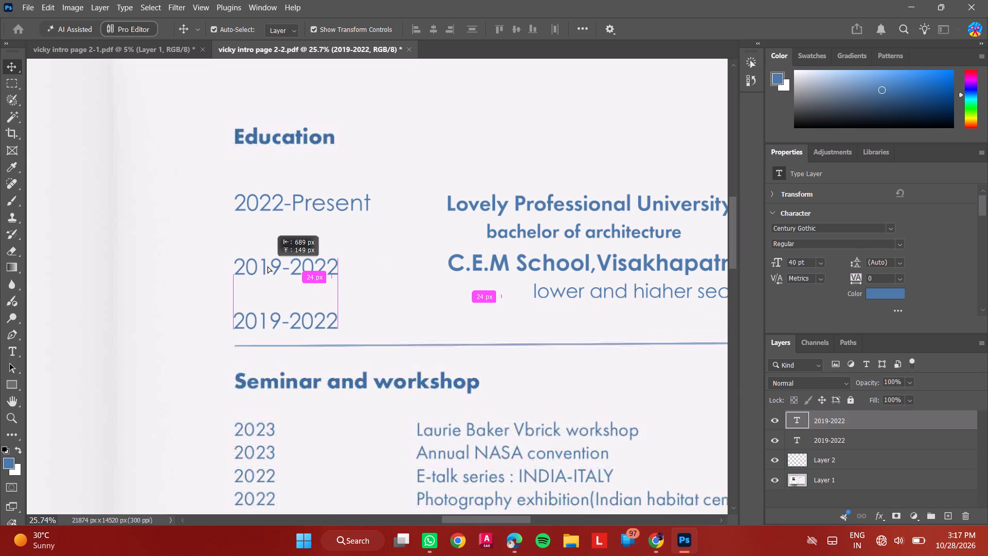
{"action": "left_click_drag", "start_coordinate": [268, 266], "coordinate": [268, 268]}
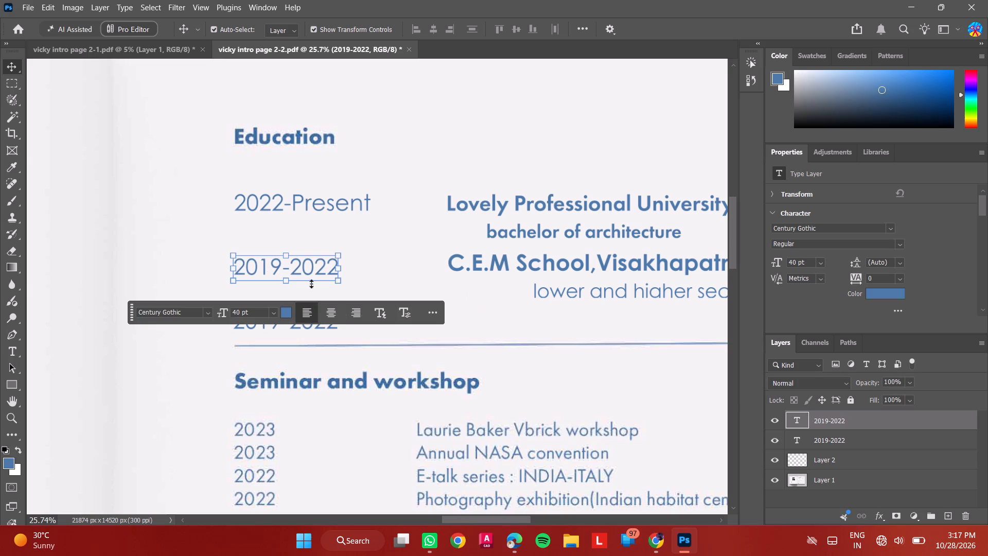
Nudge the copied 2019-2022 text up slightly to line up with the C.E.M School,Visakhapatnam line.
{"action": "key", "text": "Up"}
{"action": "key", "text": "Up"}
{"action": "key", "text": "Up"}
{"action": "key", "text": "Up"}
{"action": "key", "text": "Up"}
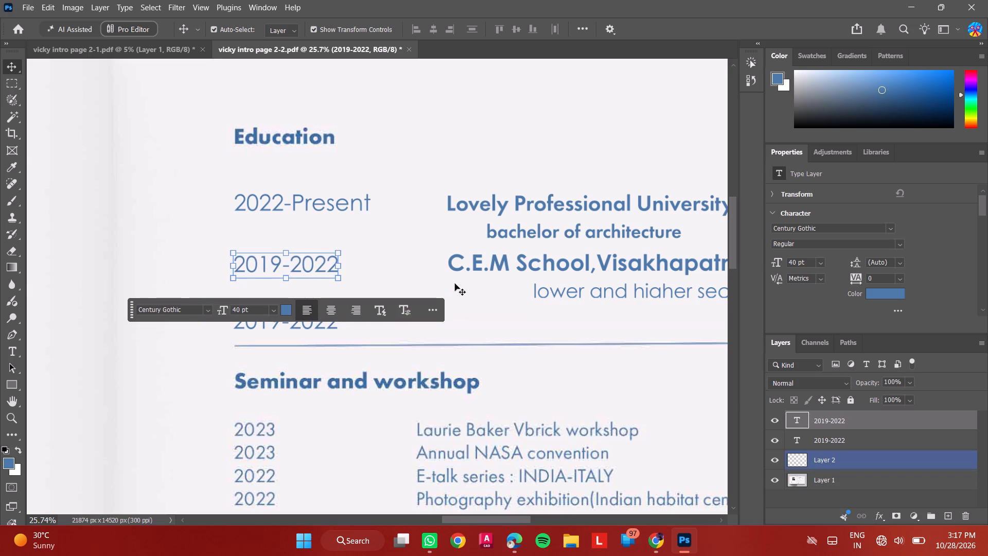
{"action": "key", "text": "Down"}
{"action": "key", "text": "Up"}
{"action": "key", "text": "Up"}
{"action": "key", "text": "Up"}
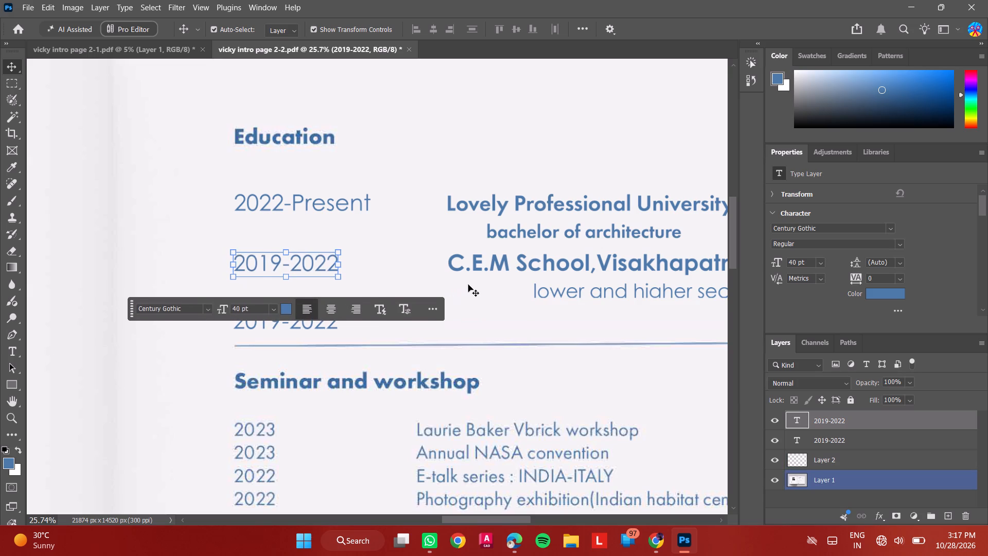
Delete the C.E.M School,Visakhapatnam heading from Layer 1 using a rectangular selection about 2510 × 203 px.
{"action": "left_click", "coordinate": [469, 308]}
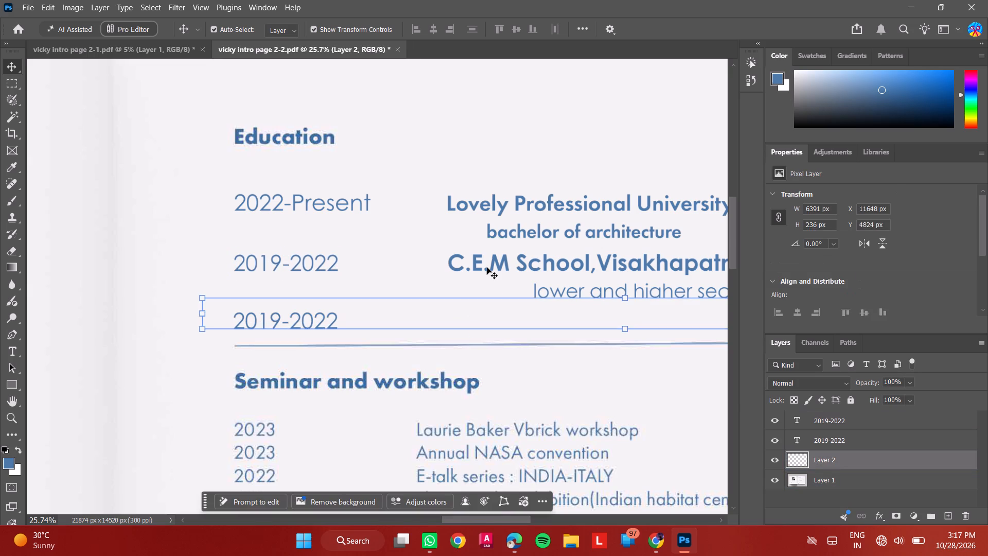
{"action": "left_click", "coordinate": [487, 267]}
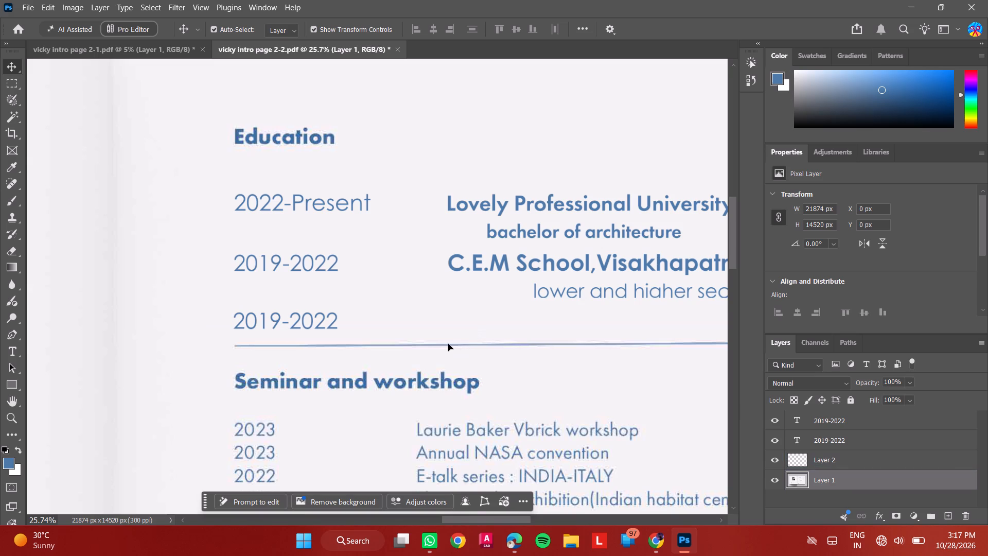
{"action": "scroll", "coordinate": [448, 344], "scroll_direction": "right", "scroll_amount": 4}
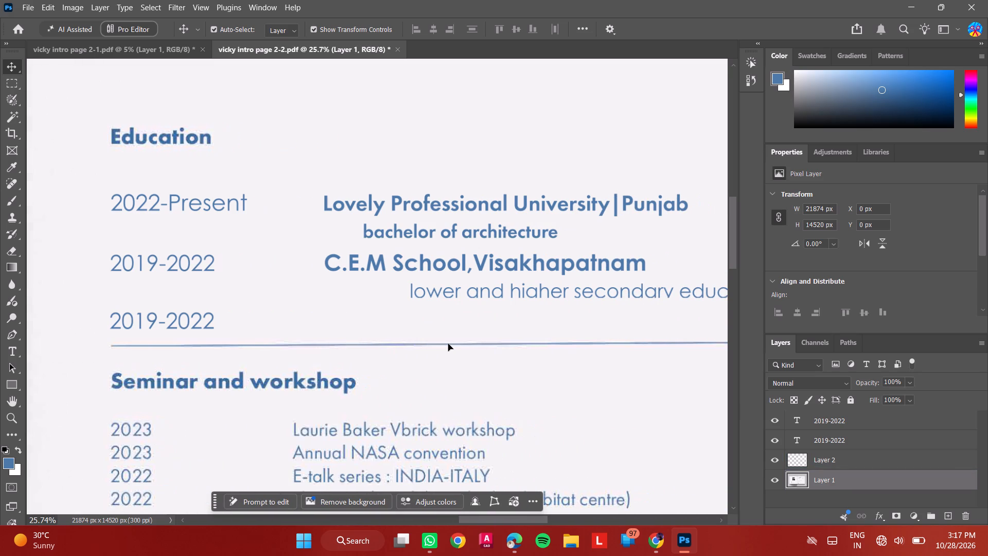
{"action": "scroll", "coordinate": [448, 344], "scroll_direction": "right", "scroll_amount": 3}
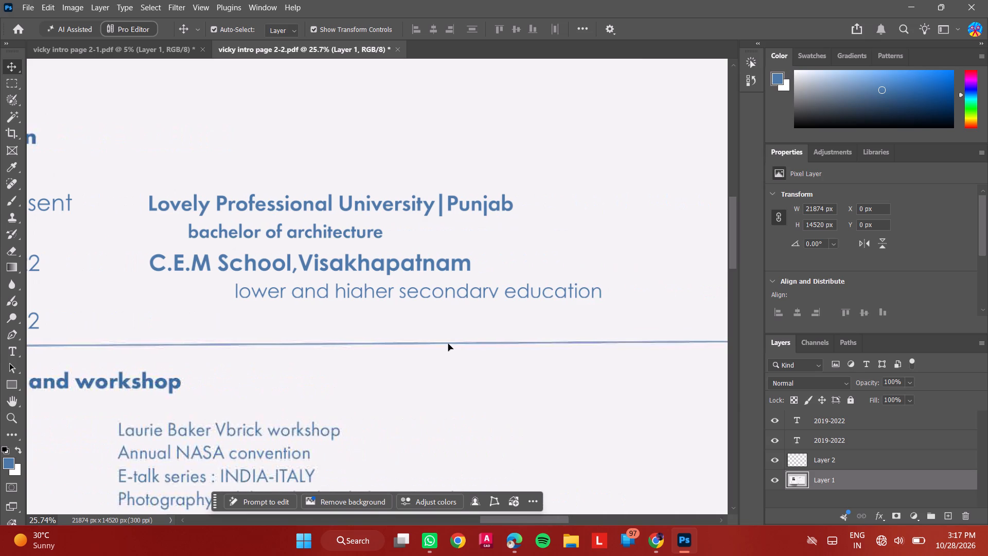
{"action": "scroll", "coordinate": [448, 344], "scroll_direction": "left", "scroll_amount": 3}
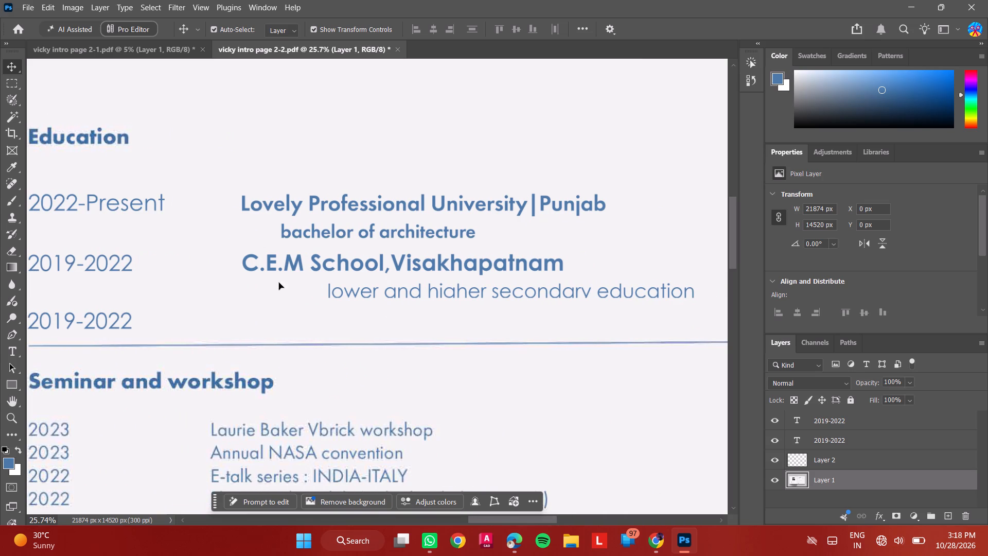
{"action": "left_click", "coordinate": [7, 84]}
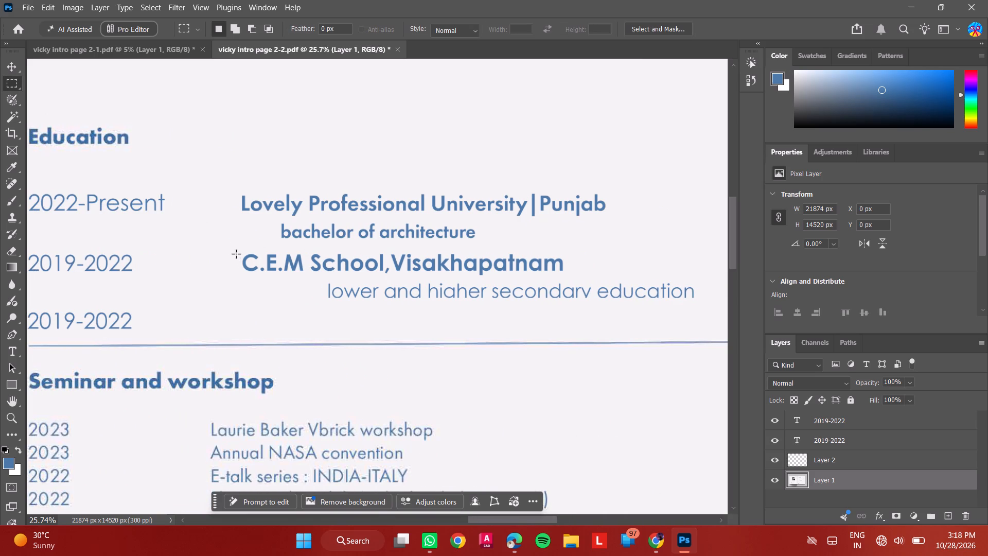
{"action": "left_click_drag", "start_coordinate": [239, 252], "coordinate": [366, 281]}
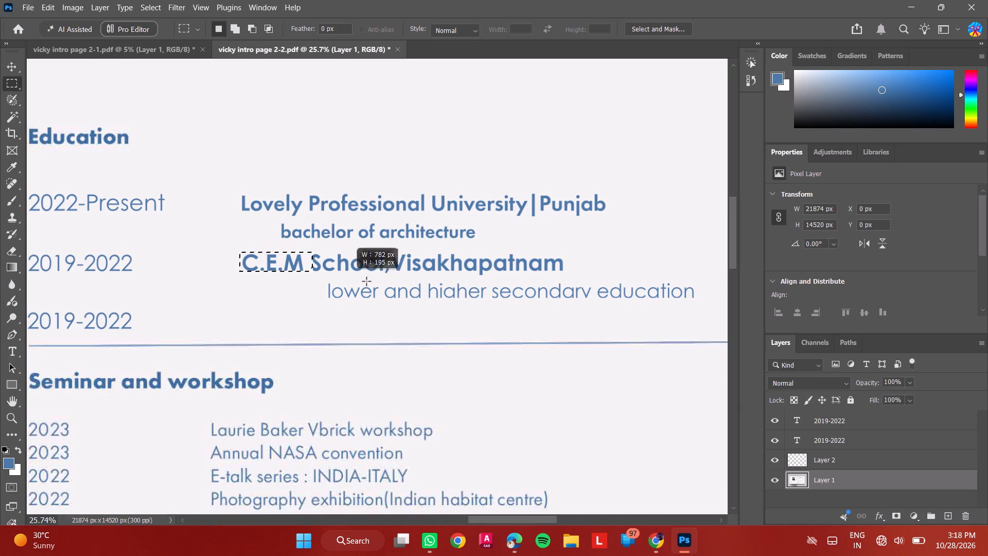
{"action": "left_click_drag", "start_coordinate": [366, 281], "coordinate": [563, 278]}
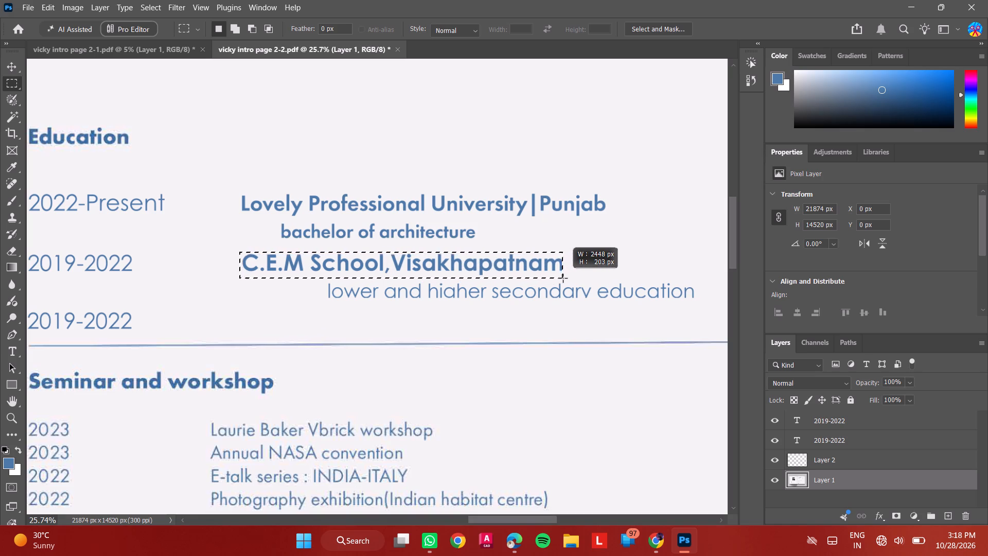
{"action": "left_click_drag", "start_coordinate": [563, 278], "coordinate": [571, 278]}
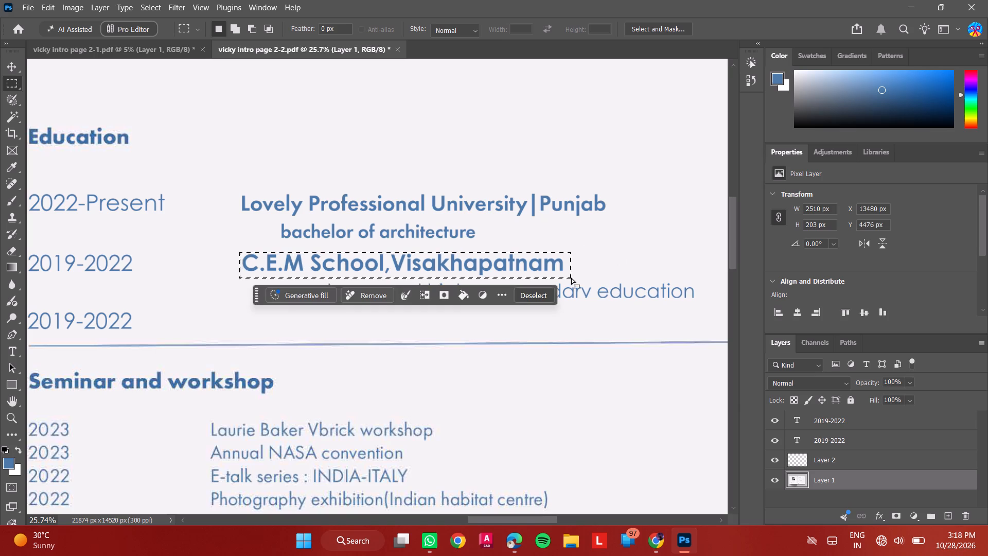
{"action": "key", "text": "Delete"}
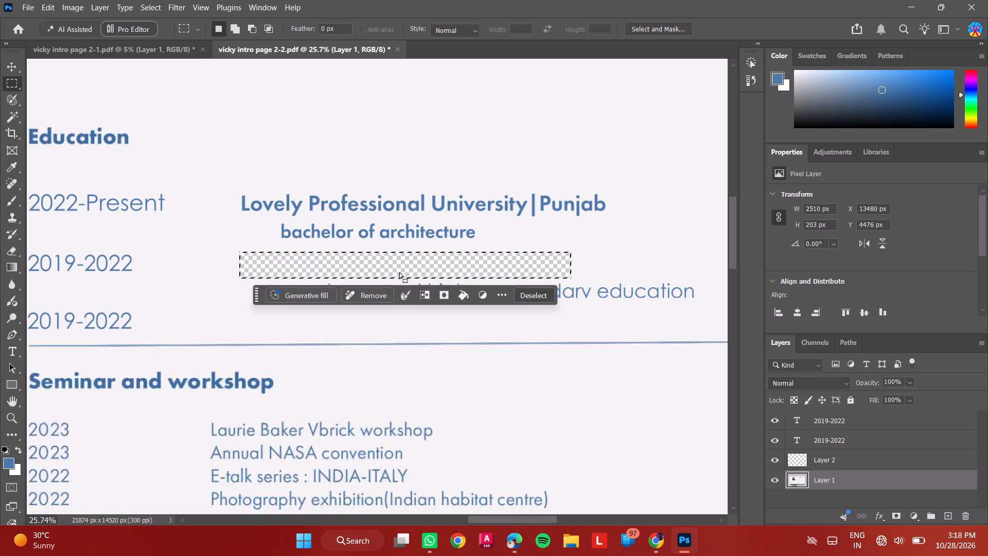
Fill the cleared C.E.M School heading area on Layer 1, about 2510 × 203 px, with the page background colour.
{"action": "left_click", "coordinate": [458, 290]}
{"action": "left_click", "coordinate": [484, 330]}
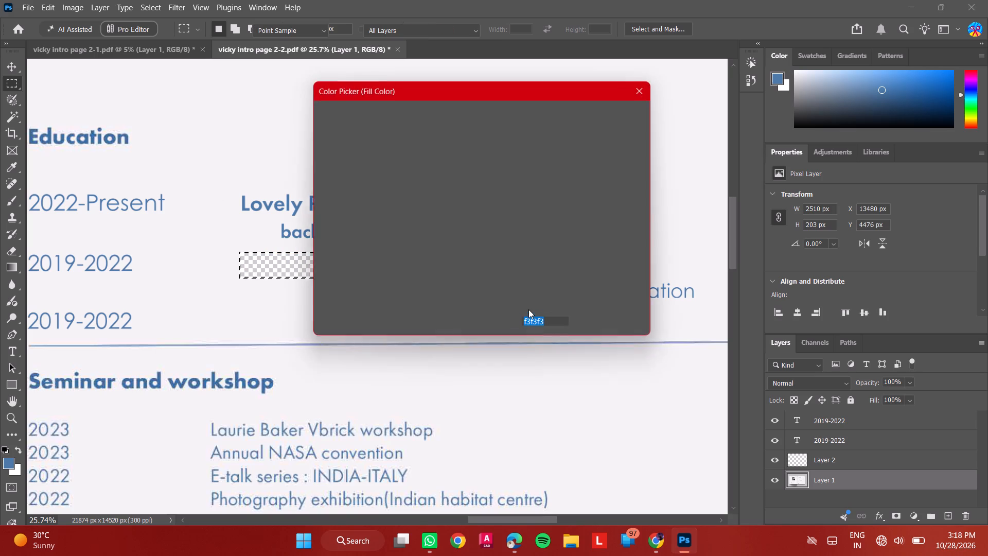
{"action": "left_click", "coordinate": [589, 115]}
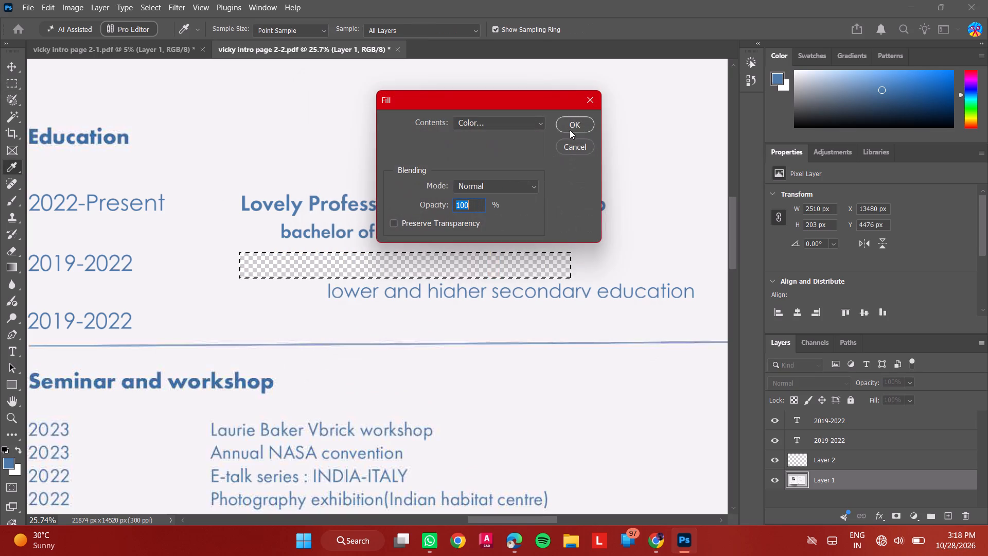
{"action": "left_click", "coordinate": [585, 120]}
{"action": "key", "text": "Escape"}
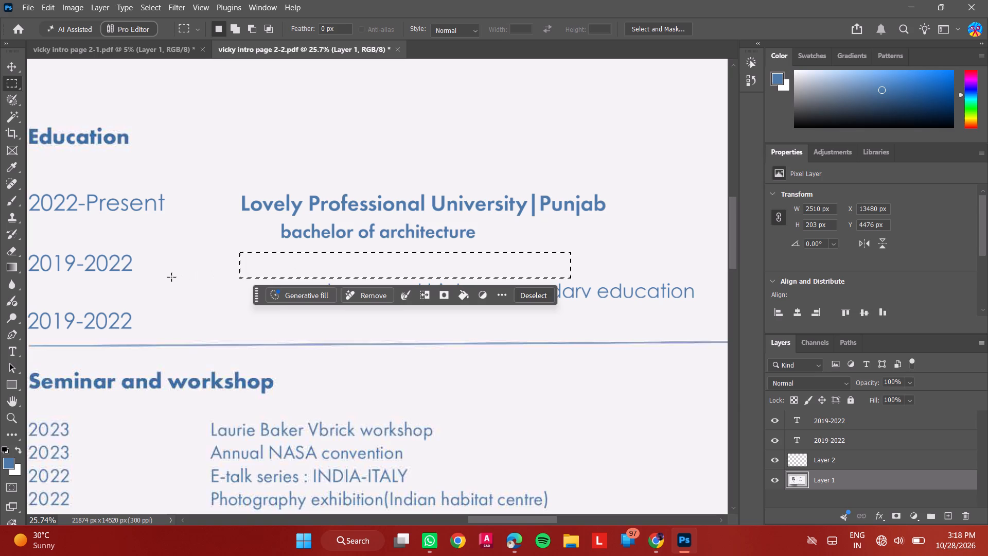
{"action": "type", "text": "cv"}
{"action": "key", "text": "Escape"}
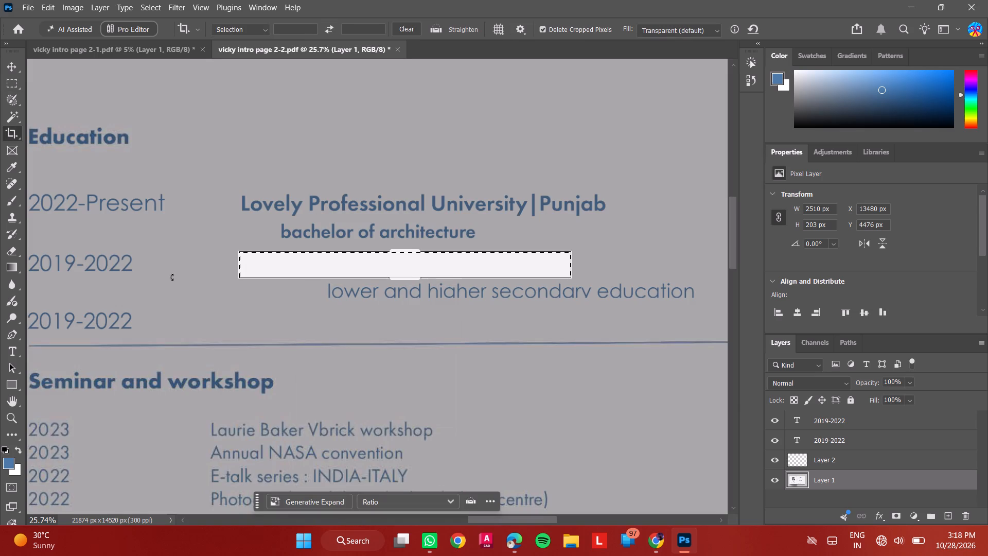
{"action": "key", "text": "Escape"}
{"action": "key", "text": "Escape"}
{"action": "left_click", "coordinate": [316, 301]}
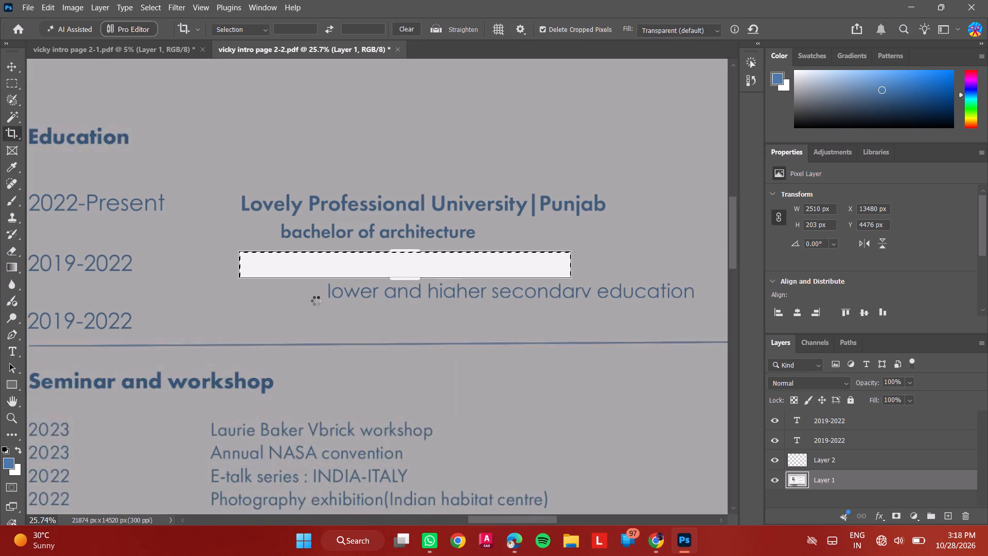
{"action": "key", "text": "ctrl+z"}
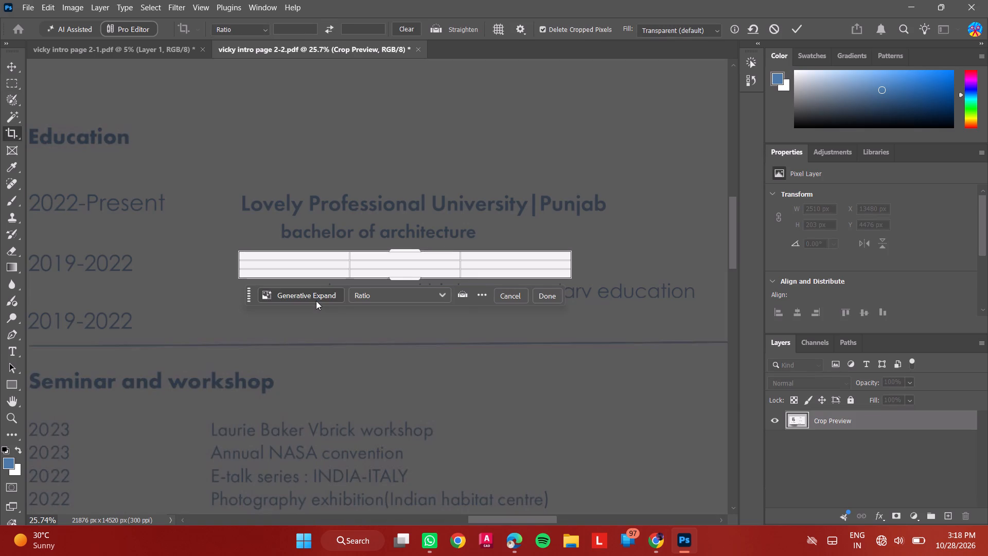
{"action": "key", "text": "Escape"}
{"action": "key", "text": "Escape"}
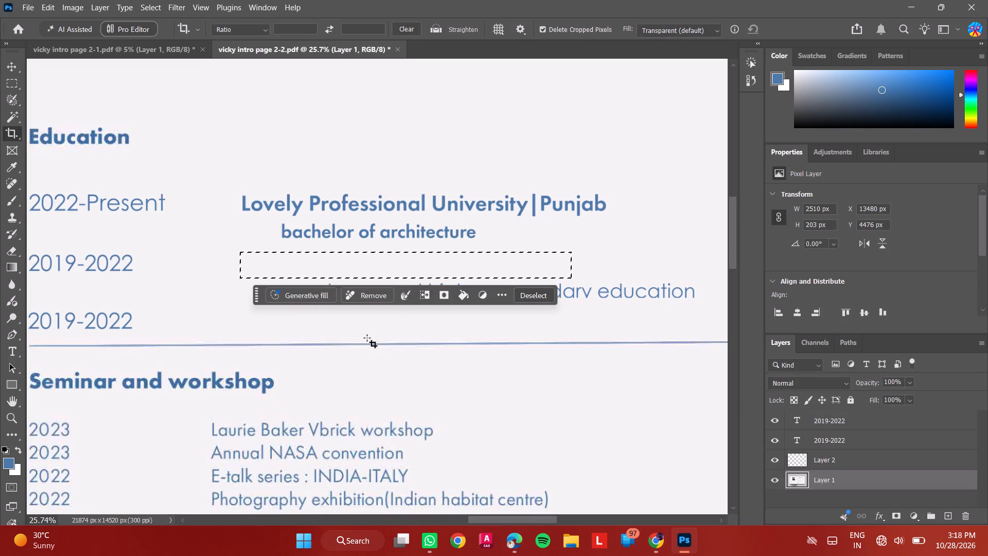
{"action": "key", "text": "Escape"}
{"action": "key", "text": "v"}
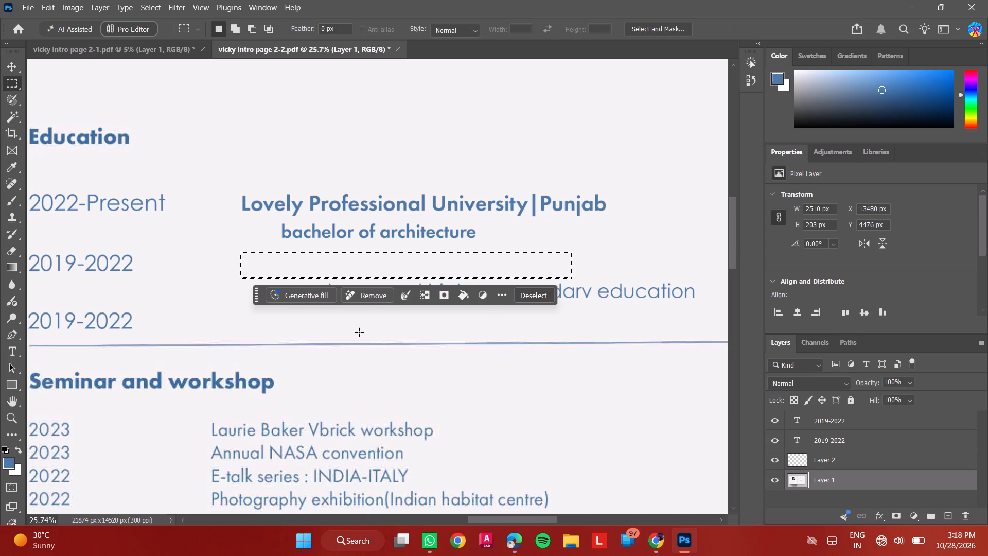
Deselect the filled heading area and select the upper 2019-2022 text layer, directly below 2022-Present.
{"action": "left_click", "coordinate": [359, 332]}
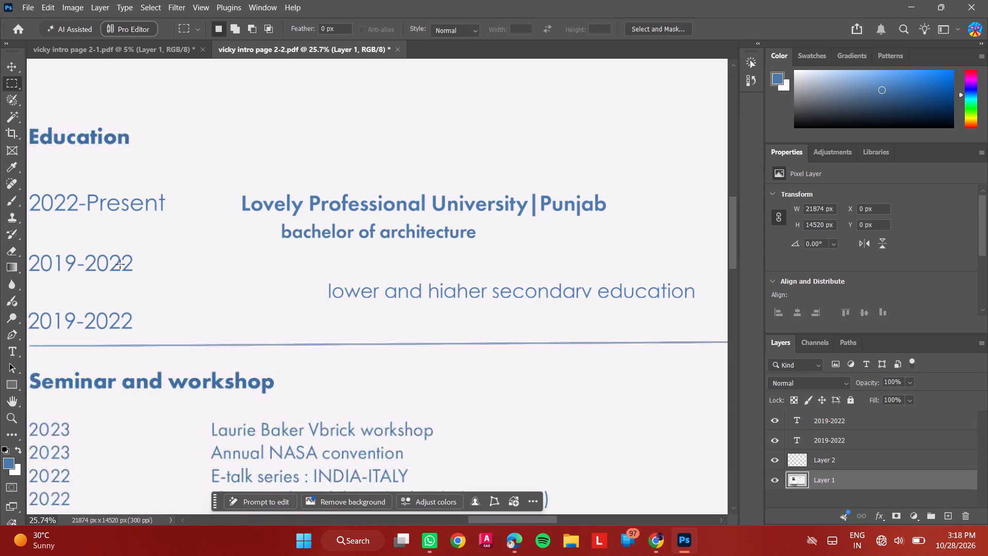
{"action": "left_click", "coordinate": [115, 259]}
{"action": "double_click", "coordinate": [117, 266]}
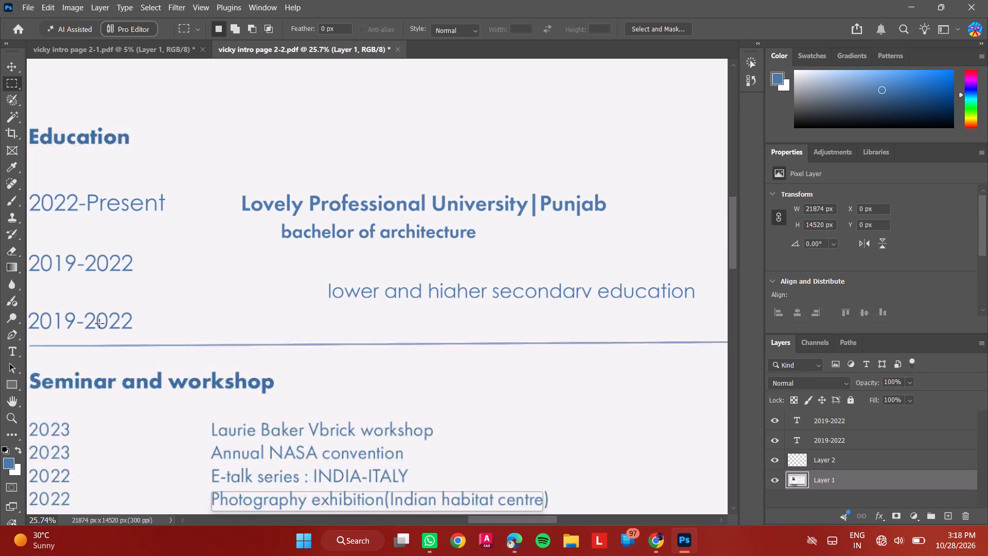
{"action": "key", "text": "v"}
{"action": "left_click", "coordinate": [99, 321]}
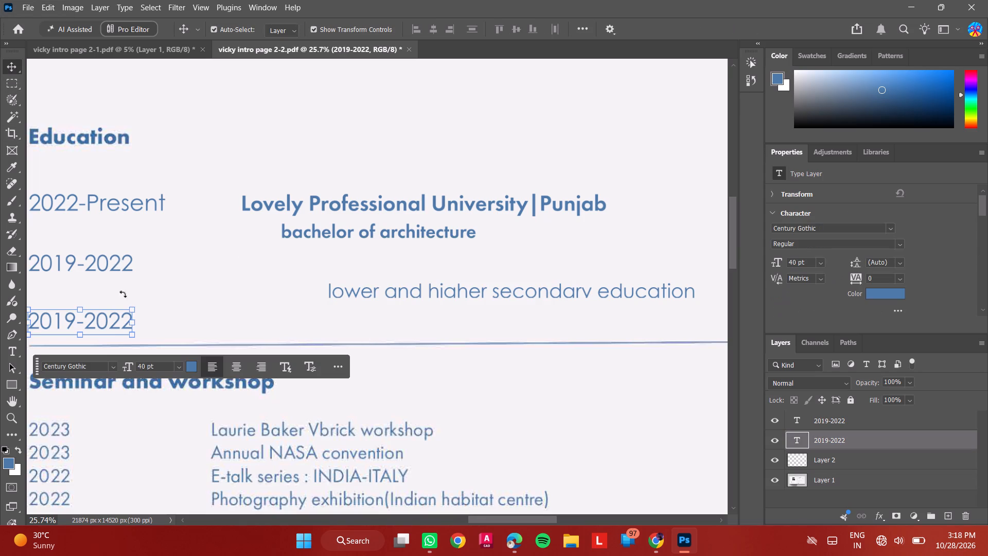
{"action": "left_click", "coordinate": [108, 263]}
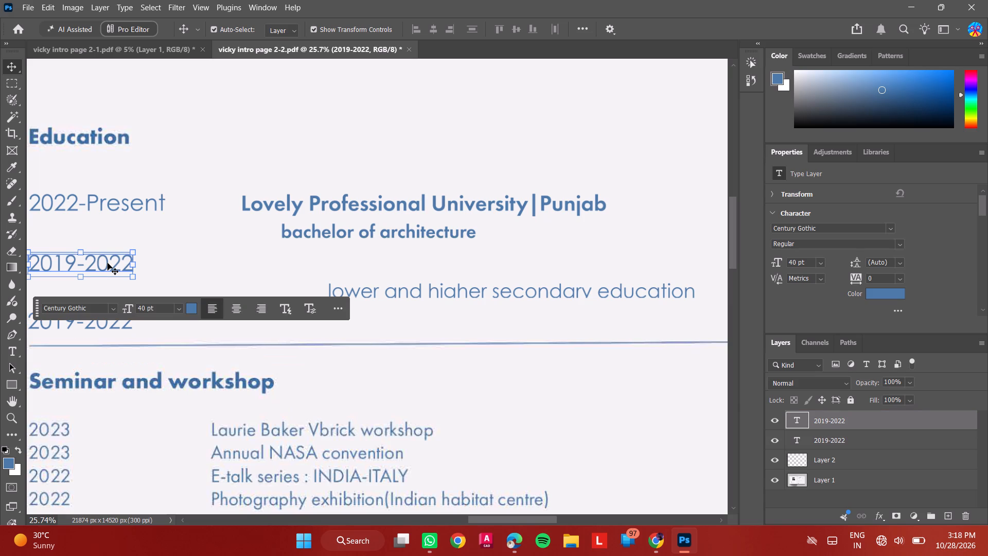
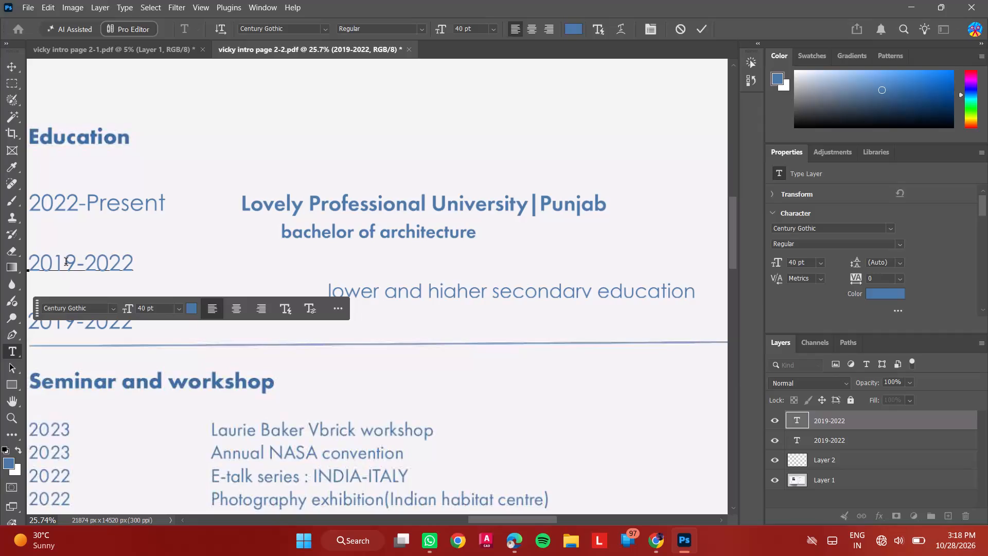
Change the upper 2019-2022 date text, directly below 2022-Present, to read 2012-2019.
{"action": "key", "text": "Right"}
{"action": "key", "text": "BackSpace"}
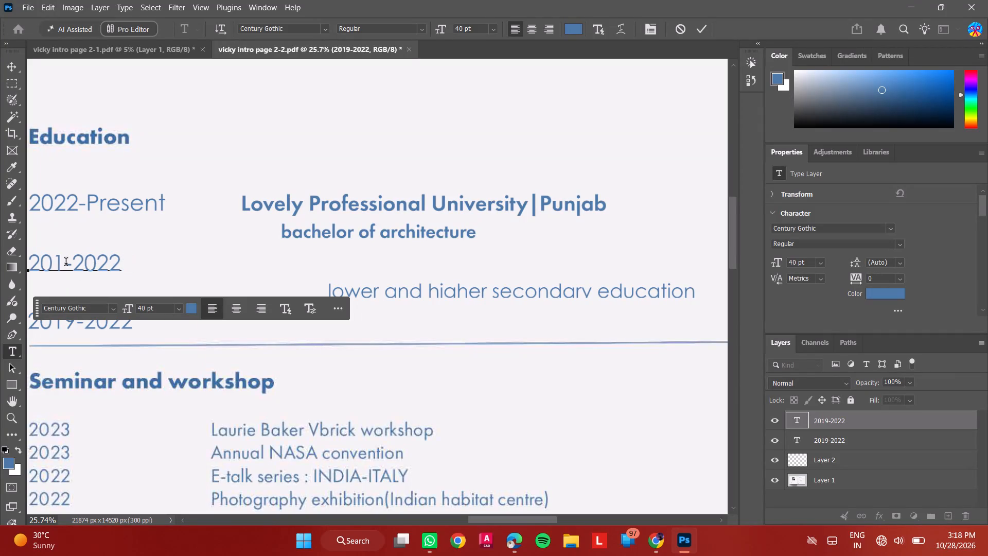
{"action": "key", "text": "2"}
{"action": "left_click", "coordinate": [123, 267]}
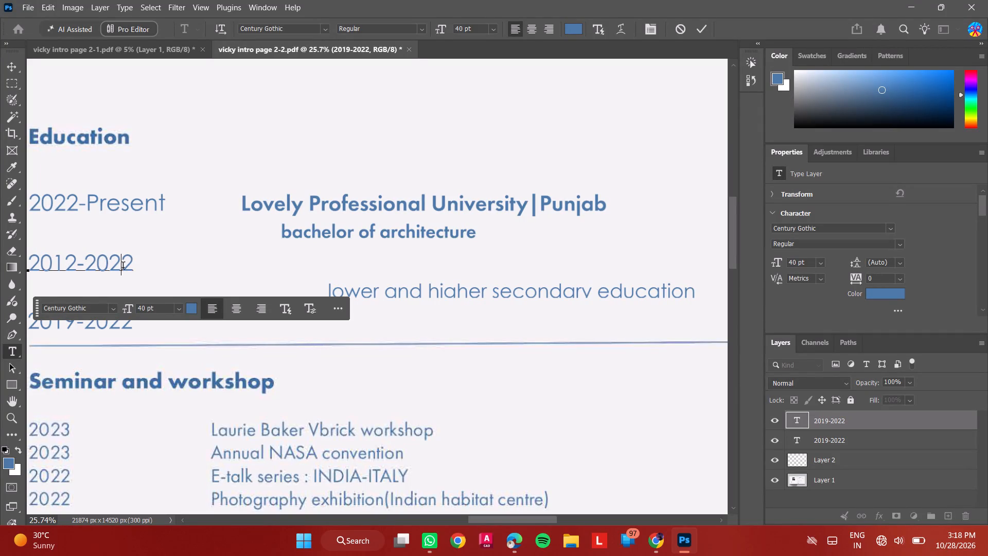
{"action": "left_click", "coordinate": [137, 267]}
{"action": "left_click", "coordinate": [133, 265]}
{"action": "key", "text": "BackSpace"}
{"action": "key", "text": "BackSpace"}
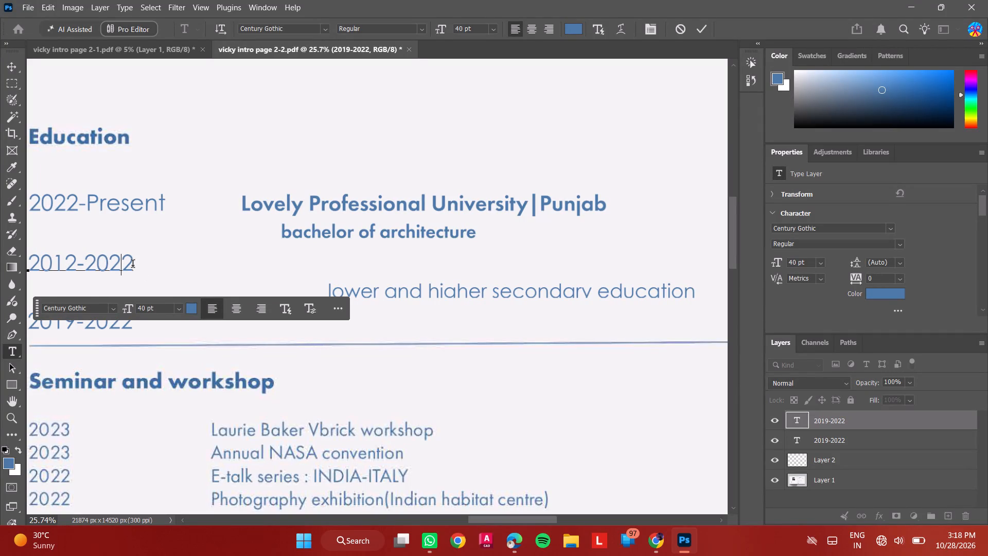
{"action": "type", "text": "19"}
{"action": "left_click", "coordinate": [178, 260]}
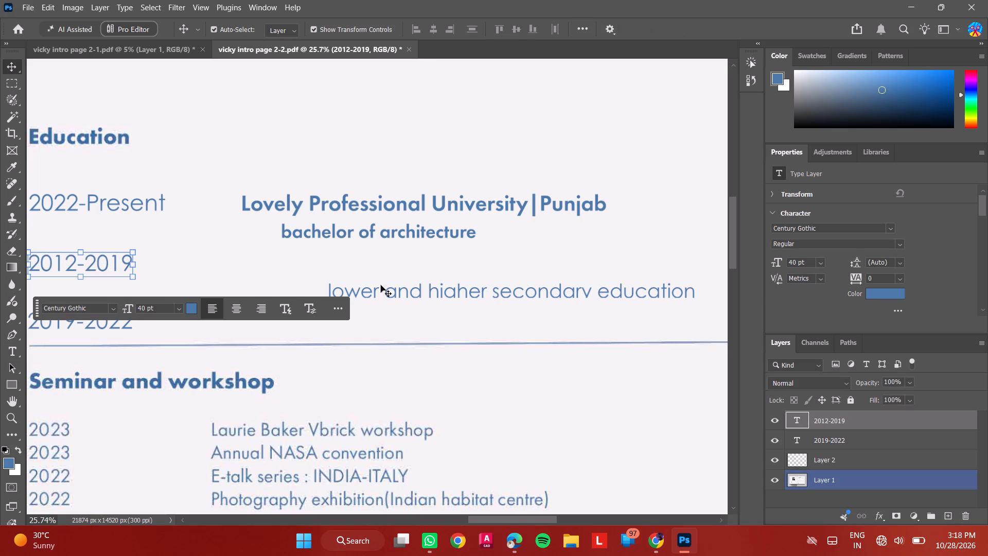
{"action": "key", "text": "Escape"}
{"action": "left_click", "coordinate": [375, 268]}
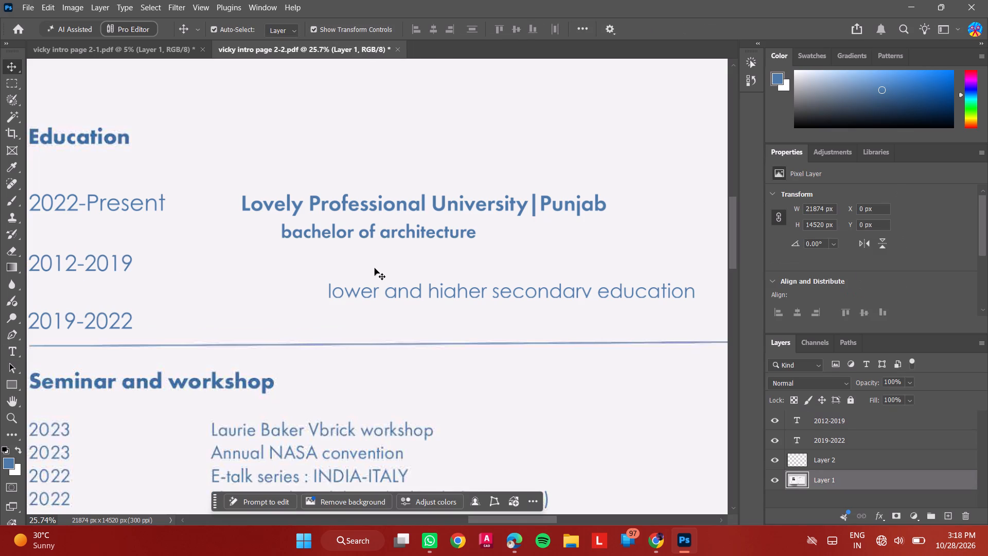
Duplicate the 2012-2019 text and place the copy on the same line, left-aligned with the Lovely Professional University heading.
{"action": "left_click", "coordinate": [105, 266]}
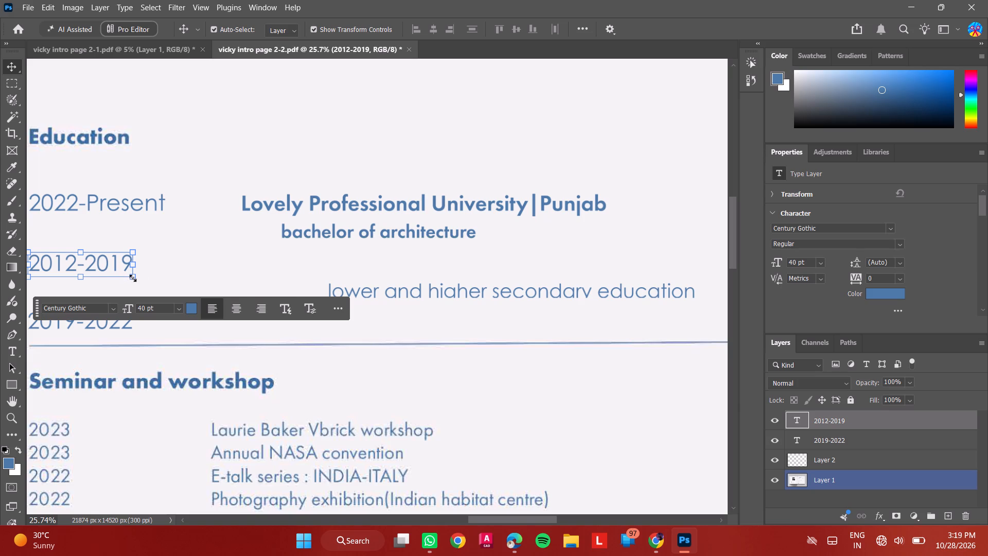
{"action": "key", "text": "ctrl+c"}
{"action": "key", "text": "ctrl+v"}
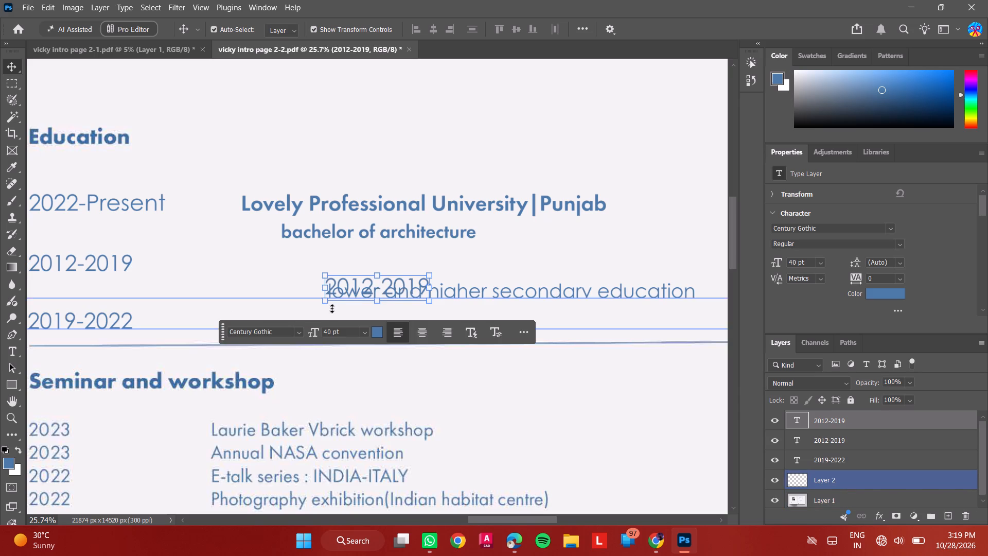
{"action": "left_click_drag", "start_coordinate": [343, 285], "coordinate": [268, 263]}
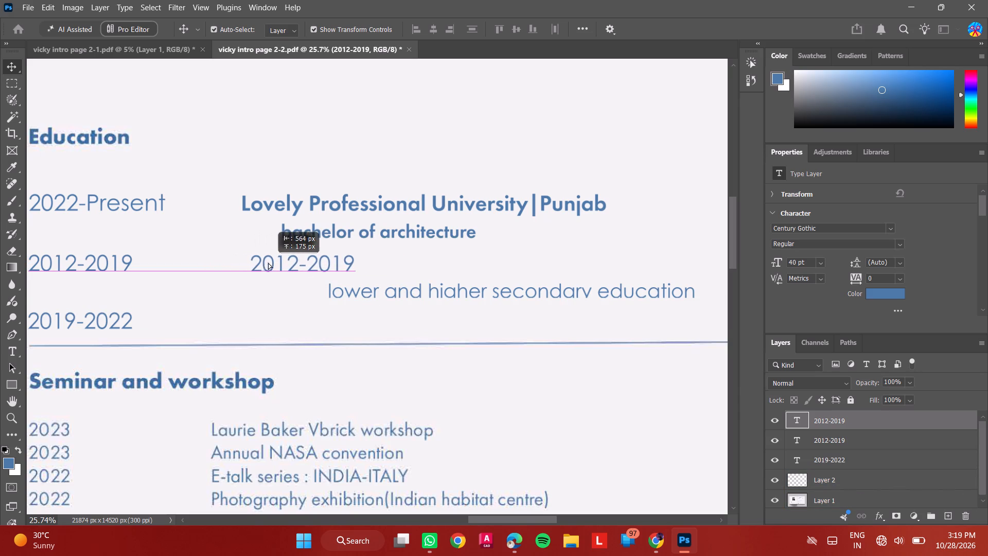
{"action": "left_click_drag", "start_coordinate": [268, 263], "coordinate": [259, 263]}
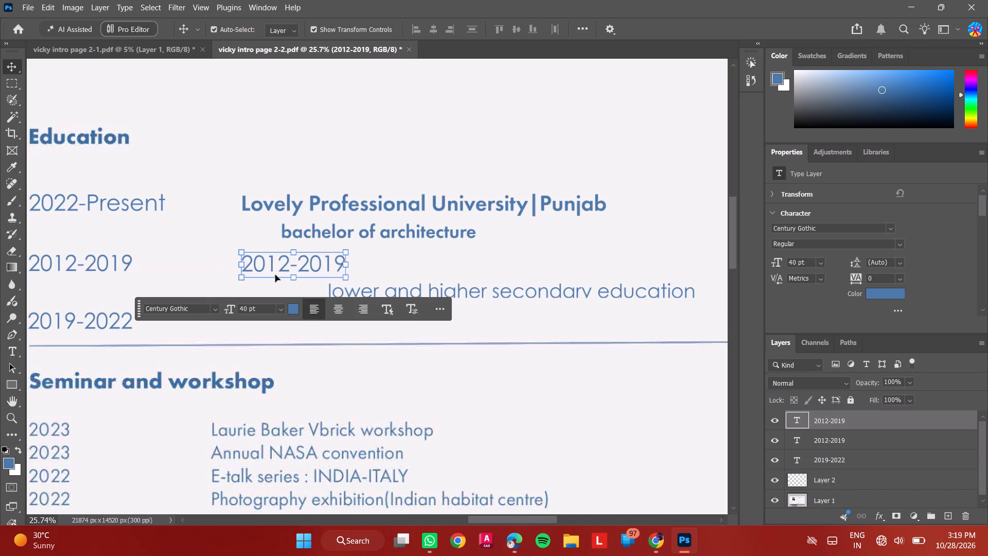
Set the copied 2012-2019 text under the university heading to the Century Gothic Bold style.
{"action": "left_click", "coordinate": [818, 276]}
{"action": "left_click", "coordinate": [818, 276]}
{"action": "left_click", "coordinate": [830, 263]}
{"action": "left_click", "coordinate": [903, 244]}
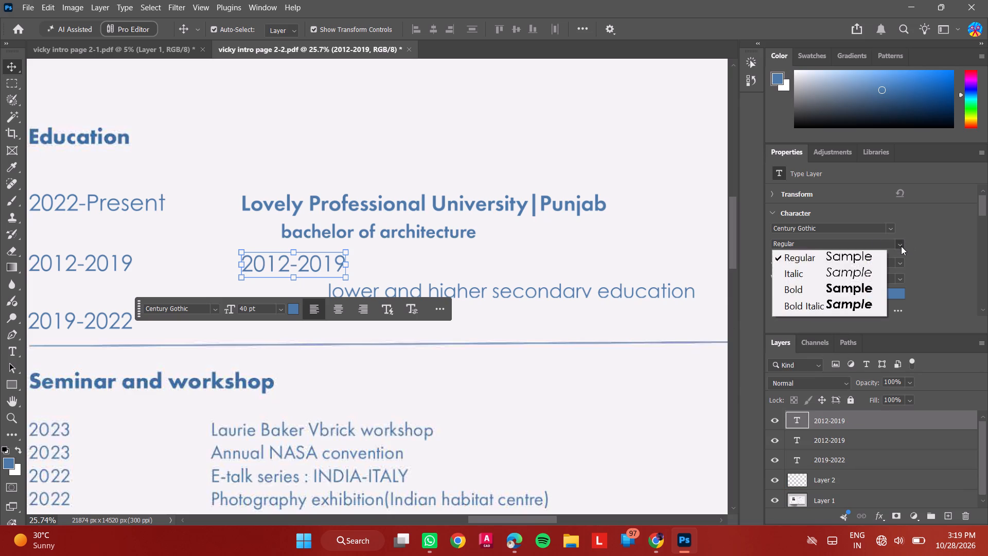
{"action": "left_click", "coordinate": [854, 286]}
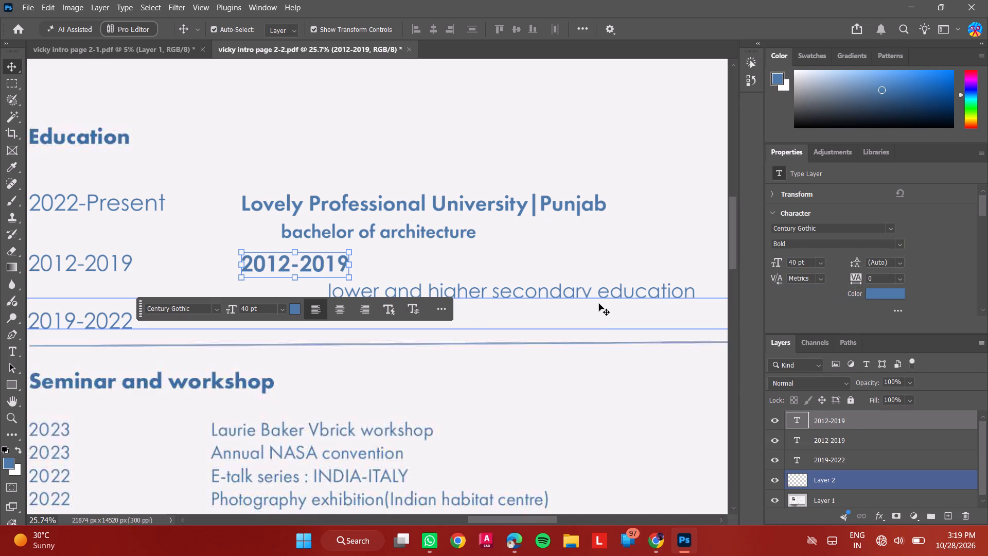
Set the font size of the bold 2012-2019 copy to 30 pt.
{"action": "scroll", "coordinate": [597, 302], "scroll_direction": "down", "scroll_amount": 11, "text": "alt"}
{"action": "scroll", "coordinate": [563, 410], "scroll_direction": "down", "scroll_amount": 5, "text": "alt"}
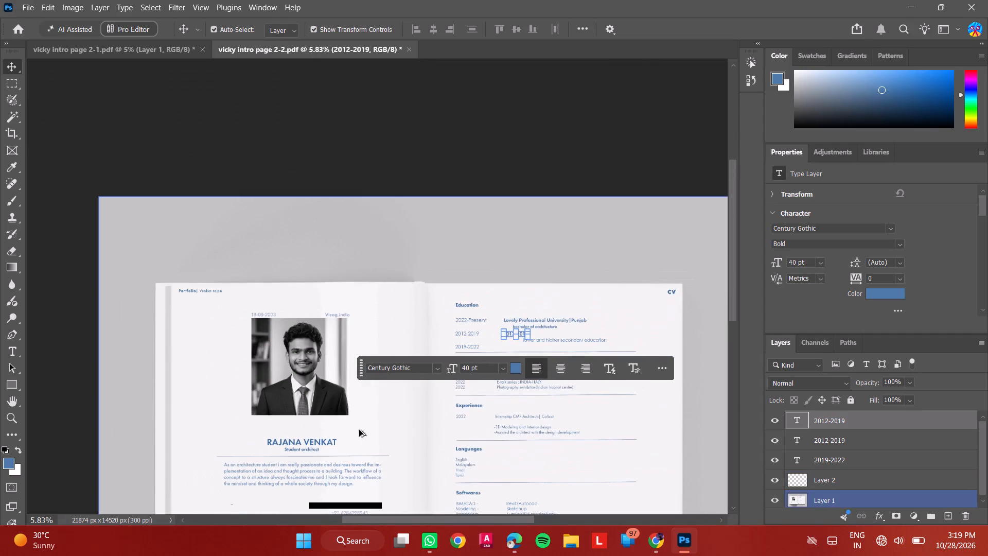
{"action": "scroll", "coordinate": [525, 350], "scroll_direction": "up", "scroll_amount": 6, "text": "alt"}
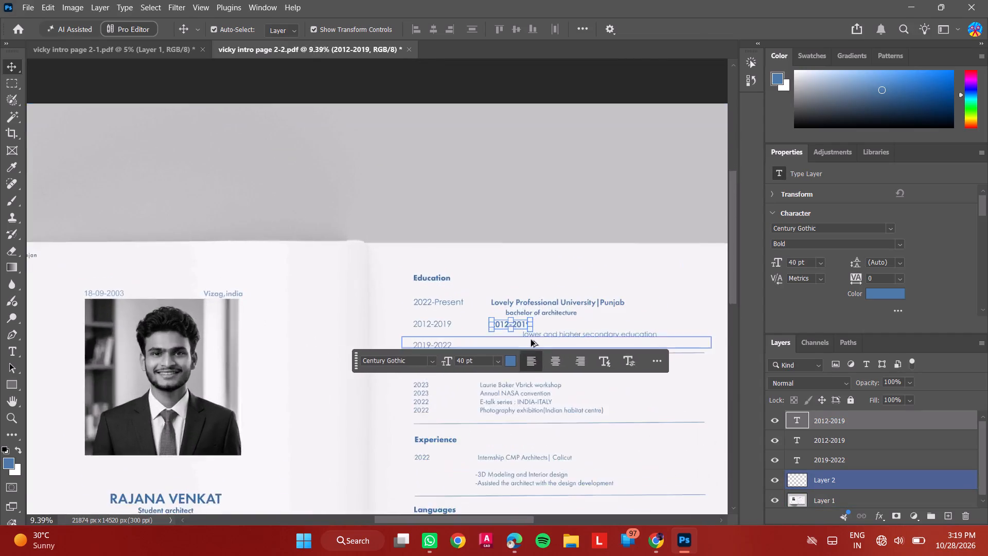
{"action": "scroll", "coordinate": [531, 340], "scroll_direction": "up", "scroll_amount": 12, "text": "alt"}
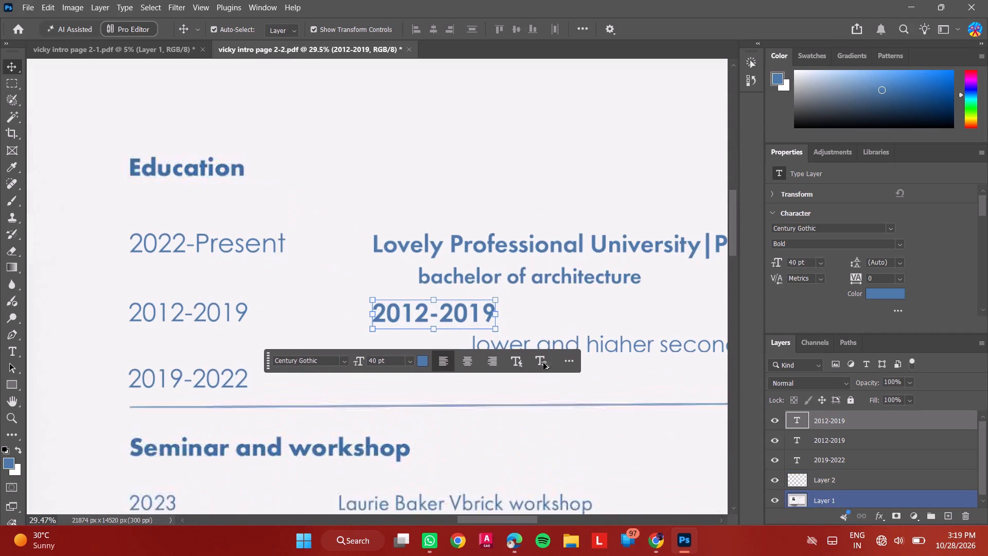
{"action": "left_click", "coordinate": [822, 262]}
{"action": "left_click", "coordinate": [828, 398]}
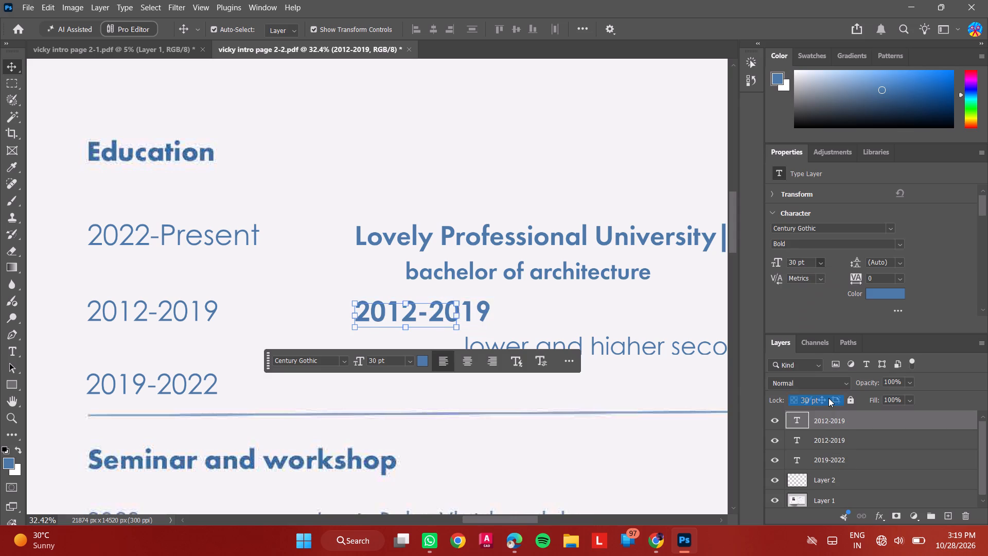
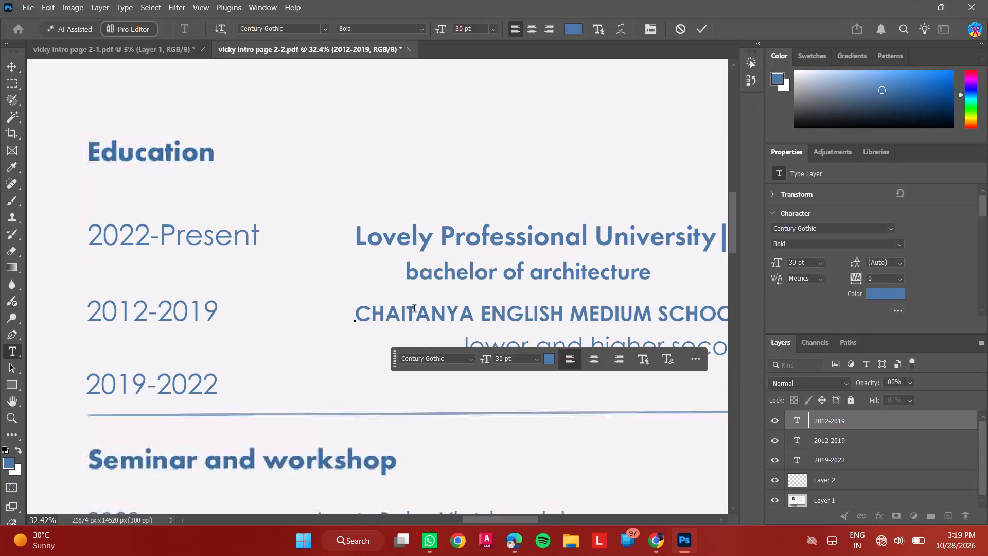
Examine the type options available for the bold CHAITANYA ENGLISH MEDIUM SCHOOL heading, including Dynamic Text and Warp Text.
{"action": "scroll", "coordinate": [324, 333], "scroll_direction": "down", "scroll_amount": 3}
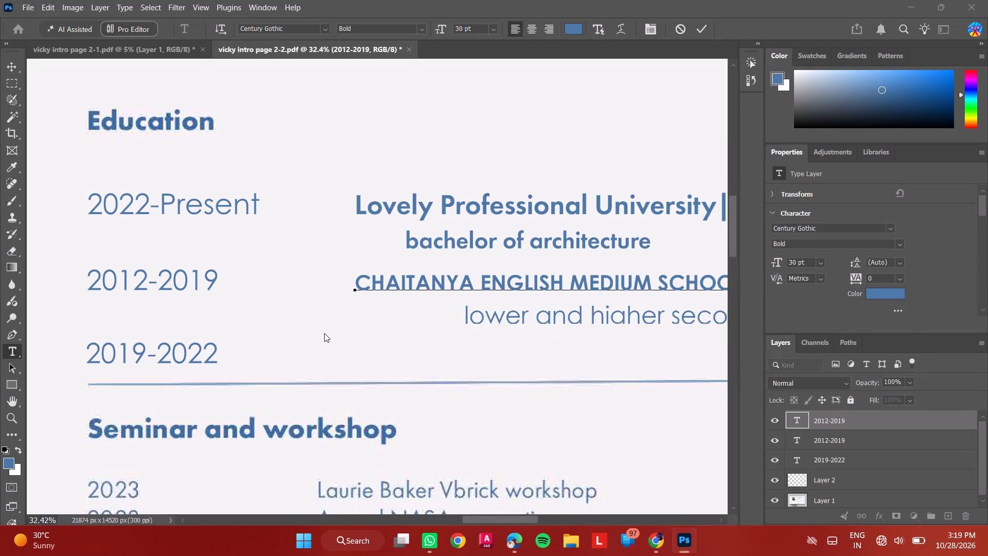
{"action": "scroll", "coordinate": [324, 333], "scroll_direction": "down", "scroll_amount": 1, "text": "alt"}
{"action": "key", "text": "Escape"}
{"action": "key", "text": "grave"}
{"action": "key", "text": "Escape"}
{"action": "scroll", "coordinate": [397, 295], "scroll_direction": "down", "scroll_amount": 1, "text": "alt"}
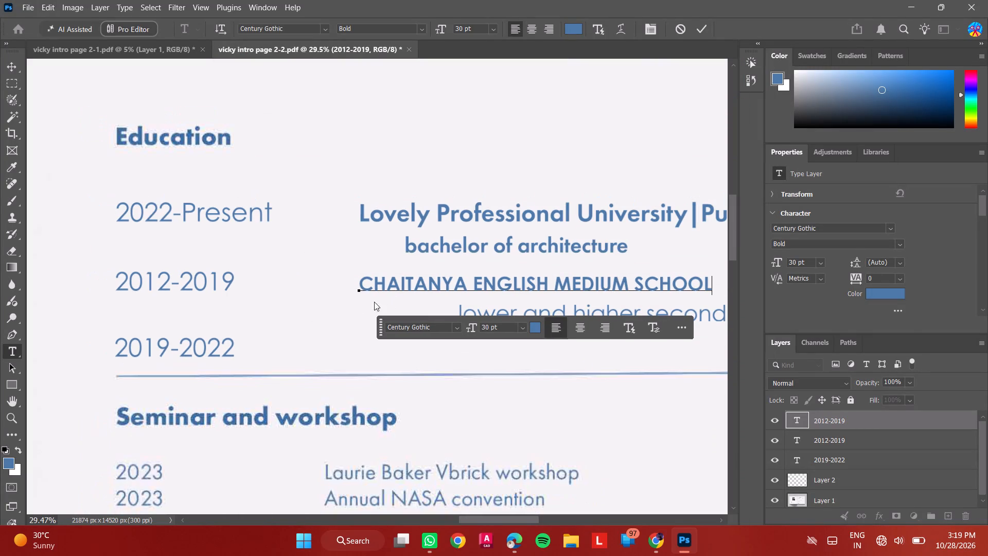
{"action": "scroll", "coordinate": [356, 302], "scroll_direction": "down", "scroll_amount": 3, "text": "alt"}
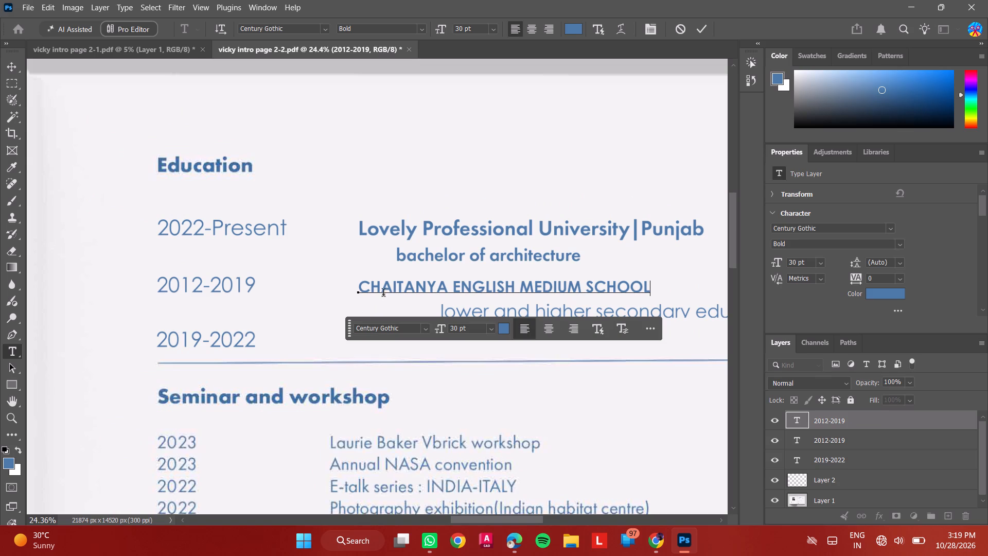
{"action": "triple_click", "coordinate": [384, 290]}
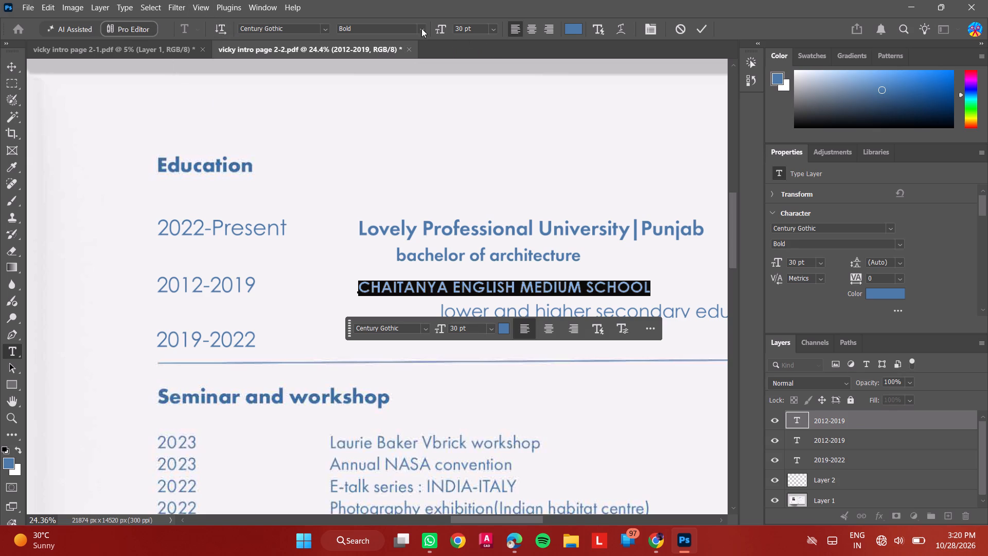
{"action": "left_click", "coordinate": [602, 30]}
{"action": "left_click", "coordinate": [618, 28]}
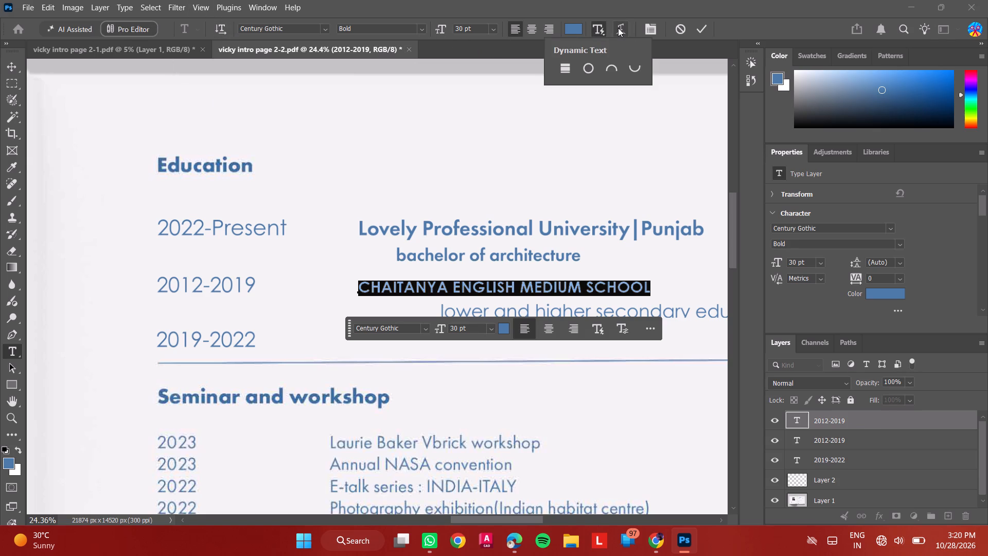
{"action": "left_click", "coordinate": [588, 106]}
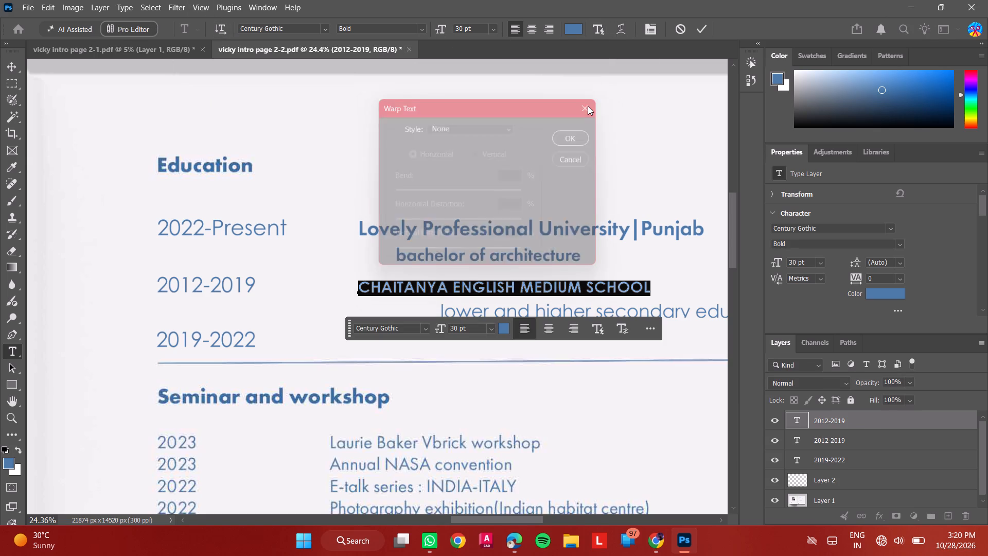
{"action": "left_click", "coordinate": [652, 28]}
{"action": "left_click", "coordinate": [652, 28]}
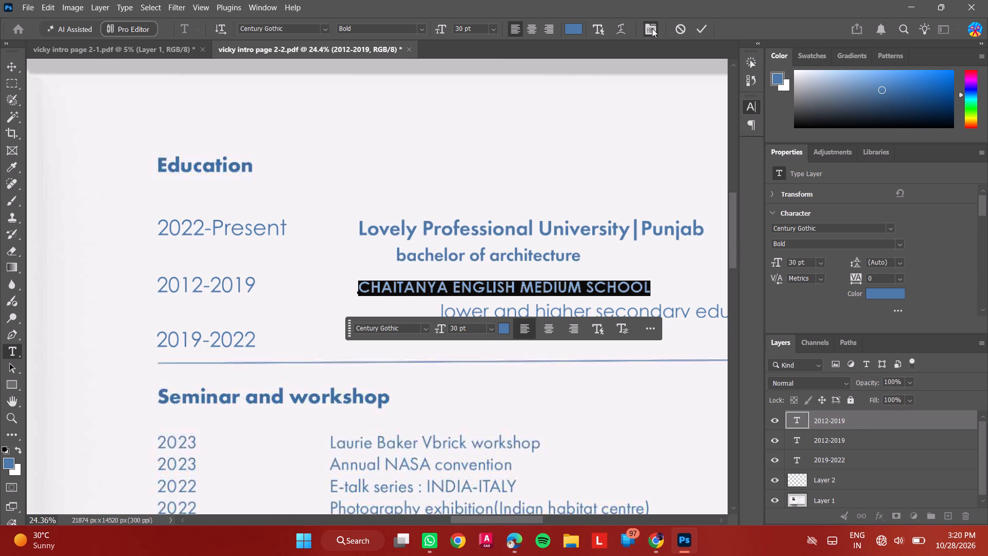
{"action": "key", "text": "Escape"}
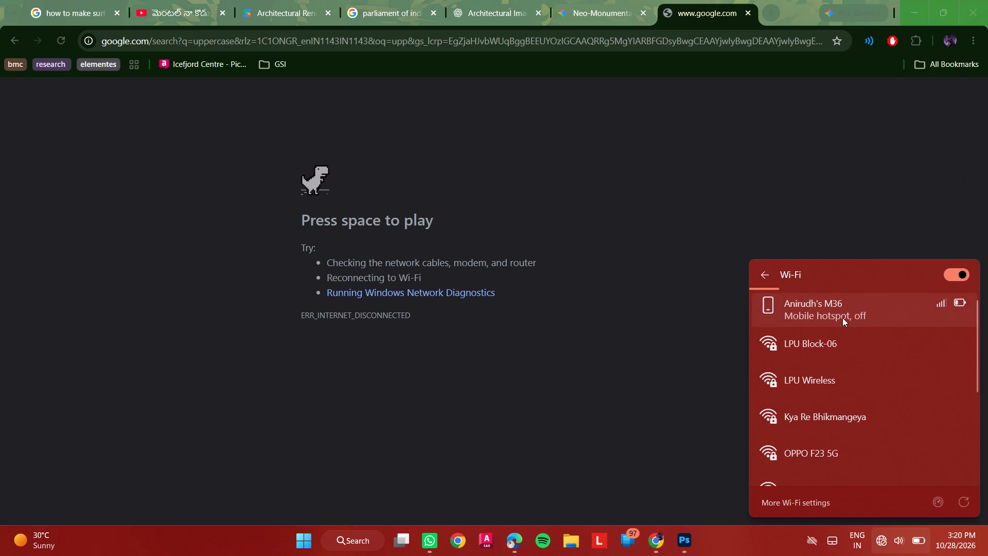
Connect the computer's Wi-Fi to the M36 mobile hotspot and reload the uppercase search page.
{"action": "left_click", "coordinate": [842, 318]}
{"action": "left_click", "coordinate": [883, 346]}
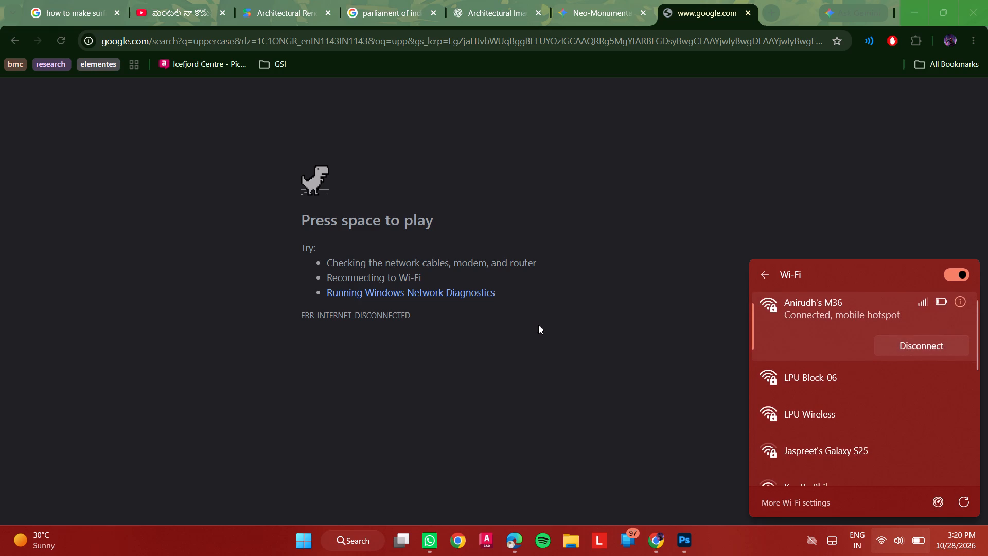
{"action": "left_click", "coordinate": [61, 51]}
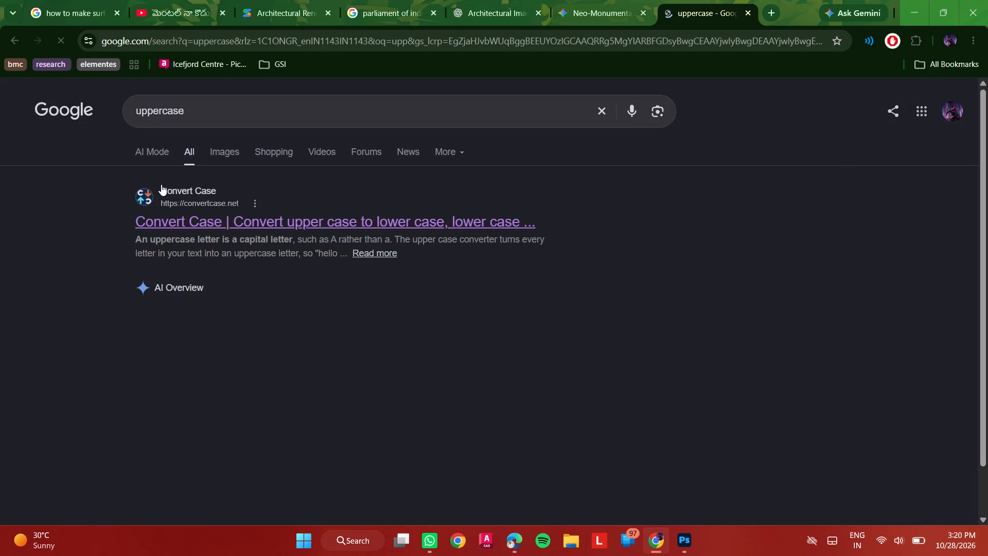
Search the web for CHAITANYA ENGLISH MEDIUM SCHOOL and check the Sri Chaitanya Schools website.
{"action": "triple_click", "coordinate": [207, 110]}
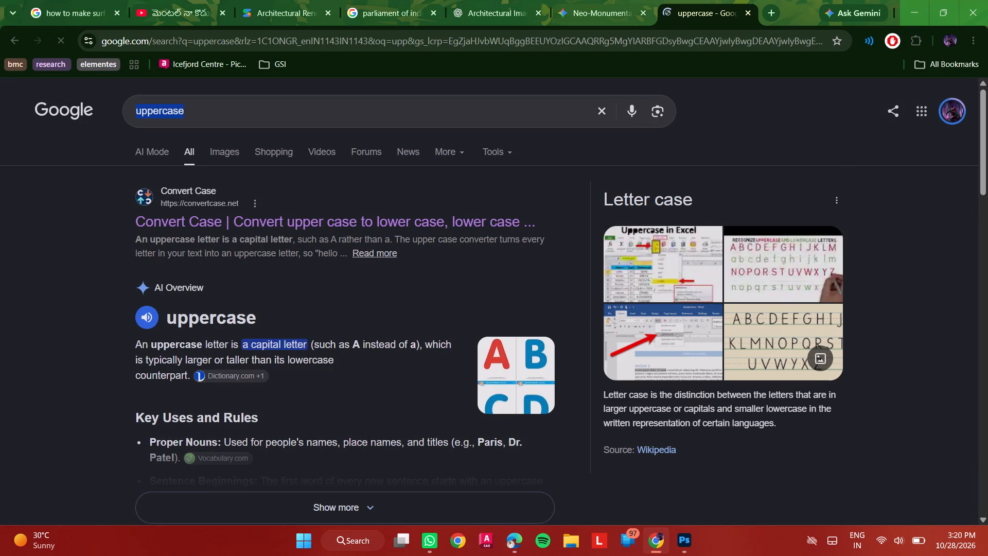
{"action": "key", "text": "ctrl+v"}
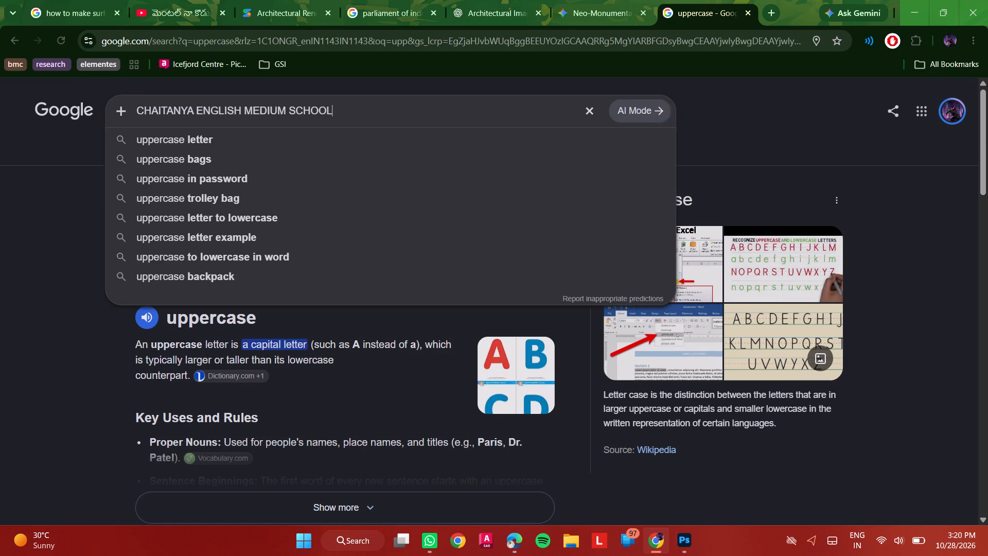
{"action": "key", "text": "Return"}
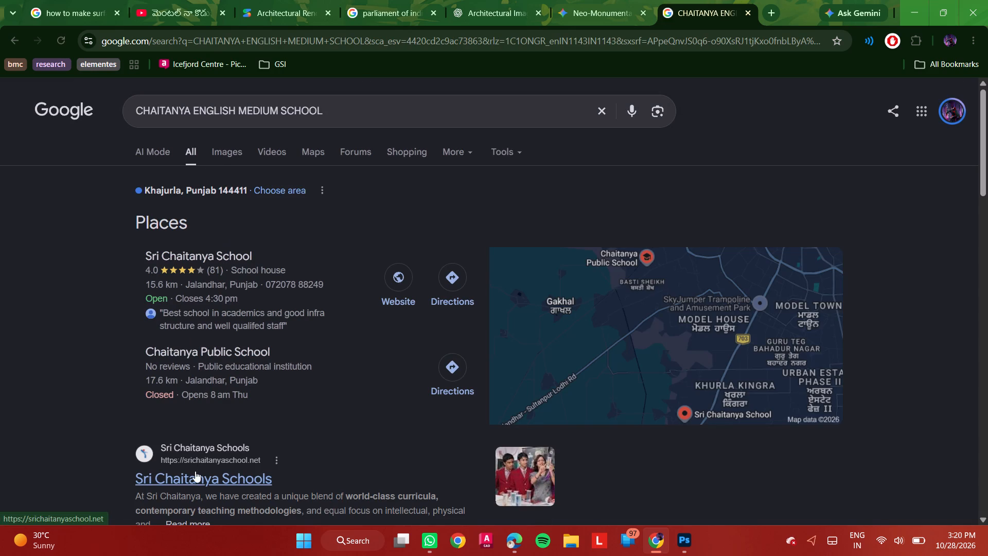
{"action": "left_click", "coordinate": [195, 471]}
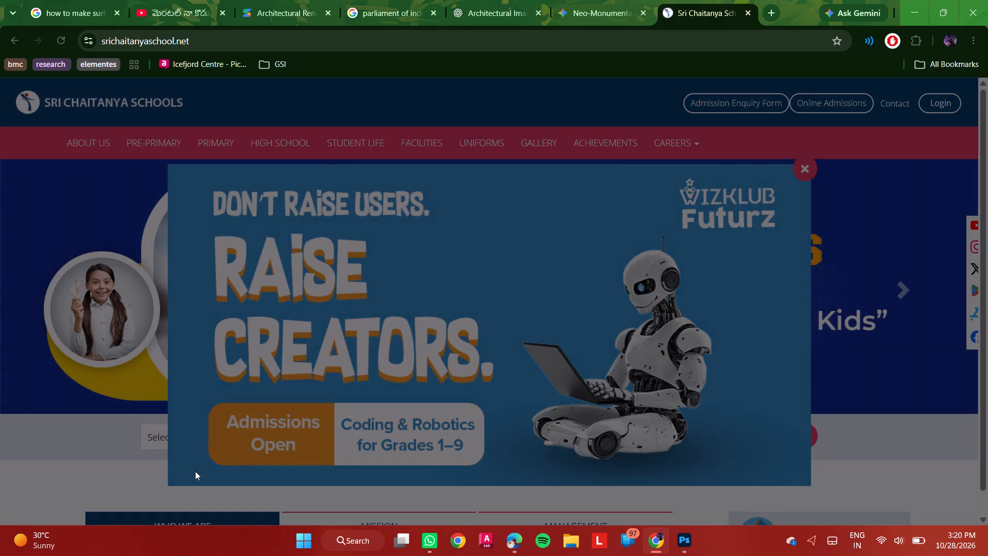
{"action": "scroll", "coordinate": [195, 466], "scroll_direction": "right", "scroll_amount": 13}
Search the web for uppercase and open the Convert Case text converter site.
{"action": "triple_click", "coordinate": [325, 112]}
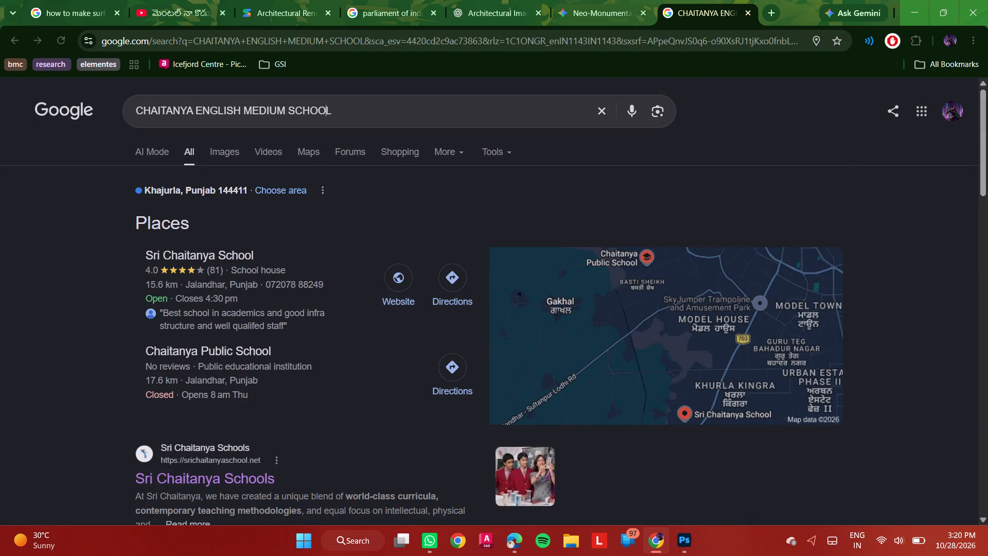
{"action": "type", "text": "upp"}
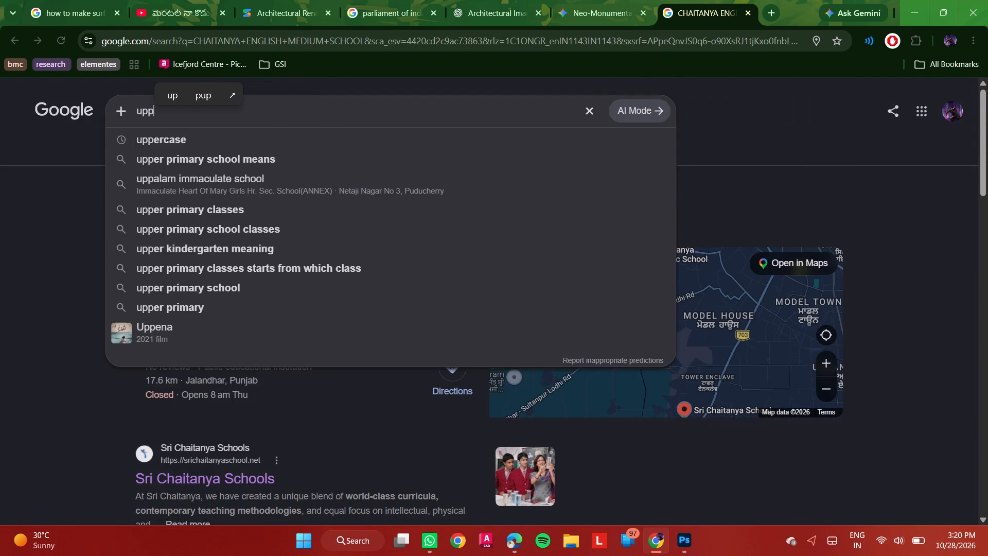
{"action": "left_click", "coordinate": [306, 138]}
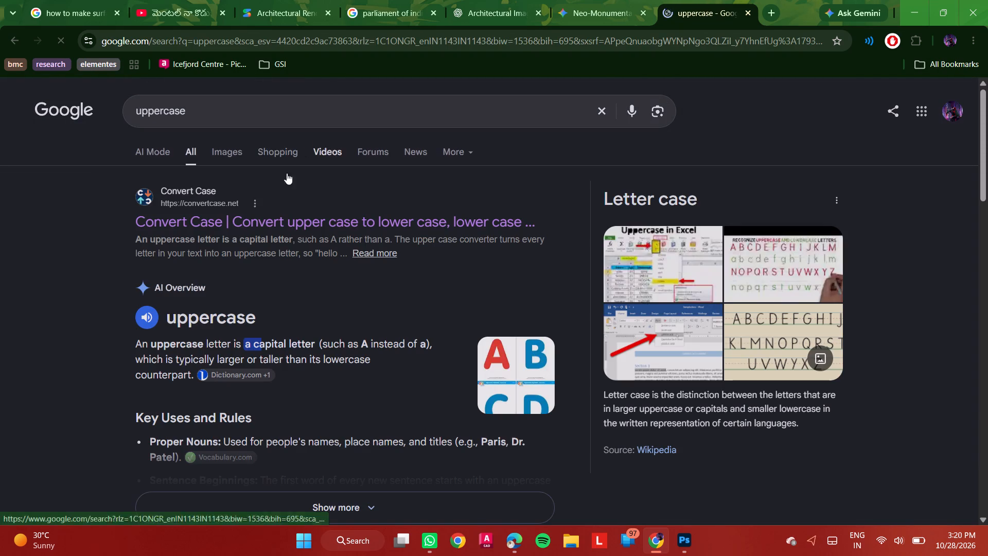
{"action": "left_click", "coordinate": [262, 221]}
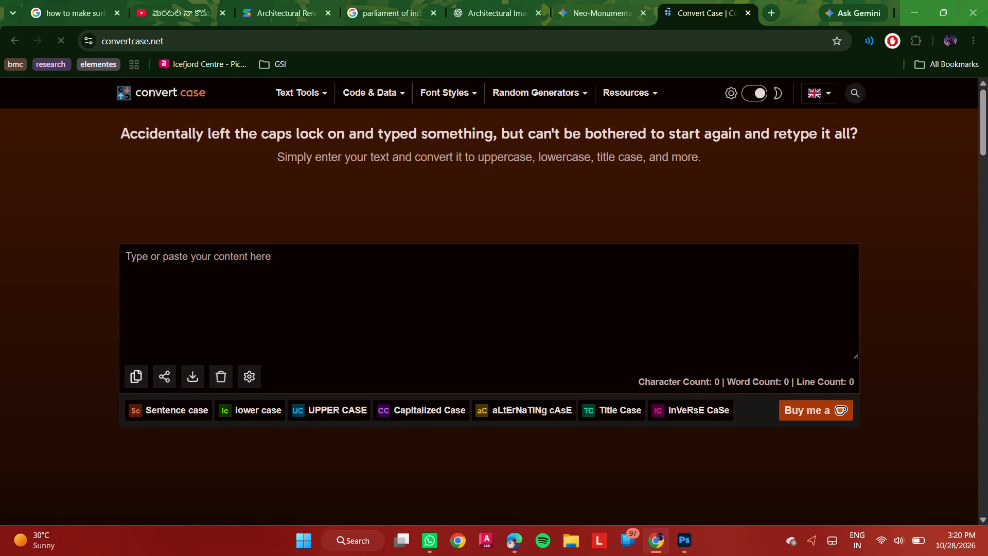
Paste CHAITANYA ENGLISH MEDIUM SCHOOL into the converter and convert it to Sentence case.
{"action": "key", "text": "ctrl+v"}
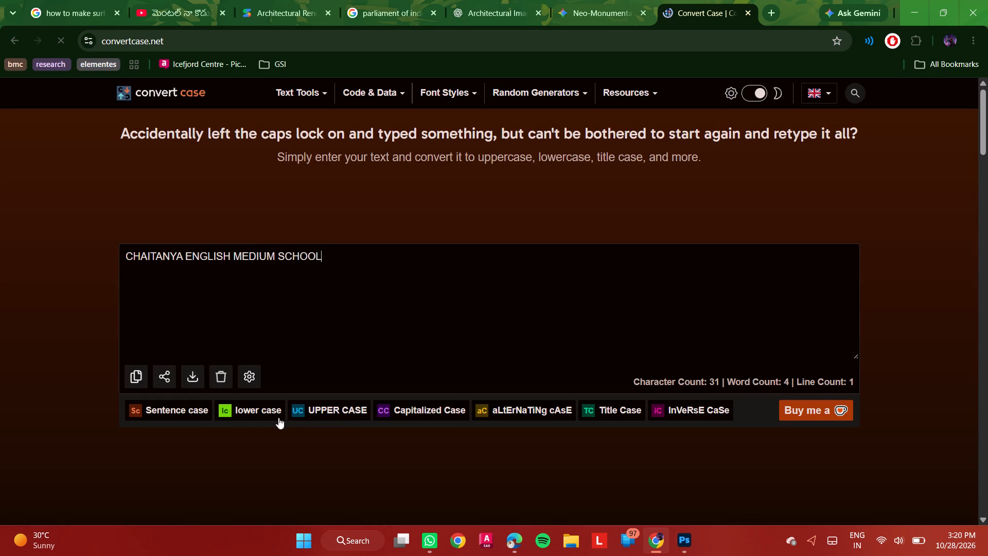
{"action": "left_click", "coordinate": [191, 410]}
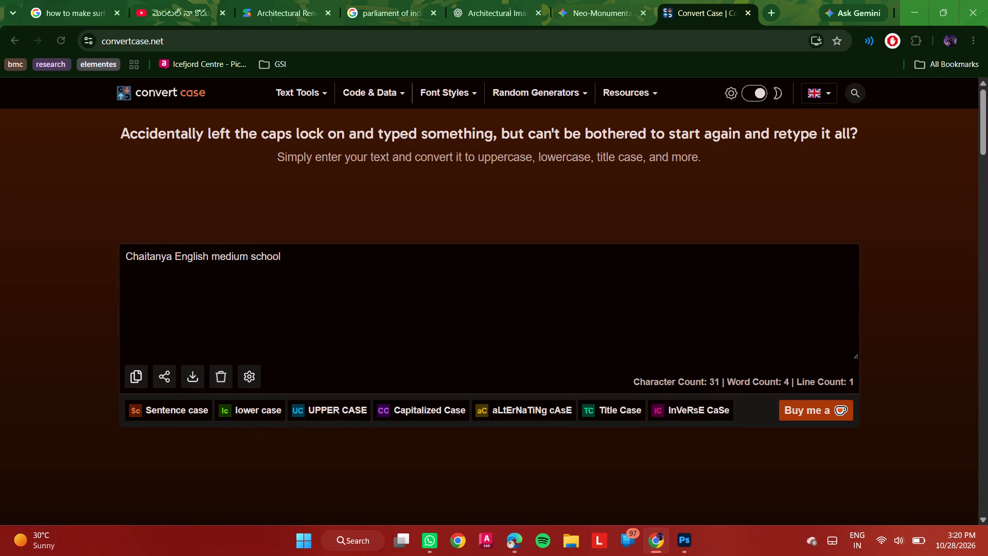
Capitalize the initials of the last two words so the converted text reads Chaitanya English Medium School.
{"action": "triple_click", "coordinate": [270, 260]}
{"action": "left_click", "coordinate": [316, 259]}
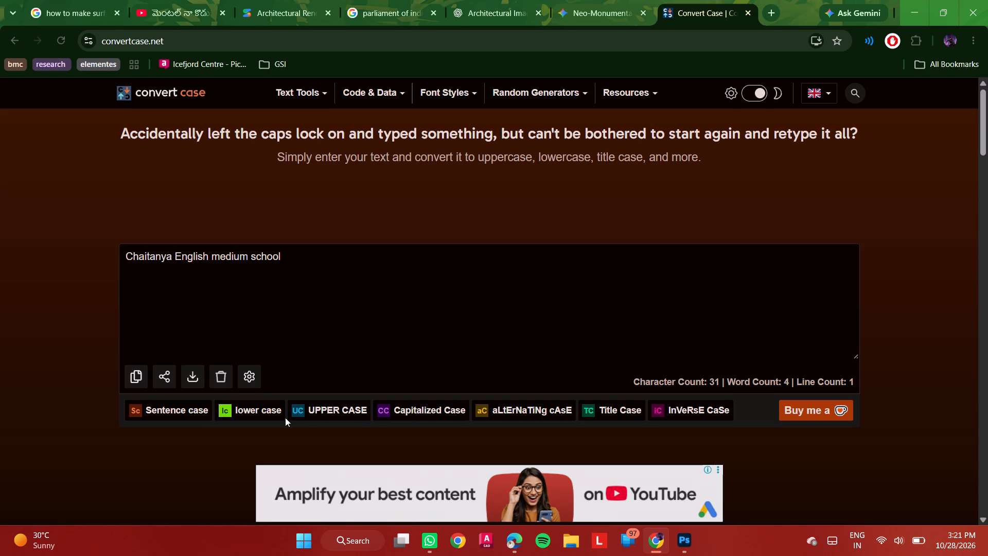
{"action": "double_click", "coordinate": [292, 256]}
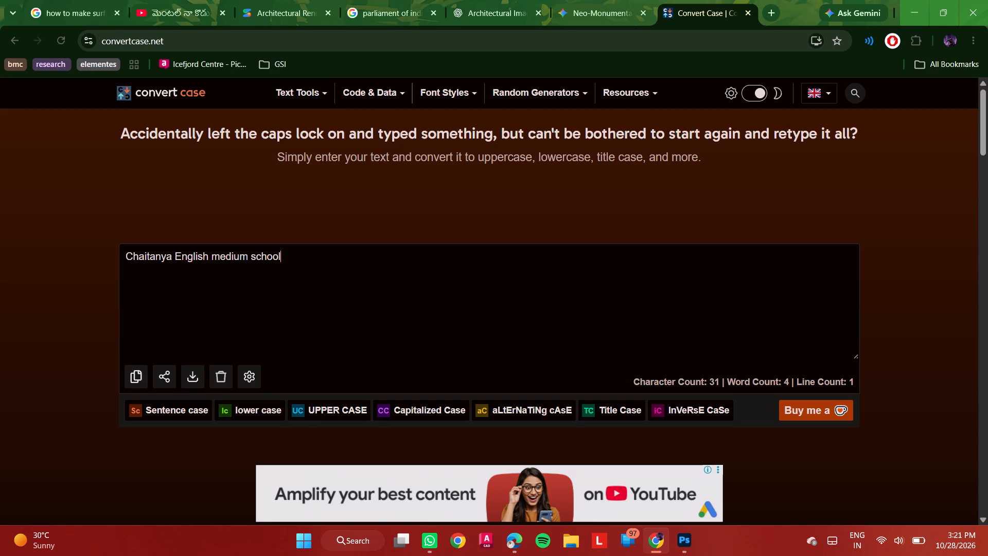
{"action": "left_click", "coordinate": [292, 256]}
{"action": "left_click", "coordinate": [222, 261]}
{"action": "key", "text": "BackSpace"}
{"action": "key", "text": "shift+m"}
{"action": "left_click", "coordinate": [257, 255]}
{"action": "key", "text": "BackSpace"}
{"action": "key", "text": "shift+s"}
Copy the converted school name and use it to replace the all-caps heading text on the 2012-2019 line in Photoshop.
{"action": "triple_click", "coordinate": [285, 264]}
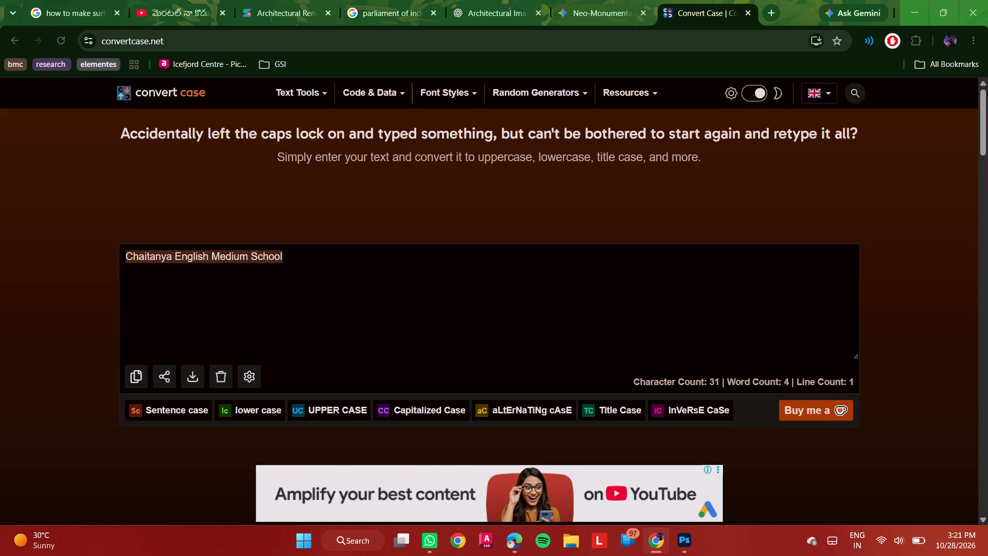
{"action": "key", "text": "ctrl+c"}
{"action": "key", "text": "ctrl+c"}
{"action": "key", "text": "alt+Tab"}
{"action": "triple_click", "coordinate": [396, 285]}
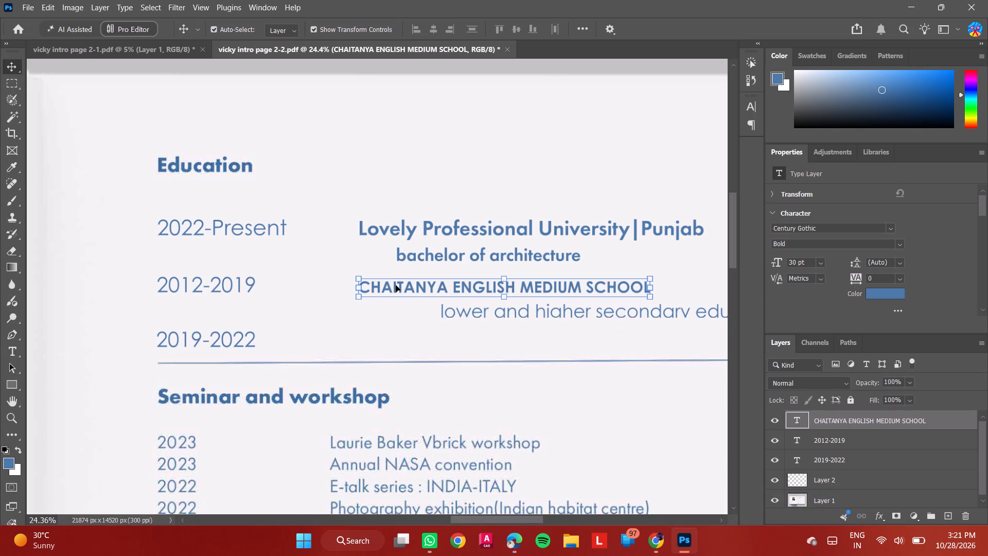
{"action": "key", "text": "ctrl+v"}
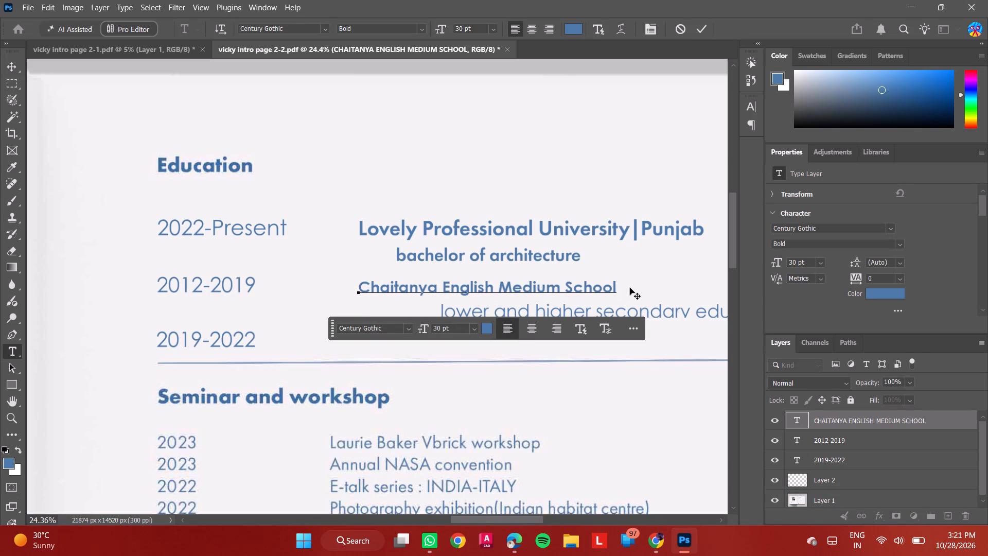
Set the font size of the Chaitanya English Medium School heading to 36 pt.
{"action": "triple_click", "coordinate": [608, 288]}
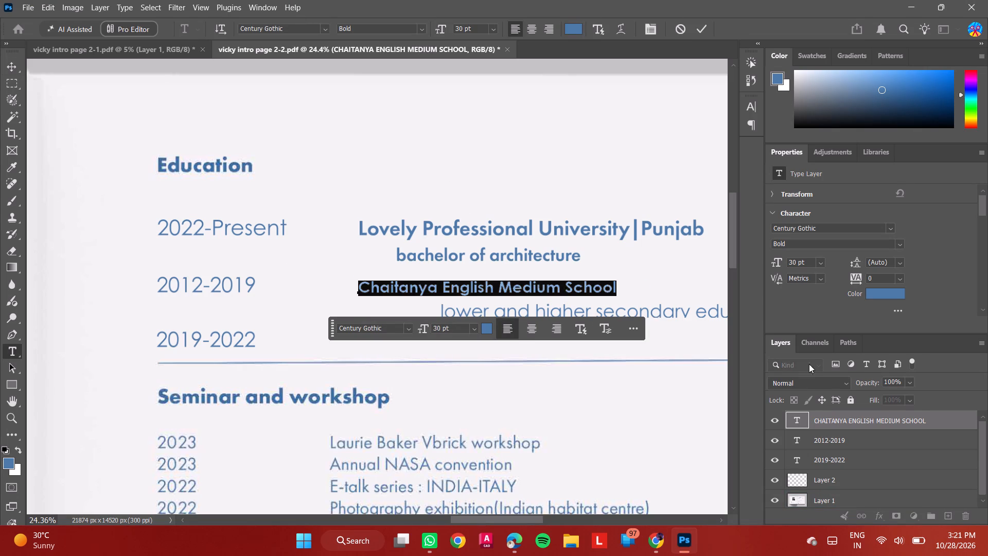
{"action": "left_click", "coordinate": [824, 266]}
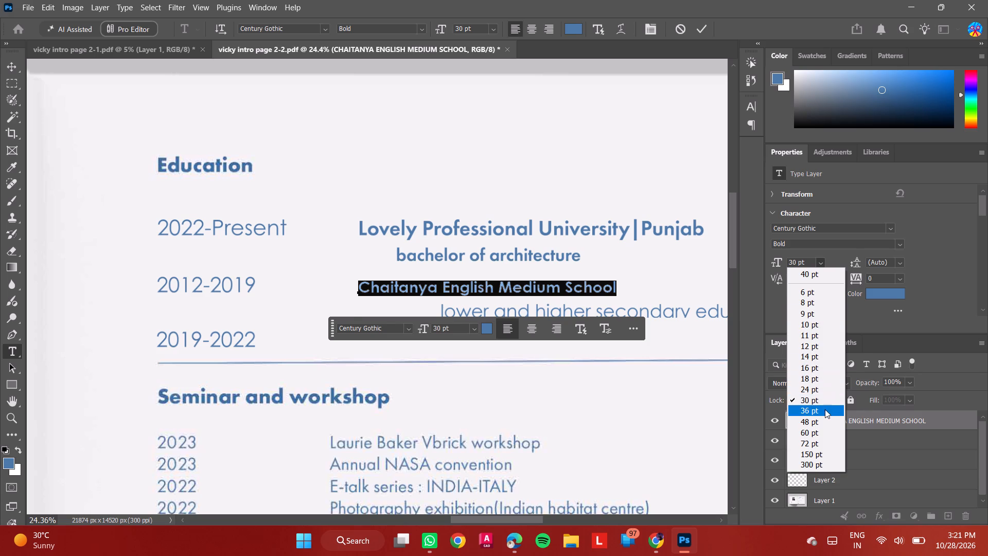
{"action": "left_click", "coordinate": [825, 409]}
{"action": "left_click", "coordinate": [587, 187]}
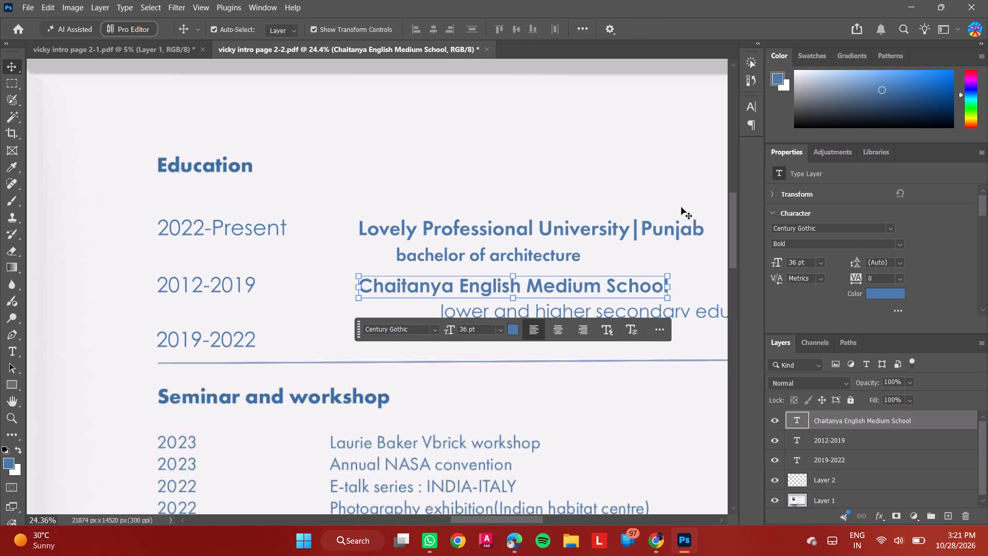
Nudge the Chaitanya English Medium School heading slightly left in line with the Lovely Professional University heading, and deselect it.
{"action": "key", "text": "Left"}
{"action": "key", "text": "Left"}
{"action": "left_click", "coordinate": [622, 285]}
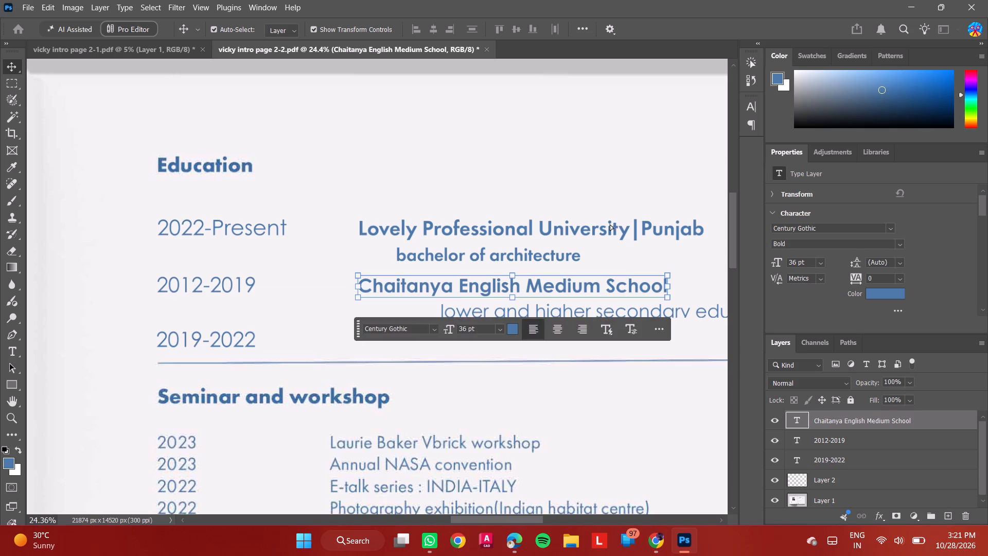
{"action": "left_click", "coordinate": [594, 151]}
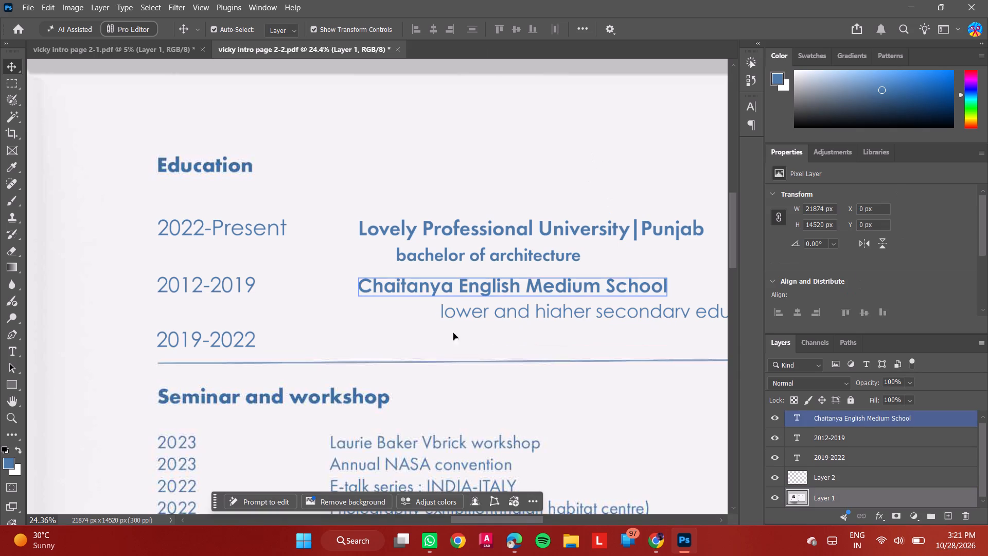
Duplicate the Chaitanya English Medium School heading and place the copy on the 2019-2022 line, left-aligned with the original.
{"action": "left_click", "coordinate": [427, 288]}
{"action": "key", "text": "ctrl+c"}
{"action": "key", "text": "ctrl+v"}
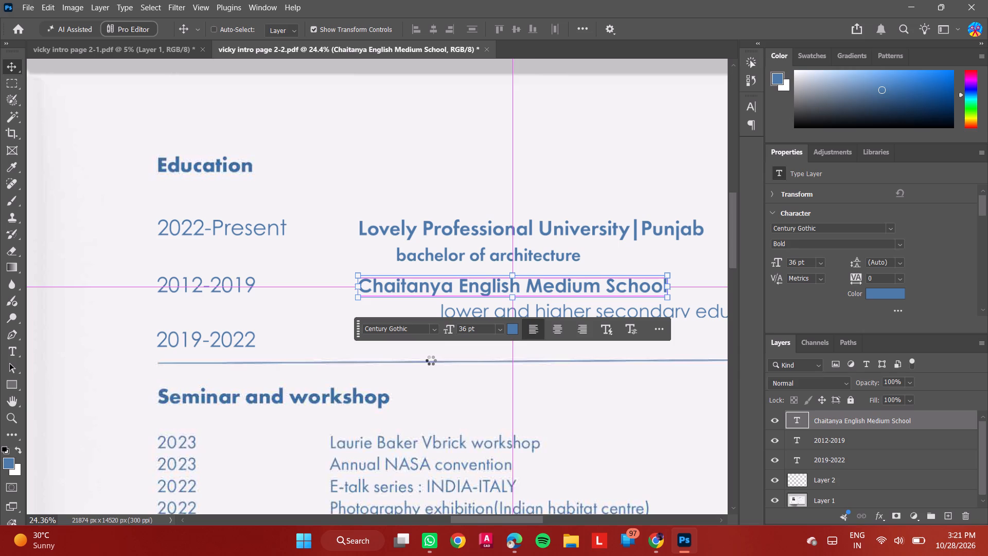
{"action": "left_click_drag", "start_coordinate": [310, 288], "coordinate": [337, 305]}
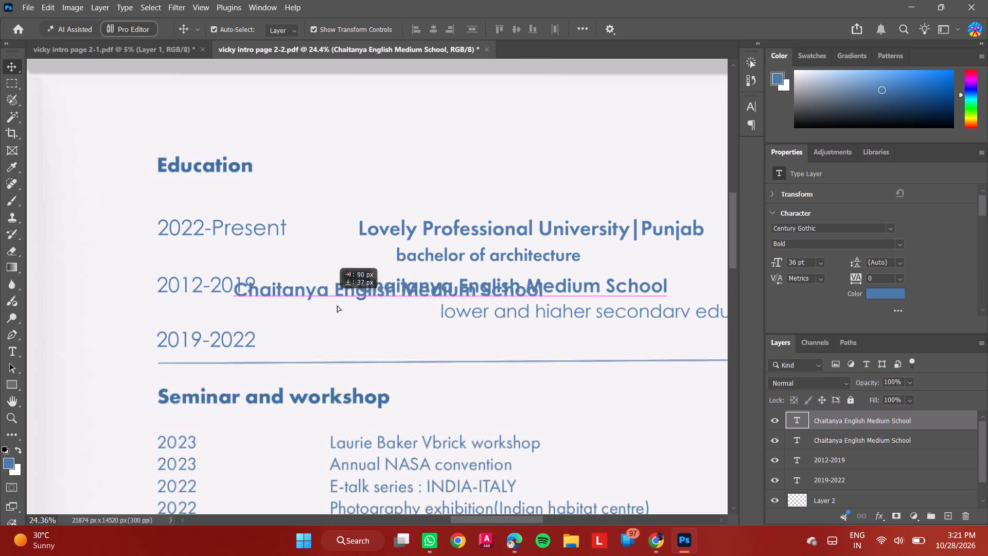
{"action": "left_click_drag", "start_coordinate": [337, 305], "coordinate": [447, 337]}
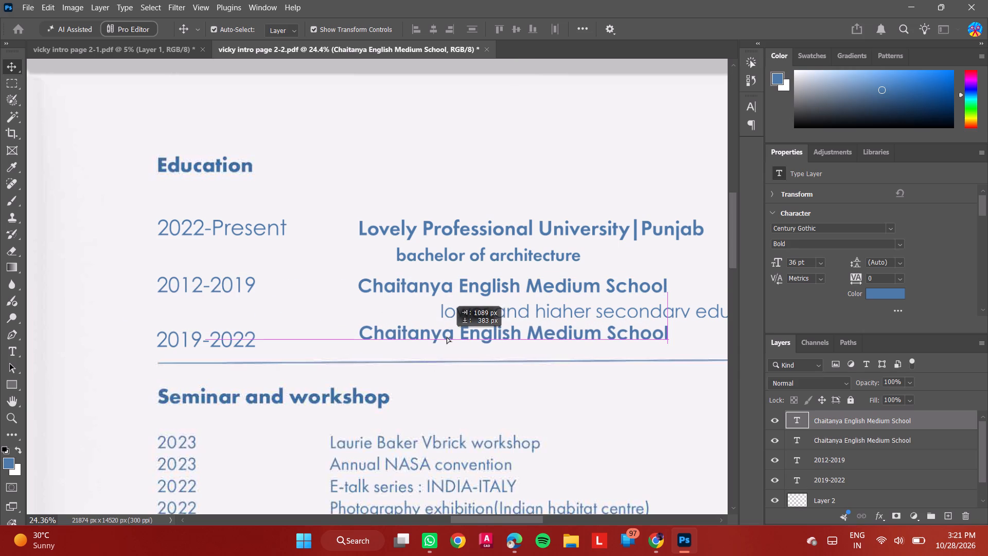
{"action": "left_click_drag", "start_coordinate": [447, 337], "coordinate": [446, 339]}
Open the copied heading on the 2019-2022 line for text editing and switch to Chrome.
{"action": "double_click", "coordinate": [446, 339]}
{"action": "key", "text": "alt+Tab"}
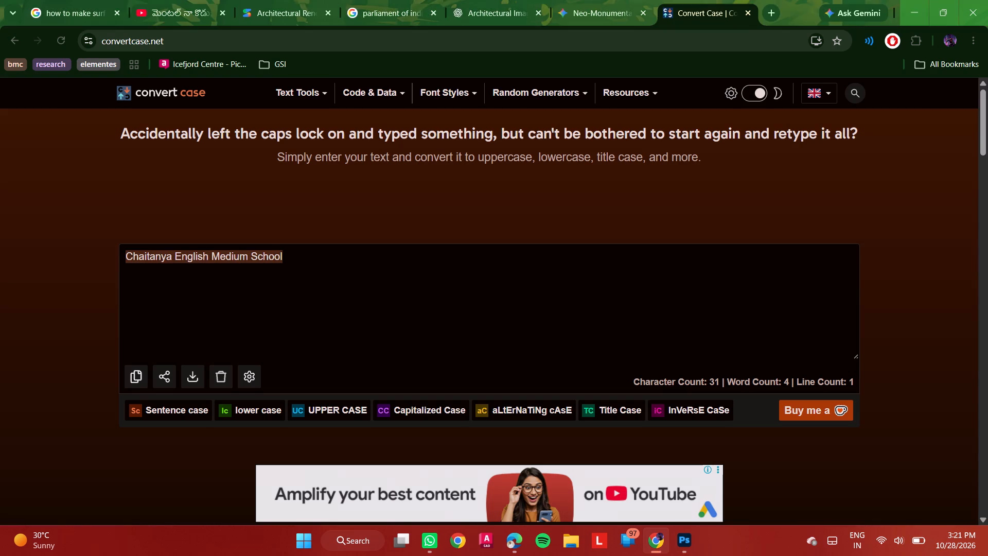
{"action": "key", "text": "alt+Tab"}
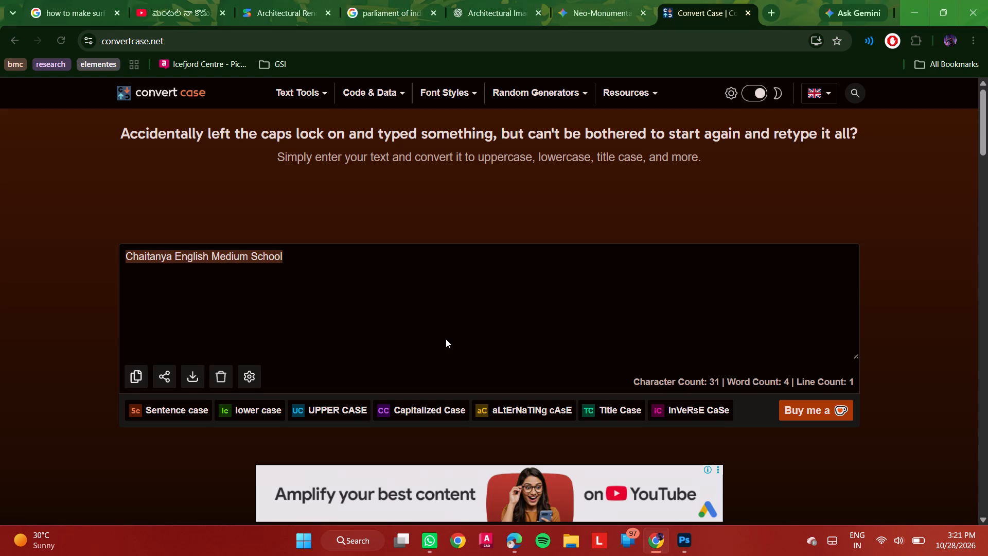
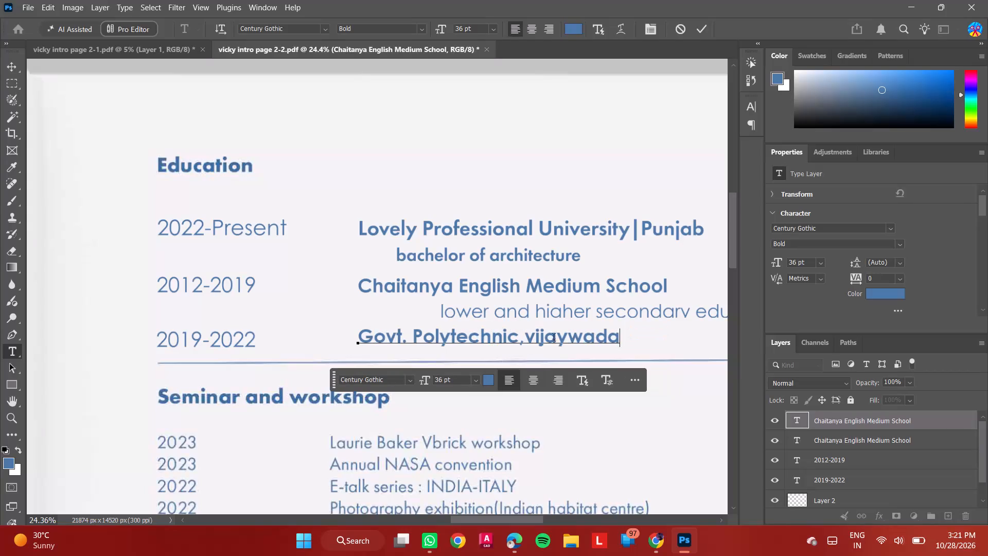
Capitalize the V in the 2019-2022 heading to read "Govt. Polytechnic,Vijaywada" and commit the text.
{"action": "left_click", "coordinate": [534, 337]}
{"action": "key", "text": "BackSpace"}
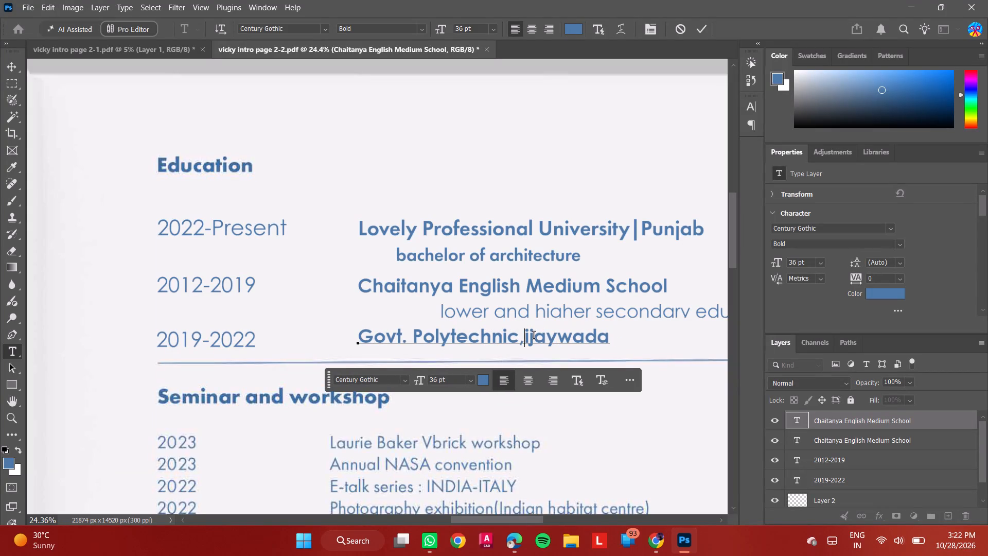
{"action": "key", "text": "shift+v"}
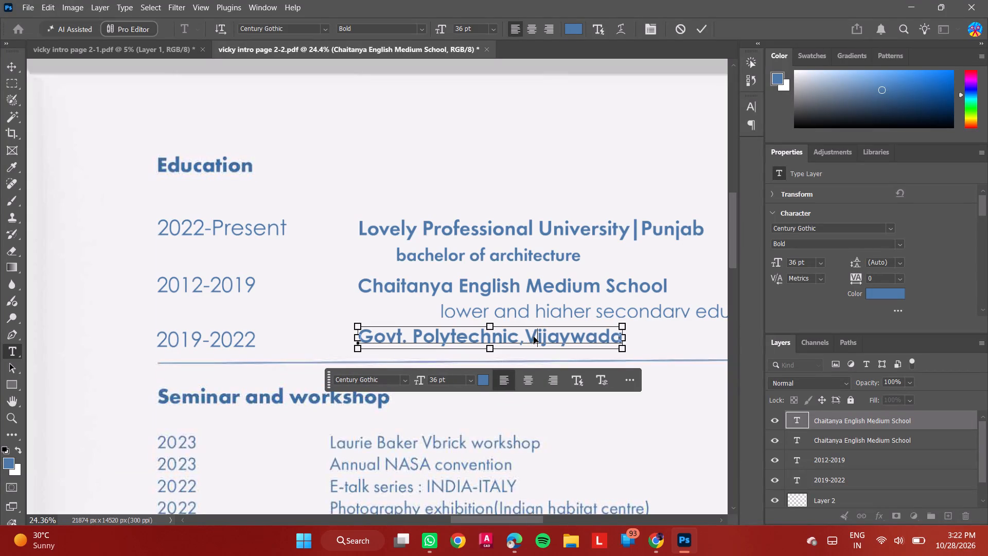
{"action": "left_click", "coordinate": [641, 325]}
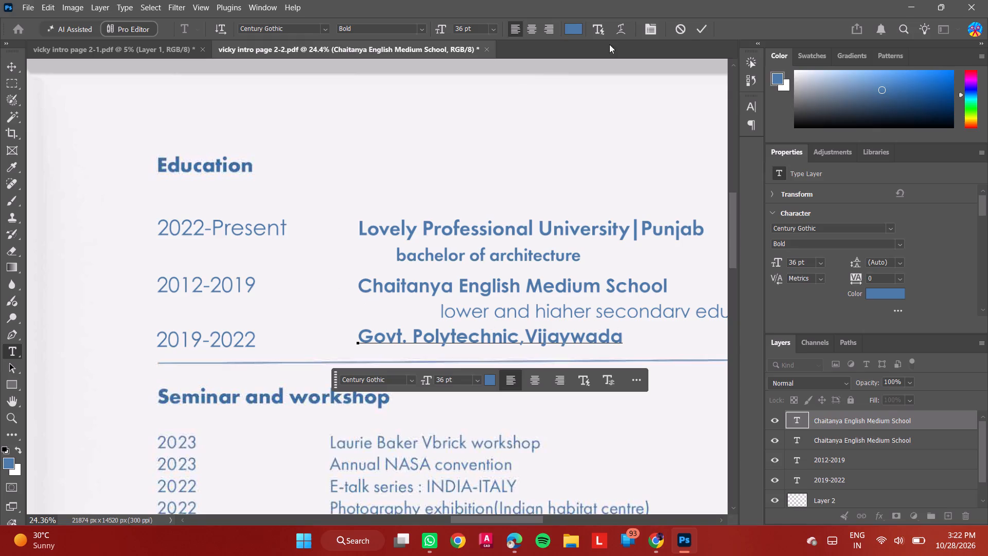
{"action": "left_click", "coordinate": [696, 27]}
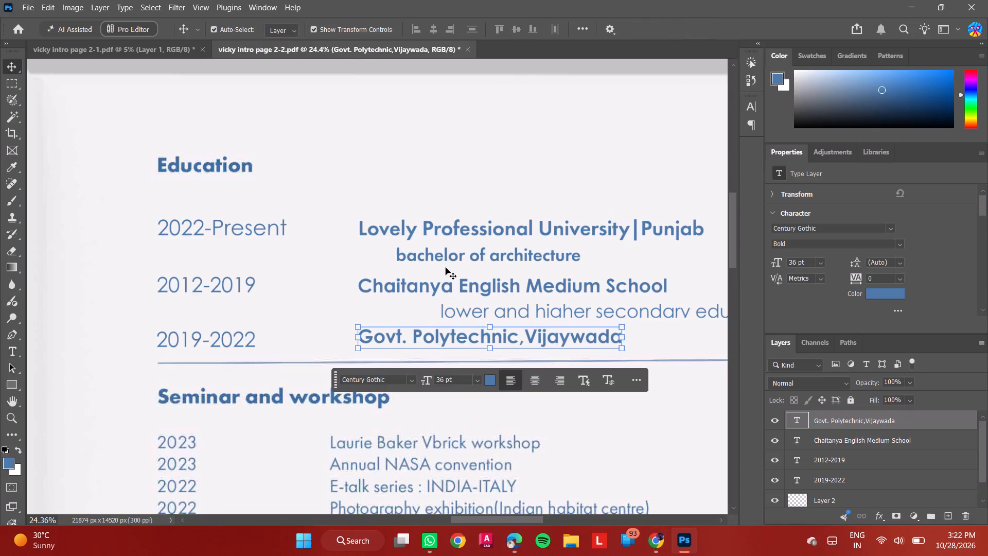
Deselect the polytechnic heading and review the layout of the updated Education section within the full CV spread.
{"action": "scroll", "coordinate": [446, 268], "scroll_direction": "down", "scroll_amount": 11, "text": "alt"}
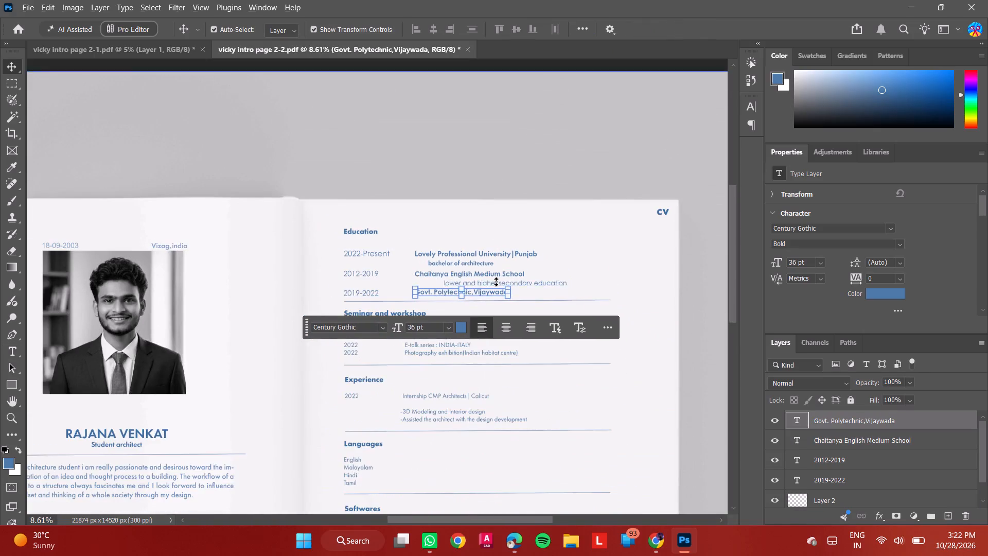
{"action": "scroll", "coordinate": [496, 282], "scroll_direction": "down", "scroll_amount": 5, "text": "alt"}
{"action": "left_click", "coordinate": [715, 260]}
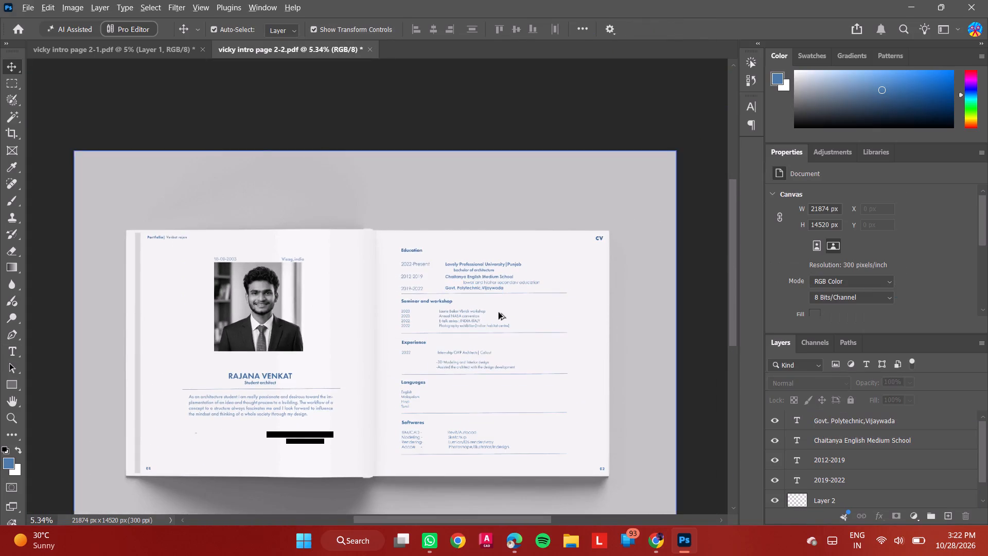
{"action": "scroll", "coordinate": [499, 312], "scroll_direction": "up", "scroll_amount": 4, "text": "alt"}
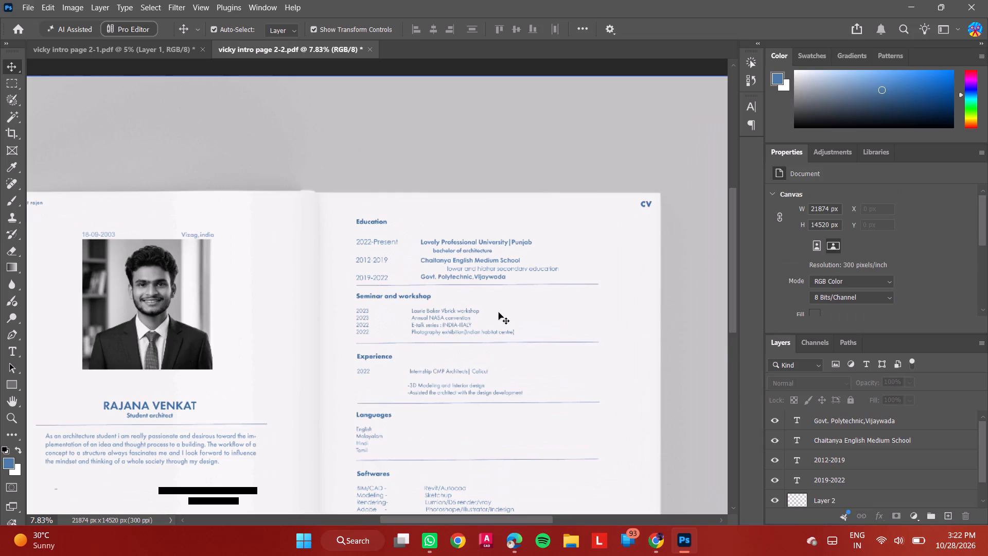
{"action": "scroll", "coordinate": [483, 362], "scroll_direction": "down", "scroll_amount": 1, "text": "alt"}
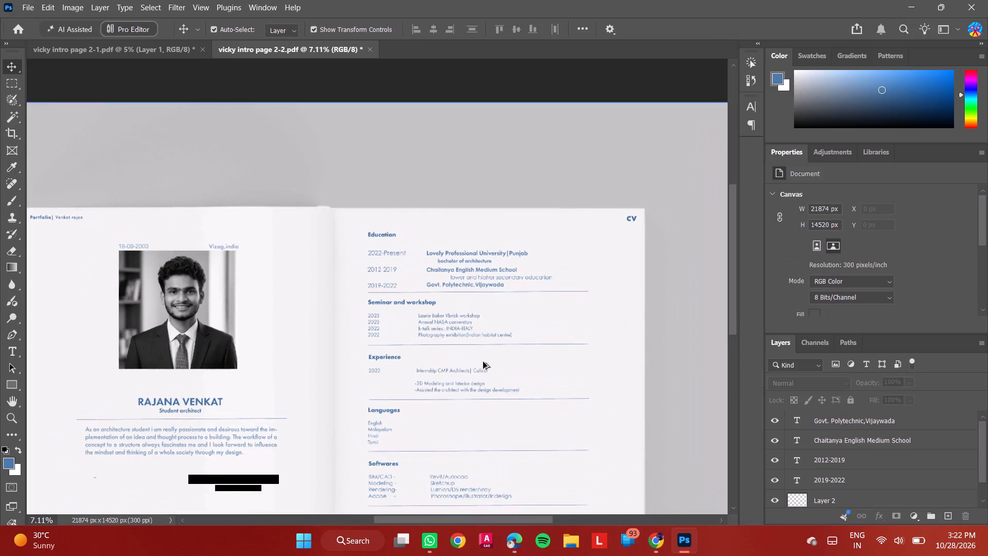
{"action": "scroll", "coordinate": [483, 362], "scroll_direction": "down", "scroll_amount": 2, "text": "alt"}
{"action": "left_click", "coordinate": [711, 327]}
Nudge the 2019-2022 date slightly up to line up with the Govt. Polytechnic,Vijaywada heading, and deselect it.
{"action": "scroll", "coordinate": [501, 360], "scroll_direction": "up", "scroll_amount": 2, "text": "alt"}
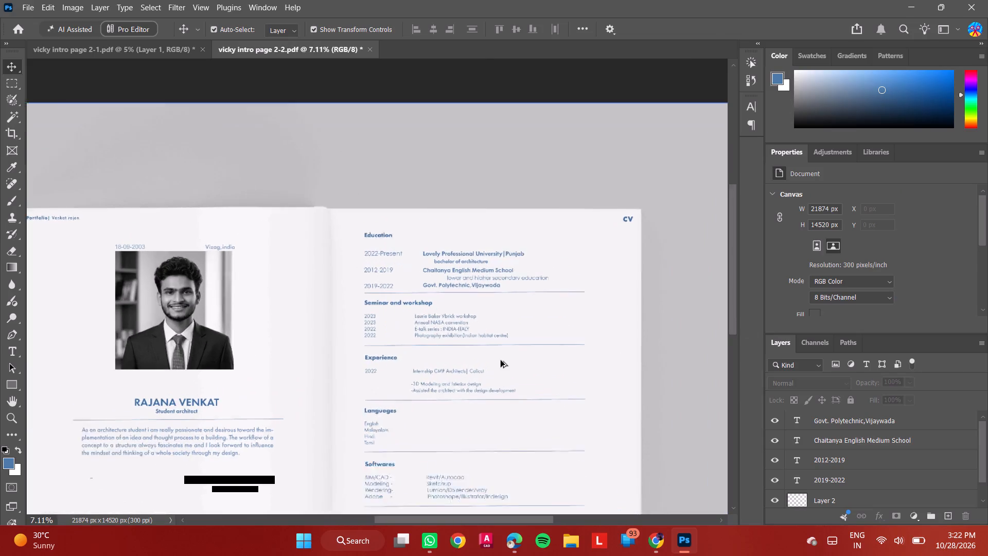
{"action": "scroll", "coordinate": [501, 360], "scroll_direction": "up", "scroll_amount": 5, "text": "alt"}
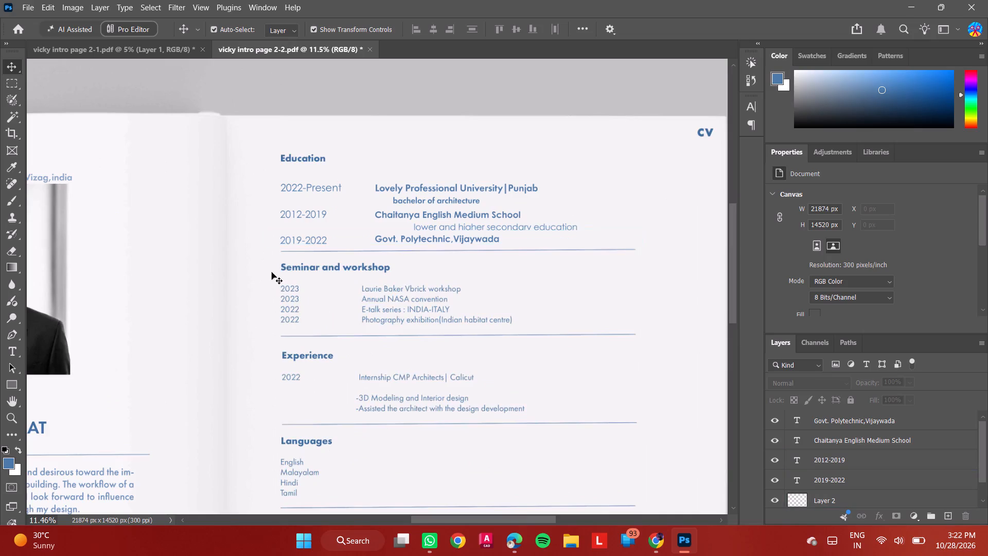
{"action": "scroll", "coordinate": [273, 266], "scroll_direction": "up", "scroll_amount": 1}
{"action": "left_click", "coordinate": [309, 249]}
{"action": "key", "text": "Up"}
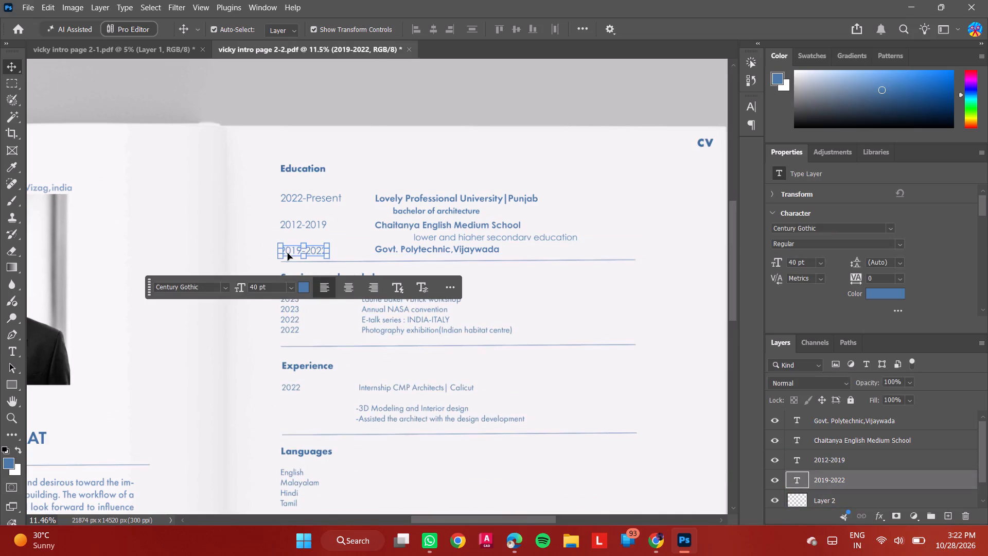
{"action": "key", "text": "Up"}
{"action": "scroll", "coordinate": [494, 270], "scroll_direction": "down", "scroll_amount": 6, "text": "alt"}
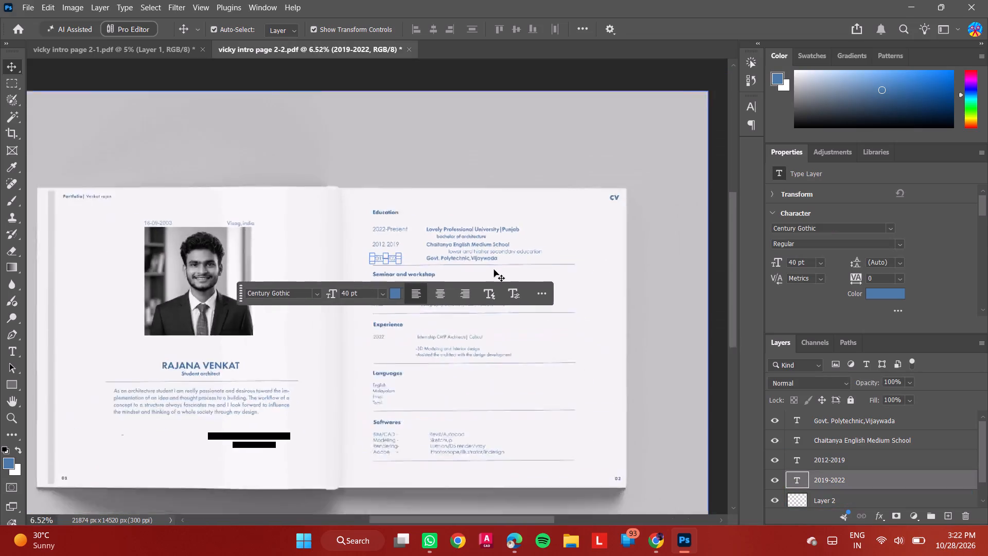
{"action": "scroll", "coordinate": [494, 270], "scroll_direction": "down", "scroll_amount": 5, "text": "alt"}
{"action": "left_click", "coordinate": [672, 252]}
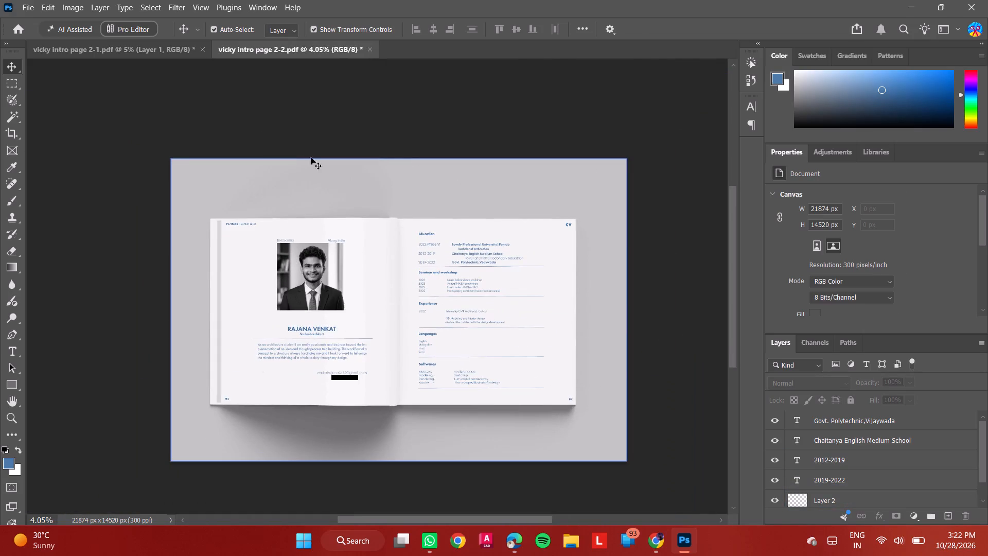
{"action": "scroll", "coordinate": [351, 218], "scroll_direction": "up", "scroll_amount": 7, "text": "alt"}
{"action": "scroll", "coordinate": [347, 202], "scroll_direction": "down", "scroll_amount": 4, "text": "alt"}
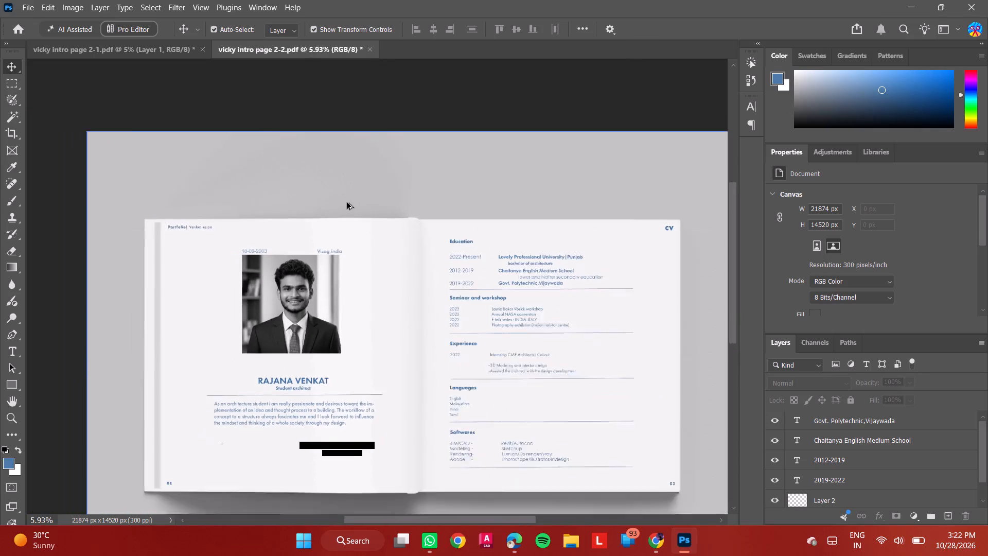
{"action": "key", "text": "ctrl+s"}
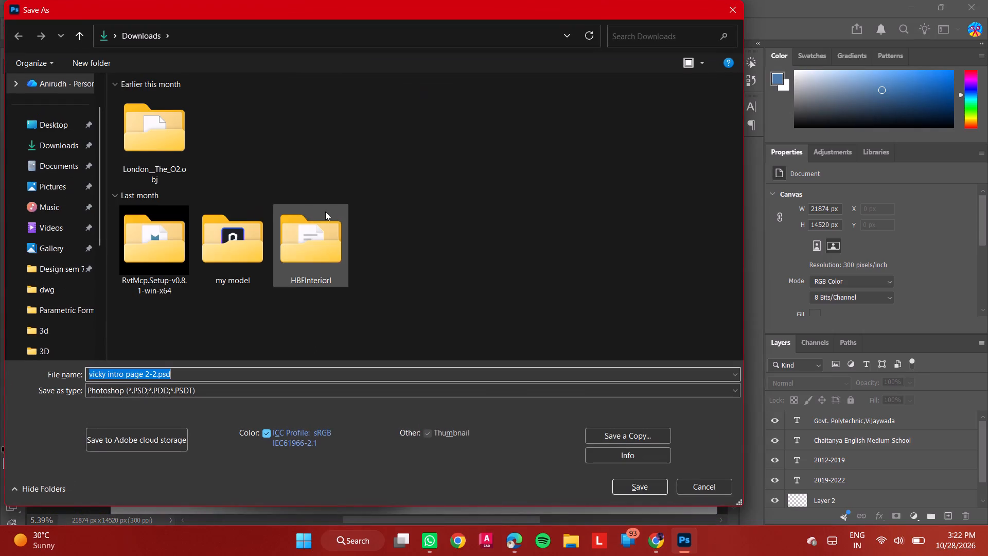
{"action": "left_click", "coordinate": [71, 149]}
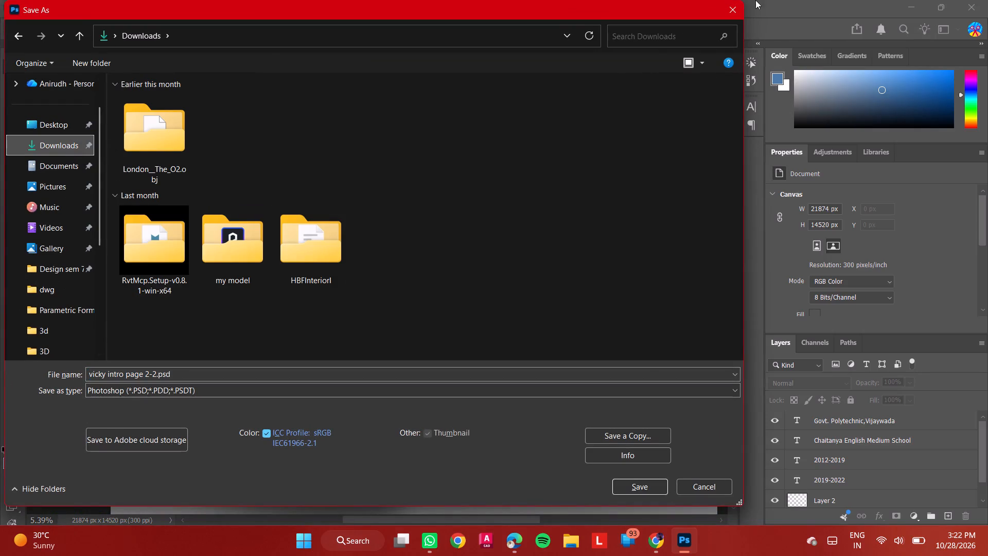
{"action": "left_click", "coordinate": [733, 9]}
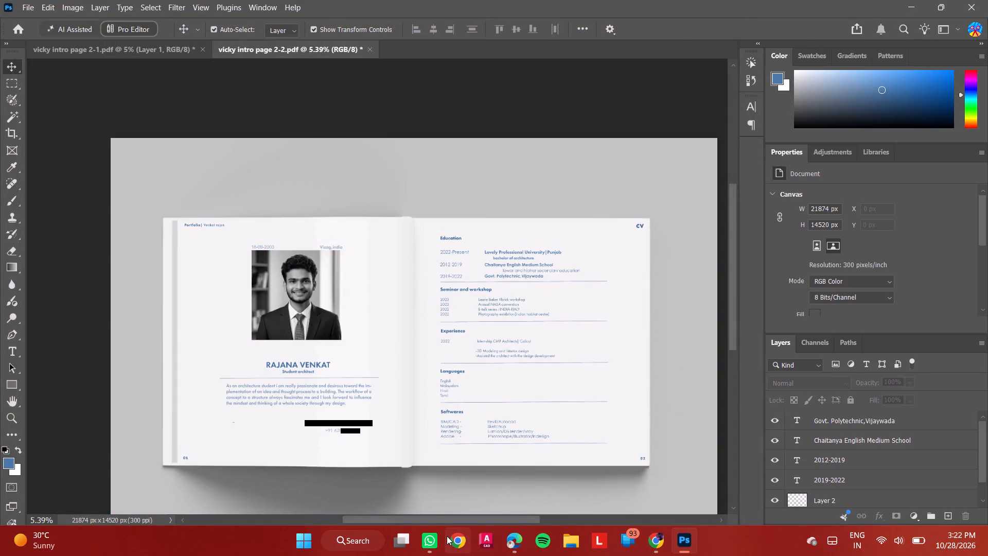
Switch to Chrome and bring up its profile picker.
{"action": "left_click", "coordinate": [447, 536]}
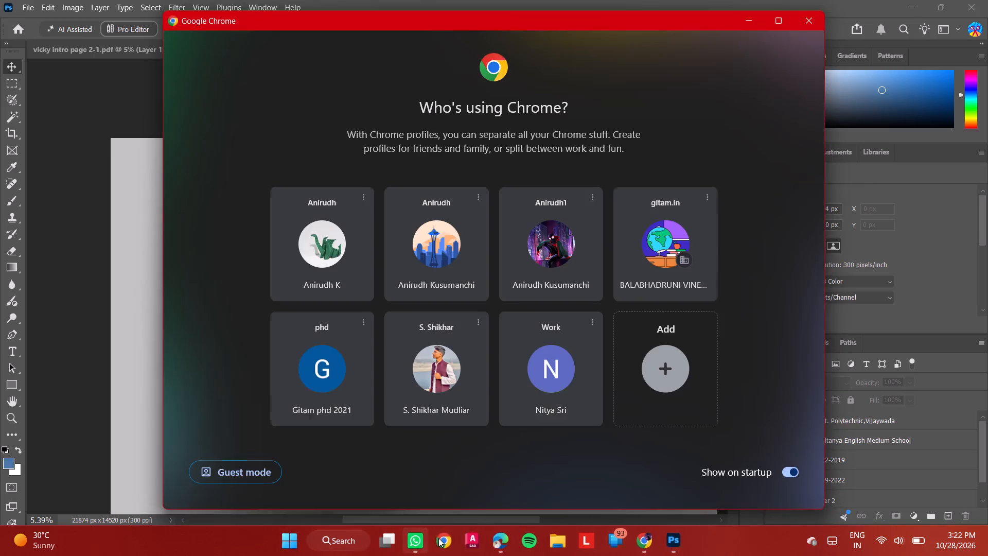
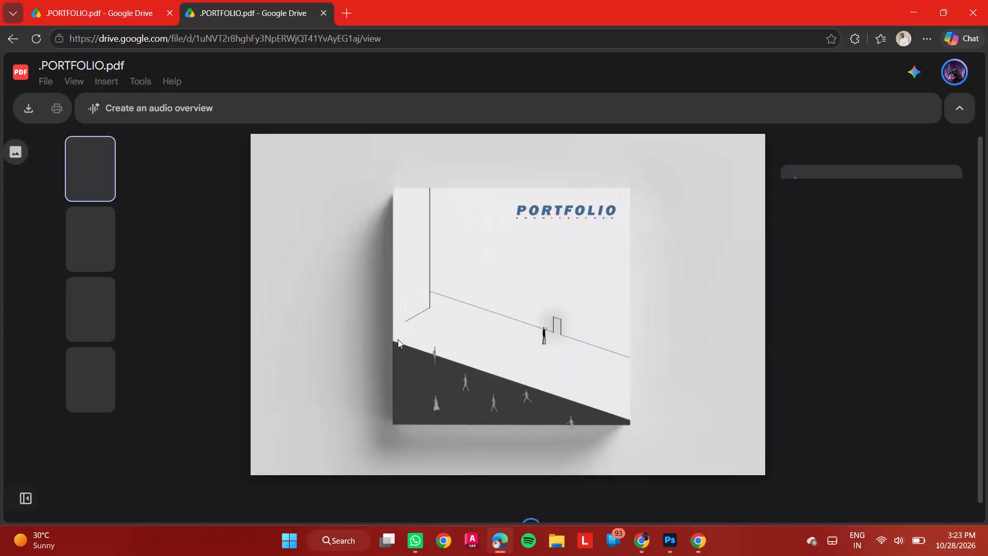
Look through .PORTFOLIO.pdf in Google Drive, examining the layout of its CV spread, Content spread and first project opening spread.
{"action": "scroll", "coordinate": [398, 339], "scroll_direction": "down", "scroll_amount": 4}
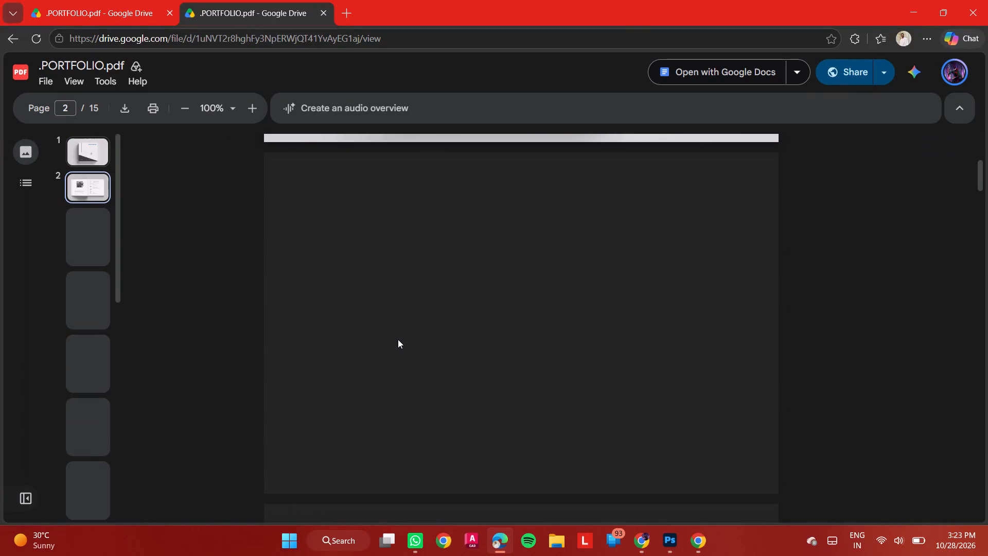
{"action": "scroll", "coordinate": [398, 339], "scroll_direction": "down", "scroll_amount": 3}
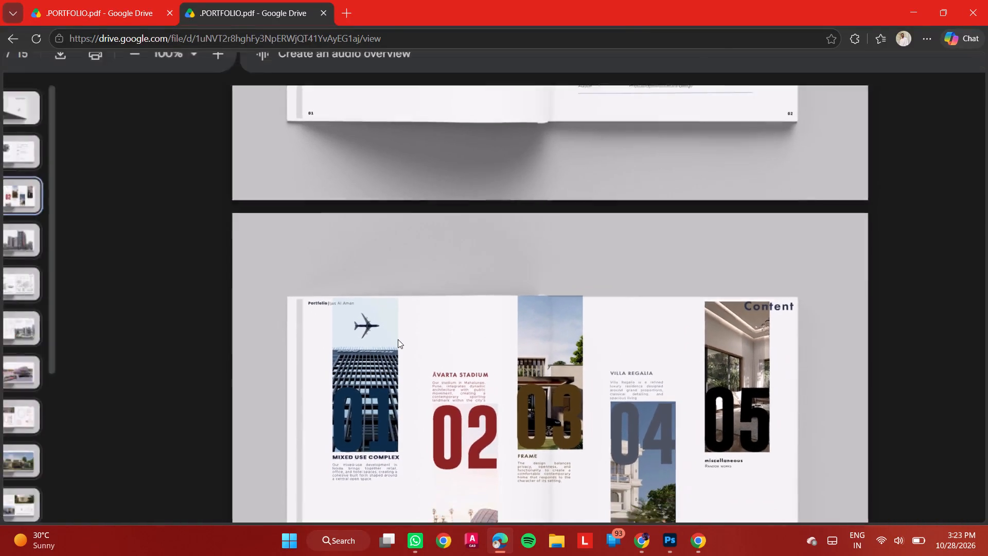
{"action": "scroll", "coordinate": [398, 339], "scroll_direction": "left", "scroll_amount": 1}
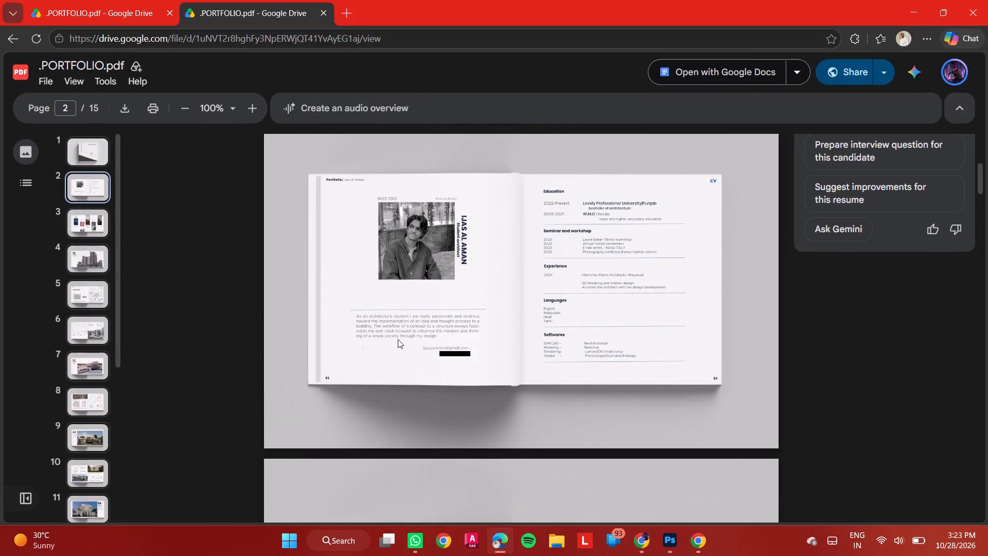
{"action": "scroll", "coordinate": [398, 339], "scroll_direction": "left", "scroll_amount": 1}
{"action": "scroll", "coordinate": [398, 339], "scroll_direction": "down", "scroll_amount": 4}
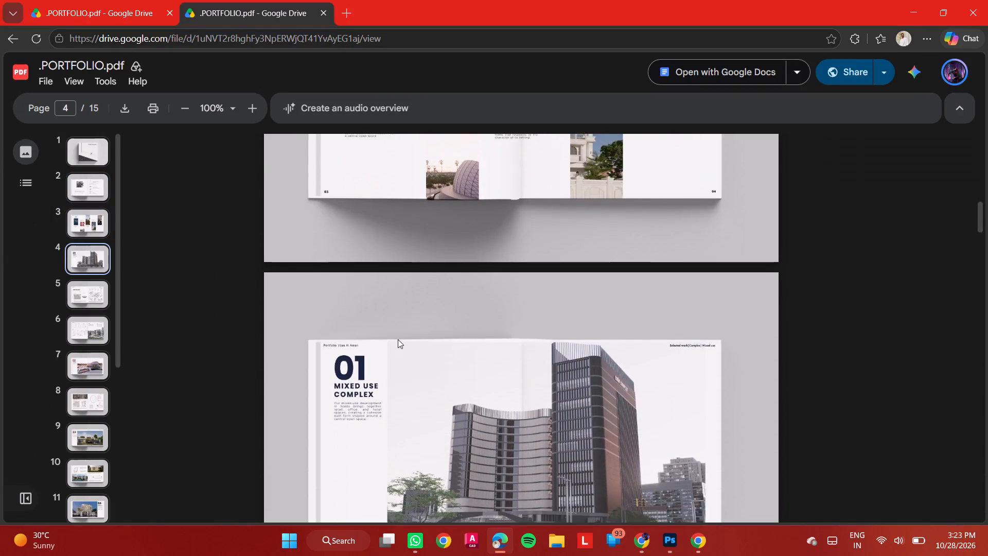
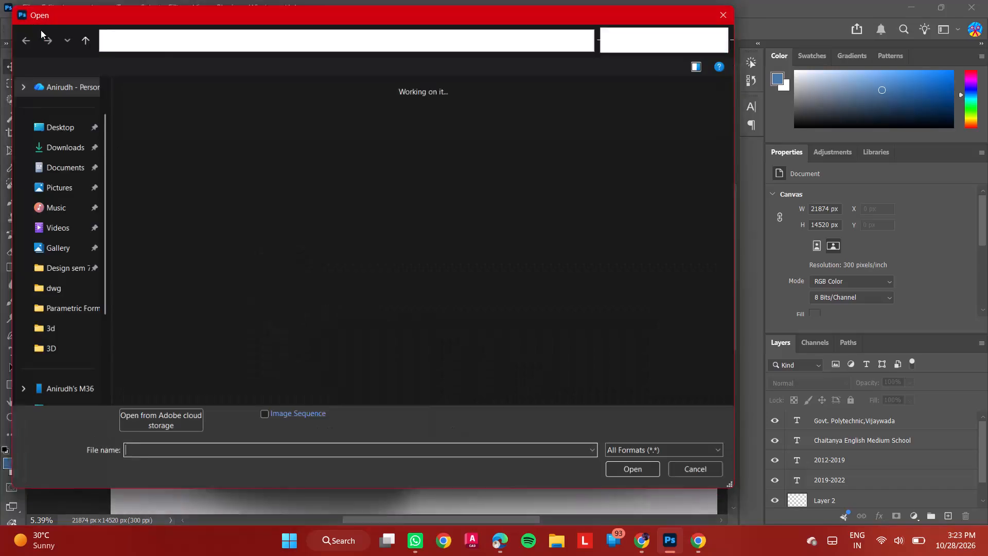
Open page 3, the Content spread, of vicky intro page 2.pdf at 300 pixels/inch in RGB Color.
{"action": "left_click", "coordinate": [182, 139]}
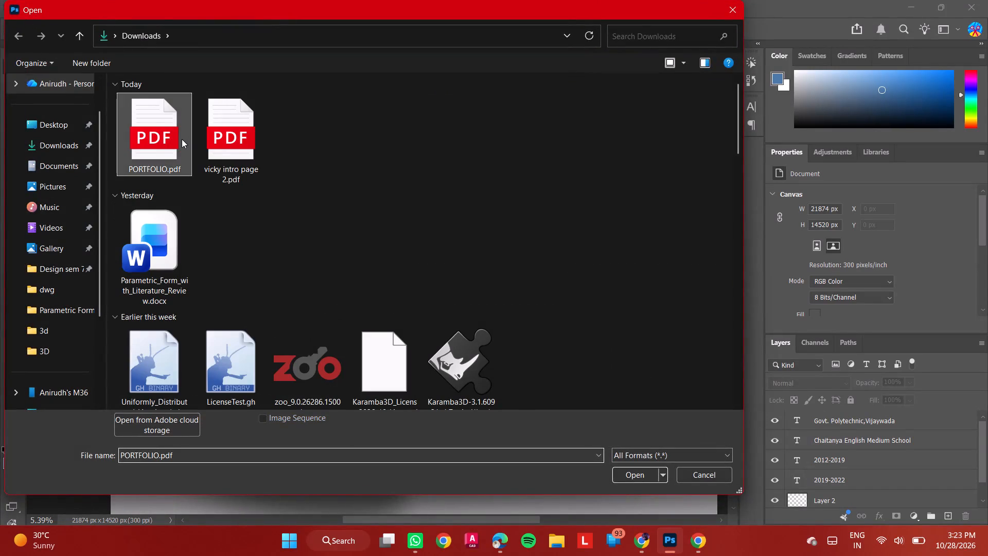
{"action": "left_click", "coordinate": [261, 150]}
{"action": "left_click", "coordinate": [634, 472]}
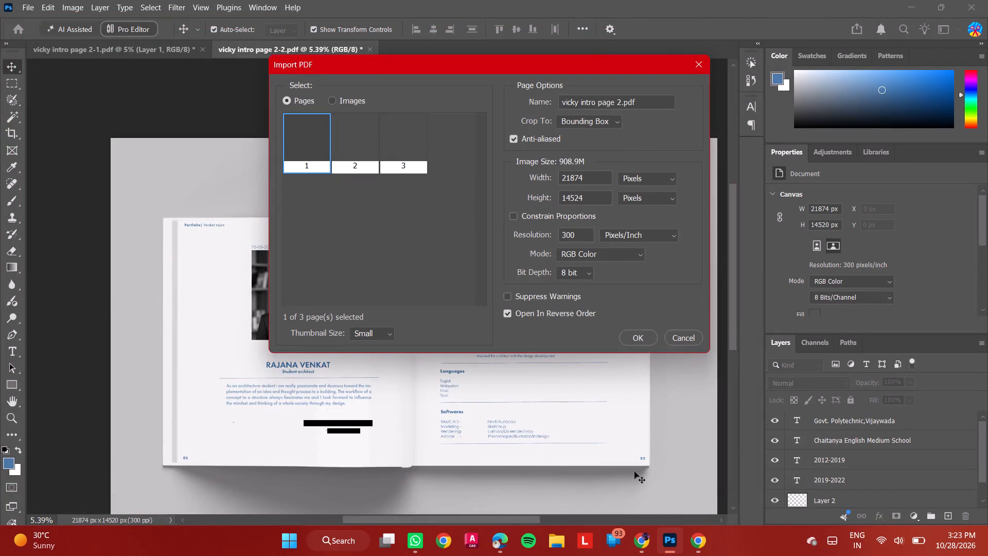
{"action": "left_click", "coordinate": [414, 143]}
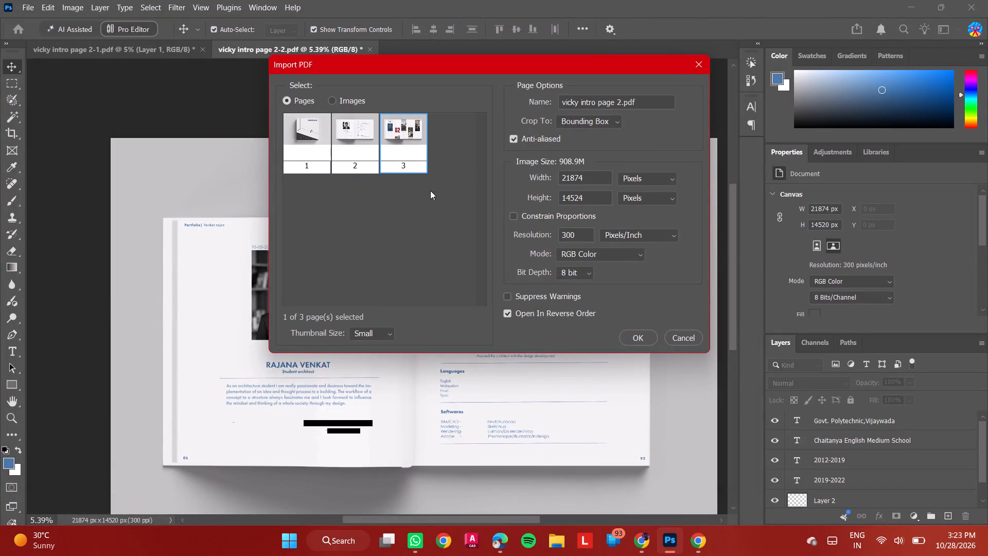
{"action": "left_click", "coordinate": [639, 335]}
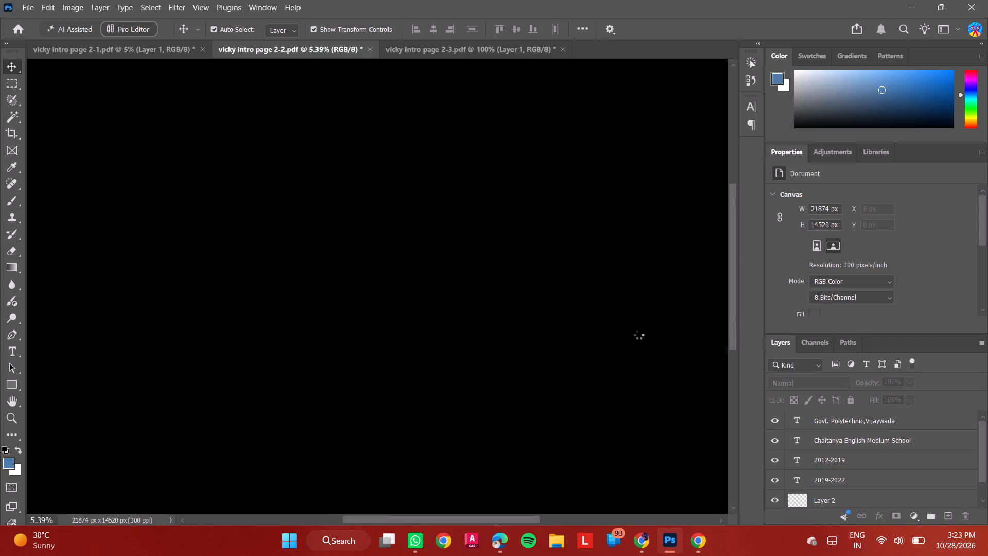
{"action": "left_click", "coordinate": [676, 324]}
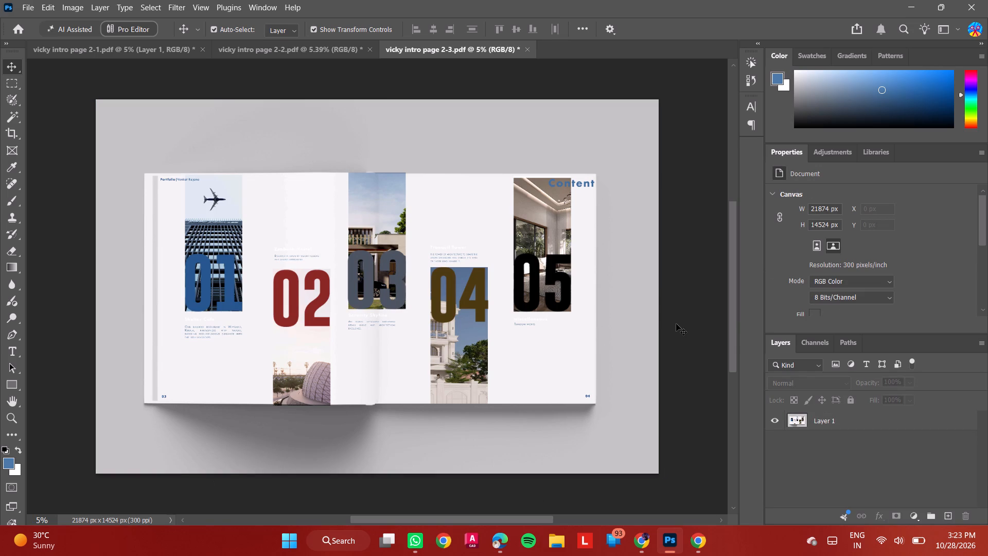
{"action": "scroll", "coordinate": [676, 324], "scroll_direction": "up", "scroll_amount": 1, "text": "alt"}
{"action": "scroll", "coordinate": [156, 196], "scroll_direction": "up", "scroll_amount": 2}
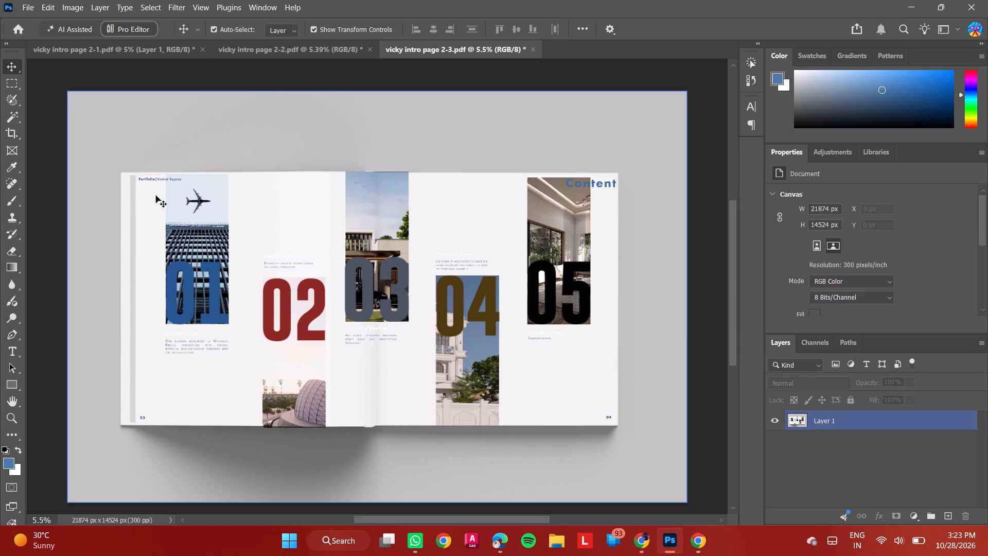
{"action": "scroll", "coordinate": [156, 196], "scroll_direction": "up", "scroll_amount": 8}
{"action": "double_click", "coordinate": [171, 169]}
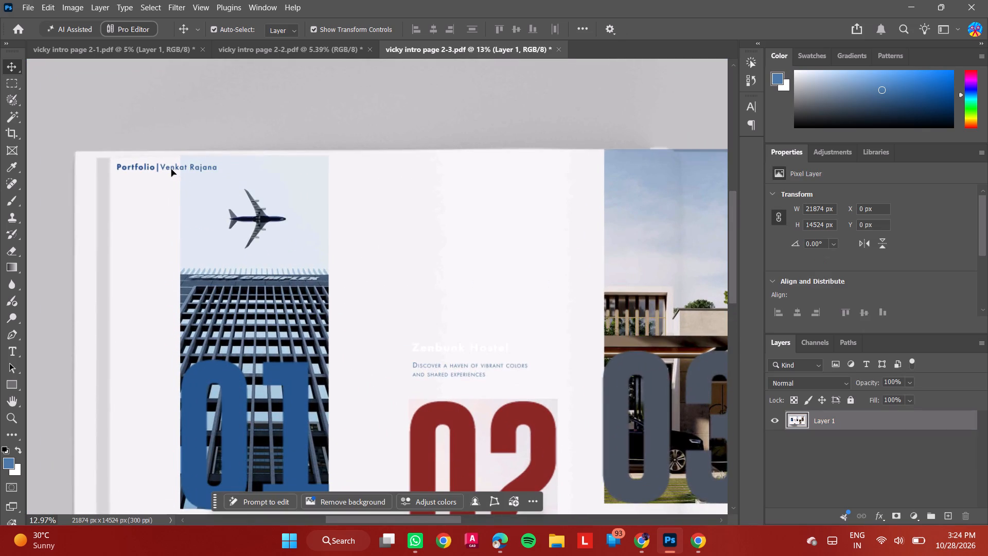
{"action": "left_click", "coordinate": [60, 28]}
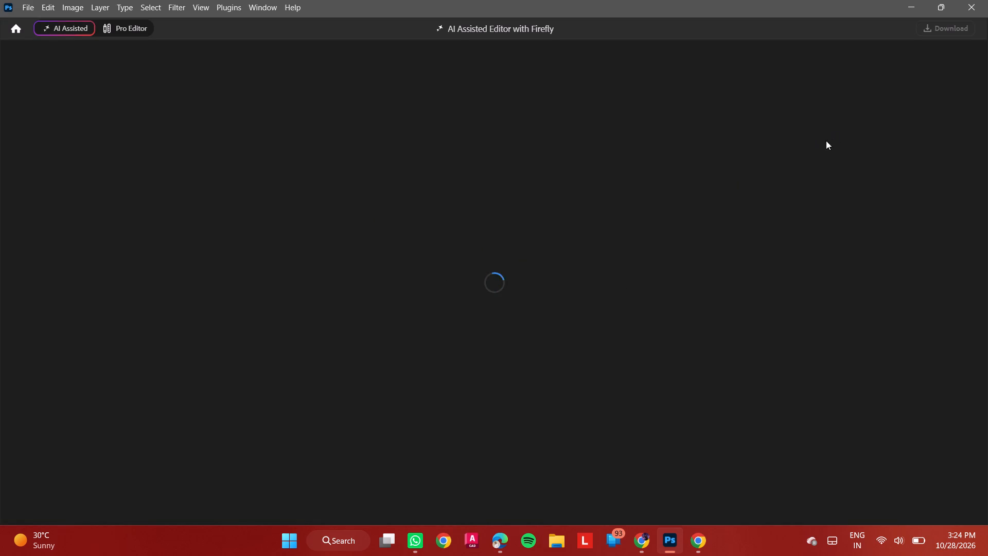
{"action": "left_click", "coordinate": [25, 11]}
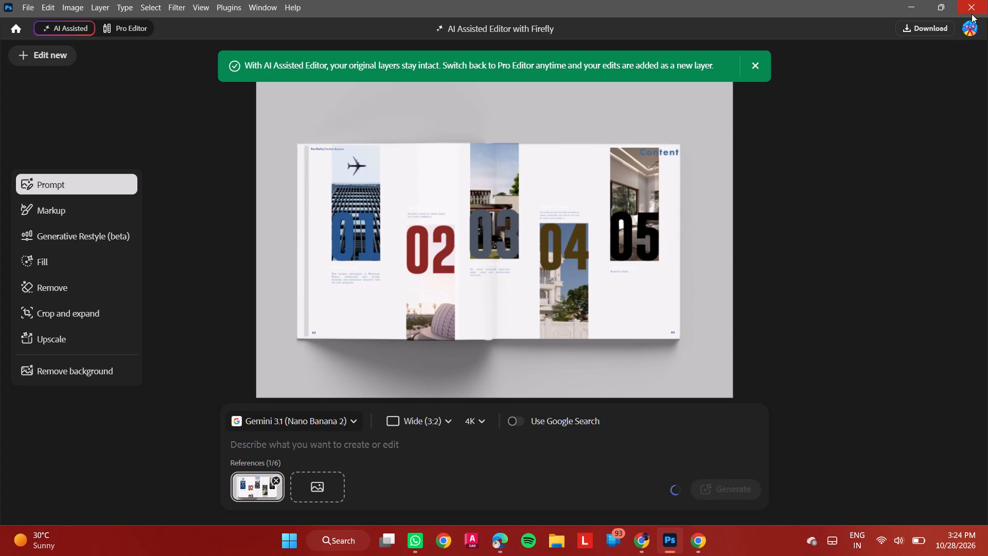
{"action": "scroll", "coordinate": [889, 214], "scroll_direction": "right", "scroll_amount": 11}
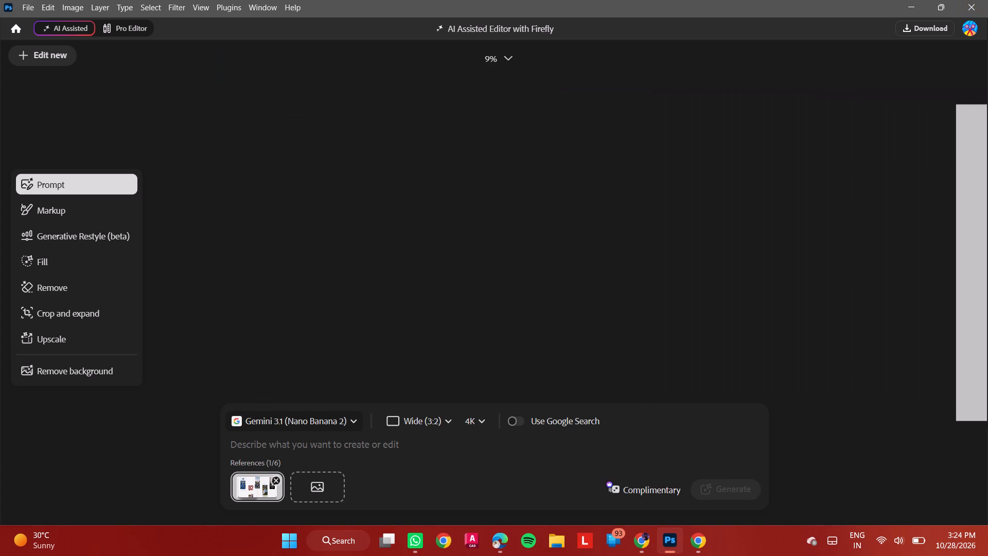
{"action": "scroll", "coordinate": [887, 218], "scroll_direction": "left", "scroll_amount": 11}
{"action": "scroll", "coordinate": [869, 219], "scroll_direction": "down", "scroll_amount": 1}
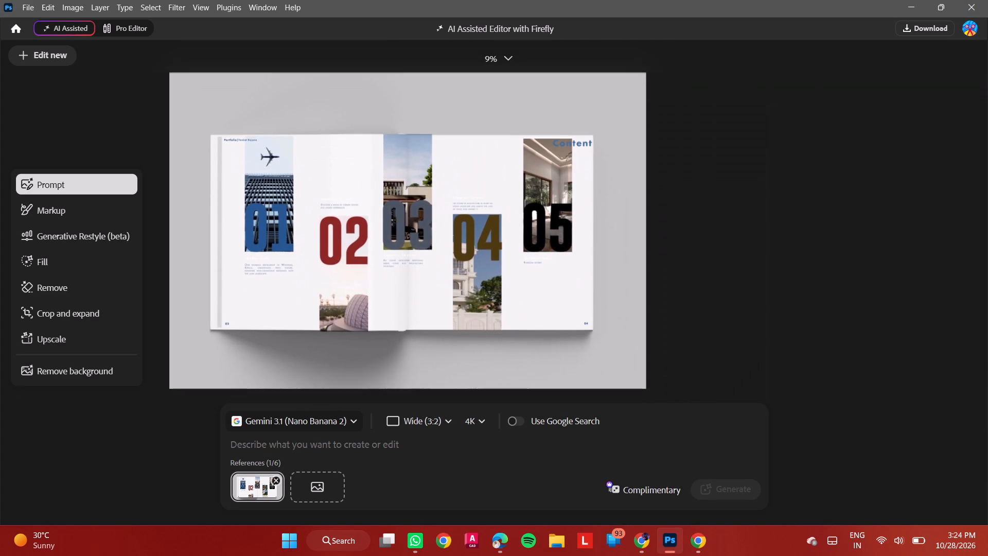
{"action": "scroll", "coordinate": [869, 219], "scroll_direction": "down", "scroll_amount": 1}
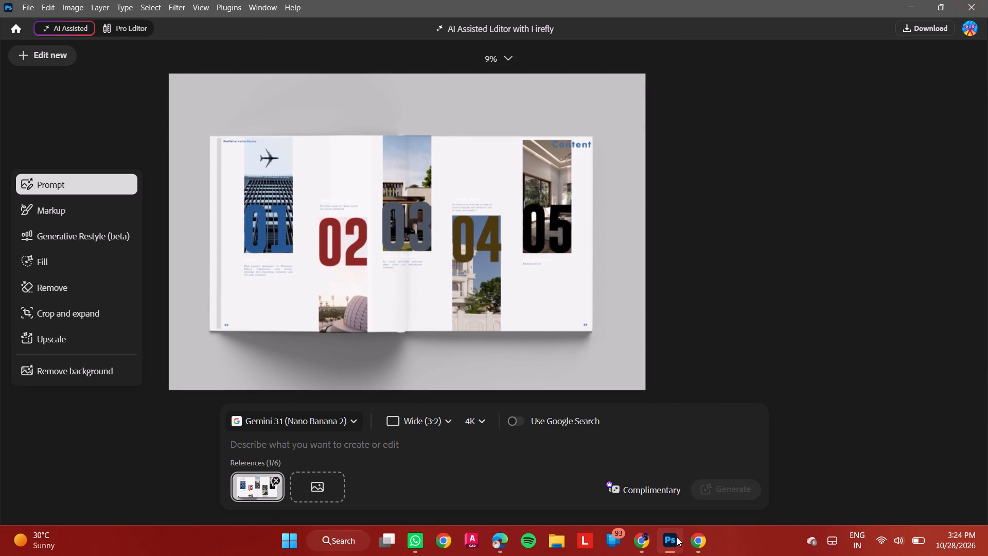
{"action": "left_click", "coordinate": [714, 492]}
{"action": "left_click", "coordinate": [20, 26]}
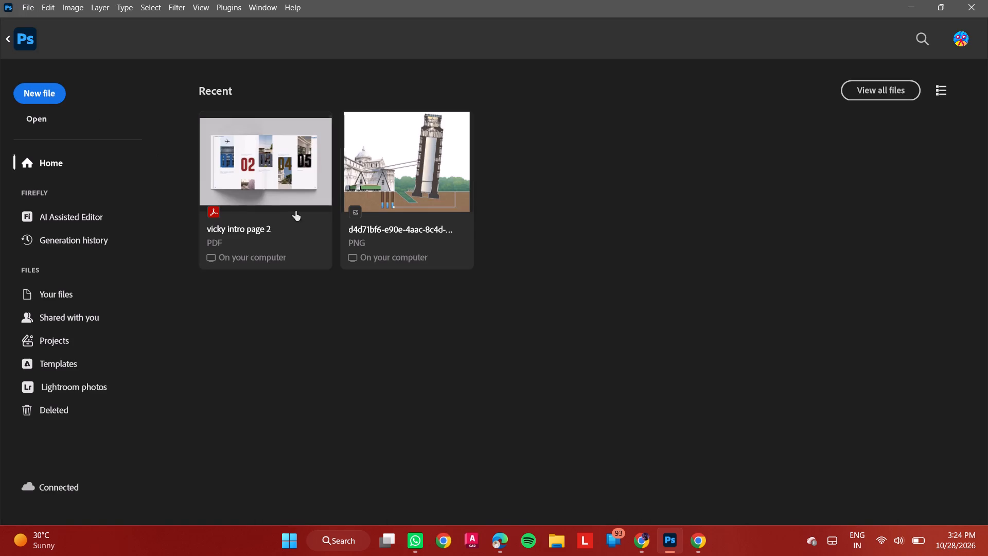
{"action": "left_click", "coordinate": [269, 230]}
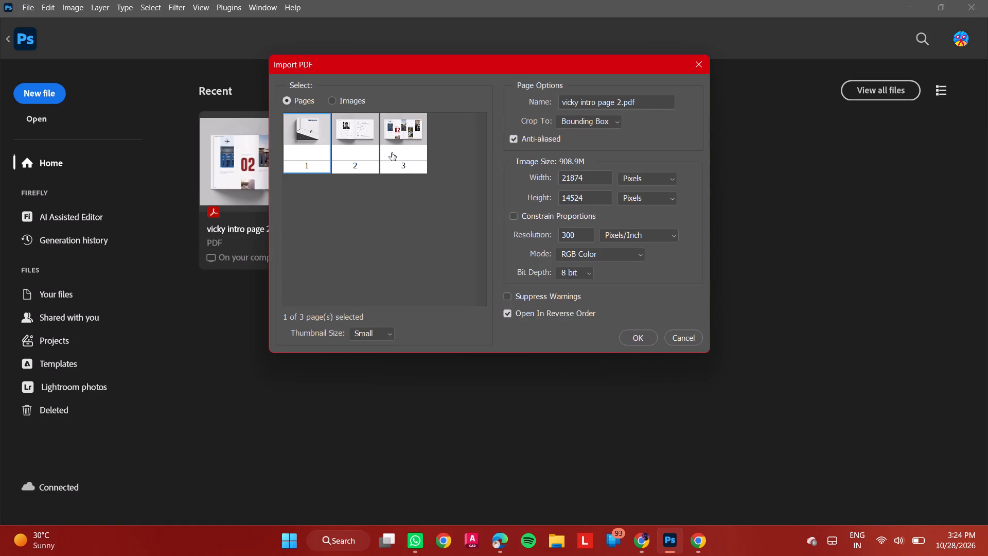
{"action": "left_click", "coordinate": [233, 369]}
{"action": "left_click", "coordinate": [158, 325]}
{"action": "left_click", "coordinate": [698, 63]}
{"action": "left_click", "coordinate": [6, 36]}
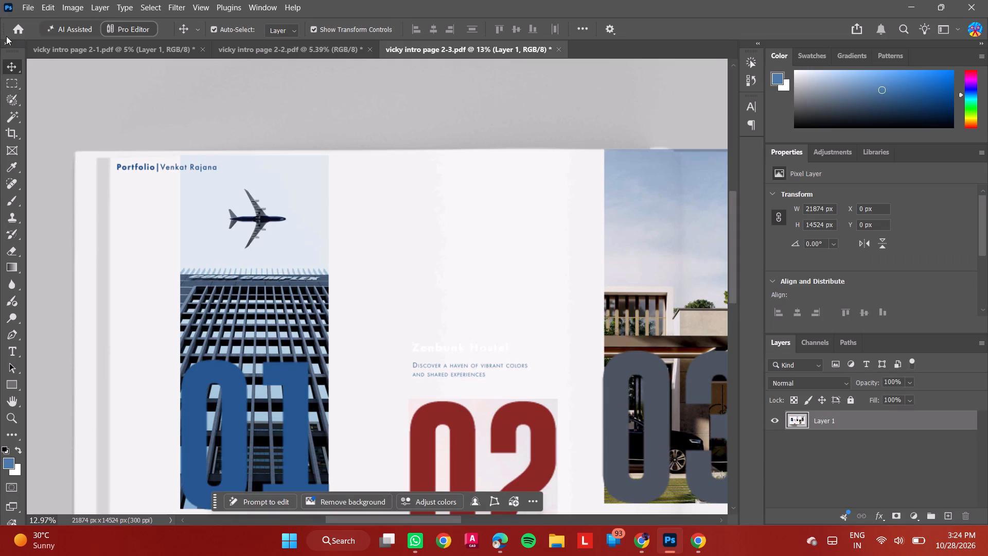
Compare the imported Content spread with the Content spread of .PORTFOLIO.pdf in Google Drive in Microsoft Edge, examining project titles, descriptions and numbers, and return to Photoshop.
{"action": "scroll", "coordinate": [374, 302], "scroll_direction": "down", "scroll_amount": 3, "text": "alt"}
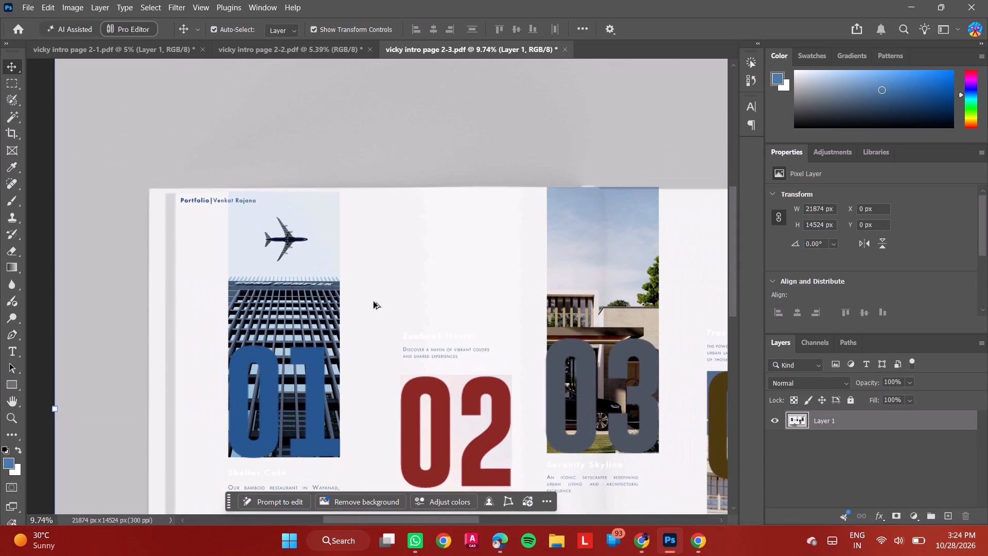
{"action": "scroll", "coordinate": [374, 302], "scroll_direction": "down", "scroll_amount": 4, "text": "alt"}
{"action": "scroll", "coordinate": [410, 343], "scroll_direction": "up", "scroll_amount": 3, "text": "alt"}
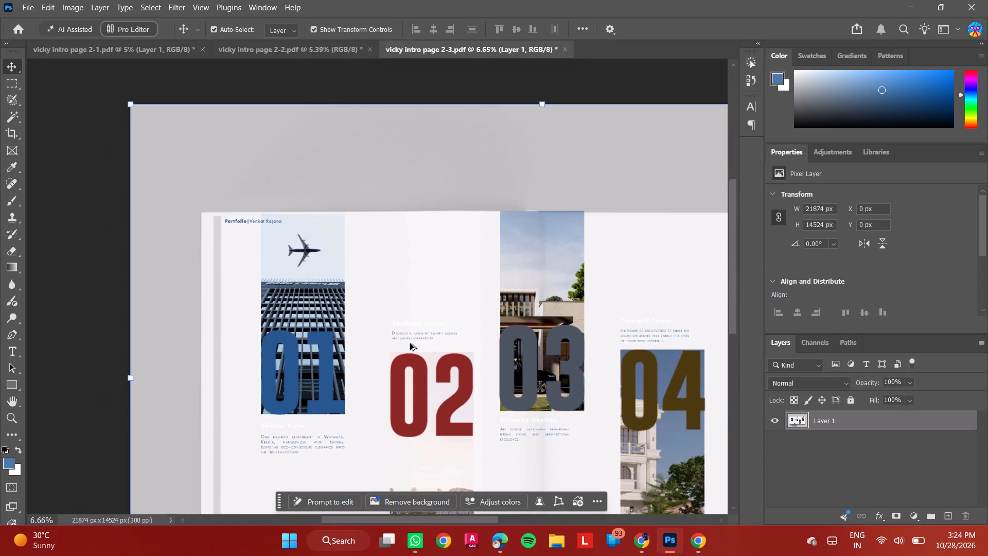
{"action": "left_click", "coordinate": [695, 545]}
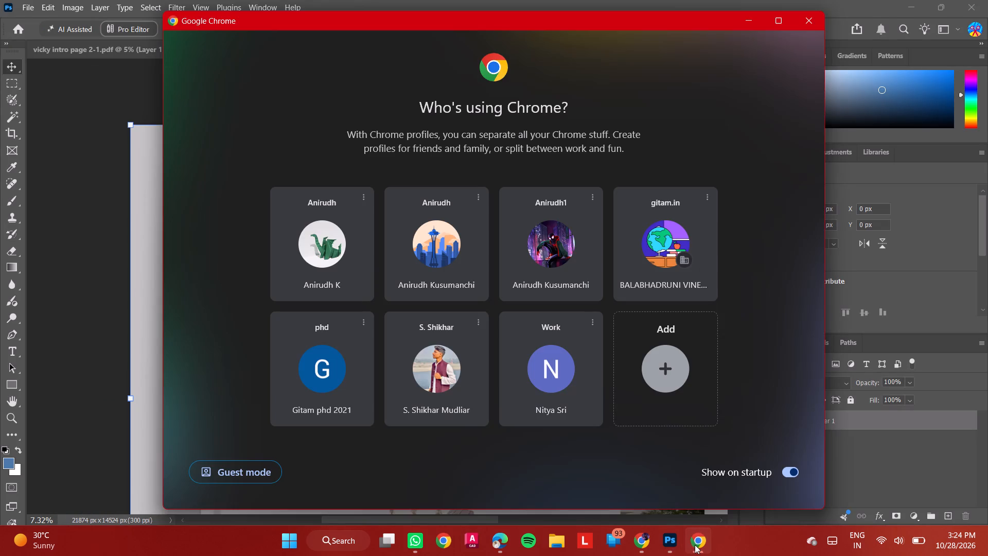
{"action": "left_click", "coordinate": [494, 543]}
{"action": "scroll", "coordinate": [428, 319], "scroll_direction": "up", "scroll_amount": 4}
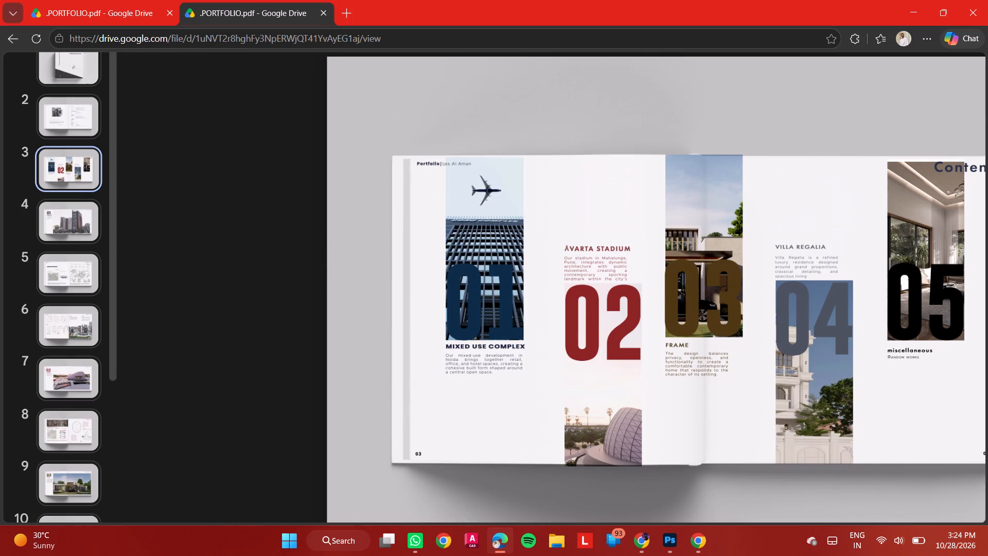
{"action": "key", "text": "alt+Tab"}
{"action": "key", "text": "alt+Tab"}
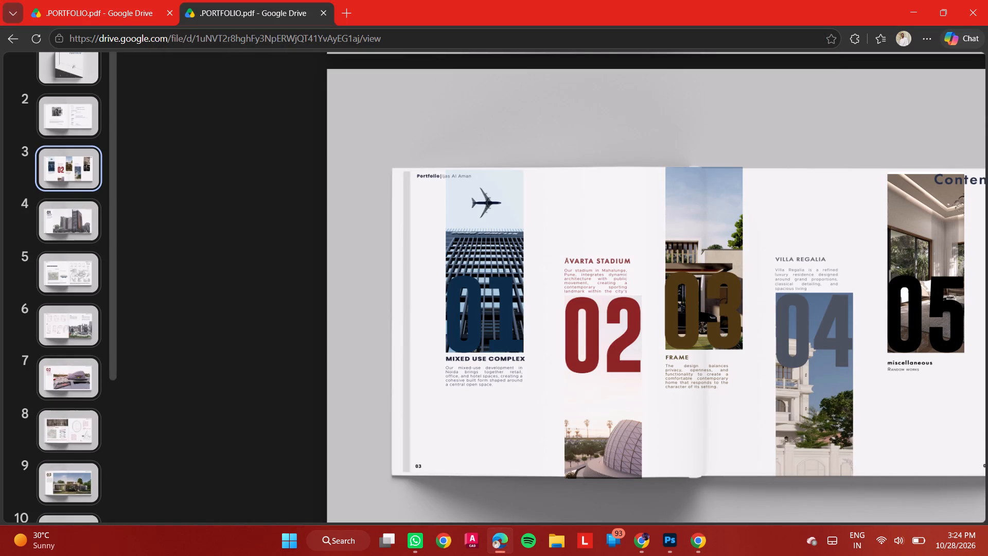
{"action": "scroll", "coordinate": [630, 401], "scroll_direction": "down", "scroll_amount": 1}
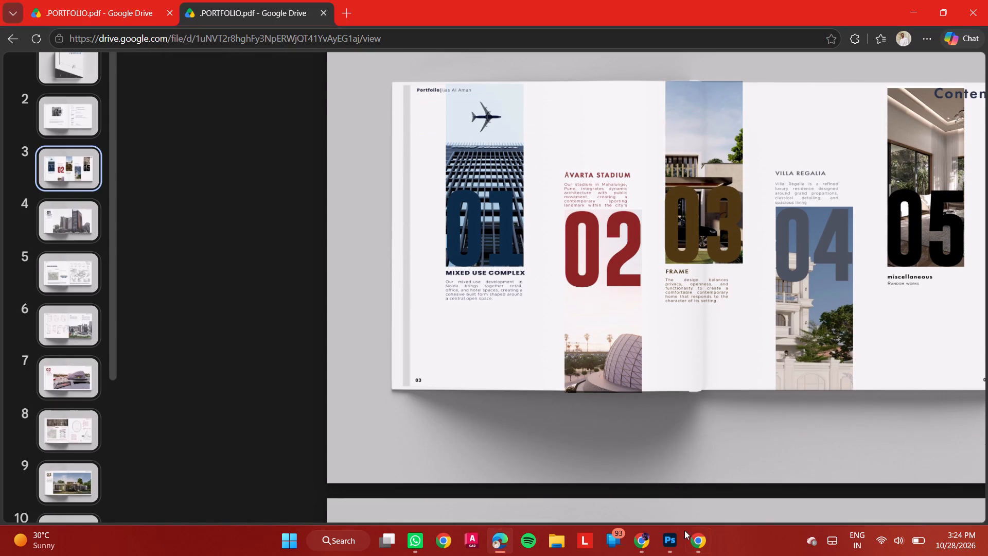
{"action": "left_click", "coordinate": [671, 540]}
{"action": "scroll", "coordinate": [285, 475], "scroll_direction": "up", "scroll_amount": 1}
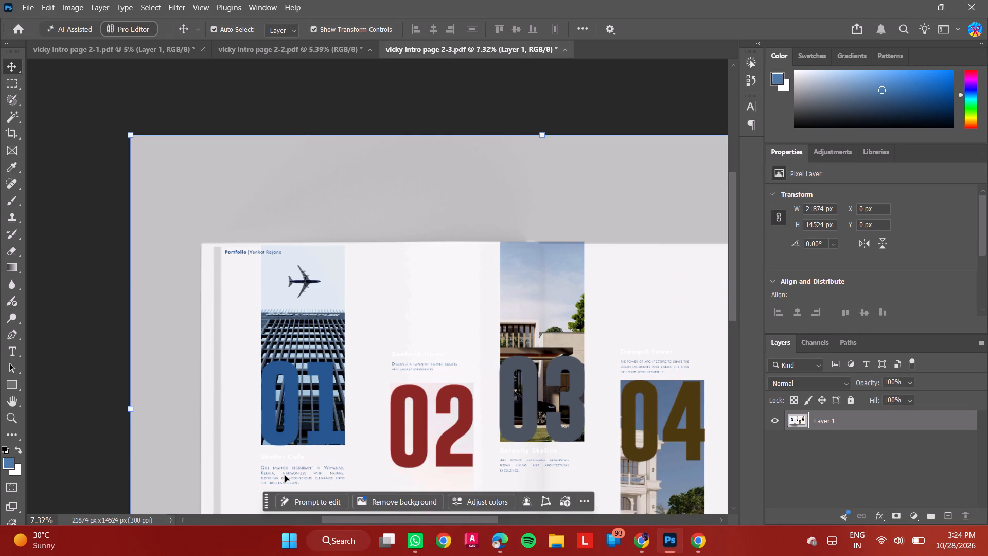
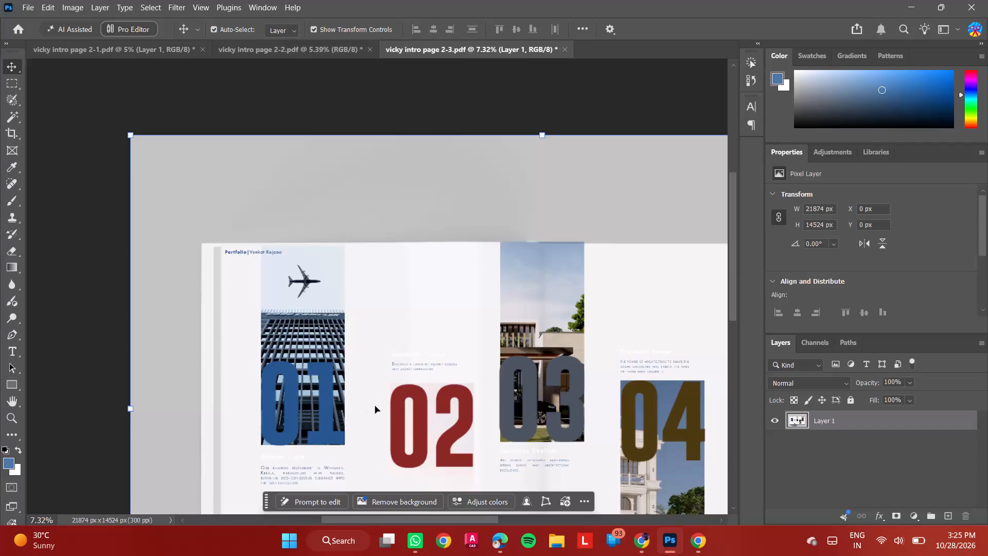
Examine the Content spread of vicky intro page 2-3.pdf, including the Portfolio header and the project columns.
{"action": "scroll", "coordinate": [379, 406], "scroll_direction": "down", "scroll_amount": 4}
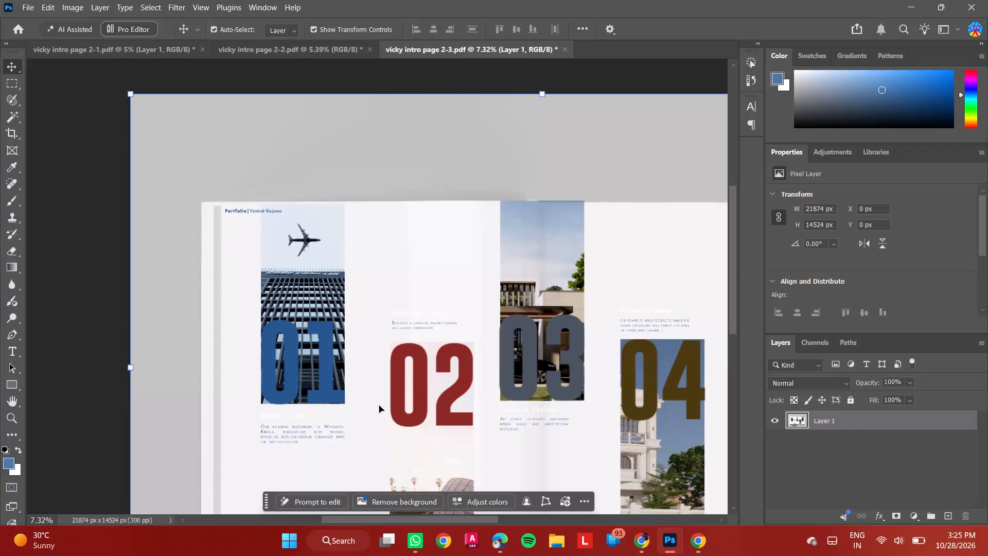
{"action": "scroll", "coordinate": [379, 406], "scroll_direction": "down", "scroll_amount": 5}
{"action": "scroll", "coordinate": [244, 155], "scroll_direction": "up", "scroll_amount": 14, "text": "alt"}
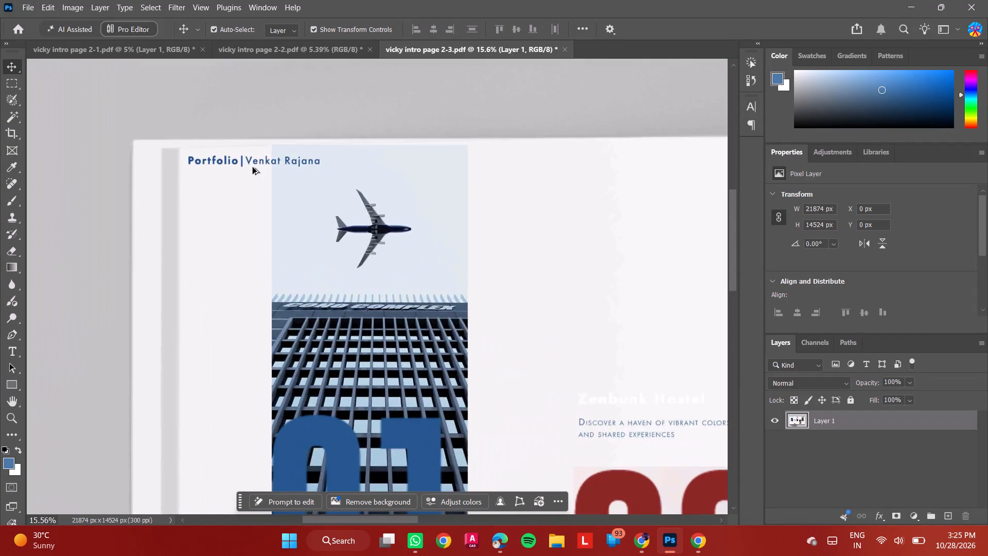
{"action": "scroll", "coordinate": [255, 208], "scroll_direction": "up", "scroll_amount": 8, "text": "alt"}
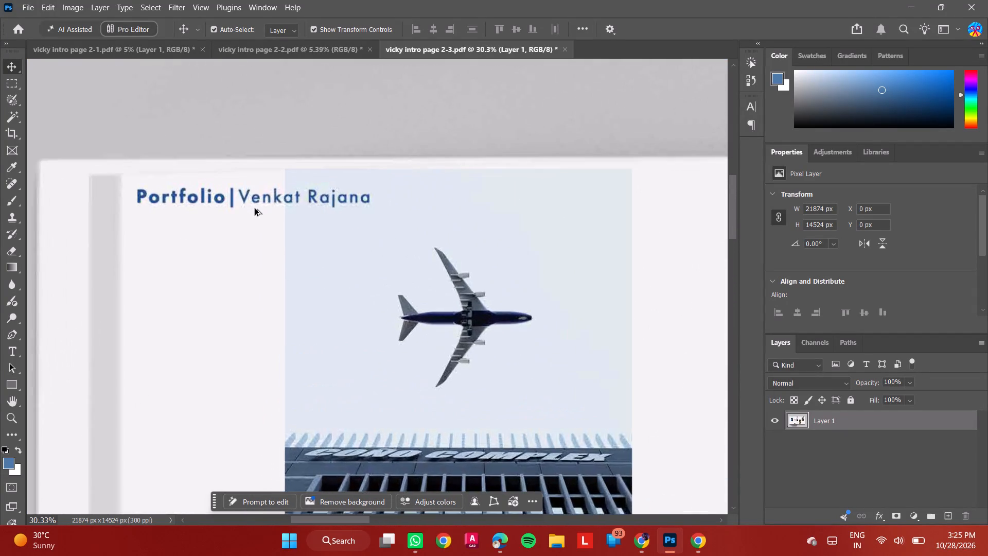
{"action": "scroll", "coordinate": [255, 208], "scroll_direction": "up", "scroll_amount": 3, "text": "alt"}
{"action": "scroll", "coordinate": [255, 208], "scroll_direction": "down", "scroll_amount": 15, "text": "alt"}
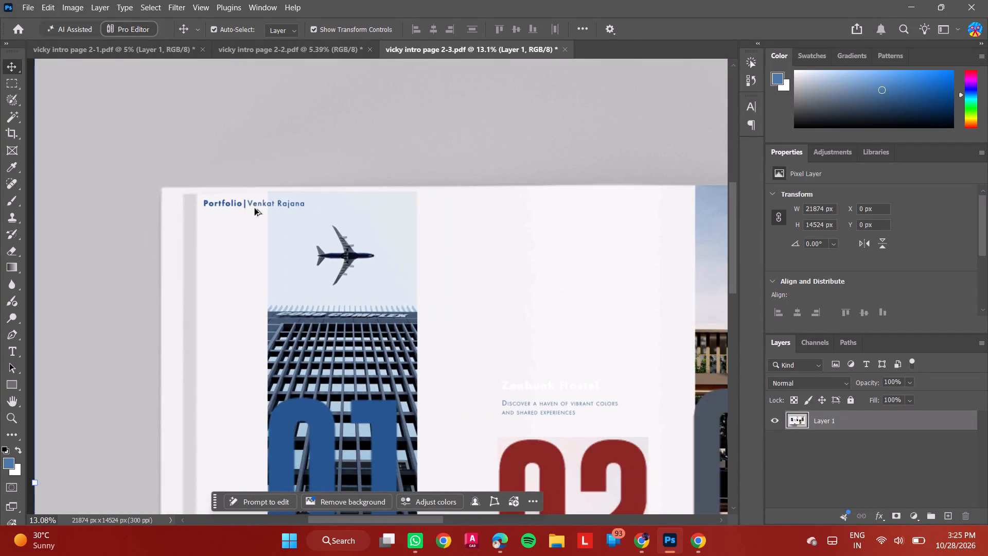
{"action": "scroll", "coordinate": [255, 208], "scroll_direction": "up", "scroll_amount": 4, "text": "alt"}
{"action": "scroll", "coordinate": [255, 208], "scroll_direction": "down", "scroll_amount": 15, "text": "alt"}
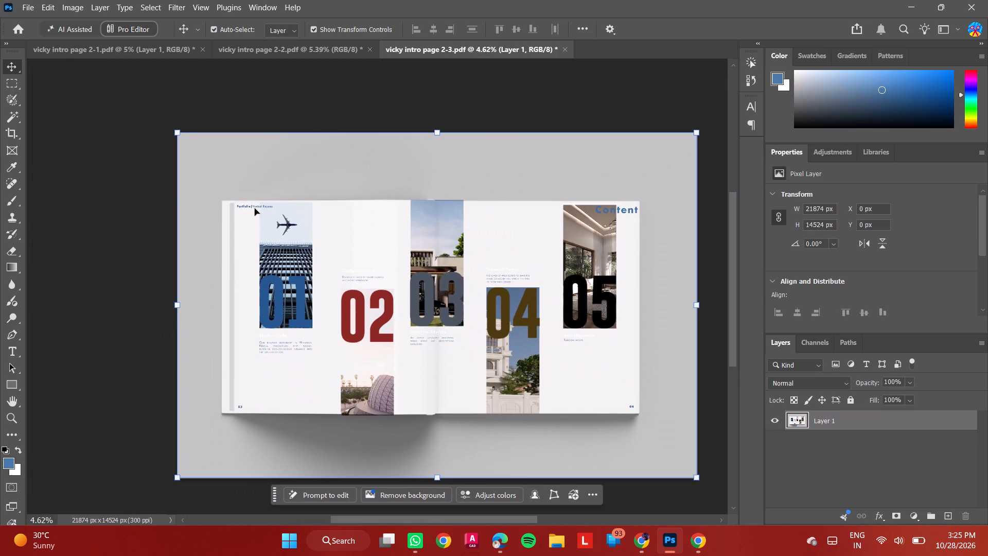
{"action": "left_click", "coordinate": [513, 113]}
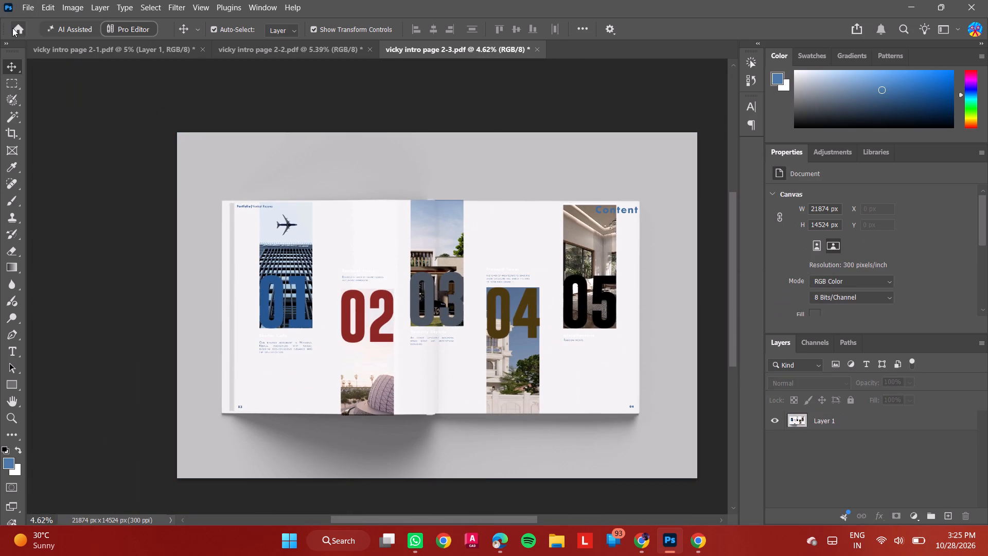
Open page 4 of PORTFOLIO.pdf, the 01 Mixed Use Complex spread, at 300 pixels/inch in RGB Color.
{"action": "left_click", "coordinate": [12, 28]}
{"action": "left_click", "coordinate": [39, 116]}
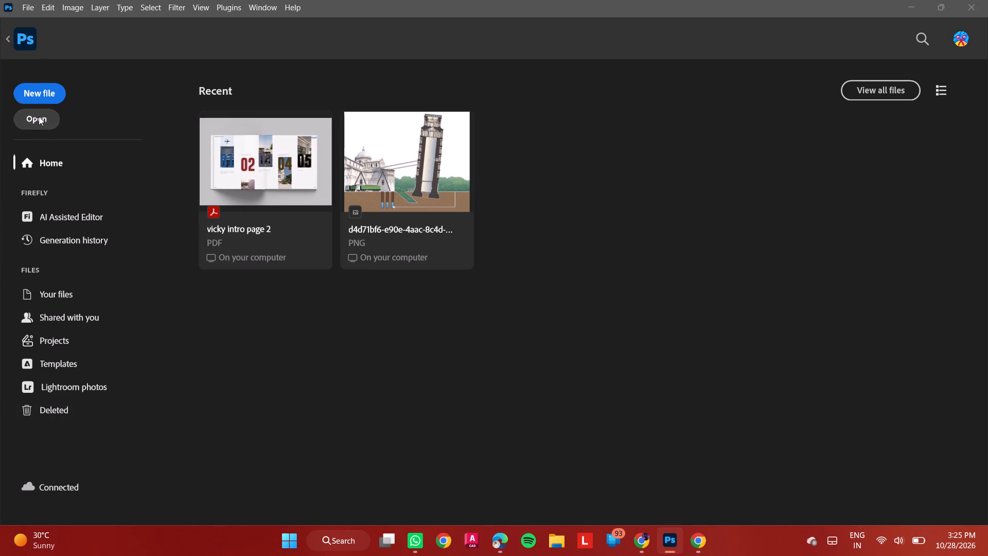
{"action": "left_click", "coordinate": [153, 138]}
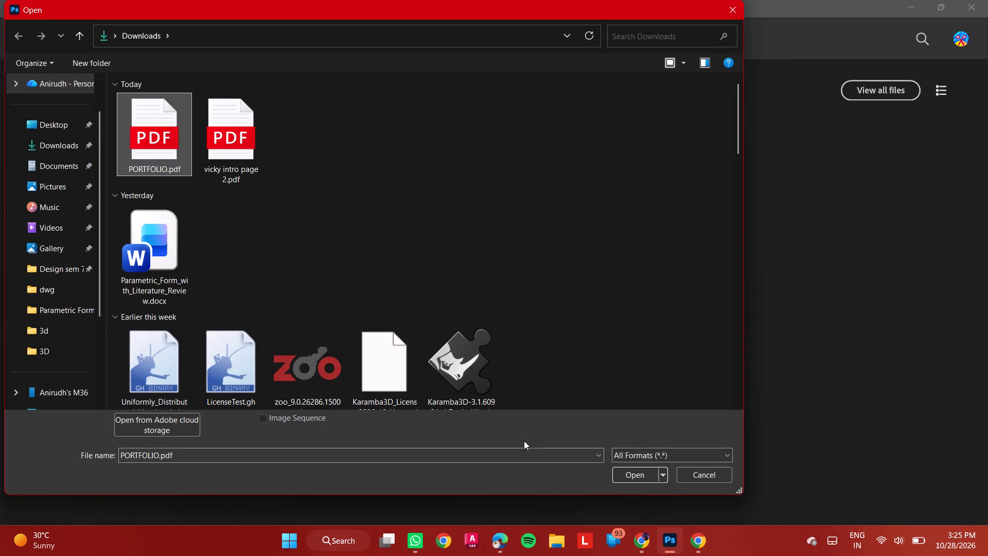
{"action": "left_click", "coordinate": [630, 475]}
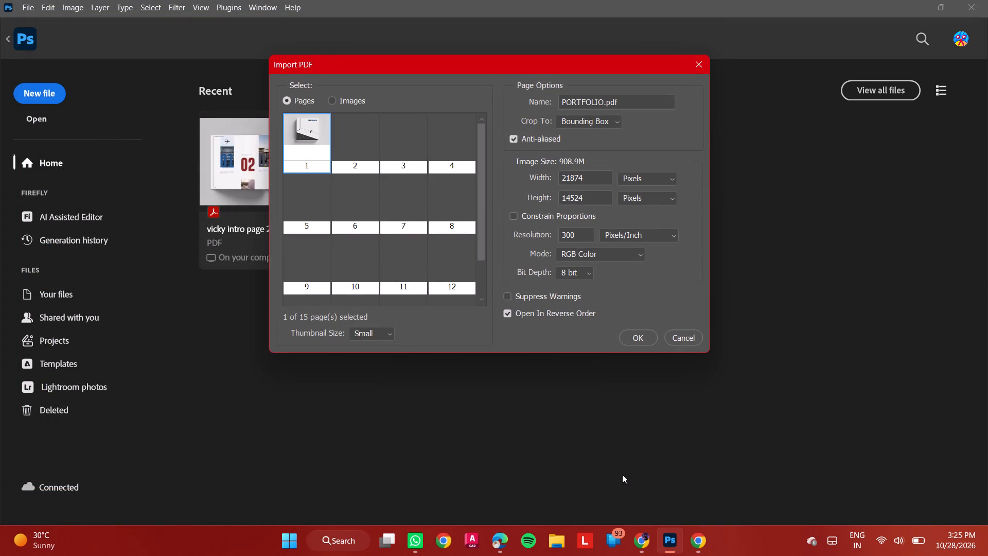
{"action": "key", "text": "shift+Down"}
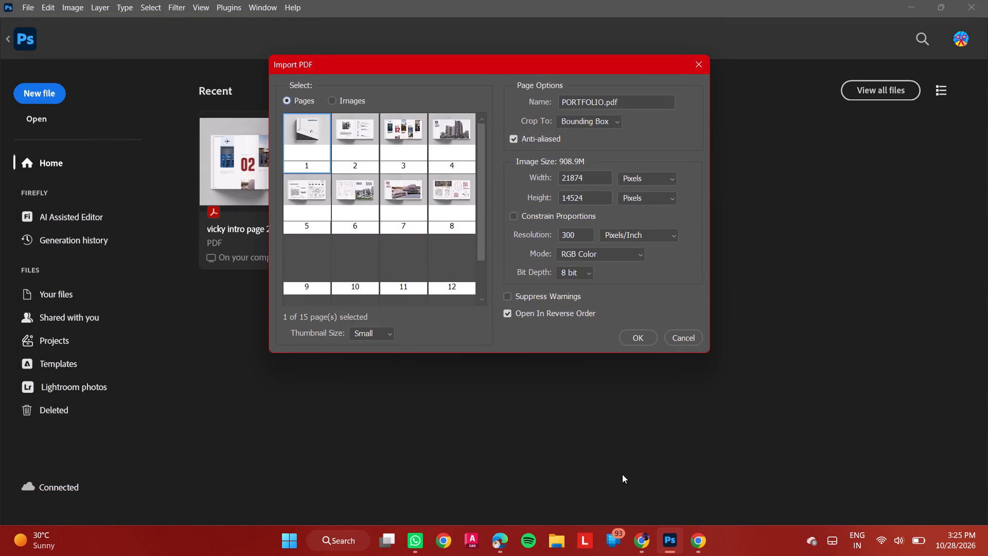
{"action": "key", "text": "shift+Right"}
{"action": "key", "text": "shift+Right"}
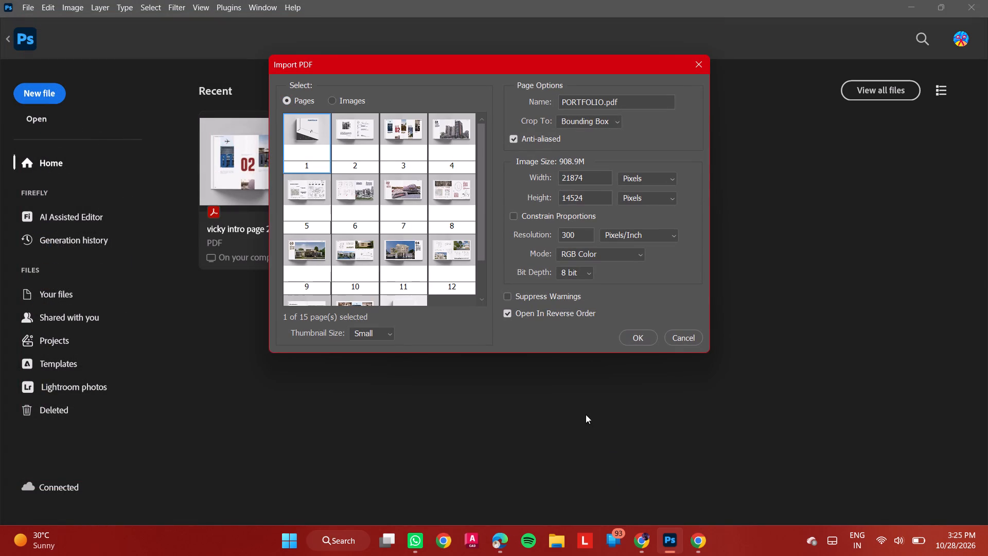
{"action": "scroll", "coordinate": [402, 239], "scroll_direction": "down", "scroll_amount": 9}
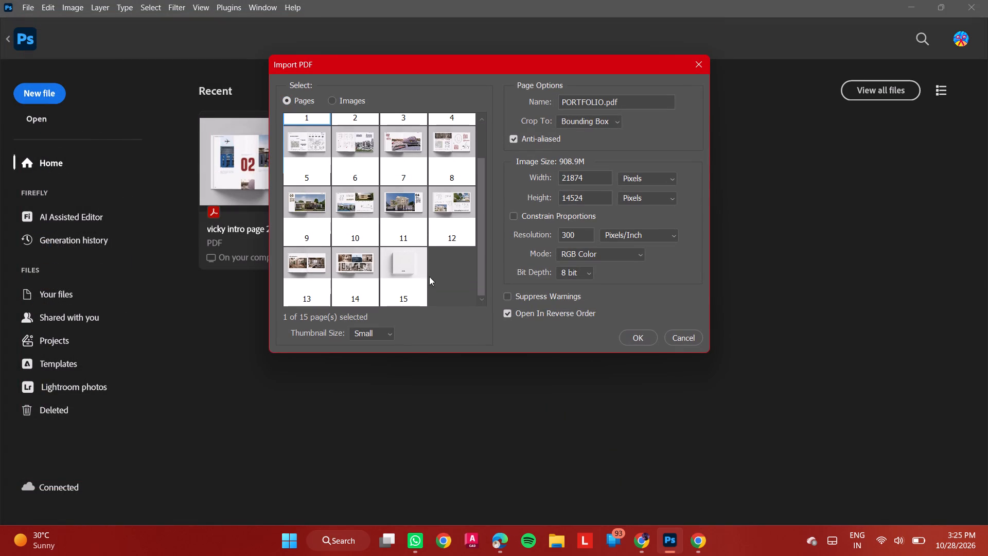
{"action": "scroll", "coordinate": [426, 277], "scroll_direction": "up", "scroll_amount": 8}
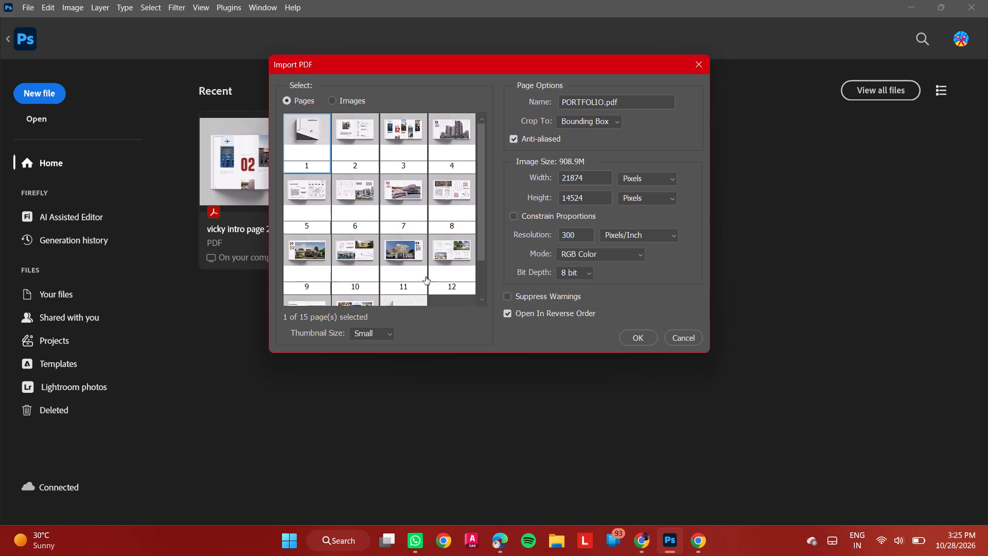
{"action": "scroll", "coordinate": [426, 277], "scroll_direction": "up", "scroll_amount": 2}
{"action": "left_click", "coordinate": [447, 152]}
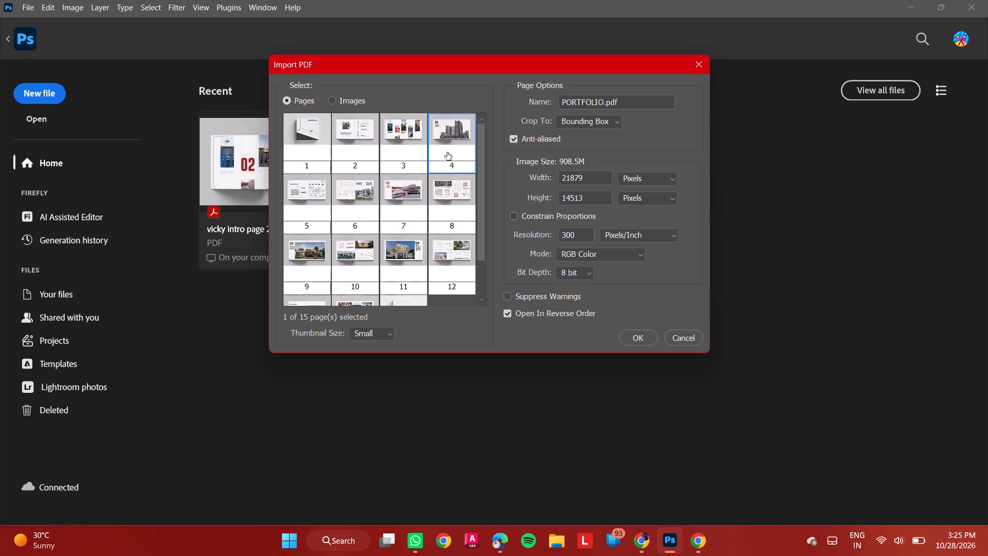
{"action": "key", "text": "shift+Down"}
{"action": "key", "text": "shift+Down"}
{"action": "key", "text": "shift+Down"}
{"action": "key", "text": "shift+Down"}
{"action": "key", "text": "shift+Down"}
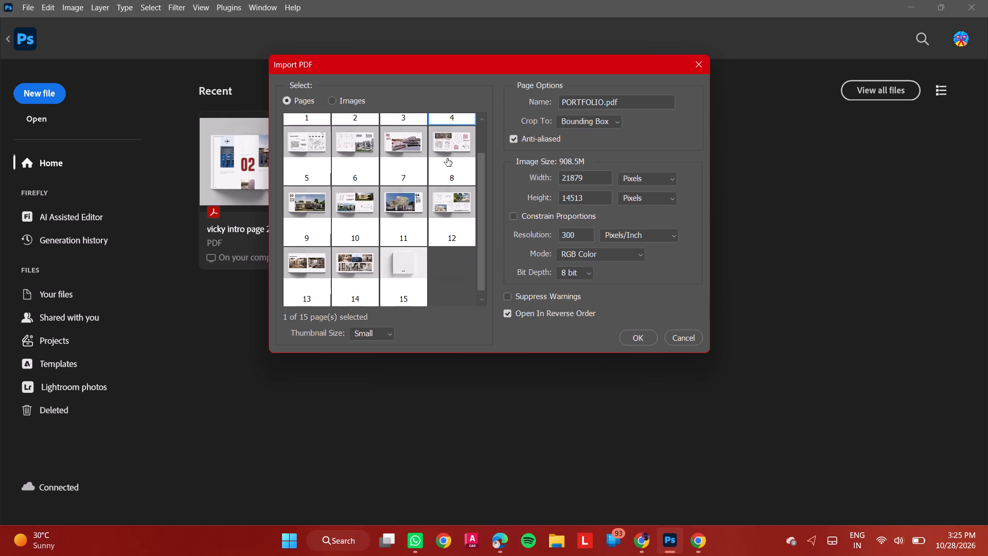
{"action": "scroll", "coordinate": [447, 159], "scroll_direction": "up", "scroll_amount": 13}
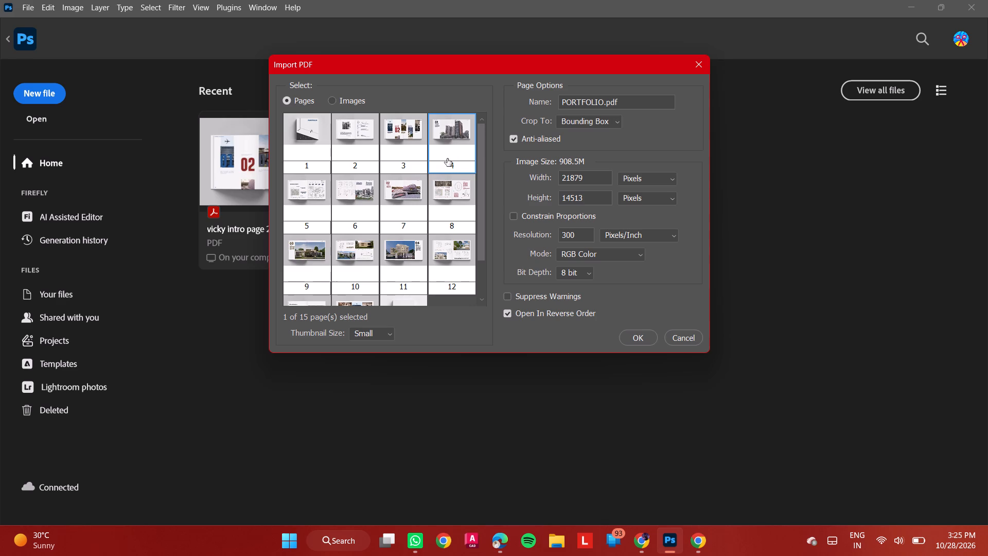
{"action": "left_click", "coordinate": [507, 298]}
{"action": "left_click", "coordinate": [507, 298]}
{"action": "left_click", "coordinate": [629, 335]}
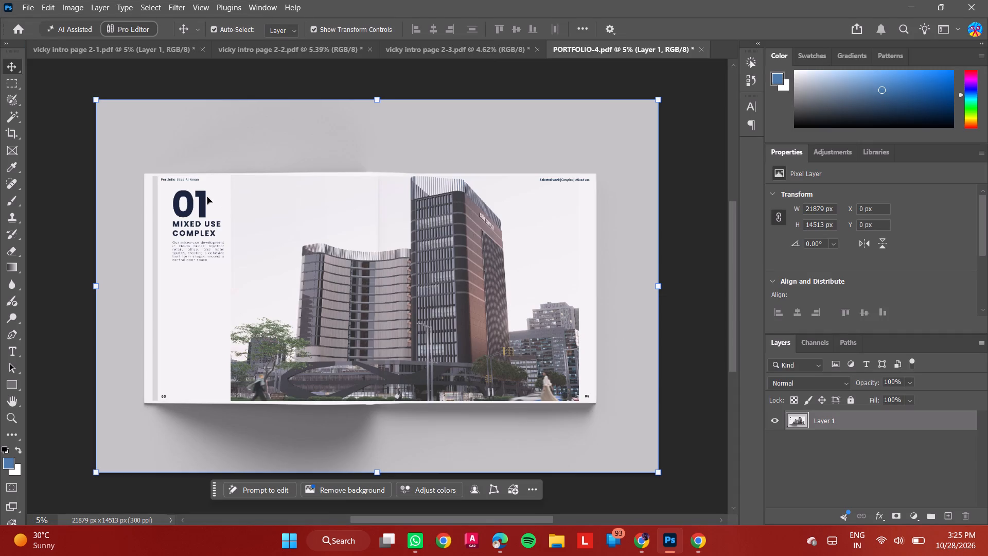
Erase the name following "Portfolio |" in the spread's header and fill the gap with colour #f3f3f3 at 100% opacity.
{"action": "scroll", "coordinate": [193, 189], "scroll_direction": "up", "scroll_amount": 4, "text": "alt"}
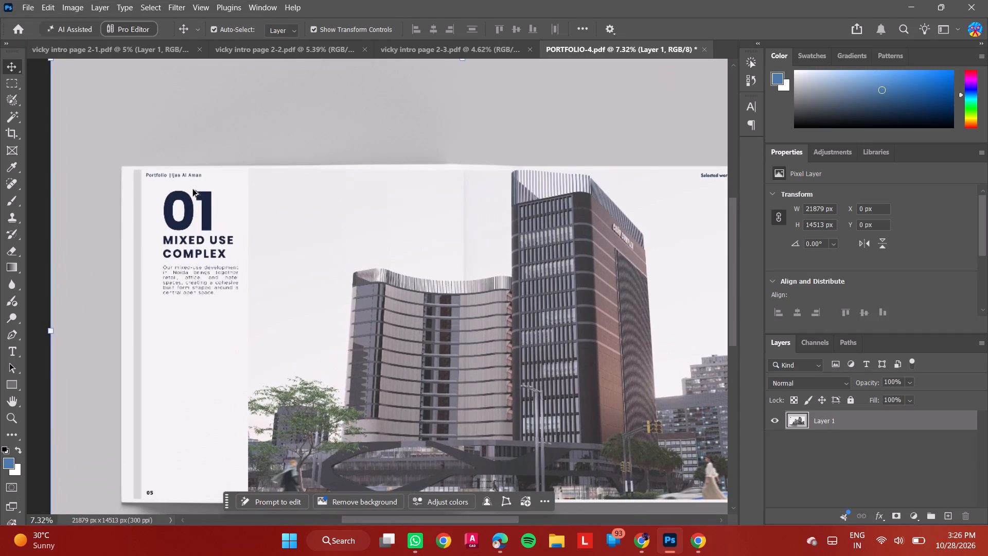
{"action": "scroll", "coordinate": [193, 189], "scroll_direction": "down", "scroll_amount": 1, "text": "alt"}
{"action": "scroll", "coordinate": [192, 182], "scroll_direction": "up", "scroll_amount": 5, "text": "alt"}
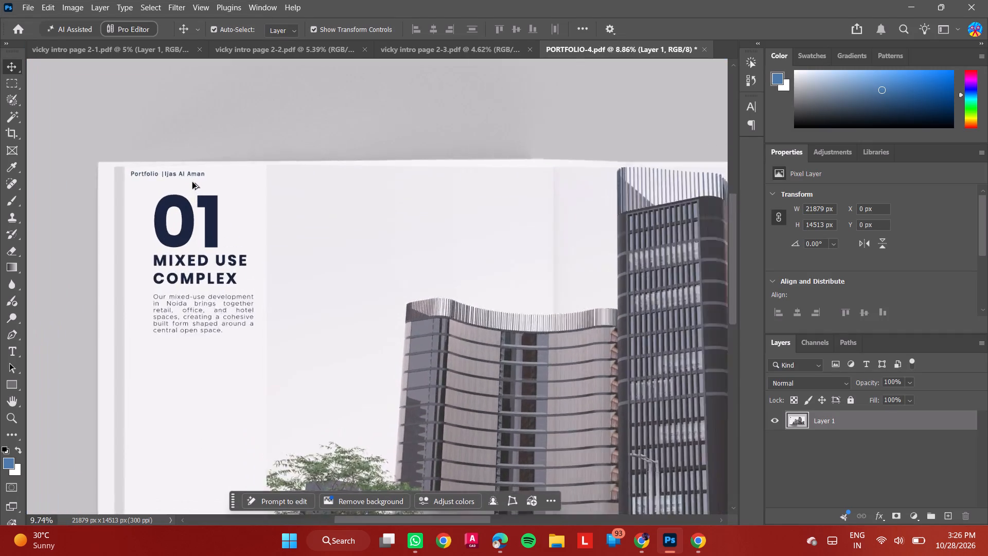
{"action": "scroll", "coordinate": [180, 180], "scroll_direction": "up", "scroll_amount": 11, "text": "alt"}
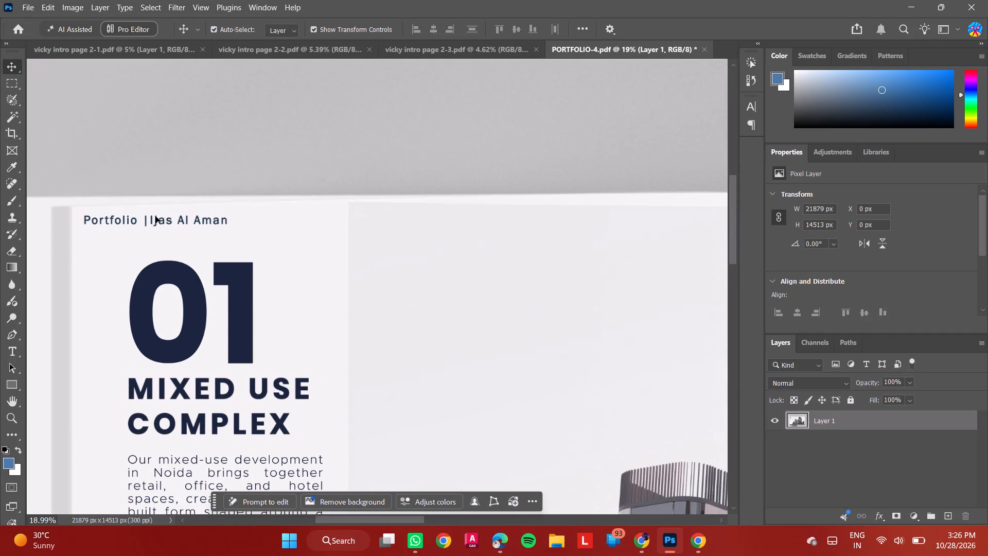
{"action": "left_click", "coordinate": [9, 81]}
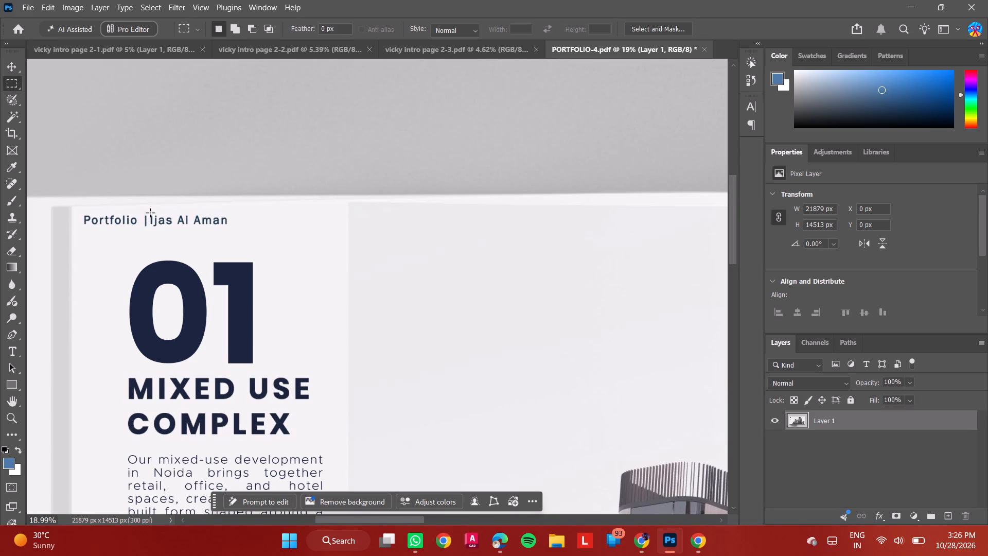
{"action": "left_click_drag", "start_coordinate": [149, 213], "coordinate": [230, 229]}
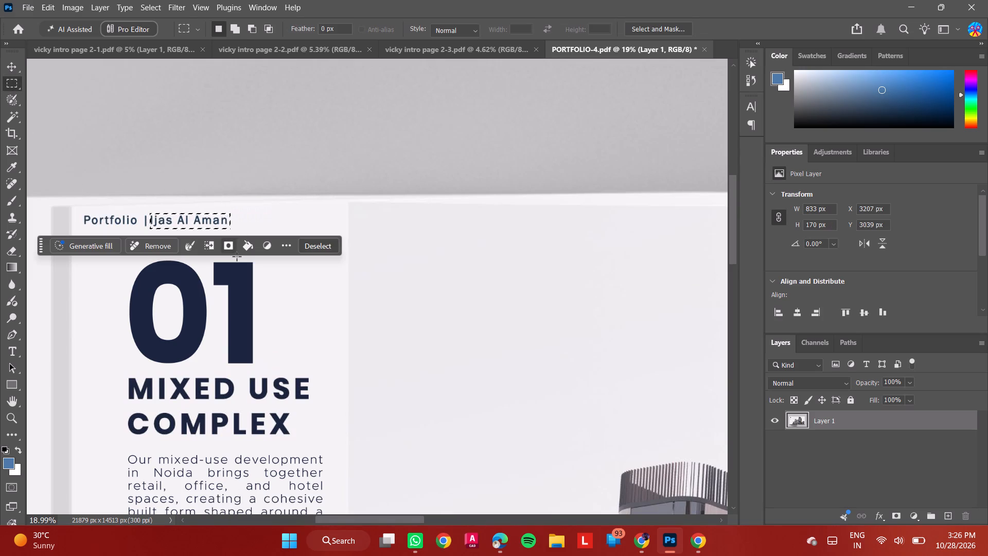
{"action": "key", "text": "Delete"}
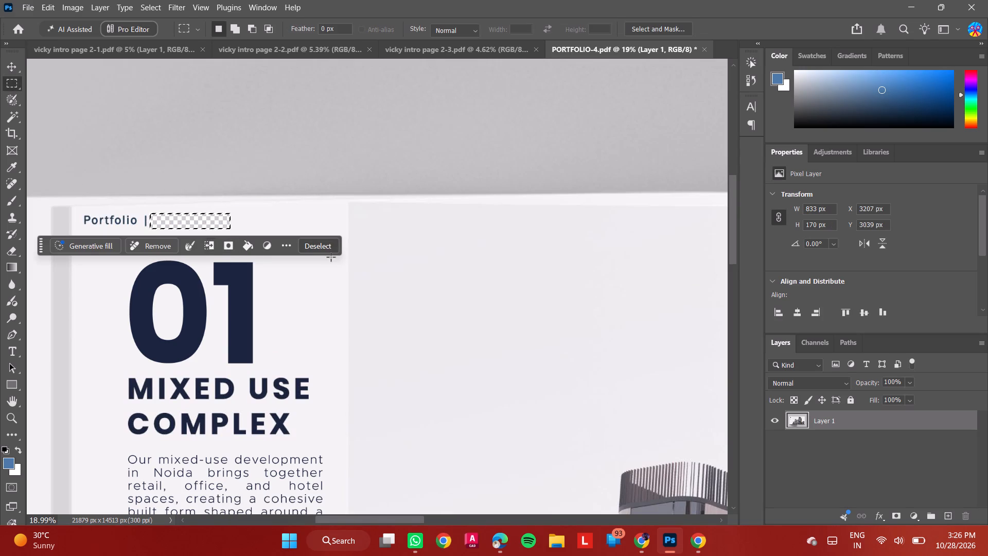
{"action": "left_click", "coordinate": [244, 248]}
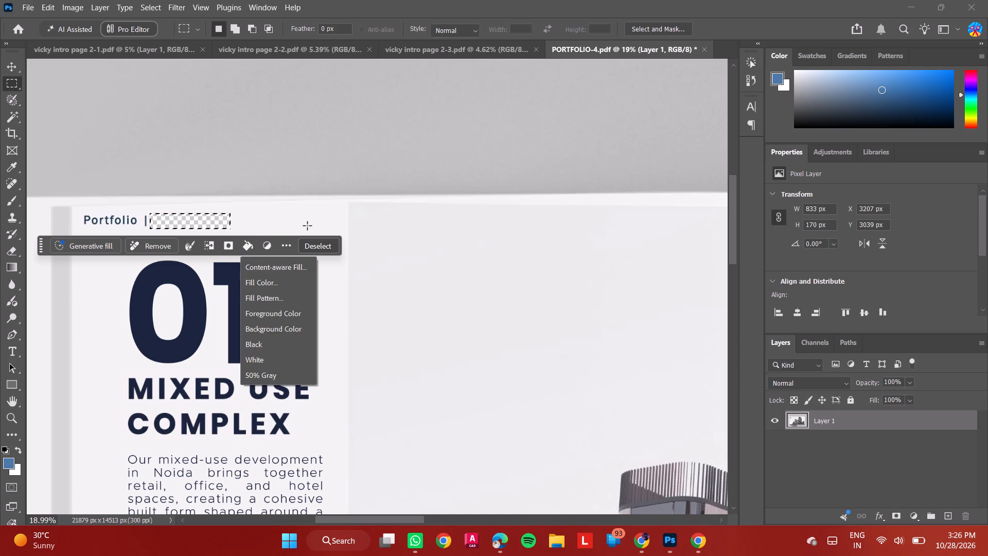
{"action": "left_click", "coordinate": [267, 283]}
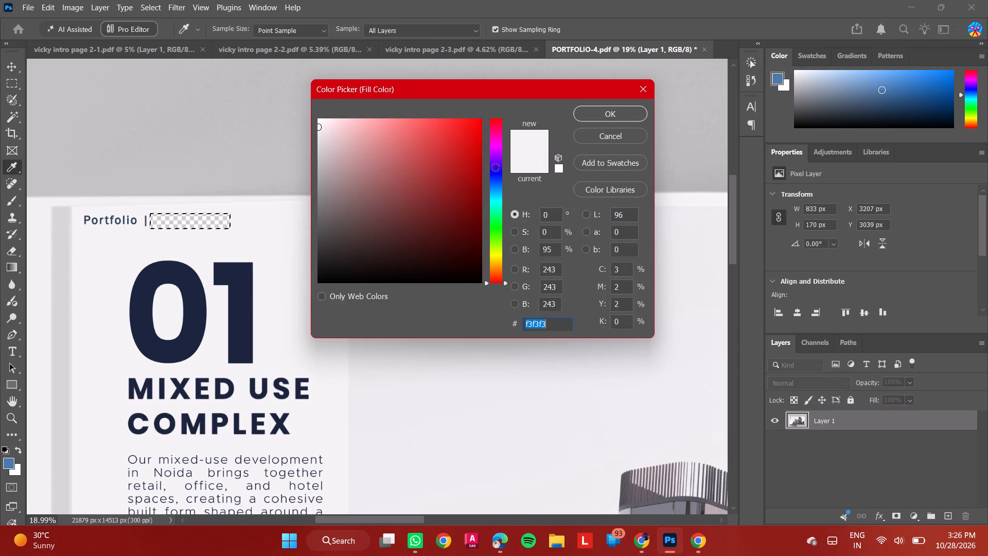
{"action": "left_click", "coordinate": [612, 115]}
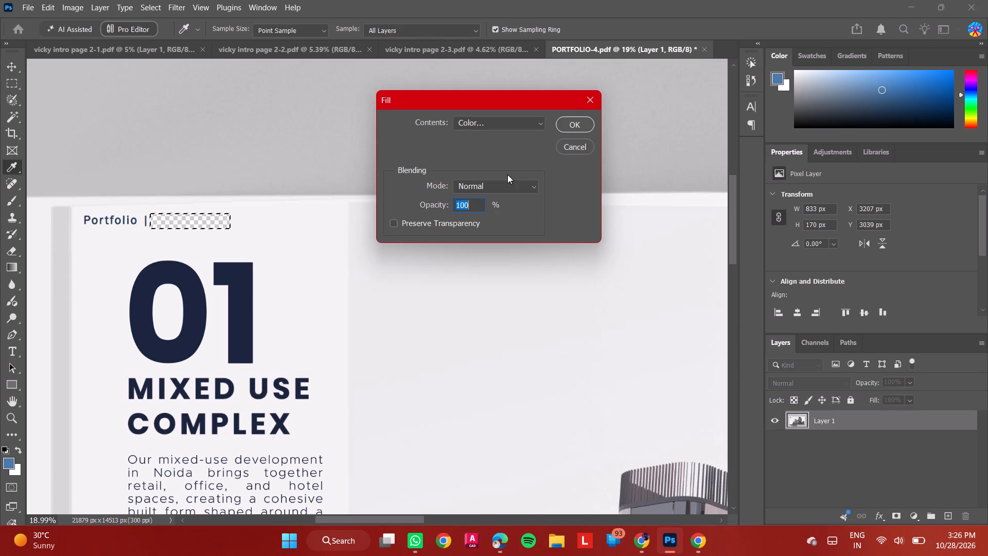
{"action": "left_click", "coordinate": [575, 121]}
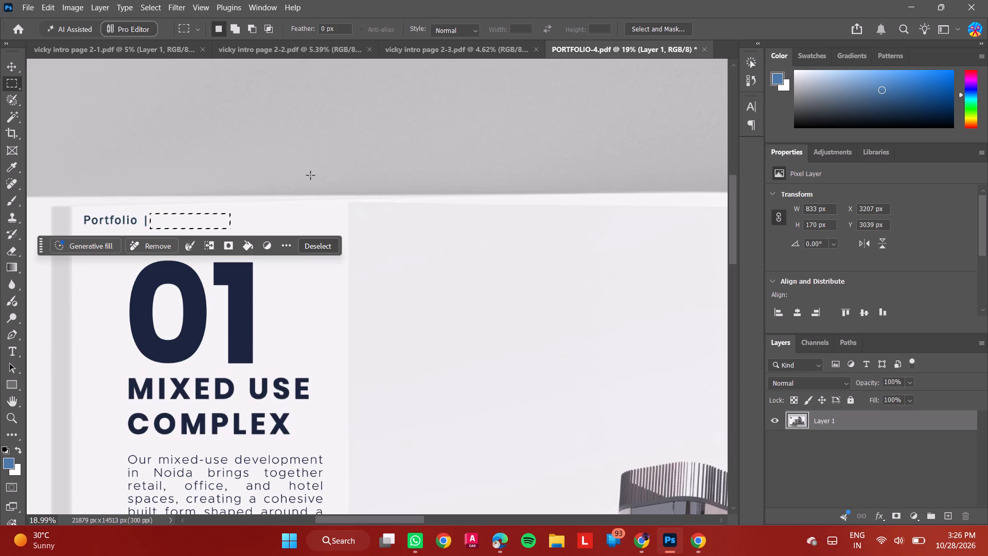
{"action": "key", "text": "Escape"}
{"action": "scroll", "coordinate": [308, 184], "scroll_direction": "down", "scroll_amount": 10, "text": "alt"}
{"action": "left_click", "coordinate": [81, 228]}
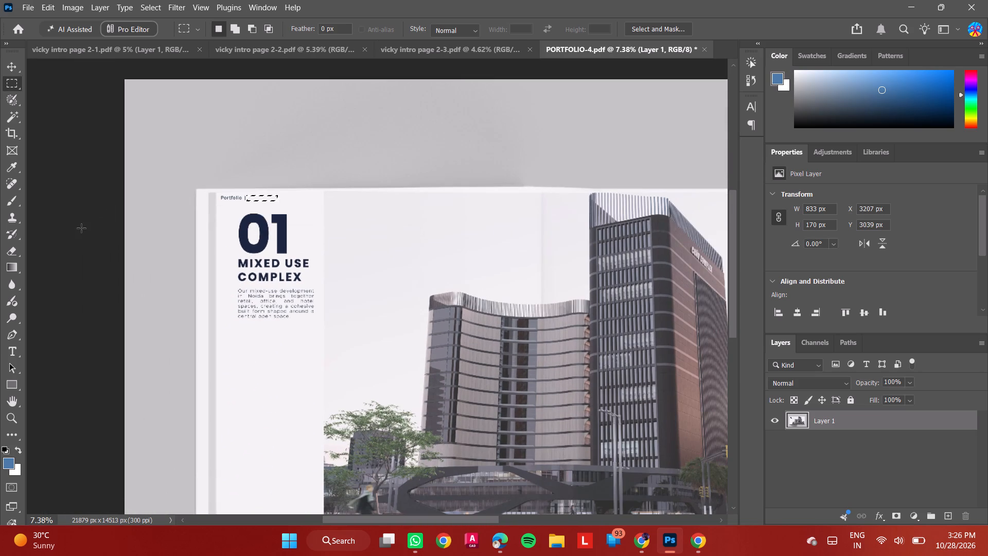
Start a new text line with the Type tool in the cleared area right after "Portfolio |" in the page header.
{"action": "scroll", "coordinate": [274, 205], "scroll_direction": "up", "scroll_amount": 8, "text": "alt"}
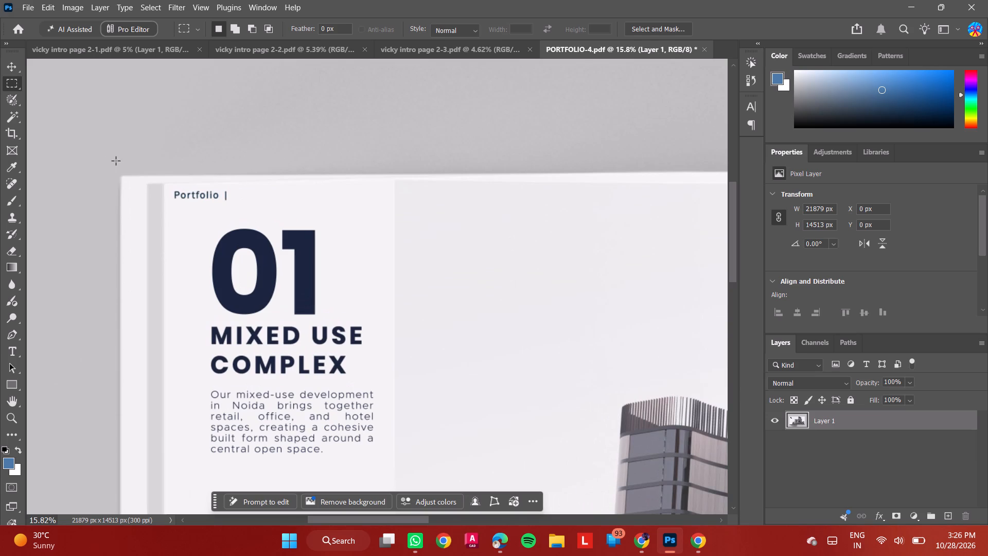
{"action": "key", "text": "t"}
{"action": "left_click", "coordinate": [237, 197]}
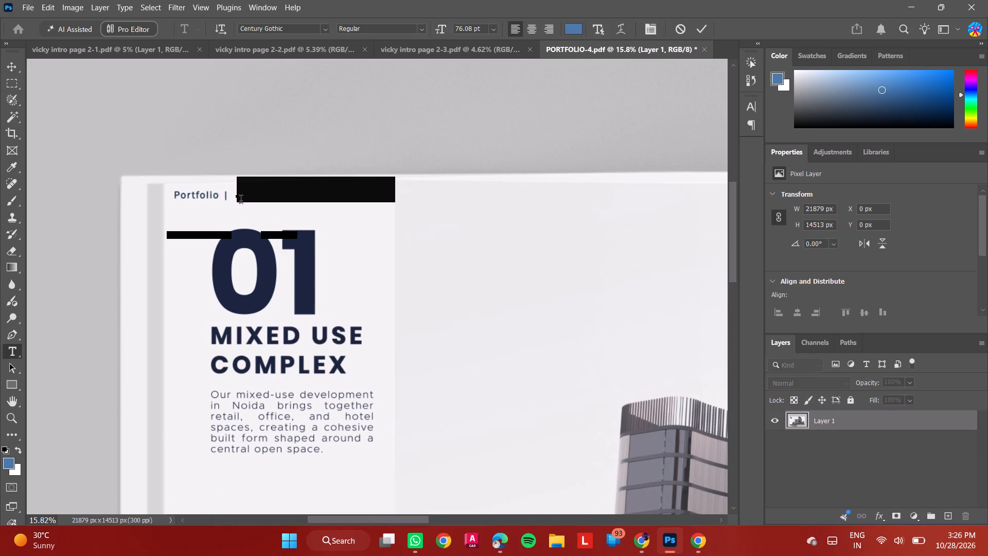
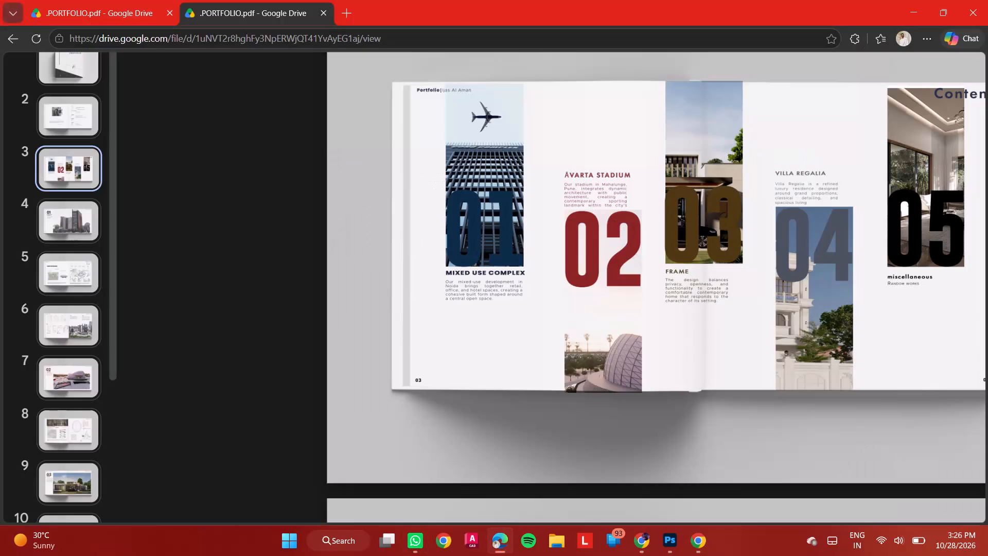
Switch from the reference PORTFOLIO.pdf in the browser back to the portfolio spread in Photoshop.
{"action": "key", "text": "alt+Tab"}
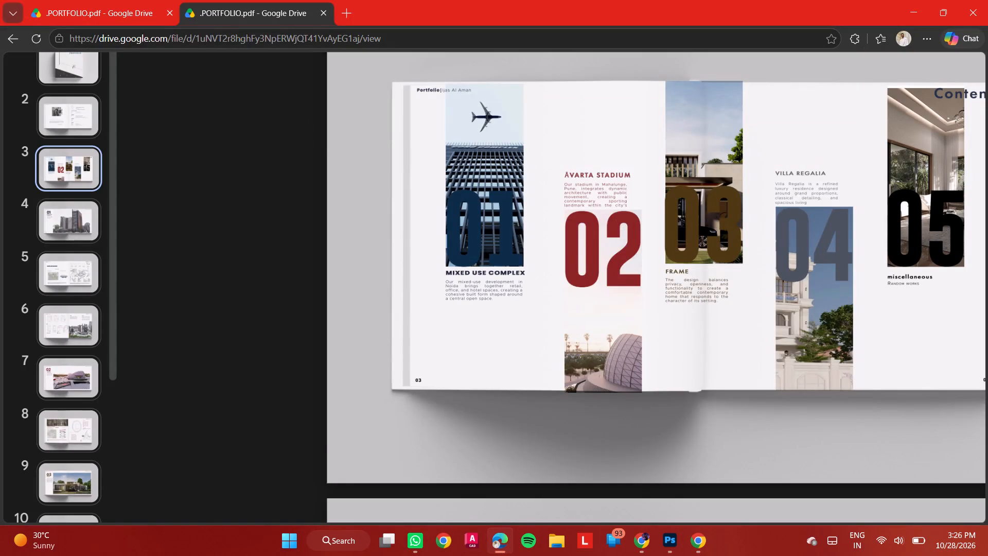
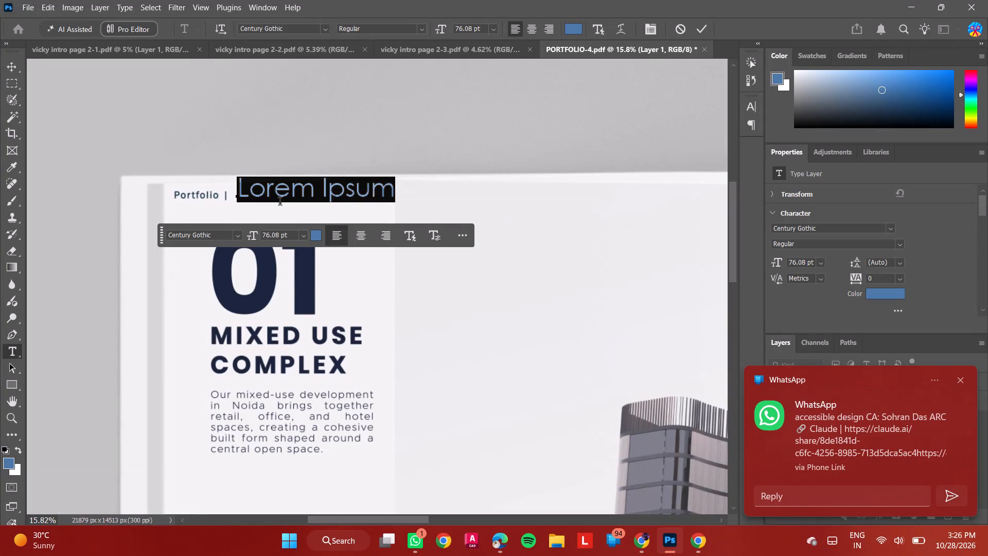
Enter the replacement name after "Portfolio |" in the 01 Mixed Use Complex header, switching to the PORTFOLIO.pdf window in Microsoft Edge for reference.
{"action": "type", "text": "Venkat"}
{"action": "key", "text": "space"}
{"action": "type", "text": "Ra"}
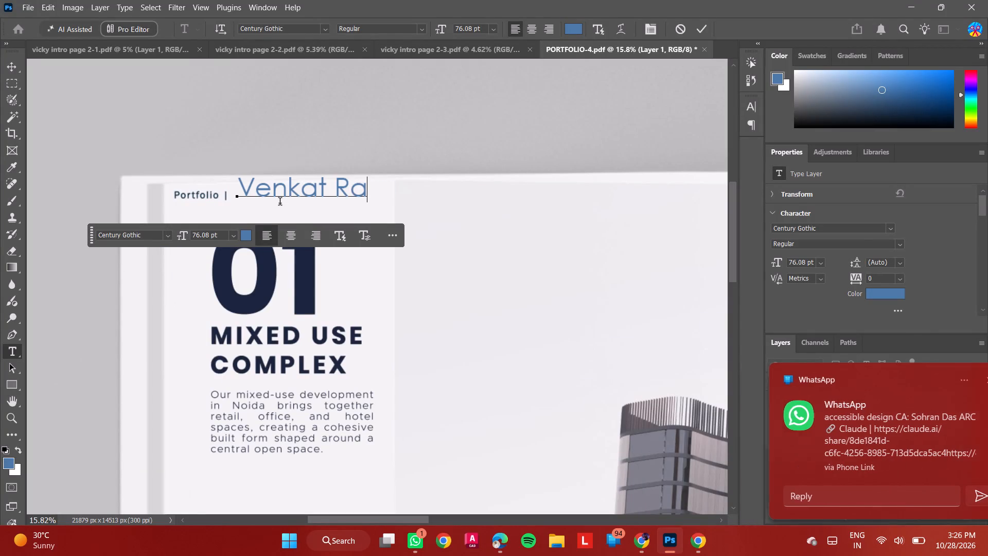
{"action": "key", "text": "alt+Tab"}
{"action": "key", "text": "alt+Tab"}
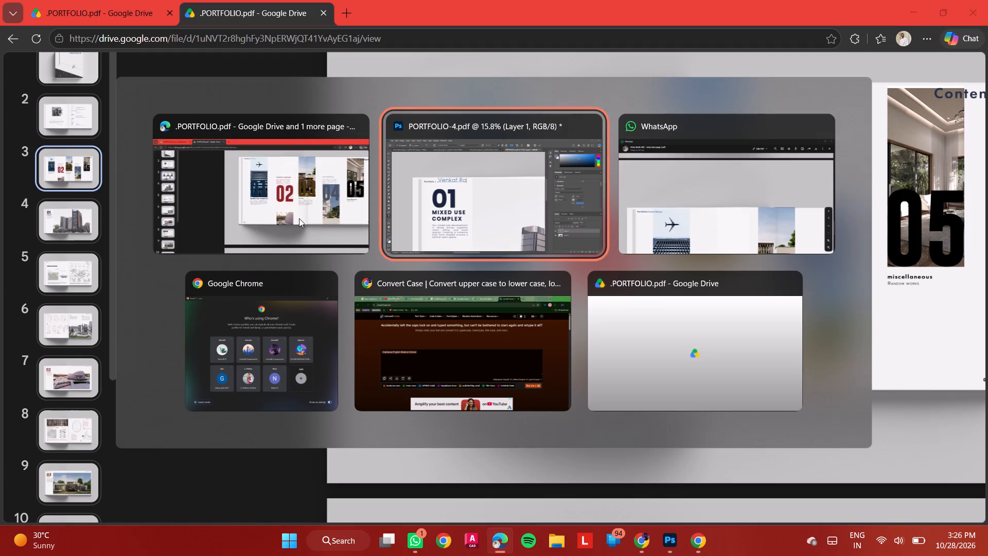
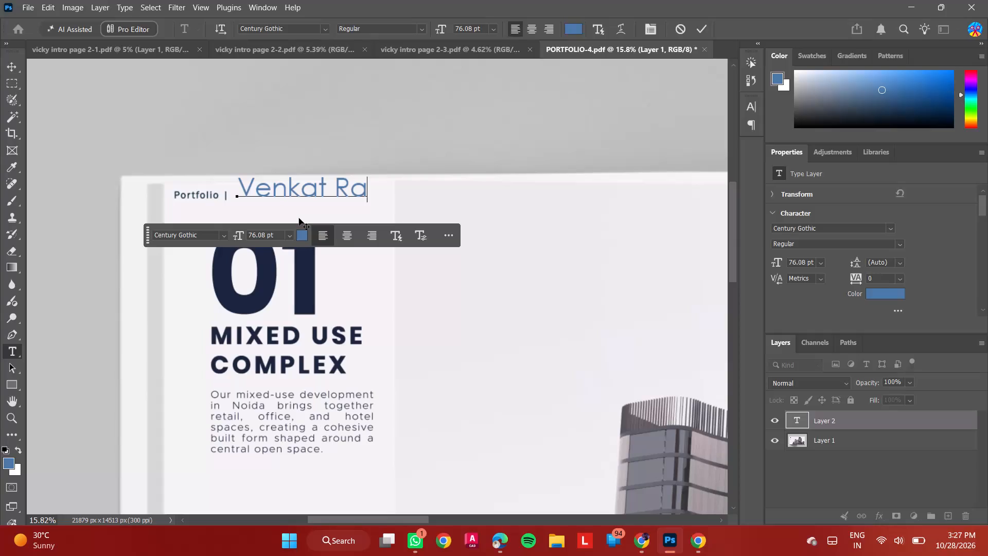
Finish entering the replacement name after "Portfolio |" in the page header, checking the header of the original portfolio in the browser.
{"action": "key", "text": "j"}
{"action": "key", "text": "alt+Tab"}
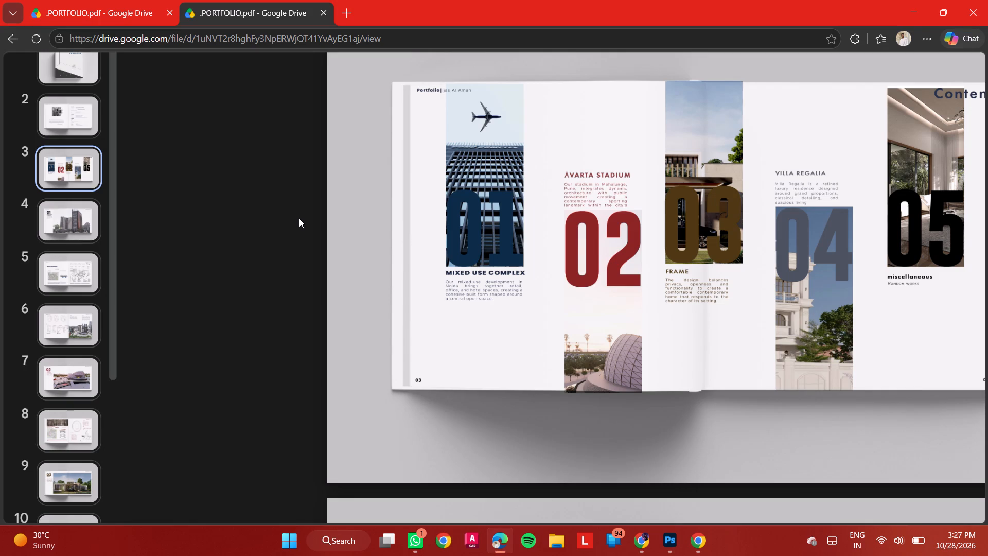
{"action": "key", "text": "alt+Tab"}
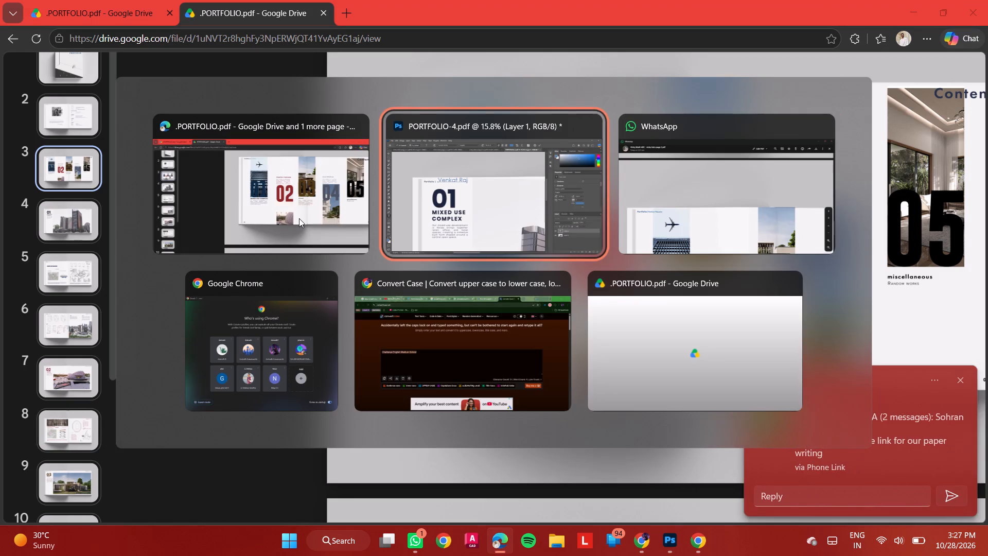
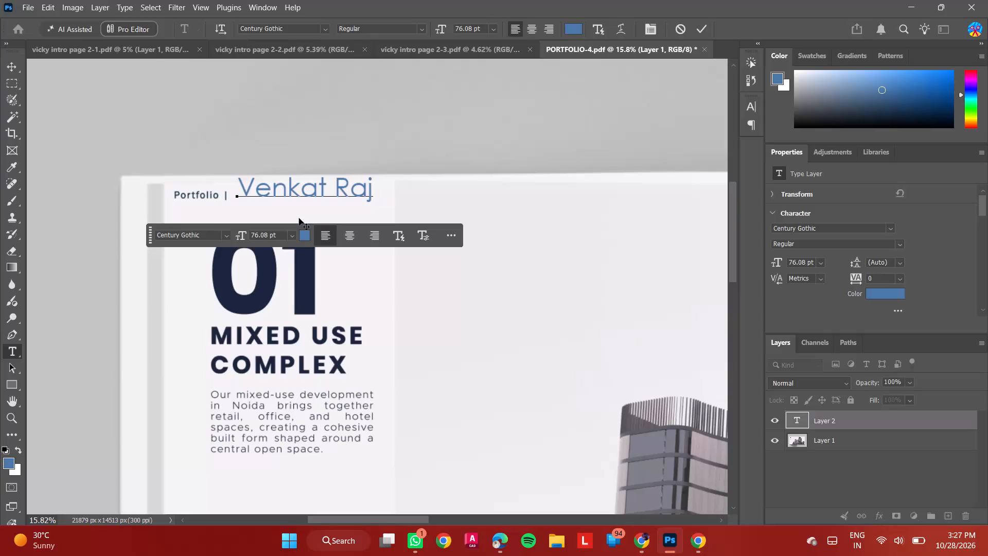
Complete the replacement name after "Portfolio |" in the Mixed Use Complex header, checking the PORTFOLIO.pdf Content spread in Edge for reference.
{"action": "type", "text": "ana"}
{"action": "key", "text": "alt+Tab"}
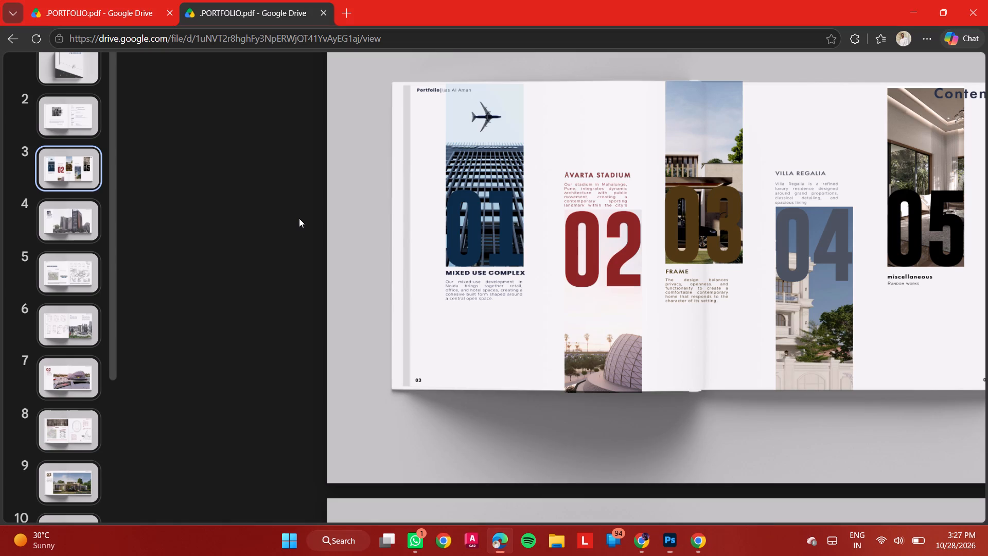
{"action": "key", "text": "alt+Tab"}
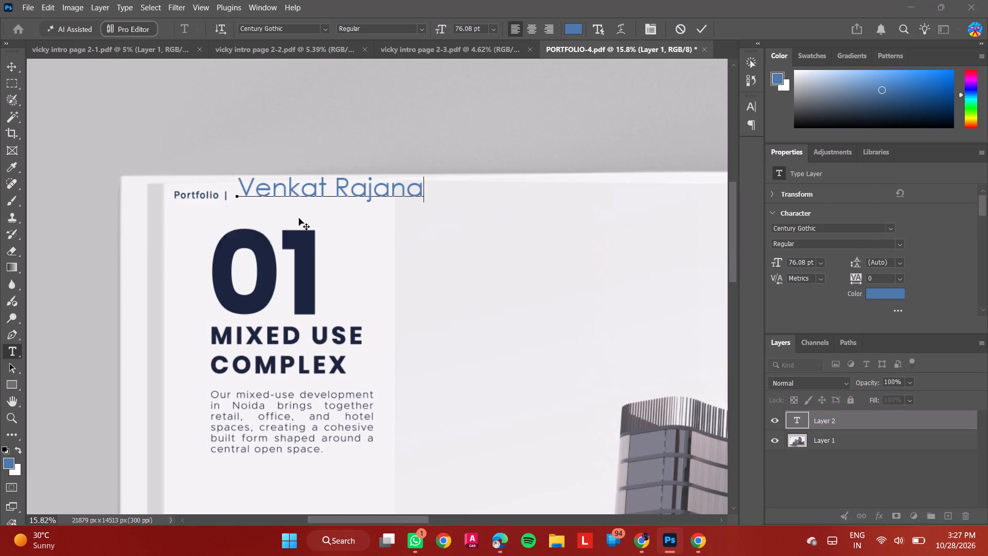
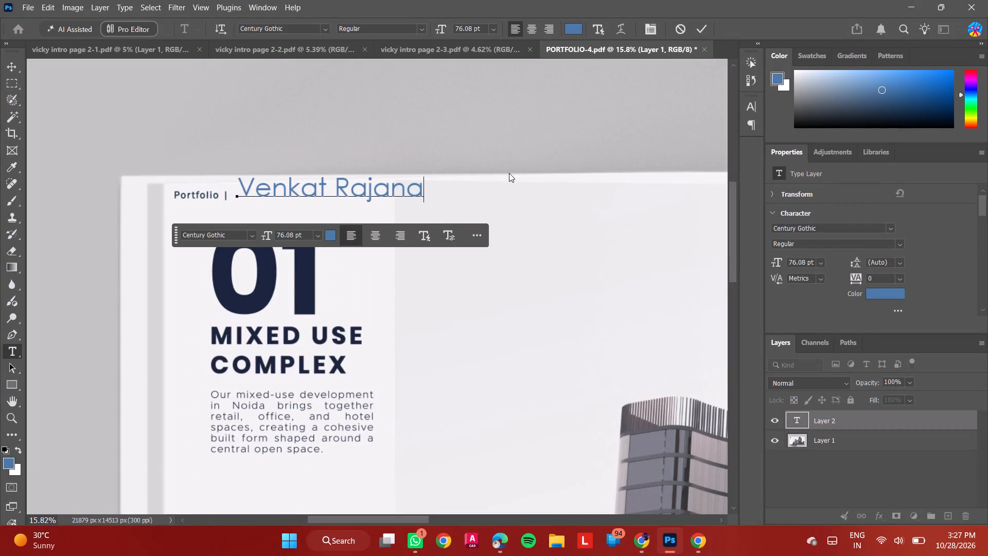
Reduce the font size of the whole name text after "Portfolio |" in the page header to 30 pt.
{"action": "triple_click", "coordinate": [411, 194]}
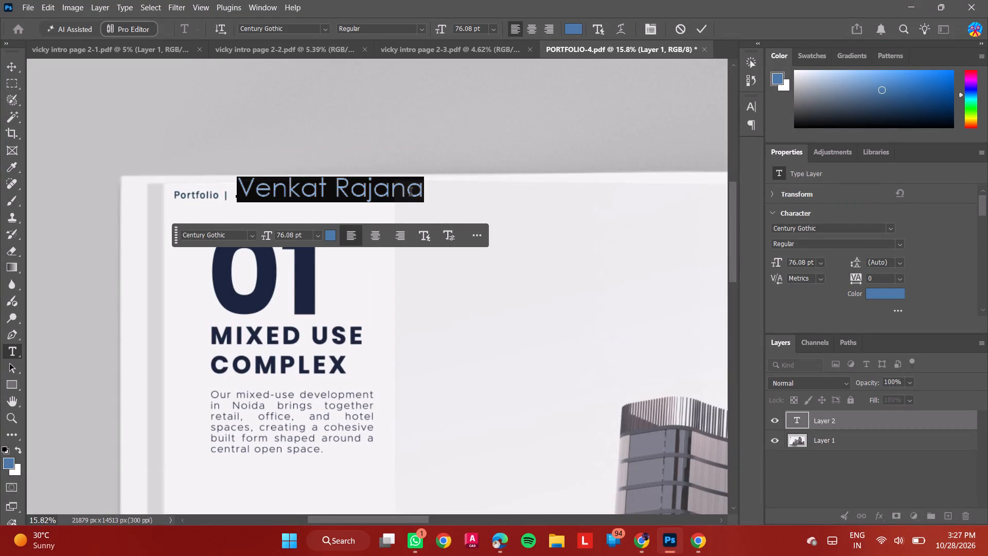
{"action": "left_click", "coordinate": [819, 259]}
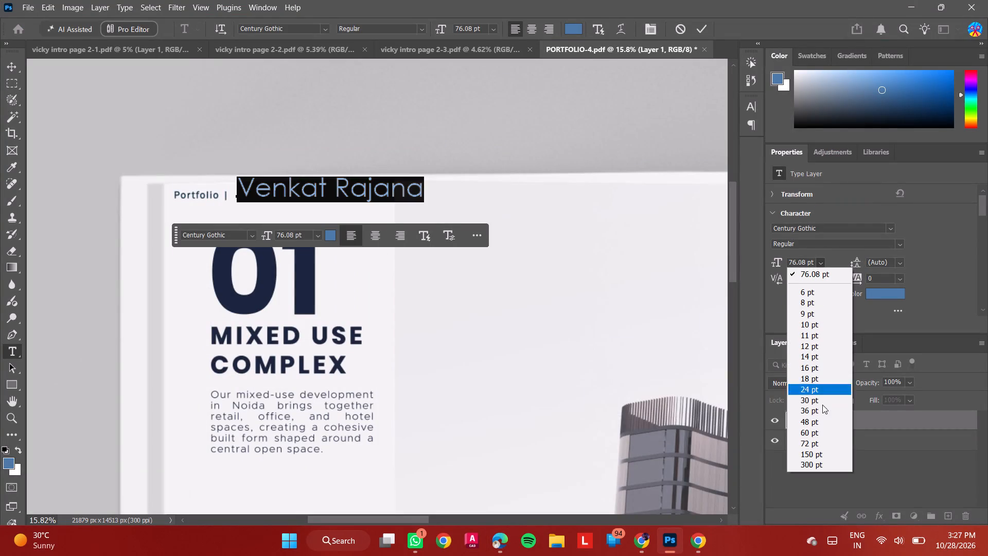
{"action": "left_click", "coordinate": [820, 412]}
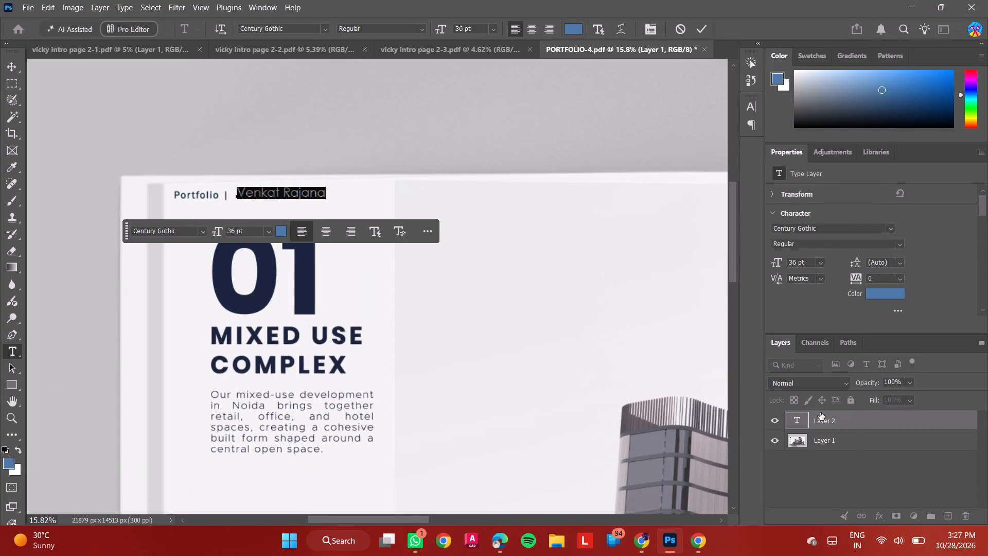
{"action": "left_click", "coordinate": [819, 262]}
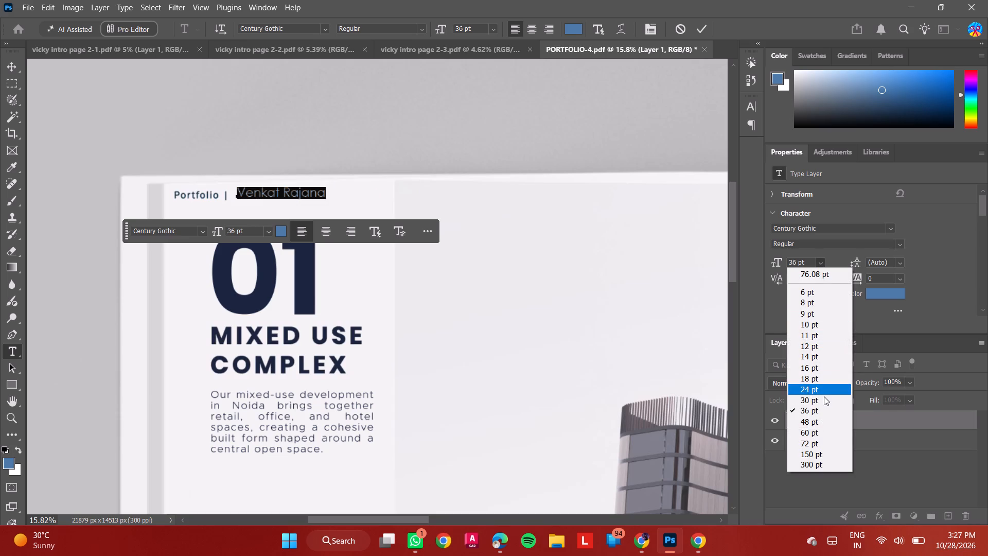
{"action": "left_click", "coordinate": [824, 399]}
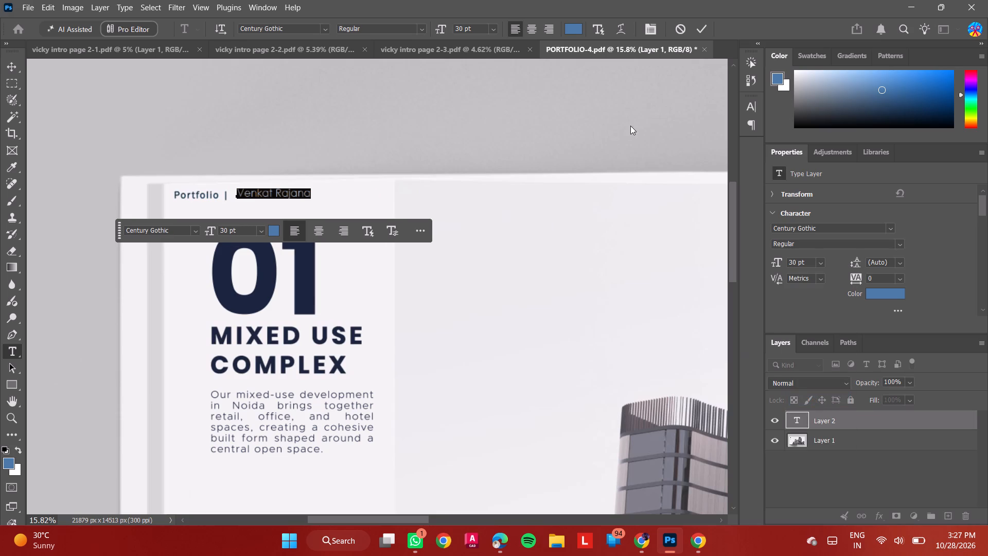
Open the text colour picker for the selected name text in the page header.
{"action": "left_click", "coordinate": [577, 32]}
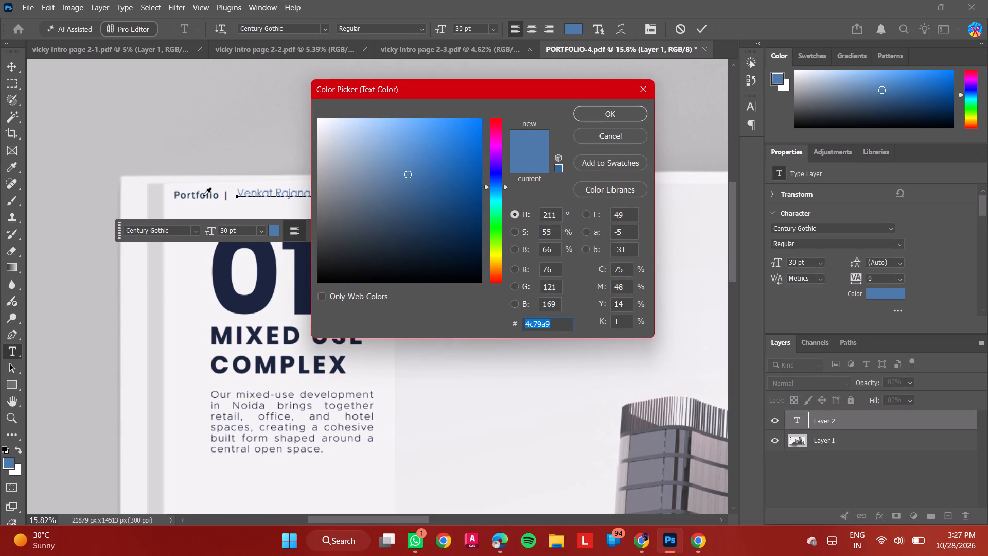
Recolour the new header name to #213742, sampled from the word "Portfolio", and commit the text.
{"action": "left_click", "coordinate": [204, 194]}
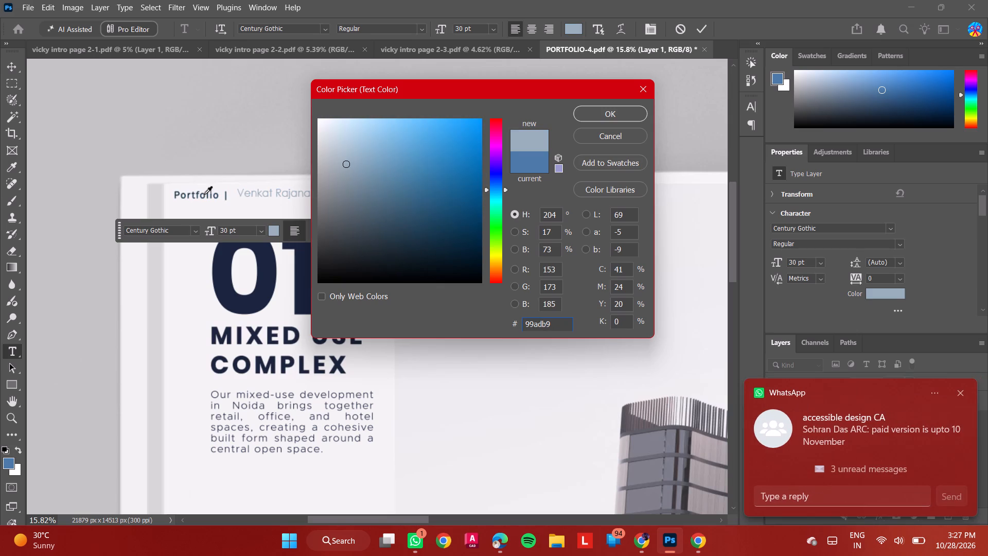
{"action": "left_click", "coordinate": [593, 108]}
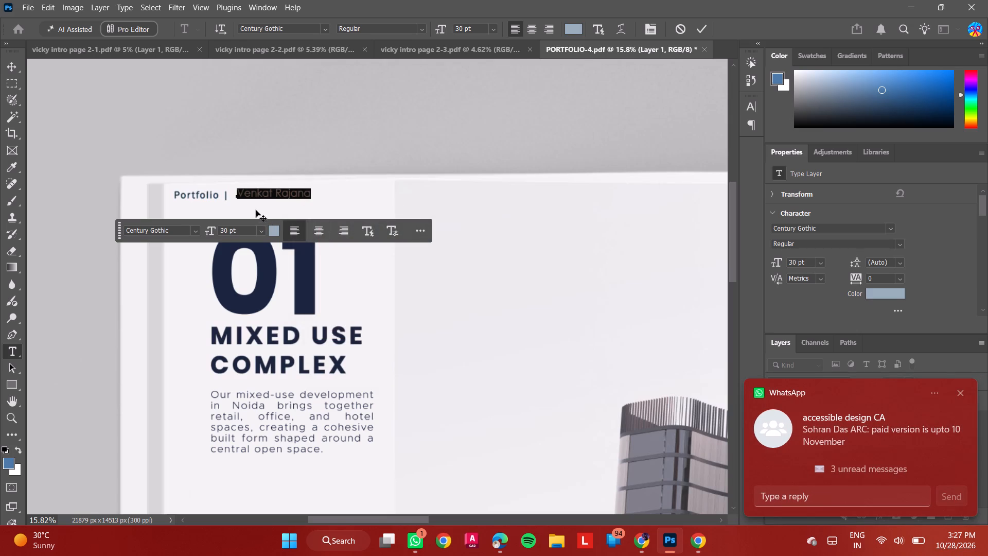
{"action": "scroll", "coordinate": [240, 196], "scroll_direction": "up", "scroll_amount": 10, "text": "alt"}
{"action": "scroll", "coordinate": [188, 198], "scroll_direction": "up", "scroll_amount": 5, "text": "alt"}
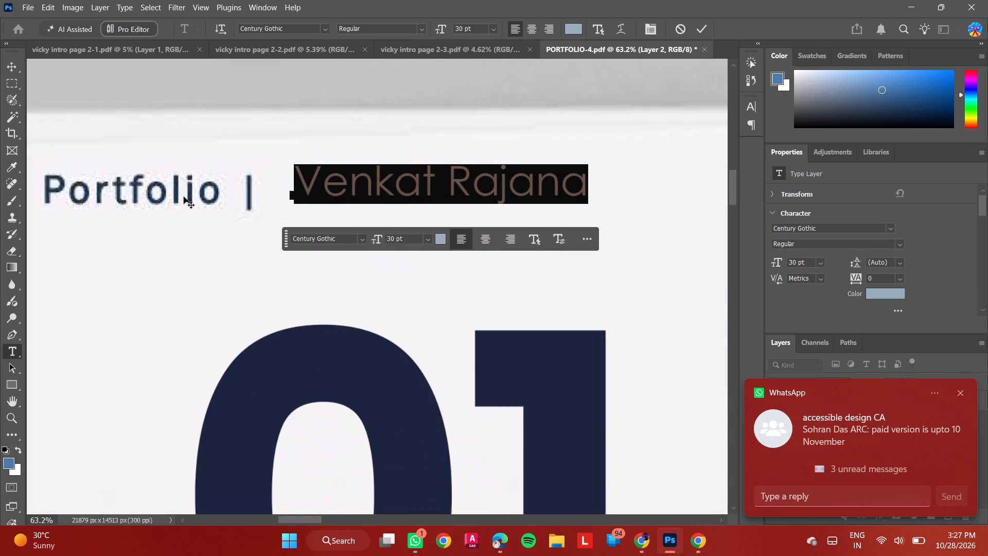
{"action": "scroll", "coordinate": [184, 197], "scroll_direction": "up", "scroll_amount": 3, "text": "alt"}
{"action": "left_click", "coordinate": [574, 26]}
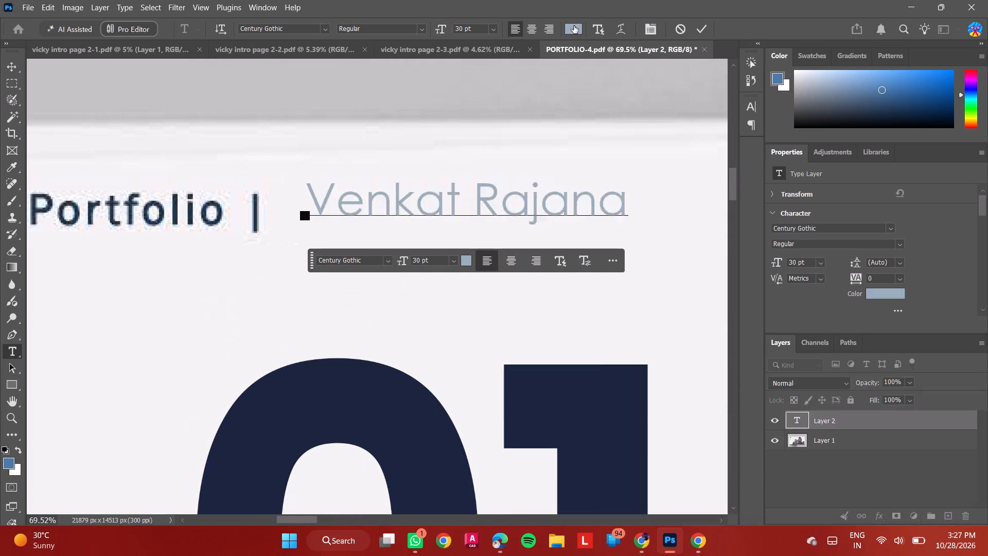
{"action": "left_click", "coordinate": [176, 206]}
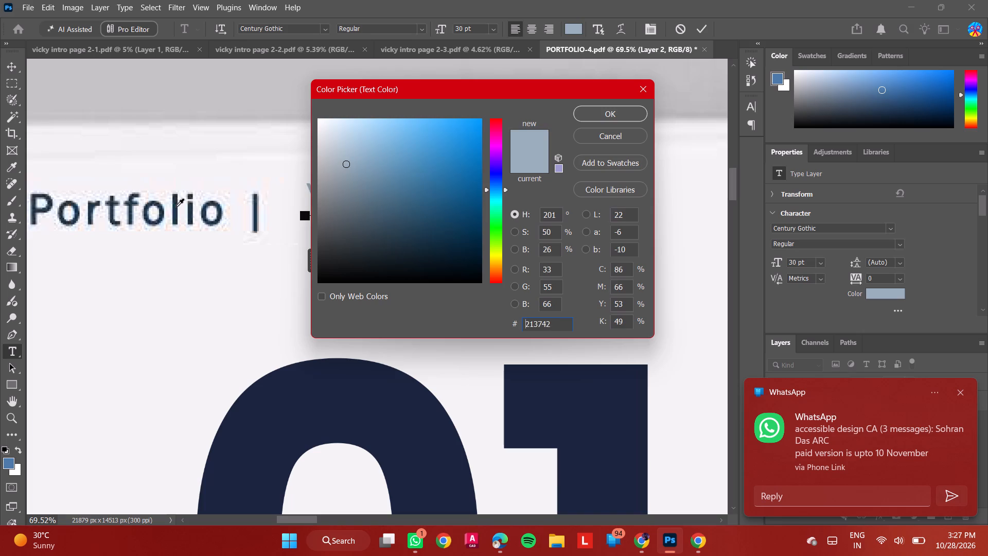
{"action": "left_click", "coordinate": [601, 110]}
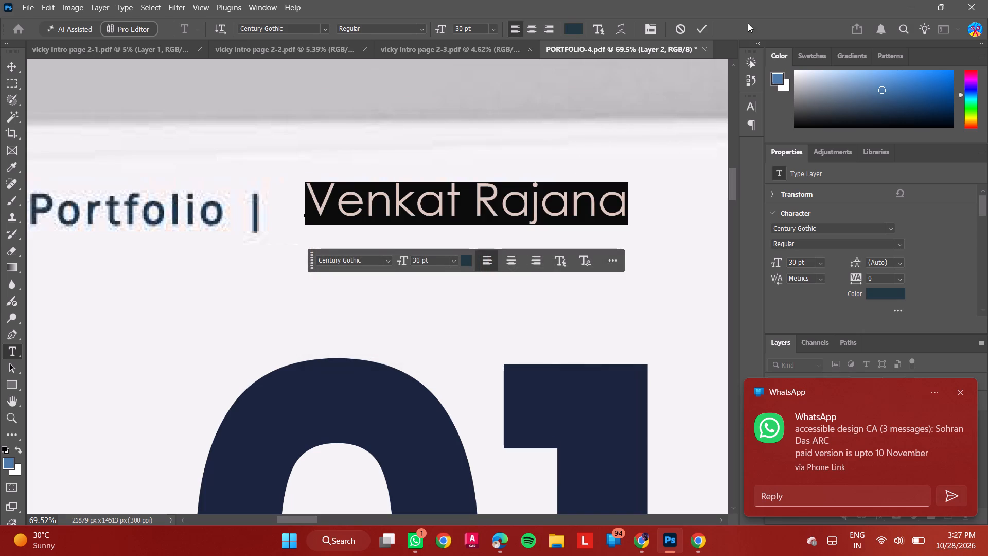
{"action": "left_click", "coordinate": [697, 30]}
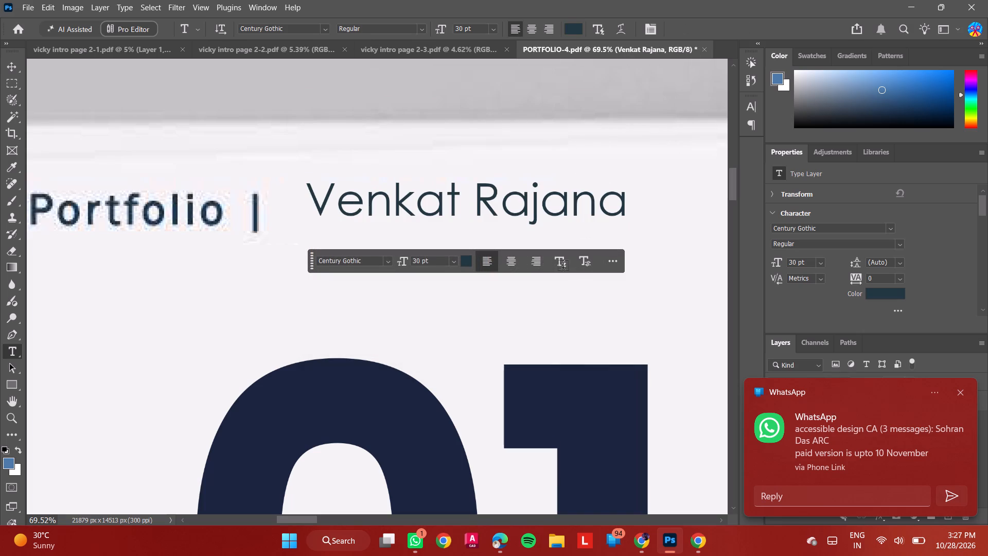
Move the header name close to the divider after "Portfolio" and nudge it up level with that word.
{"action": "scroll", "coordinate": [535, 221], "scroll_direction": "down", "scroll_amount": 9, "text": "alt"}
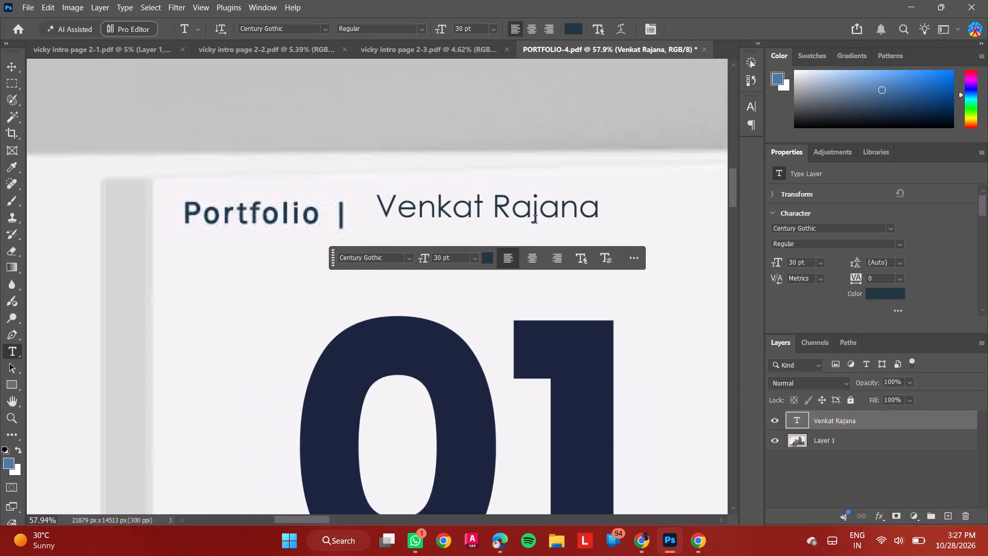
{"action": "key", "text": "v"}
{"action": "left_click_drag", "start_coordinate": [528, 183], "coordinate": [520, 190]}
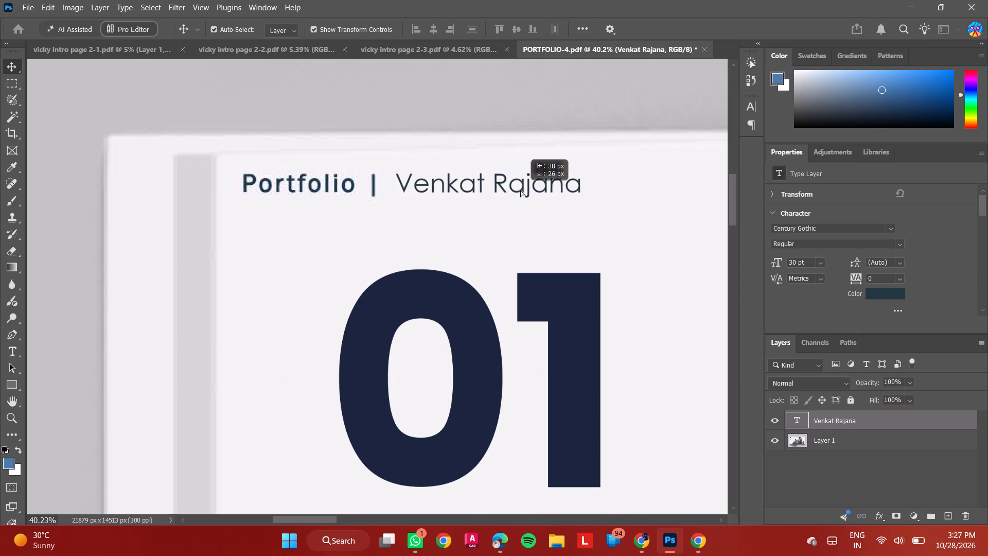
{"action": "left_click_drag", "start_coordinate": [520, 190], "coordinate": [510, 193]}
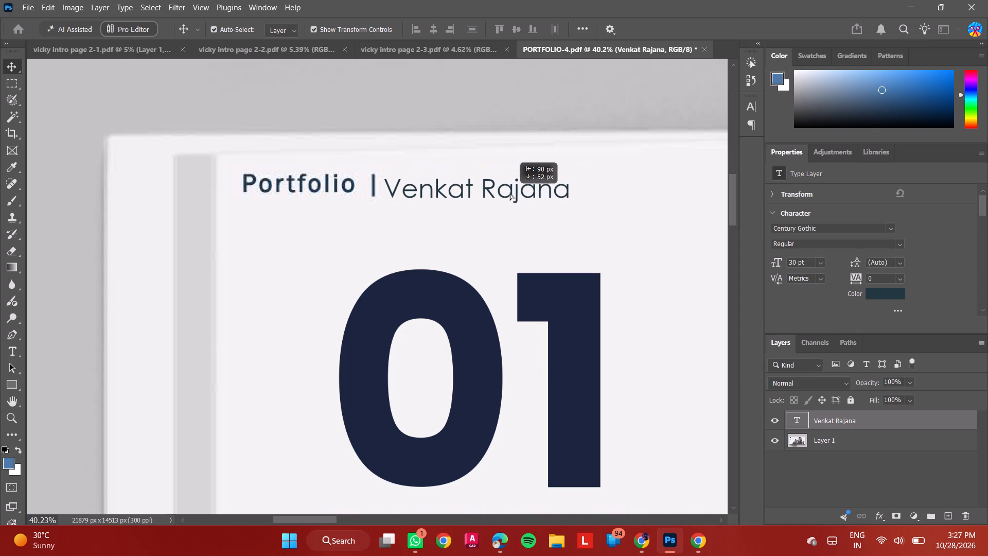
{"action": "left_click_drag", "start_coordinate": [510, 193], "coordinate": [511, 192]}
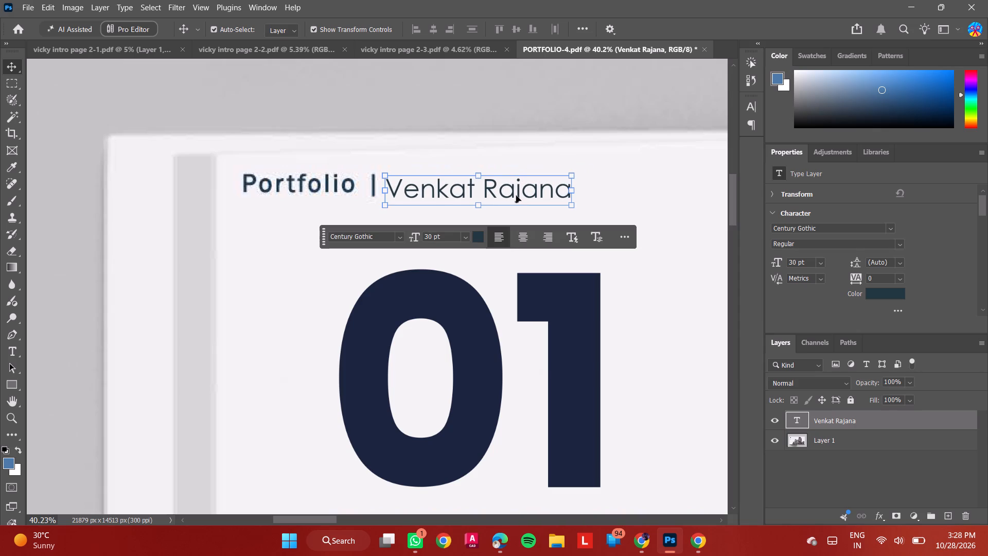
{"action": "key", "text": "Up"}
{"action": "key", "text": "Up"}
{"action": "key", "text": "Up"}
{"action": "key", "text": "Up"}
{"action": "key", "text": "Up"}
{"action": "key", "text": "Up"}
{"action": "key", "text": "Up"}
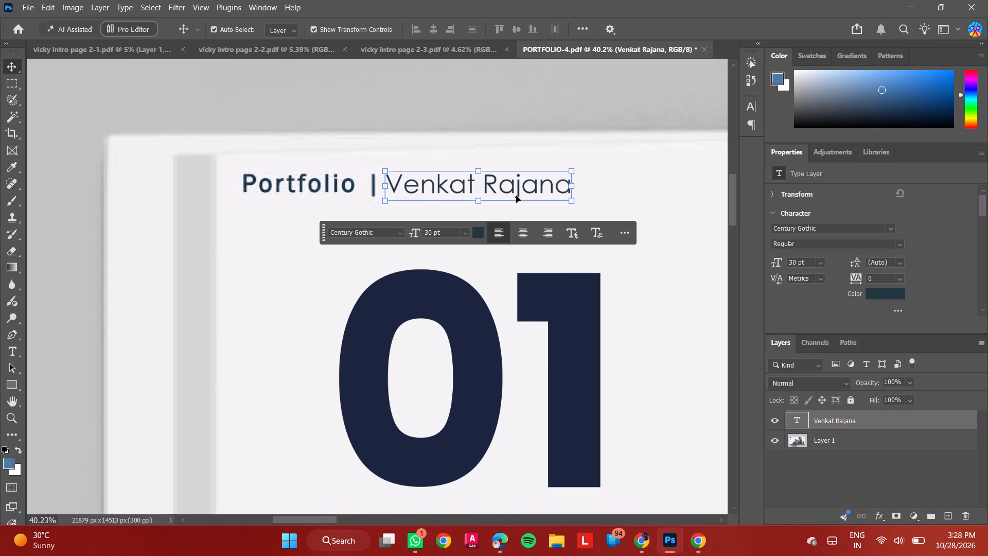
Set the header name's font style to Bold in Century Gothic.
{"action": "scroll", "coordinate": [517, 242], "scroll_direction": "down", "scroll_amount": 10, "text": "alt"}
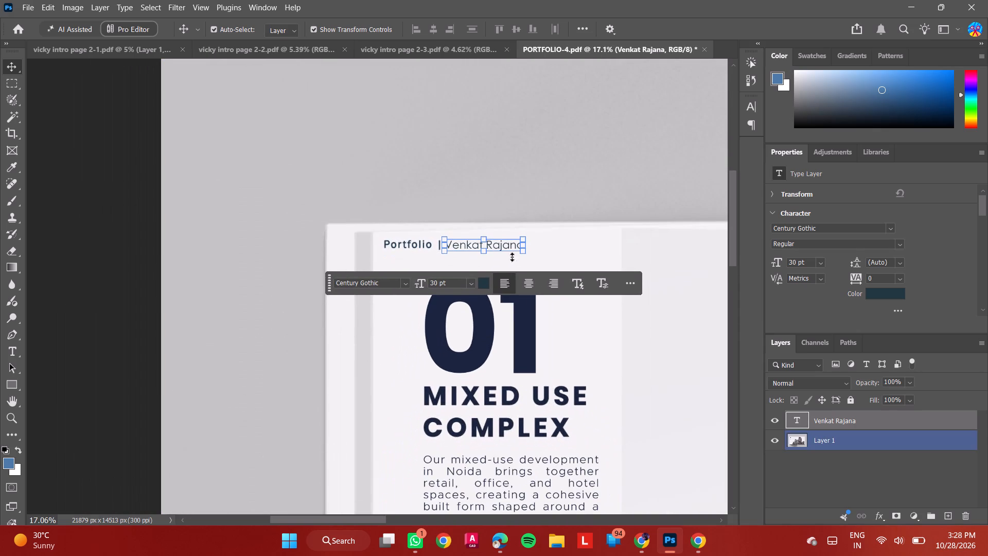
{"action": "left_click", "coordinate": [820, 275]}
{"action": "left_click", "coordinate": [820, 275]}
{"action": "left_click", "coordinate": [901, 246]}
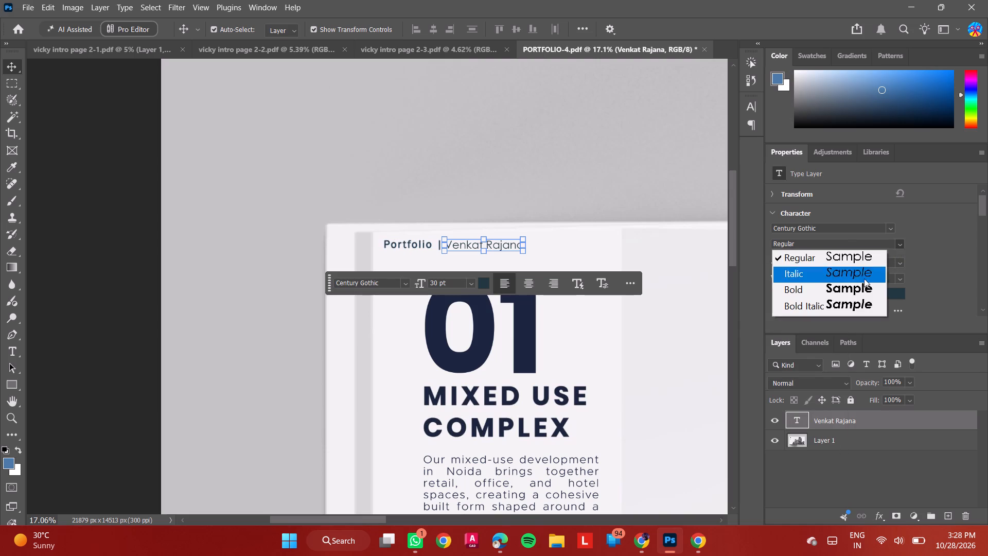
{"action": "left_click", "coordinate": [855, 287]}
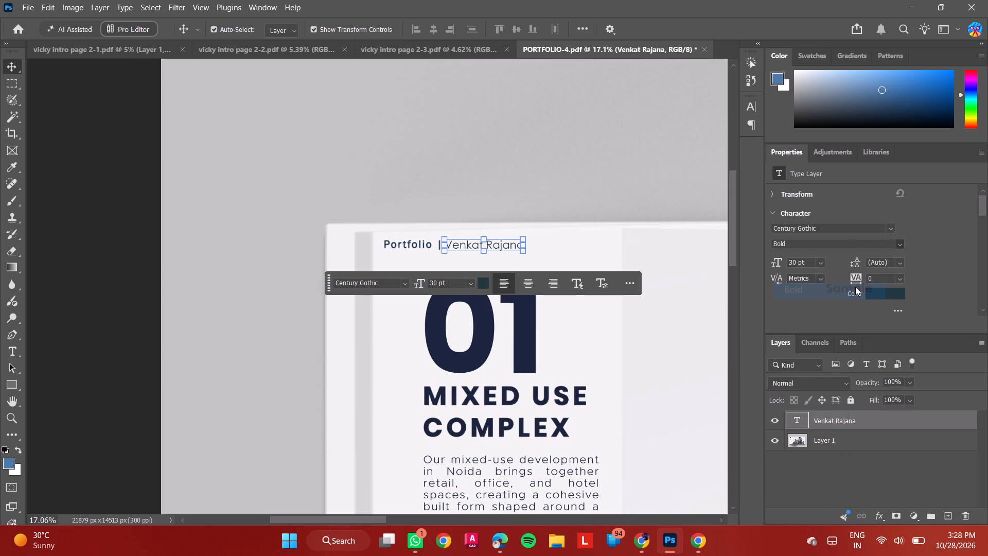
Set the header name's font size to 28 pt and deselect the text layer.
{"action": "left_click", "coordinate": [822, 262]}
{"action": "left_click", "coordinate": [816, 390]}
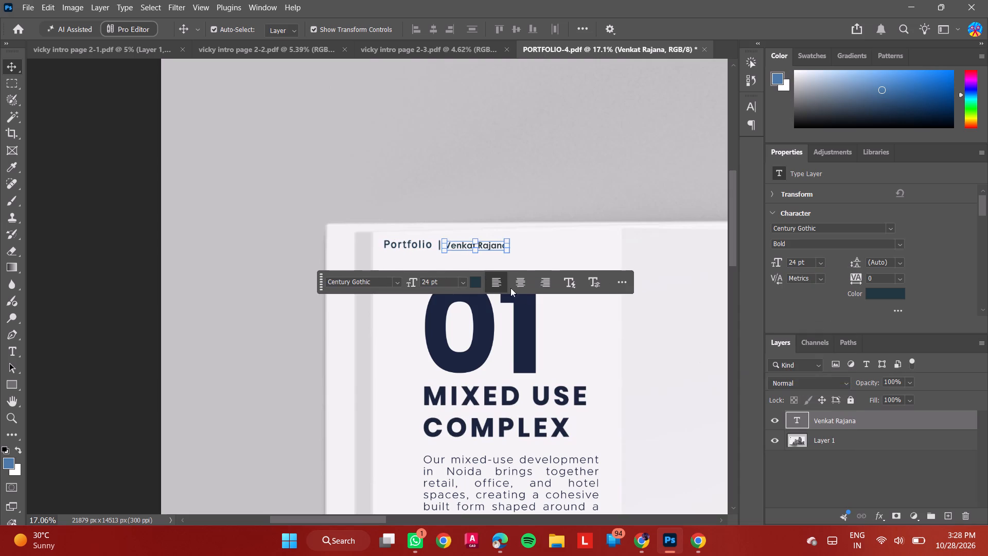
{"action": "scroll", "coordinate": [441, 245], "scroll_direction": "up", "scroll_amount": 5, "text": "alt"}
{"action": "scroll", "coordinate": [519, 267], "scroll_direction": "up", "scroll_amount": 3, "text": "alt"}
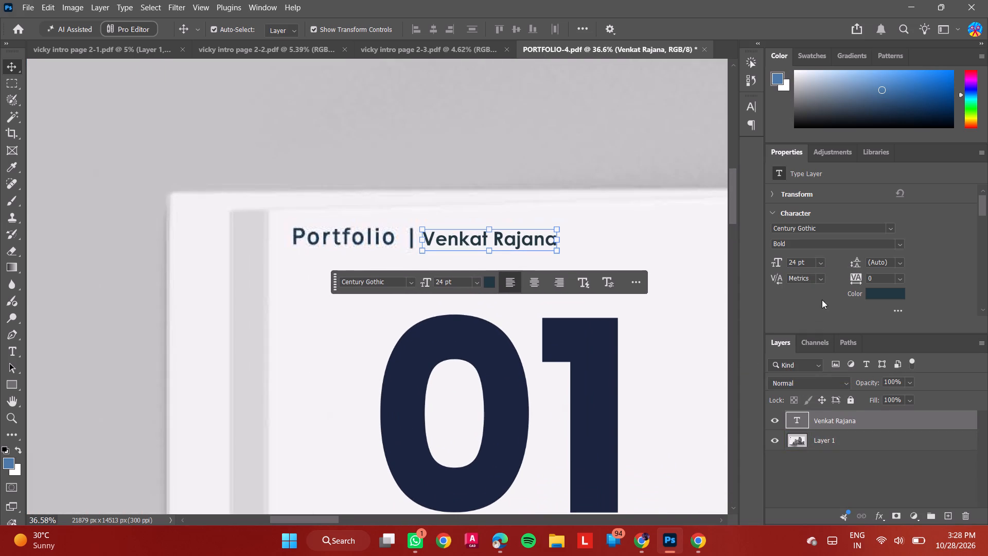
{"action": "double_click", "coordinate": [797, 261]}
{"action": "left_click", "coordinate": [795, 261]}
{"action": "key", "text": "BackSpace"}
{"action": "key", "text": "8"}
{"action": "key", "text": "Return"}
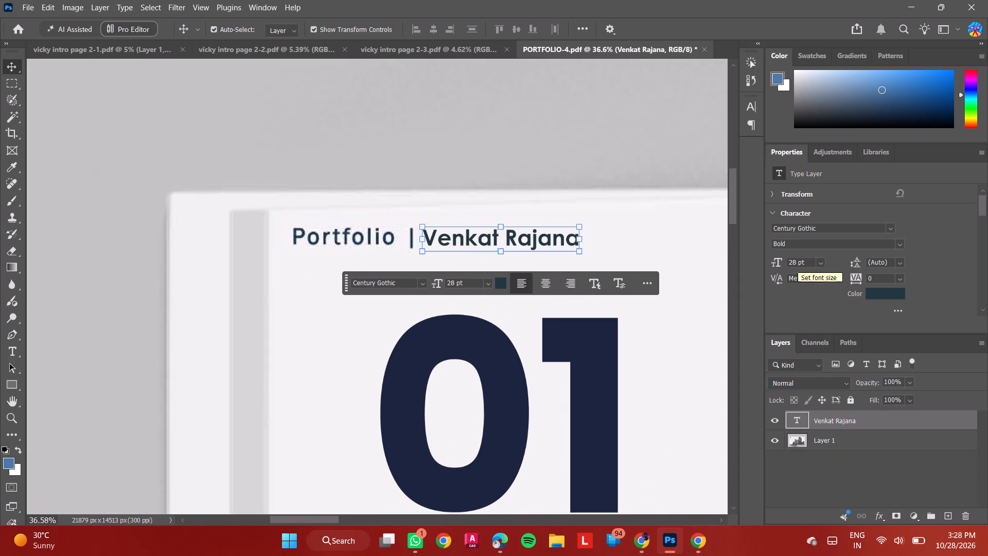
{"action": "left_click", "coordinate": [600, 160]}
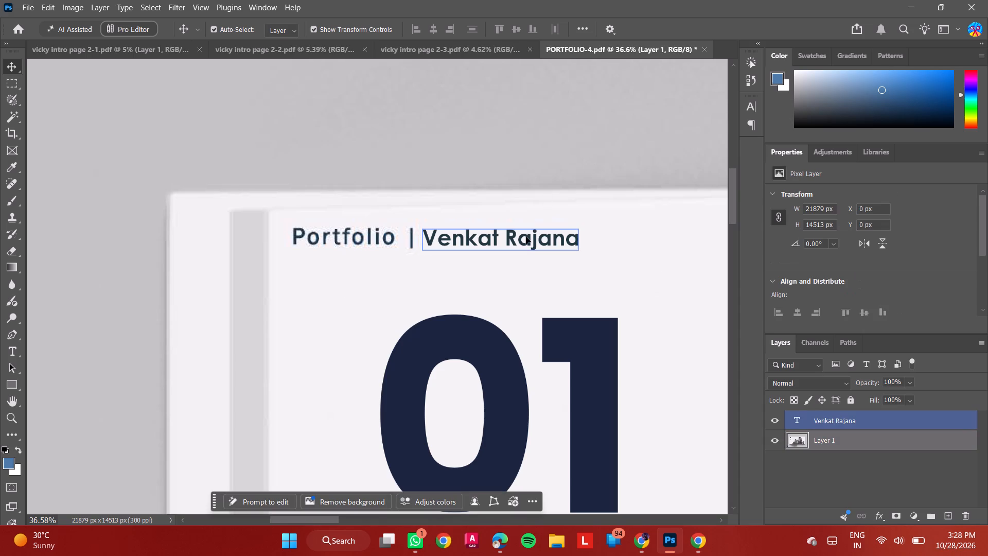
Shift the header name slightly closer to the divider after "Portfolio".
{"action": "left_click_drag", "start_coordinate": [526, 237], "coordinate": [521, 238]}
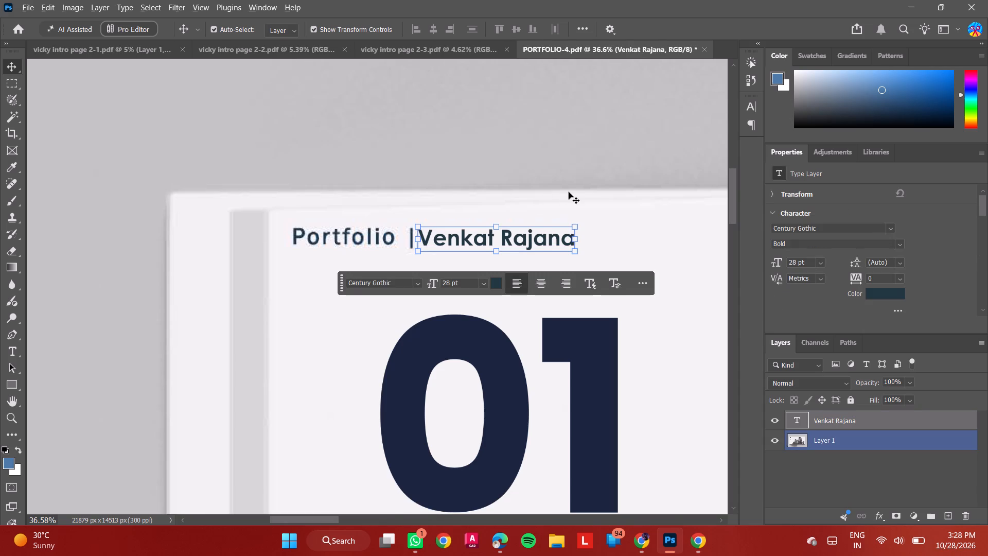
Copy the header name's text layer on the Mixed Use Complex spread and deselect it.
{"action": "scroll", "coordinate": [569, 192], "scroll_direction": "down", "scroll_amount": 13, "text": "alt"}
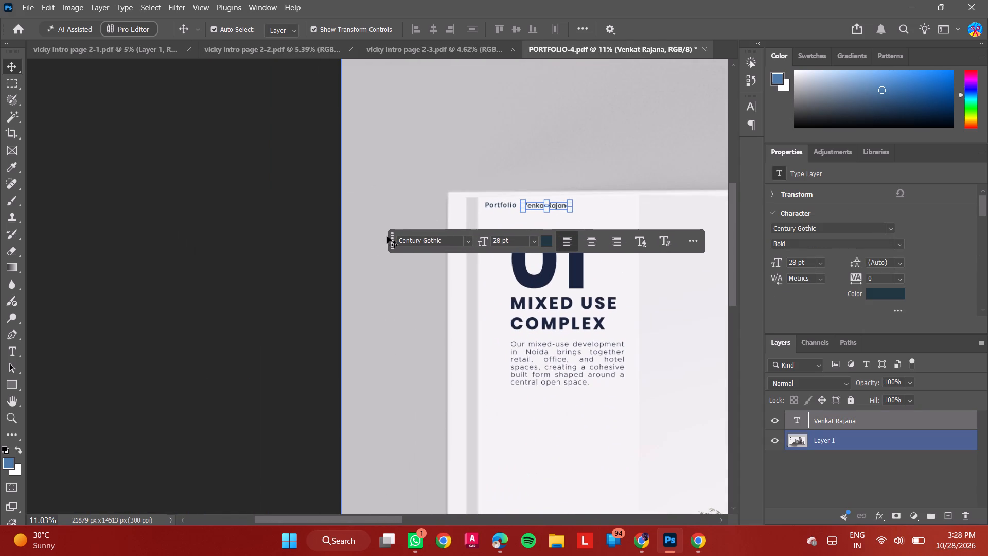
{"action": "scroll", "coordinate": [280, 276], "scroll_direction": "down", "scroll_amount": 3, "text": "alt"}
{"action": "scroll", "coordinate": [517, 233], "scroll_direction": "up", "scroll_amount": 9, "text": "alt"}
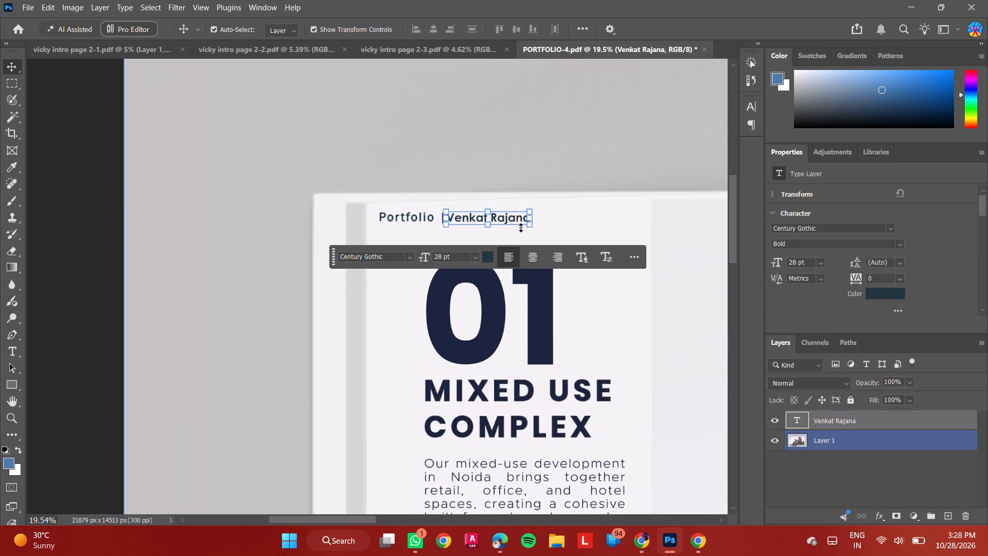
{"action": "left_click", "coordinate": [513, 216]}
{"action": "key", "text": "ctrl+c"}
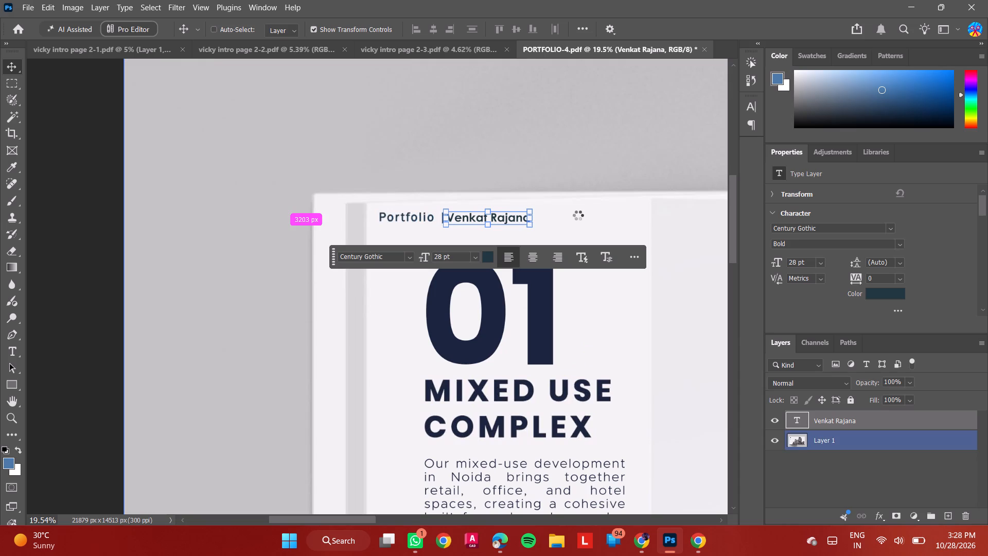
{"action": "key", "text": "ctrl+c"}
{"action": "key", "text": "ctrl+c"}
{"action": "scroll", "coordinate": [327, 285], "scroll_direction": "down", "scroll_amount": 4, "text": "alt"}
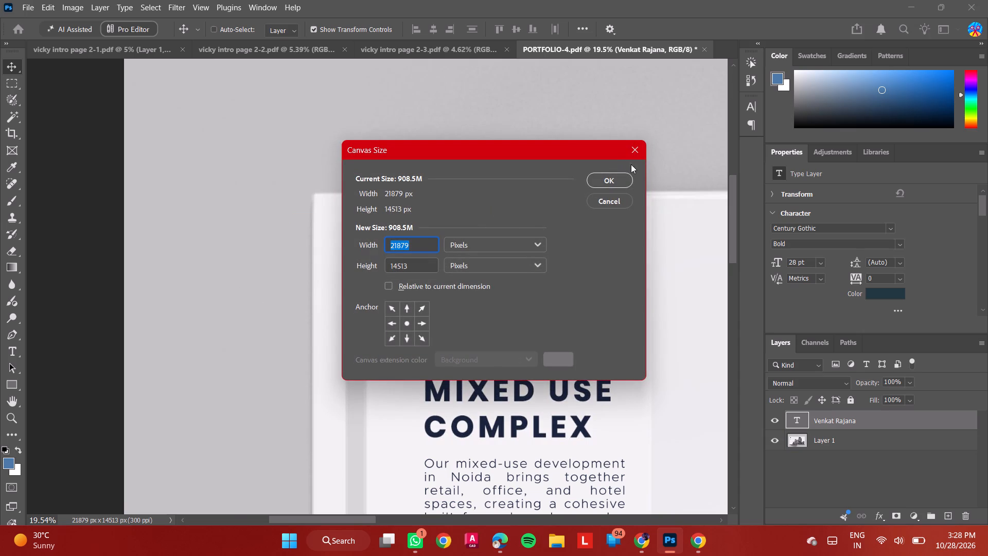
{"action": "left_click", "coordinate": [634, 151]}
{"action": "left_click", "coordinate": [505, 217]}
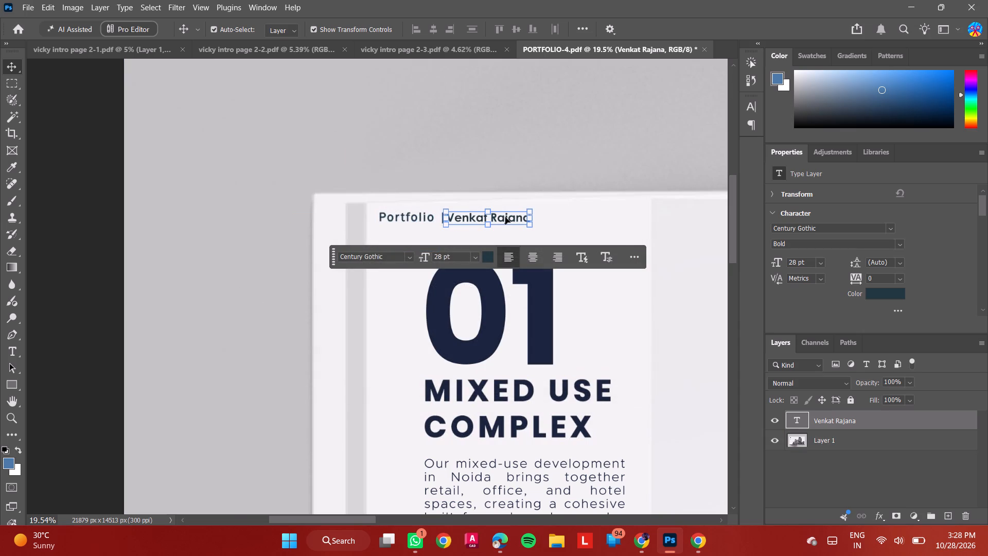
{"action": "key", "text": "ctrl+c"}
{"action": "left_click", "coordinate": [100, 251]}
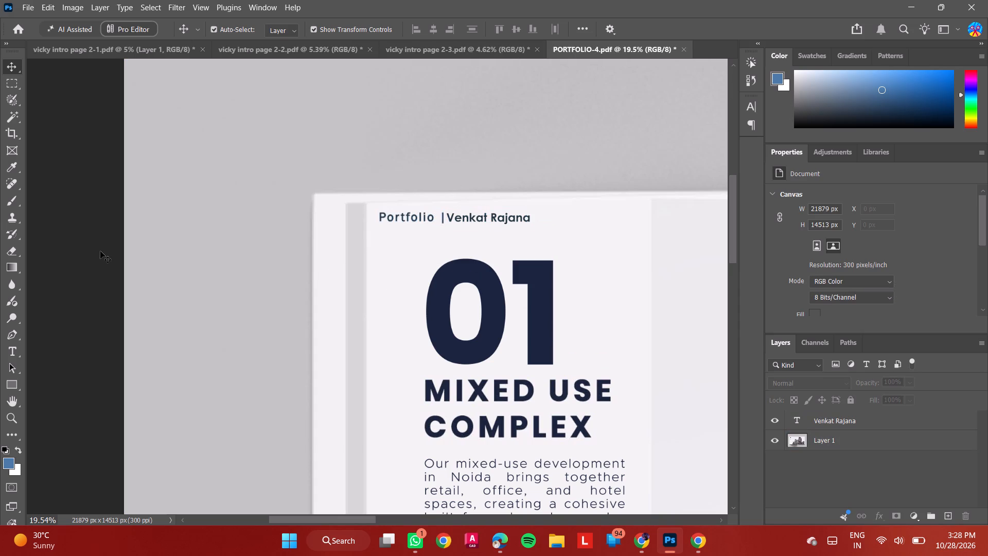
Recolour the header name on the Mixed Use Complex spread to #1c374e, sampled from the word "Portfolio", and deselect the text layer.
{"action": "scroll", "coordinate": [100, 251], "scroll_direction": "down", "scroll_amount": 9, "text": "alt"}
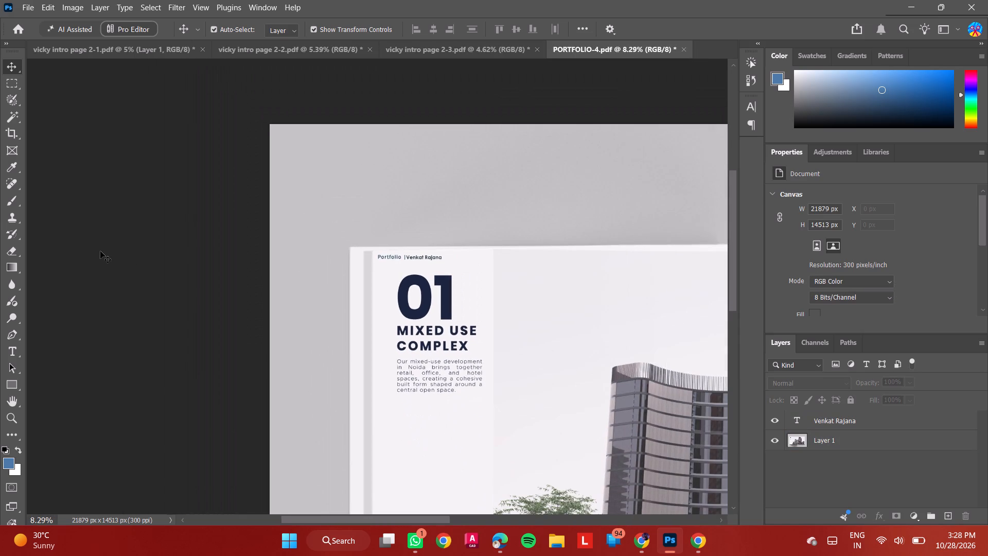
{"action": "scroll", "coordinate": [100, 251], "scroll_direction": "down", "scroll_amount": 6, "text": "alt"}
{"action": "scroll", "coordinate": [241, 270], "scroll_direction": "up", "scroll_amount": 4, "text": "alt"}
{"action": "scroll", "coordinate": [394, 259], "scroll_direction": "up", "scroll_amount": 7, "text": "alt"}
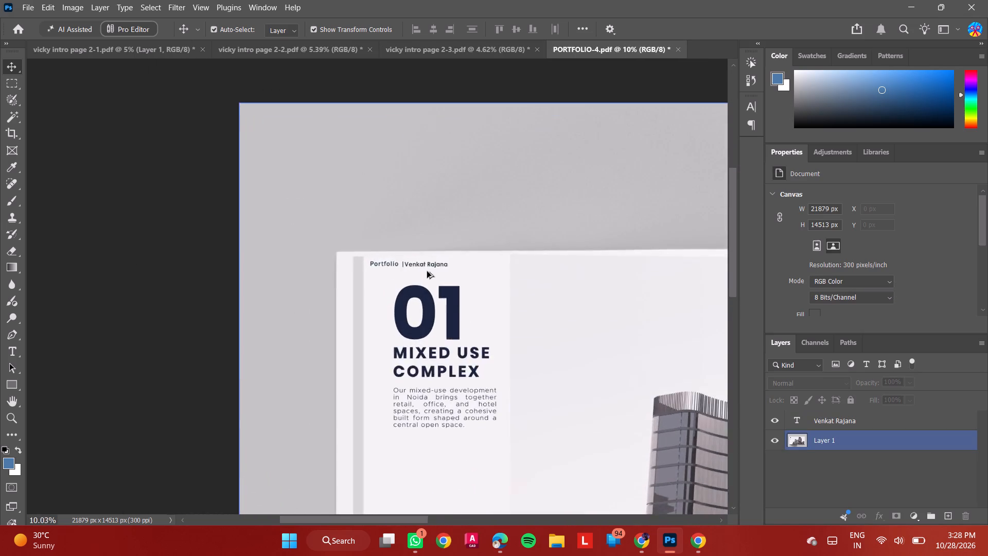
{"action": "scroll", "coordinate": [427, 271], "scroll_direction": "up", "scroll_amount": 19, "text": "alt"}
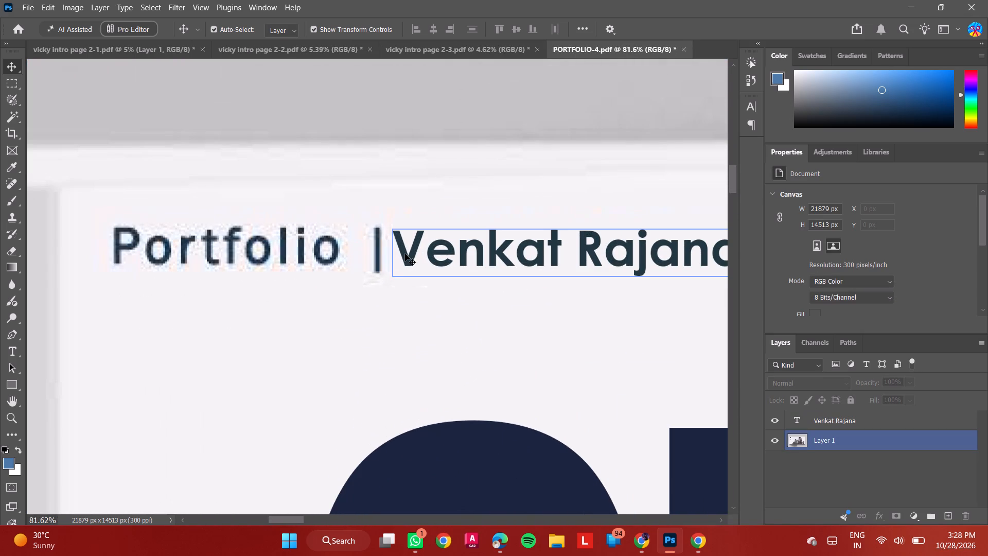
{"action": "double_click", "coordinate": [405, 254]}
{"action": "left_click", "coordinate": [405, 254]}
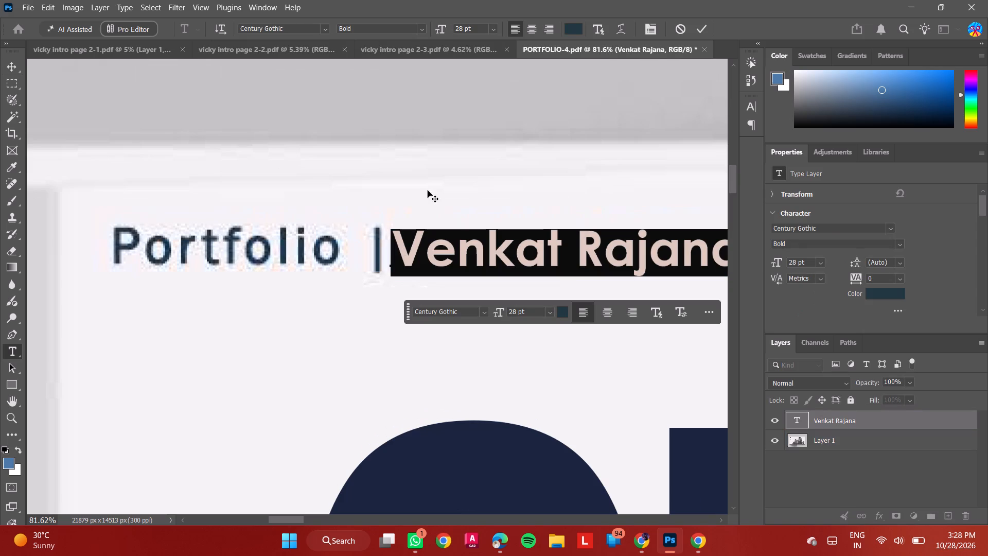
{"action": "left_click", "coordinate": [579, 30]}
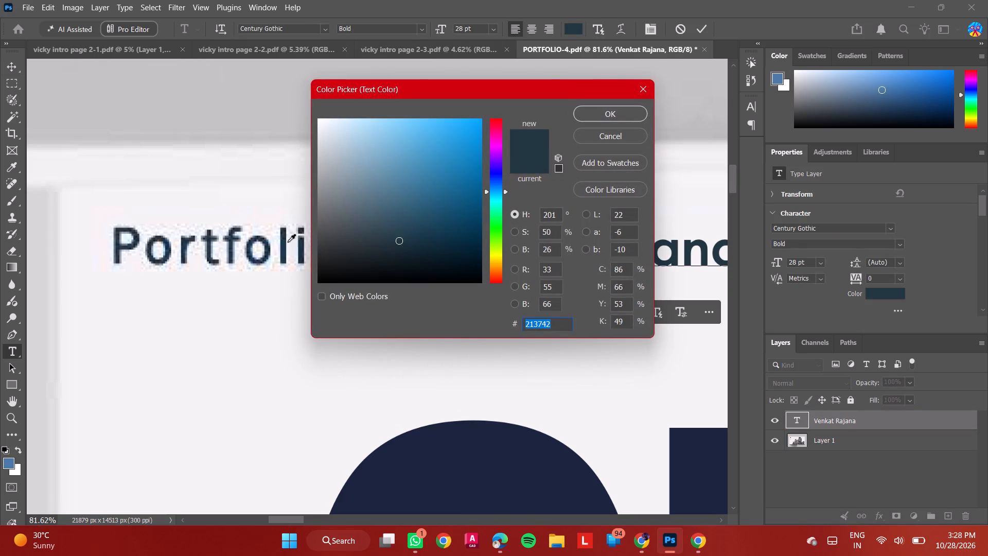
{"action": "left_click", "coordinate": [266, 243]}
{"action": "left_click", "coordinate": [606, 104]}
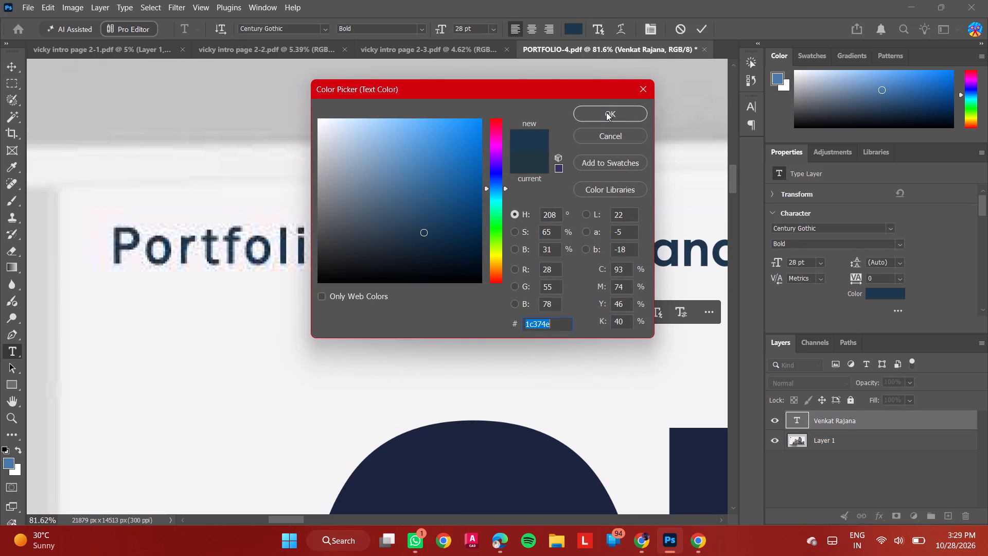
{"action": "left_click", "coordinate": [606, 112]}
{"action": "left_click", "coordinate": [698, 26]}
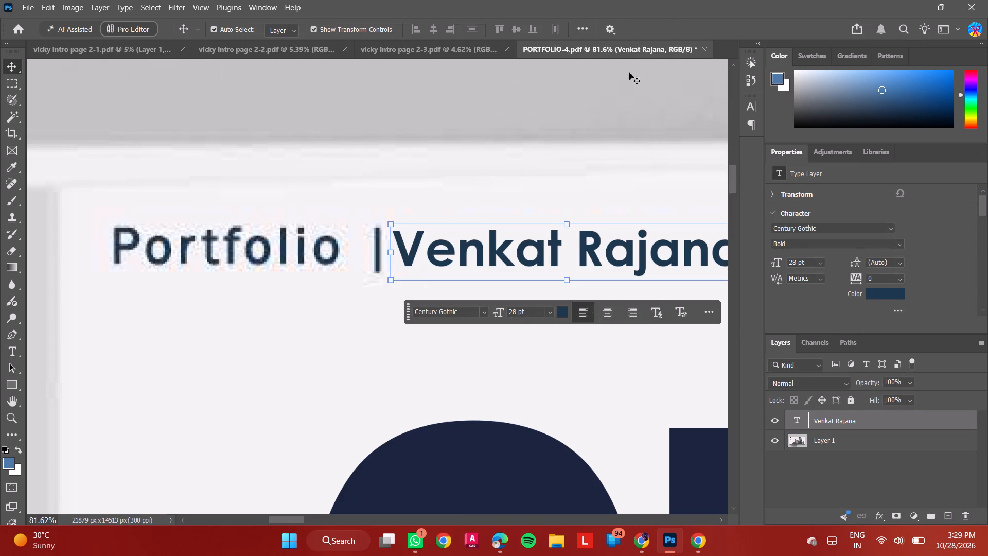
{"action": "scroll", "coordinate": [382, 291], "scroll_direction": "down", "scroll_amount": 20, "text": "alt"}
{"action": "scroll", "coordinate": [382, 291], "scroll_direction": "down", "scroll_amount": 1, "text": "alt"}
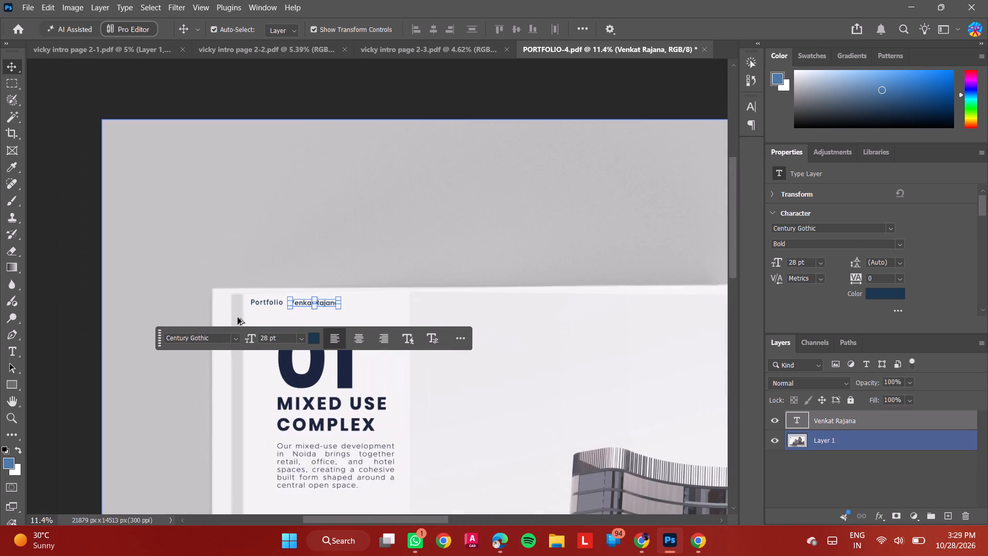
{"action": "scroll", "coordinate": [238, 318], "scroll_direction": "down", "scroll_amount": 3, "text": "alt"}
{"action": "left_click", "coordinate": [109, 287]}
Open page 5 of PORTFOLIO.pdf as a new document, keeping the 300 pixels/inch RGB import settings.
{"action": "scroll", "coordinate": [109, 287], "scroll_direction": "down", "scroll_amount": 4, "text": "alt"}
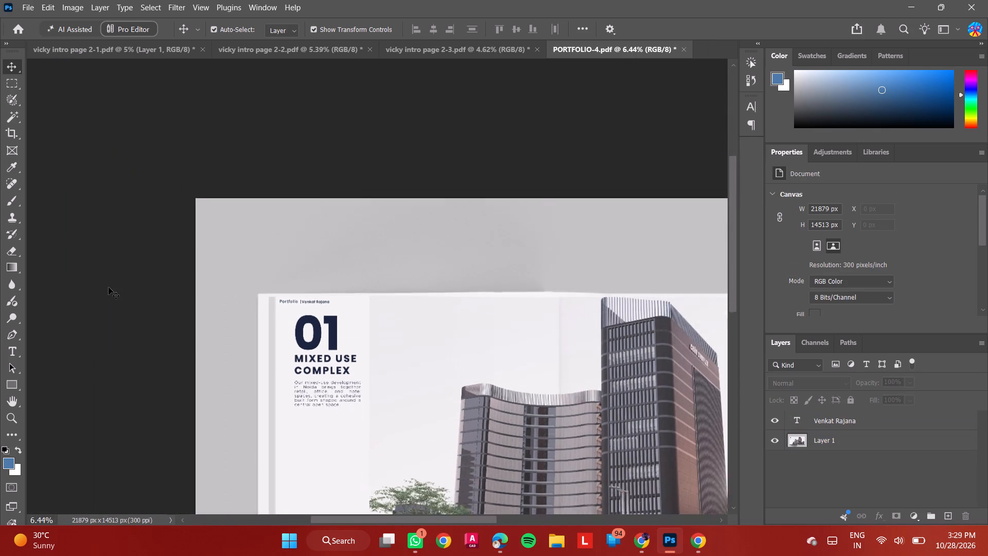
{"action": "scroll", "coordinate": [109, 287], "scroll_direction": "down", "scroll_amount": 4, "text": "alt"}
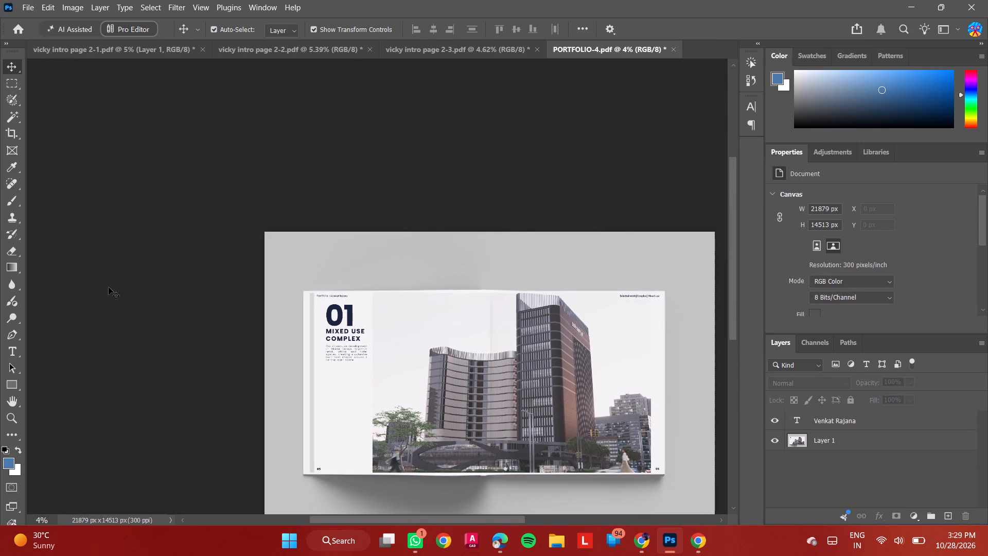
{"action": "scroll", "coordinate": [667, 288], "scroll_direction": "up", "scroll_amount": 9, "text": "alt"}
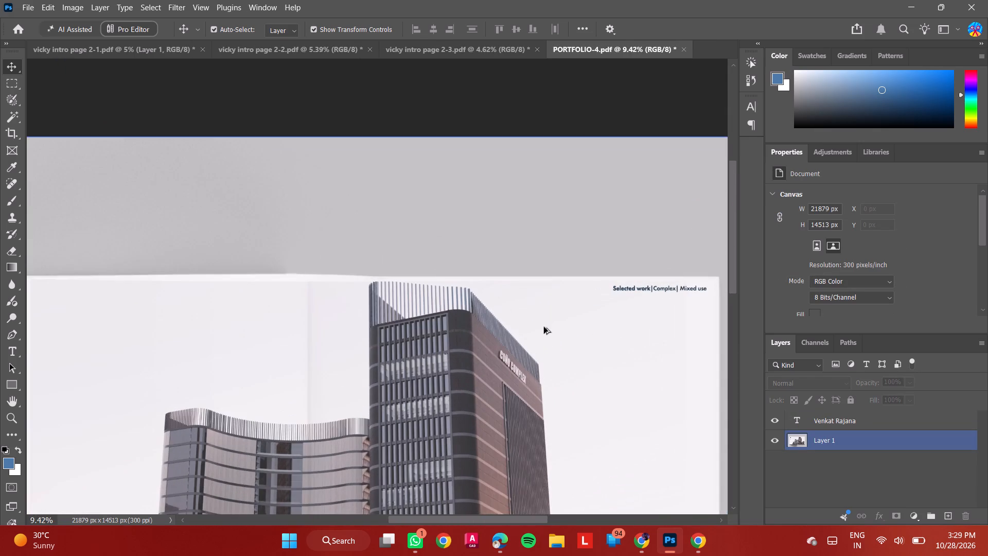
{"action": "scroll", "coordinate": [544, 327], "scroll_direction": "down", "scroll_amount": 11, "text": "alt"}
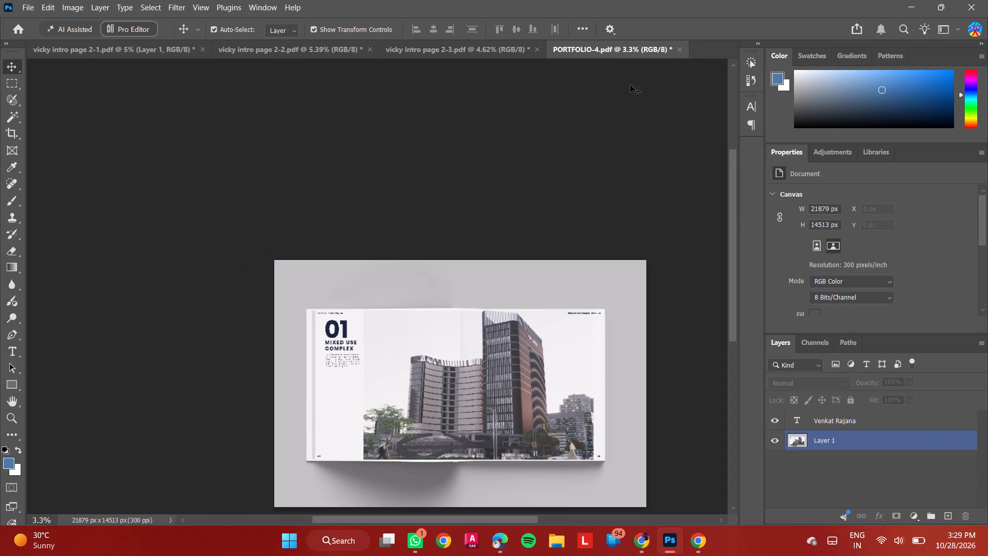
{"action": "left_click", "coordinate": [25, 3]}
{"action": "left_click", "coordinate": [43, 30]}
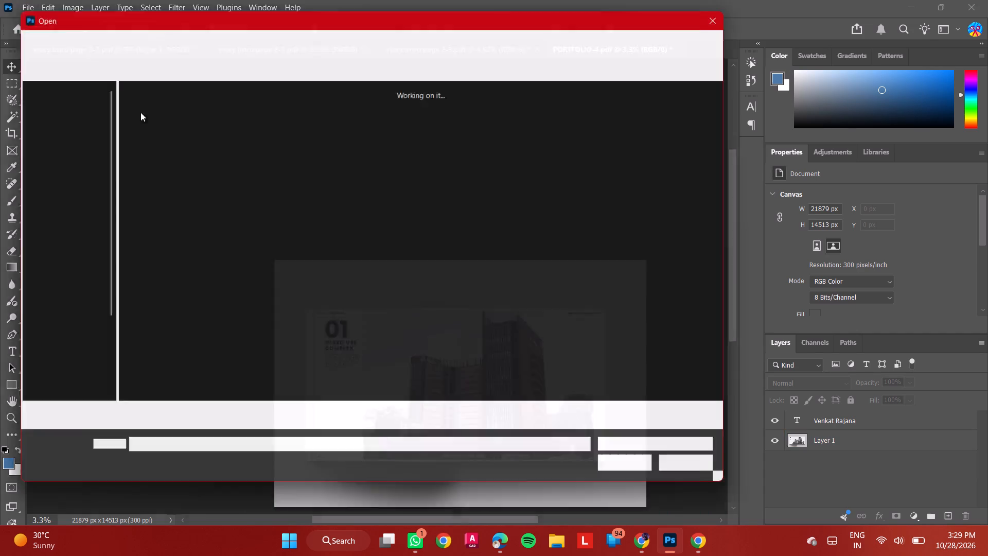
{"action": "left_click", "coordinate": [173, 141]}
{"action": "left_click", "coordinate": [644, 470]}
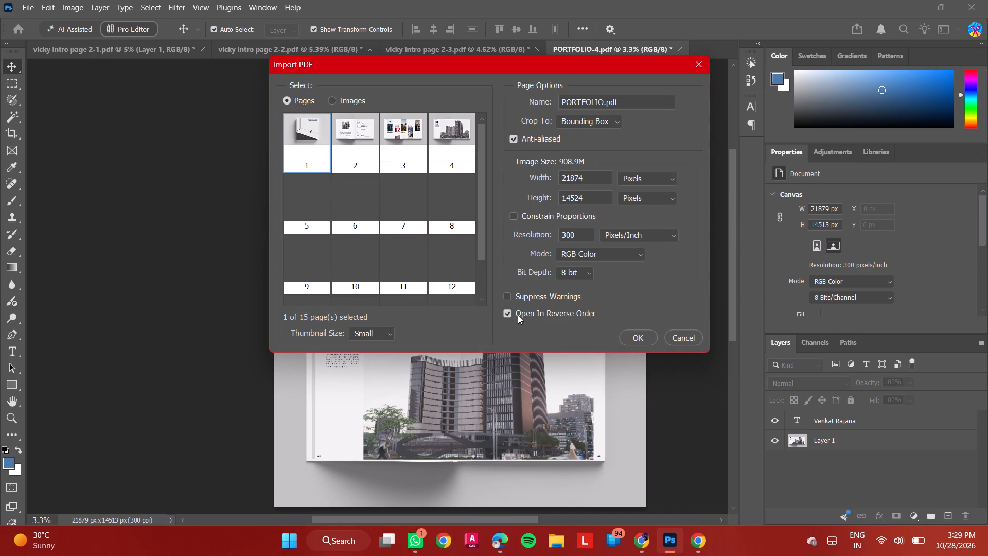
{"action": "left_click", "coordinate": [301, 196]}
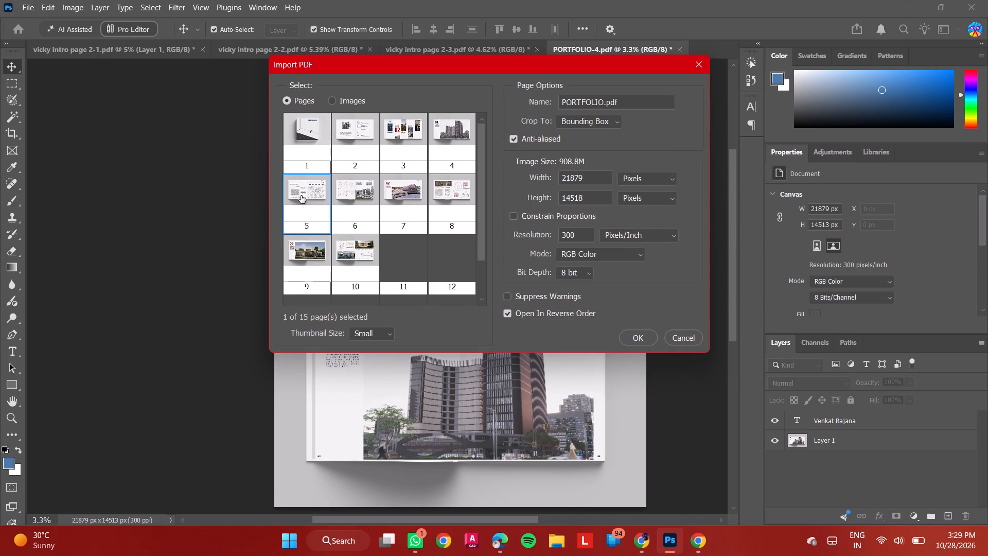
{"action": "left_click", "coordinate": [633, 333]}
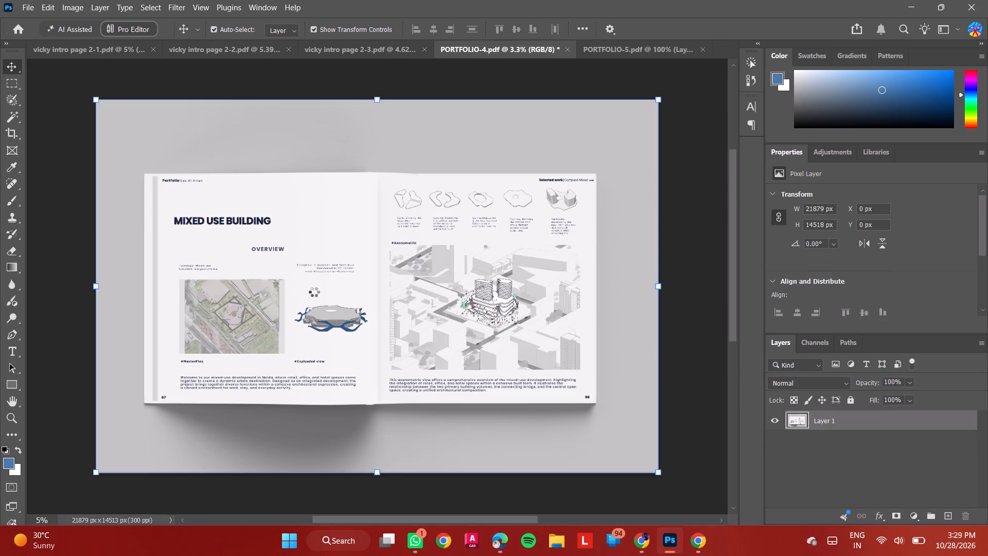
Select the old name after "Portfolio|" in the Mixed Use Building spread's header with a rectangular marquee and delete it.
{"action": "scroll", "coordinate": [215, 236], "scroll_direction": "up", "scroll_amount": 6, "text": "alt"}
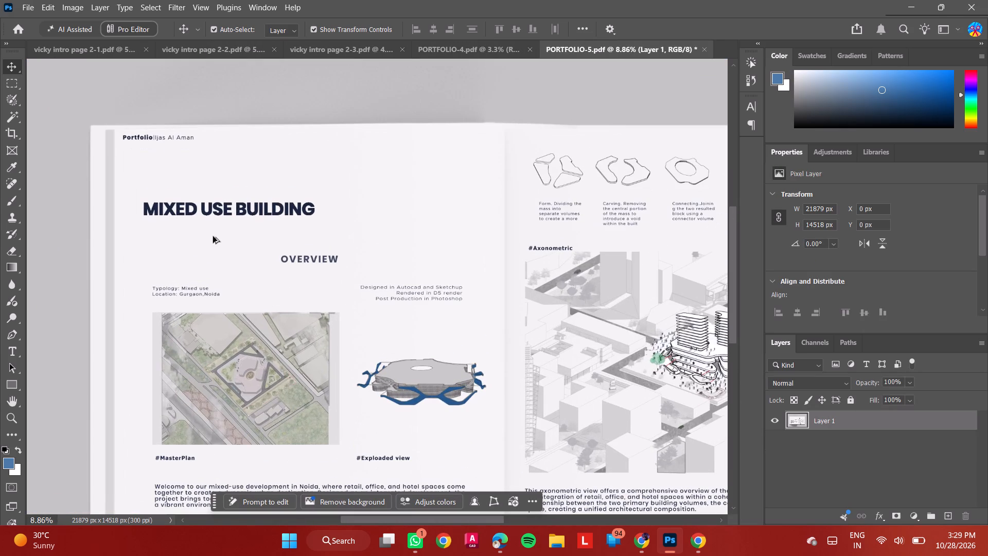
{"action": "scroll", "coordinate": [211, 236], "scroll_direction": "down", "scroll_amount": 4, "text": "alt"}
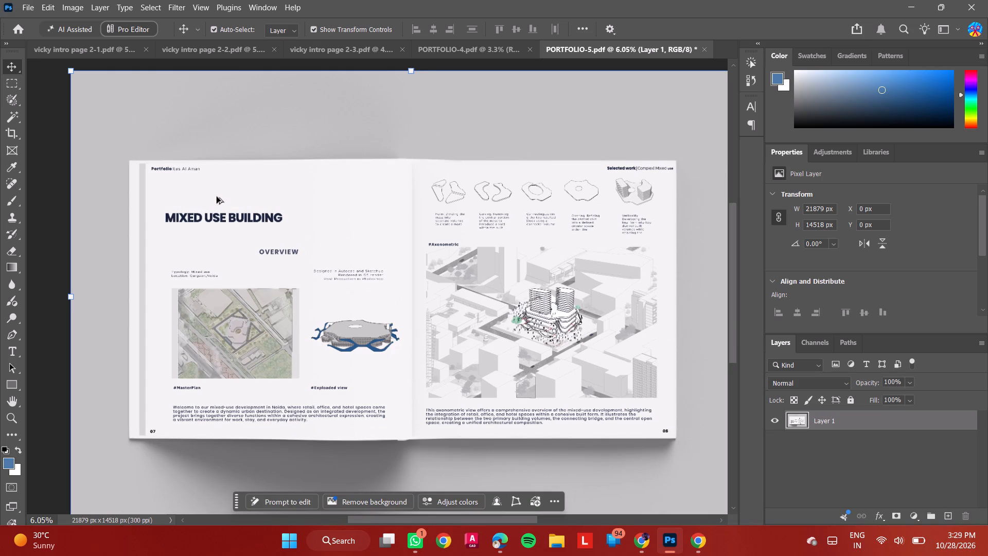
{"action": "scroll", "coordinate": [217, 197], "scroll_direction": "up", "scroll_amount": 6, "text": "alt"}
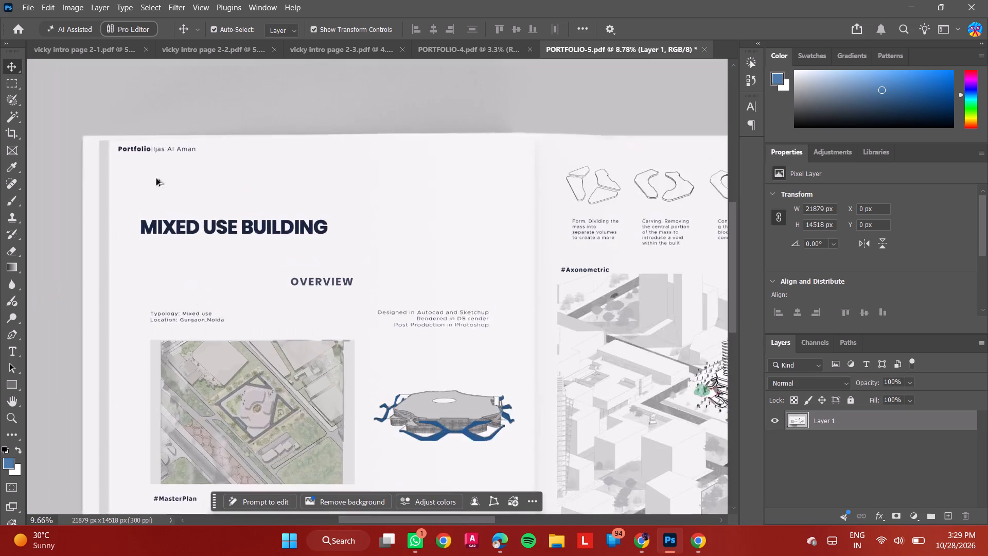
{"action": "scroll", "coordinate": [148, 148], "scroll_direction": "up", "scroll_amount": 7, "text": "alt"}
{"action": "scroll", "coordinate": [146, 124], "scroll_direction": "down", "scroll_amount": 6, "text": "alt"}
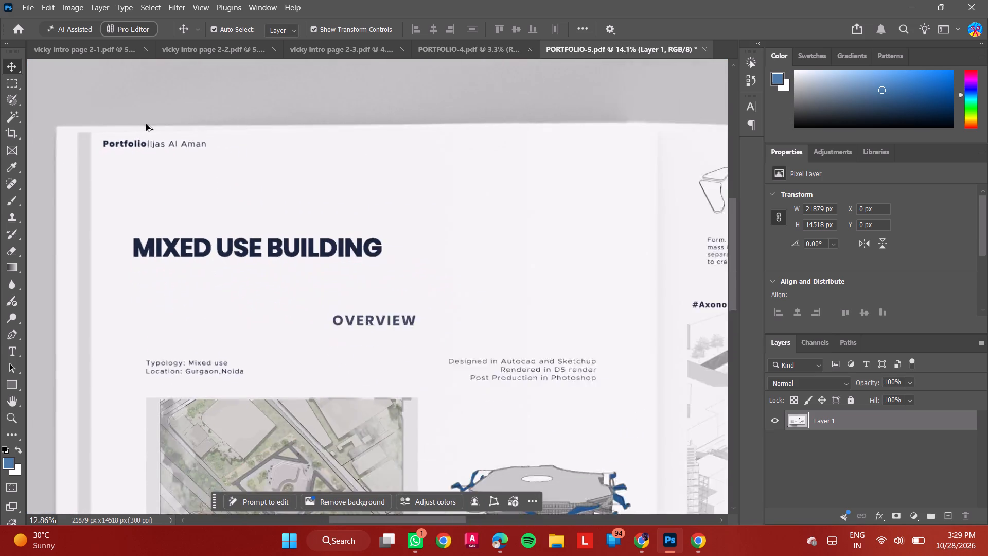
{"action": "scroll", "coordinate": [146, 124], "scroll_direction": "down", "scroll_amount": 2, "text": "alt"}
{"action": "scroll", "coordinate": [152, 123], "scroll_direction": "up", "scroll_amount": 9, "text": "alt"}
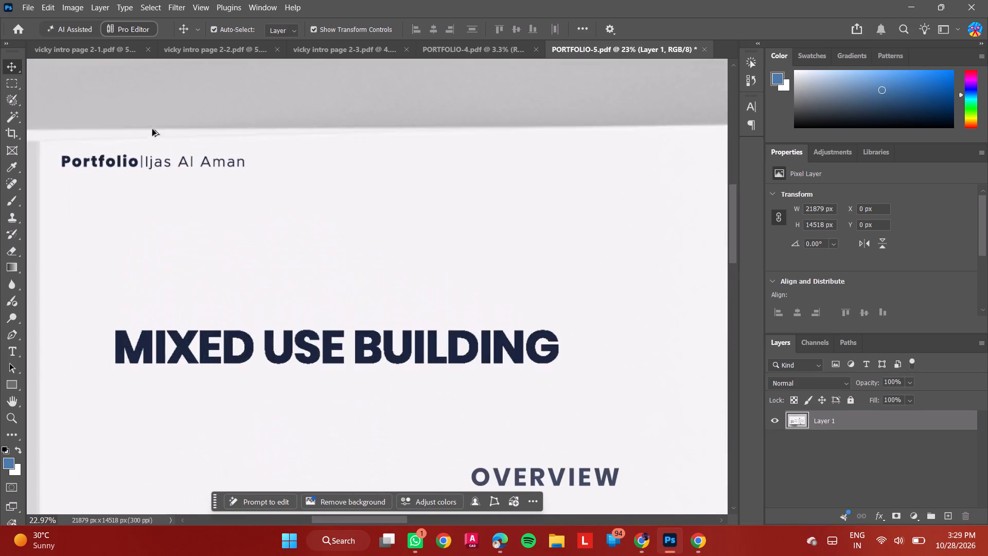
{"action": "scroll", "coordinate": [152, 133], "scroll_direction": "up", "scroll_amount": 3, "text": "alt"}
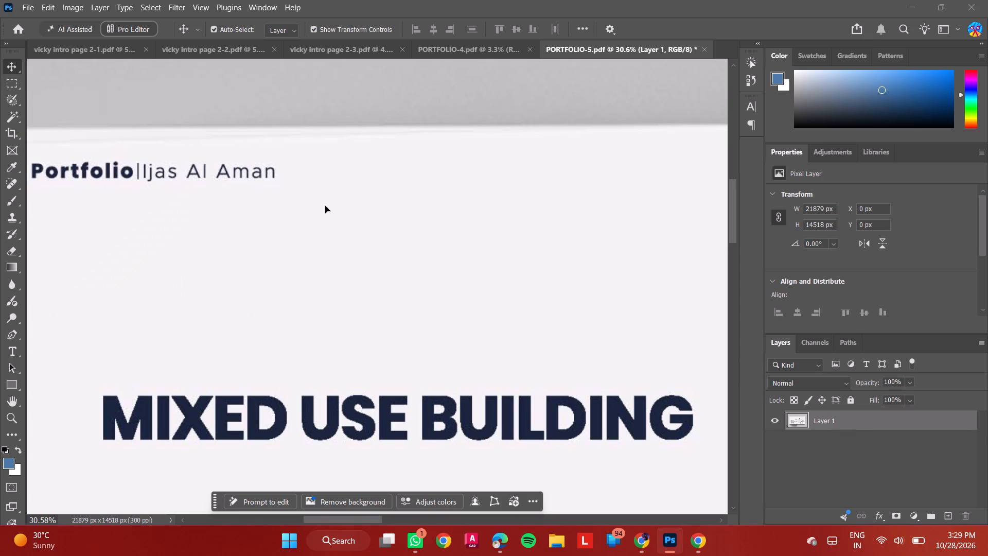
{"action": "key", "text": "m"}
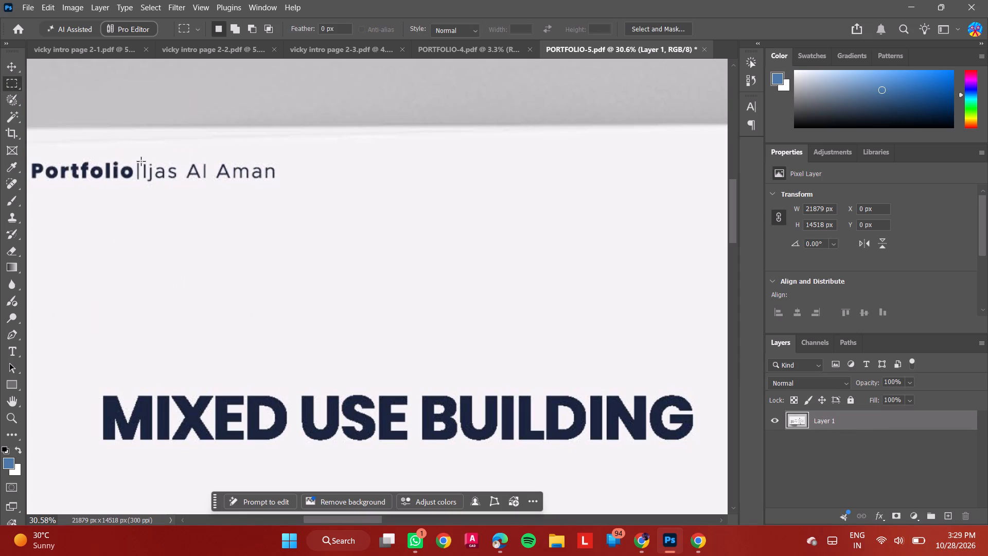
{"action": "left_click_drag", "start_coordinate": [142, 161], "coordinate": [285, 187]}
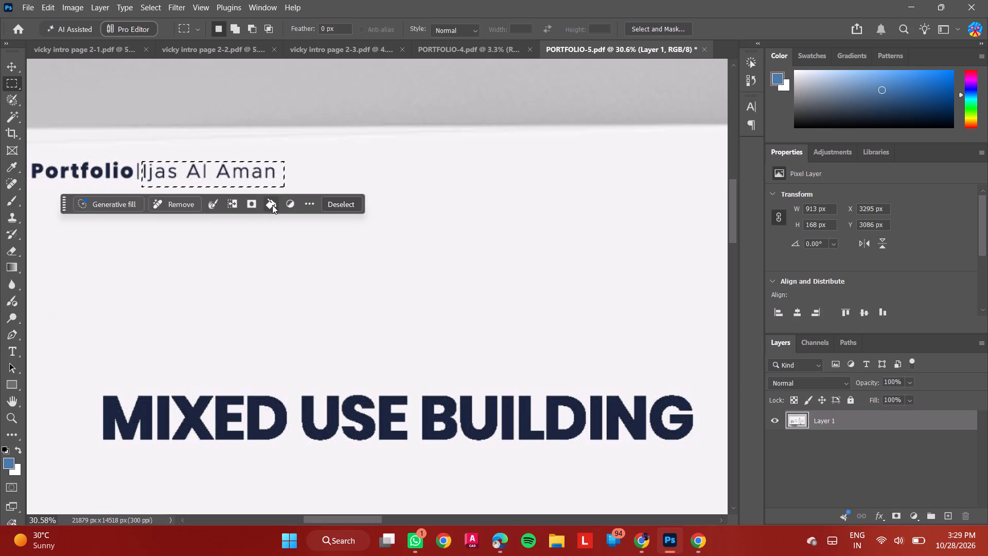
{"action": "key", "text": "Delete"}
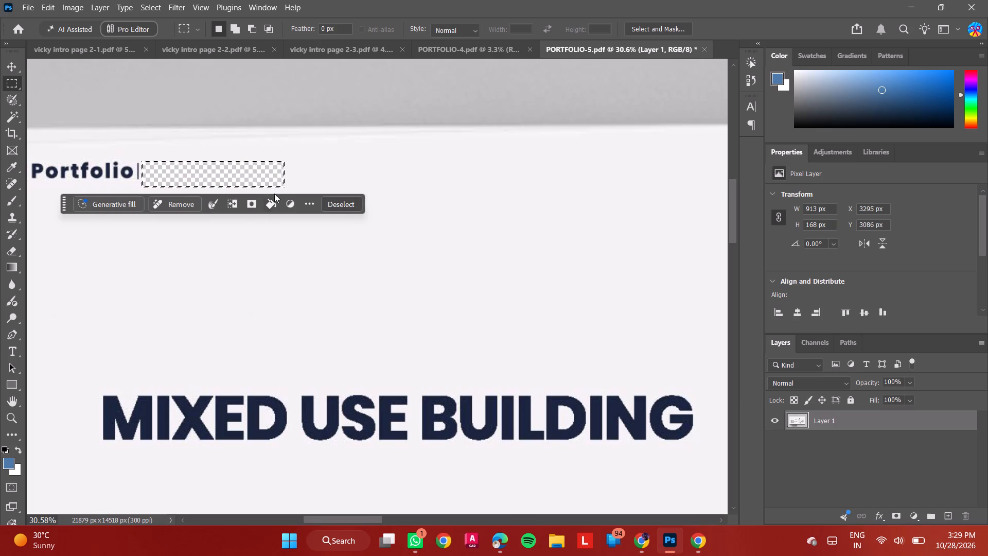
Fill the emptied header selection with the light page colour #f3f3f3.
{"action": "left_click", "coordinate": [275, 203]}
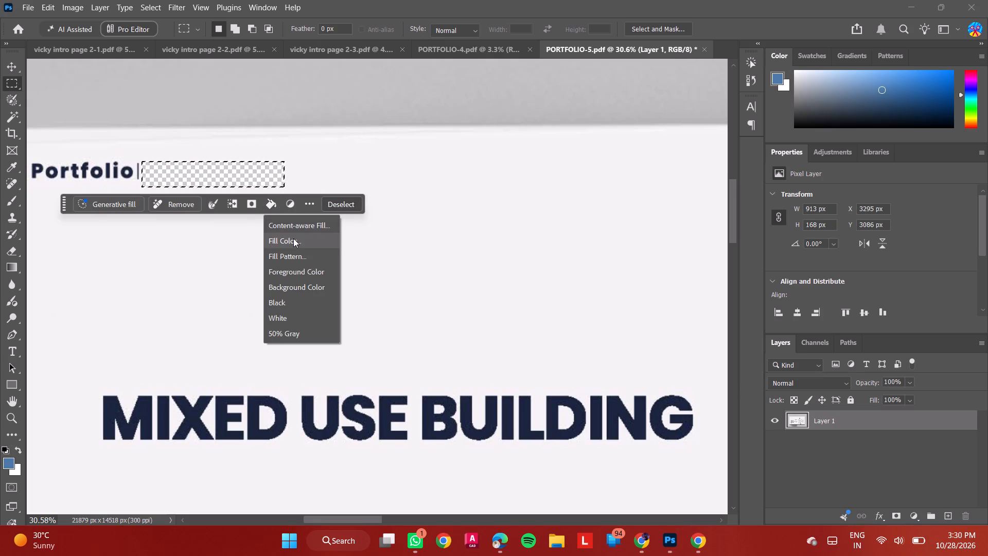
{"action": "left_click", "coordinate": [293, 238]}
{"action": "left_click", "coordinate": [611, 113]}
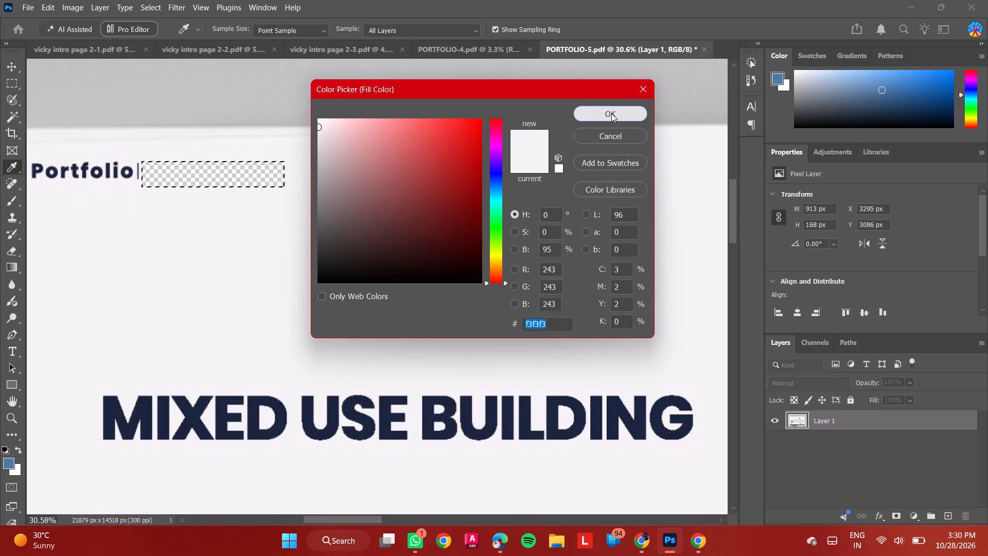
{"action": "left_click", "coordinate": [571, 119]}
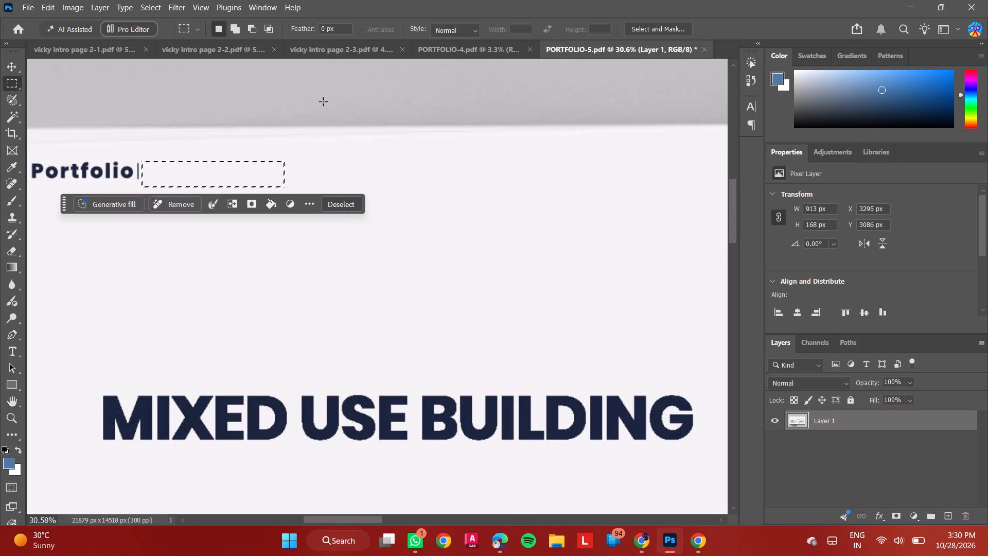
Paste the copied header name layer into the cleared area after "Portfolio|" and drop the marquee selection.
{"action": "key", "text": "ctrl+v"}
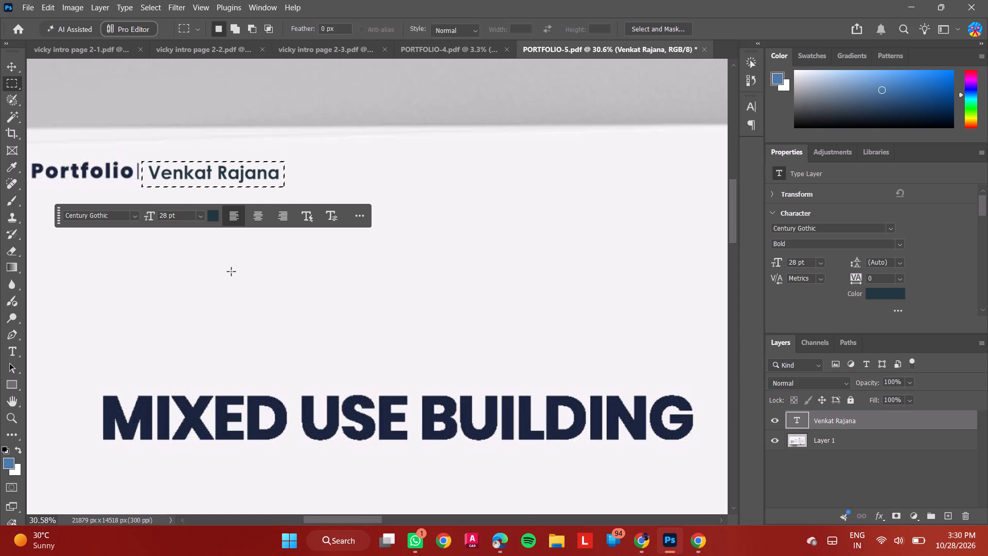
{"action": "scroll", "coordinate": [231, 271], "scroll_direction": "down", "scroll_amount": 14, "text": "alt"}
{"action": "left_click", "coordinate": [95, 216]}
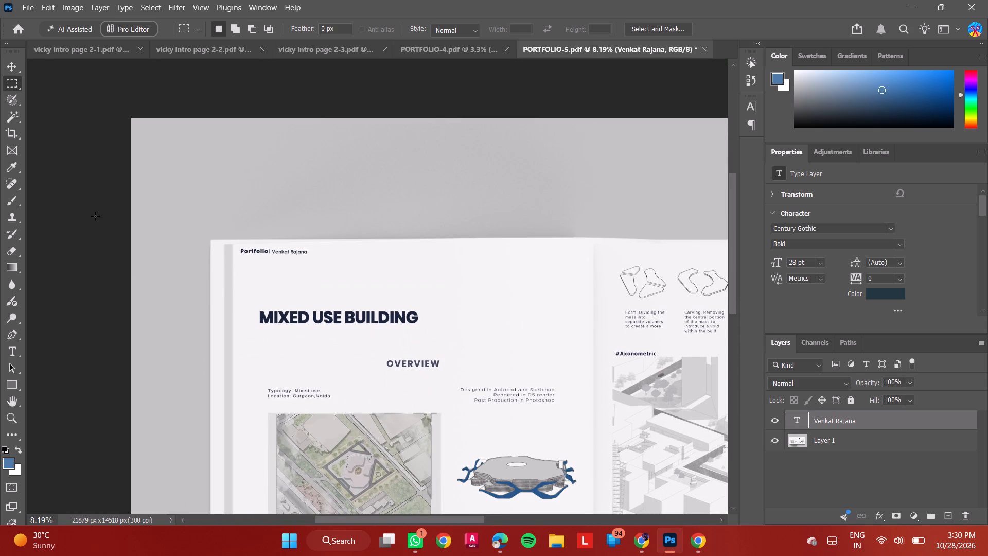
Nudge the pasted header name up slightly to line it up with "Portfolio|" on the Mixed Use Building spread.
{"action": "scroll", "coordinate": [287, 260], "scroll_direction": "up", "scroll_amount": 5}
{"action": "scroll", "coordinate": [290, 287], "scroll_direction": "down", "scroll_amount": 4, "text": "alt"}
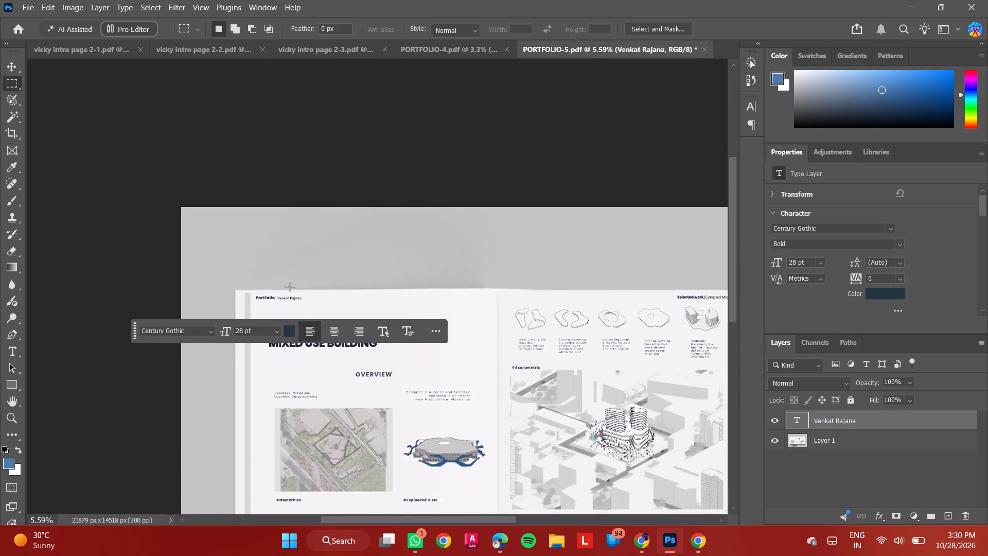
{"action": "scroll", "coordinate": [304, 331], "scroll_direction": "up", "scroll_amount": 10, "text": "alt"}
{"action": "scroll", "coordinate": [215, 320], "scroll_direction": "up", "scroll_amount": 5, "text": "alt"}
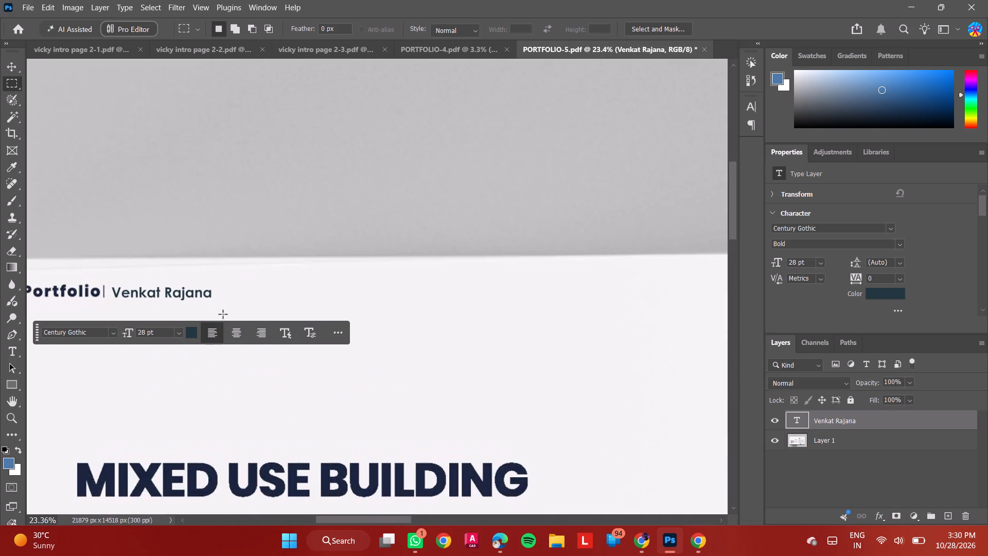
{"action": "scroll", "coordinate": [201, 306], "scroll_direction": "down", "scroll_amount": 6, "text": "alt"}
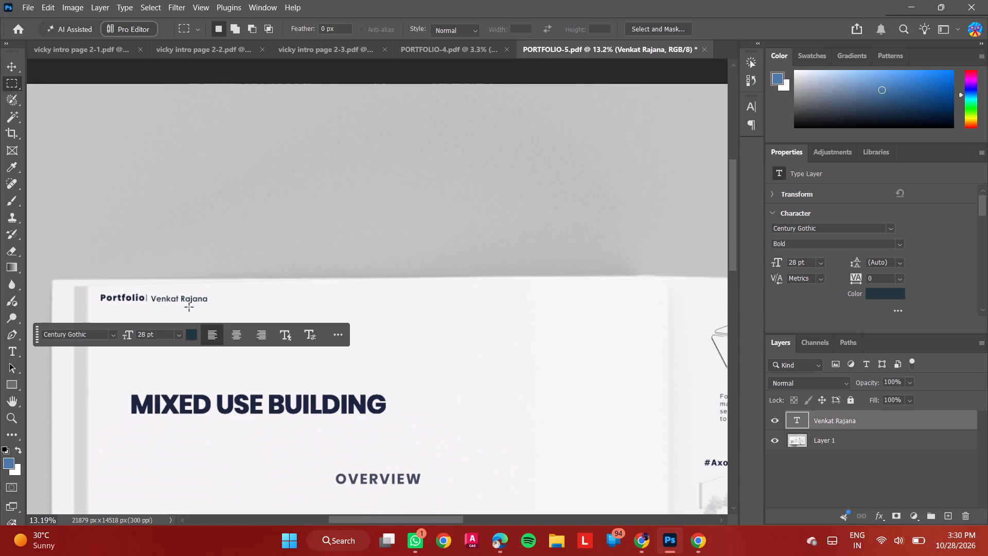
{"action": "scroll", "coordinate": [165, 309], "scroll_direction": "up", "scroll_amount": 9, "text": "alt"}
{"action": "key", "text": "v"}
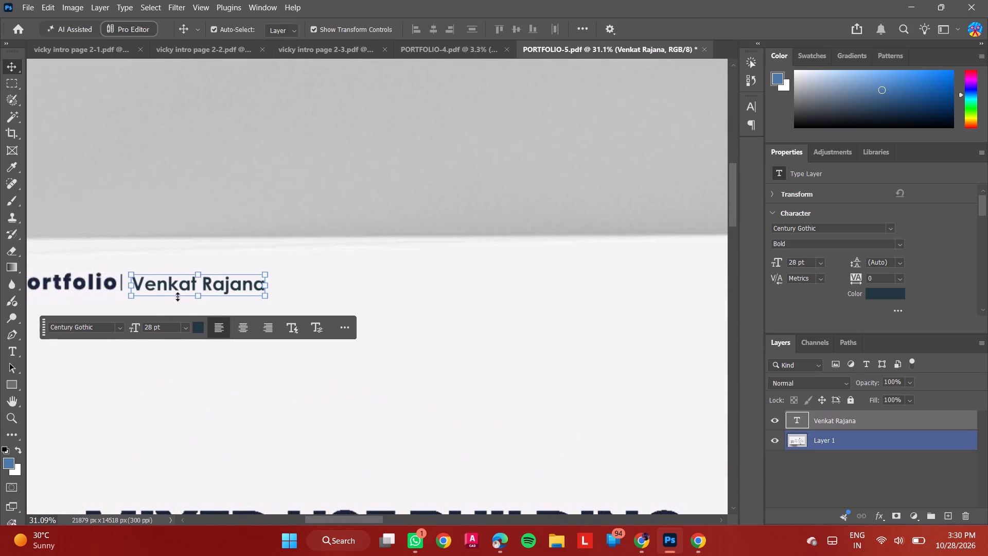
{"action": "key", "text": "Up"}
{"action": "key", "text": "Up"}
{"action": "key", "text": "Up"}
{"action": "key", "text": "Up"}
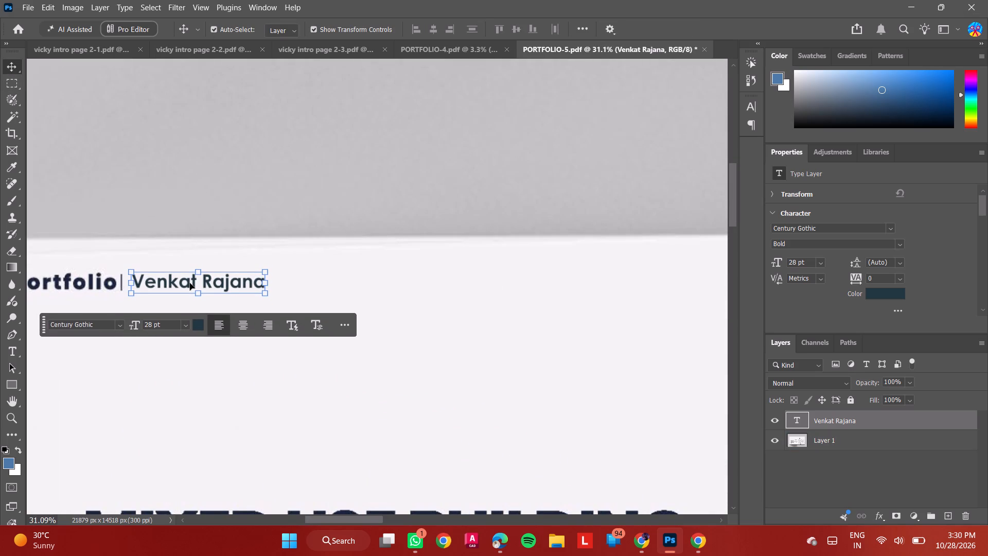
Nudge the header name on the Mixed Use Building spread down slightly and deselect it.
{"action": "key", "text": "Down"}
{"action": "key", "text": "Down"}
{"action": "scroll", "coordinate": [296, 291], "scroll_direction": "down", "scroll_amount": 8, "text": "alt"}
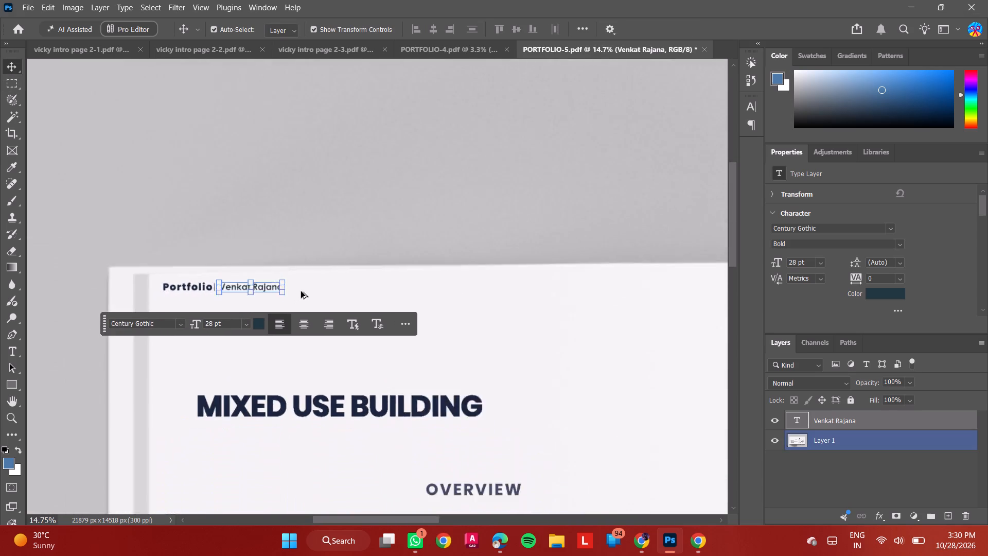
{"action": "scroll", "coordinate": [301, 291], "scroll_direction": "down", "scroll_amount": 5, "text": "alt"}
{"action": "left_click", "coordinate": [75, 276]}
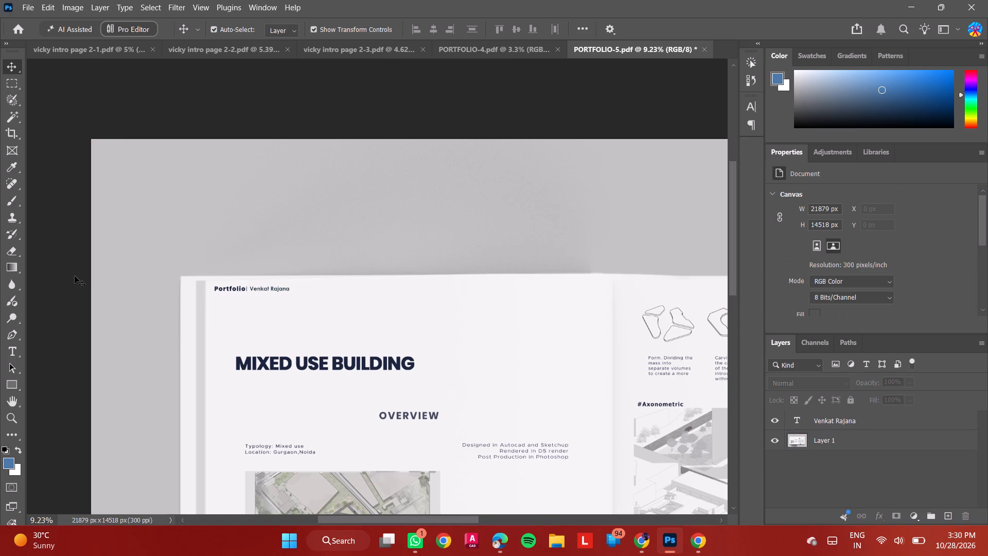
Nudge the Mixed Use Building spread's header name slightly further down and left, closer to the divider after "Portfolio".
{"action": "scroll", "coordinate": [250, 297], "scroll_direction": "up", "scroll_amount": 16, "text": "alt"}
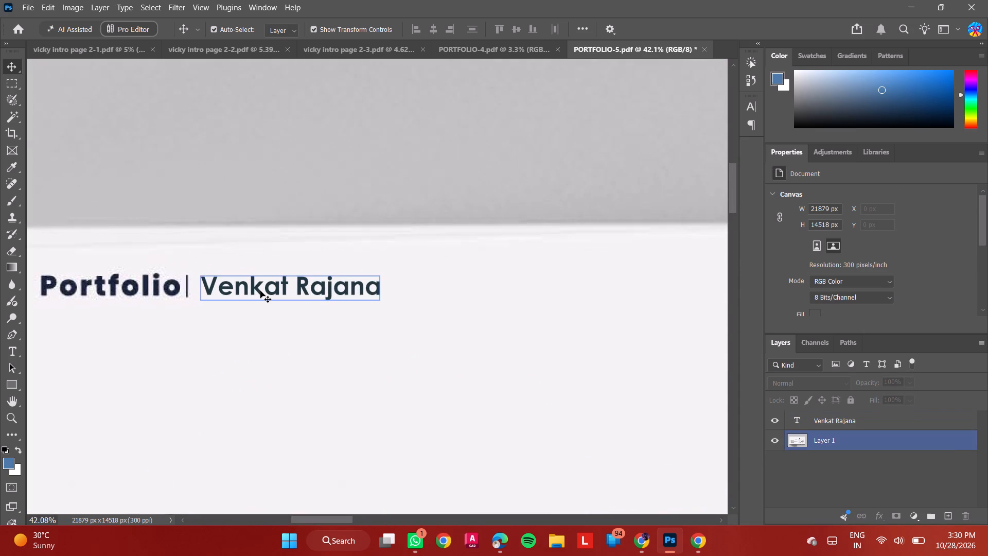
{"action": "scroll", "coordinate": [206, 327], "scroll_direction": "down", "scroll_amount": 11, "text": "alt"}
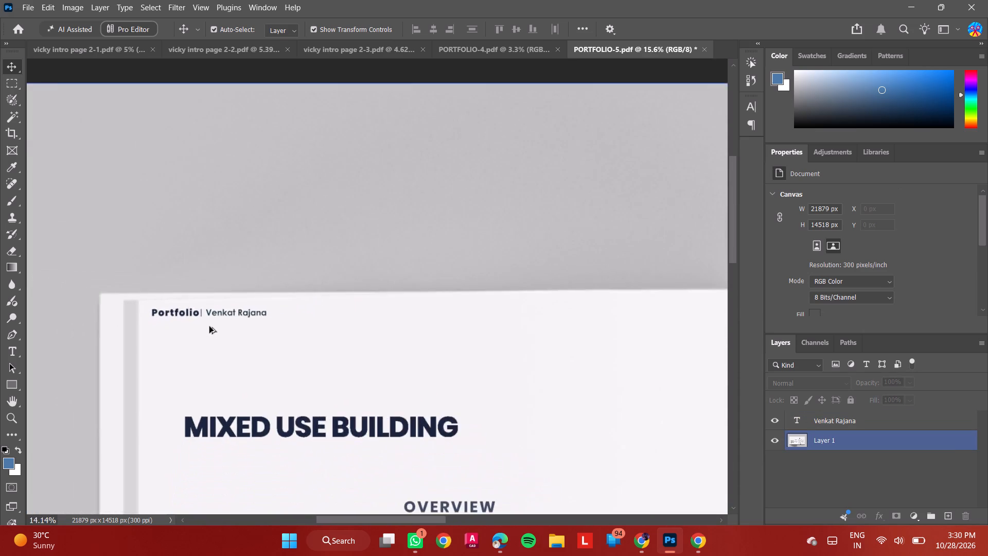
{"action": "scroll", "coordinate": [209, 326], "scroll_direction": "down", "scroll_amount": 10, "text": "alt"}
{"action": "scroll", "coordinate": [211, 326], "scroll_direction": "up", "scroll_amount": 15, "text": "alt"}
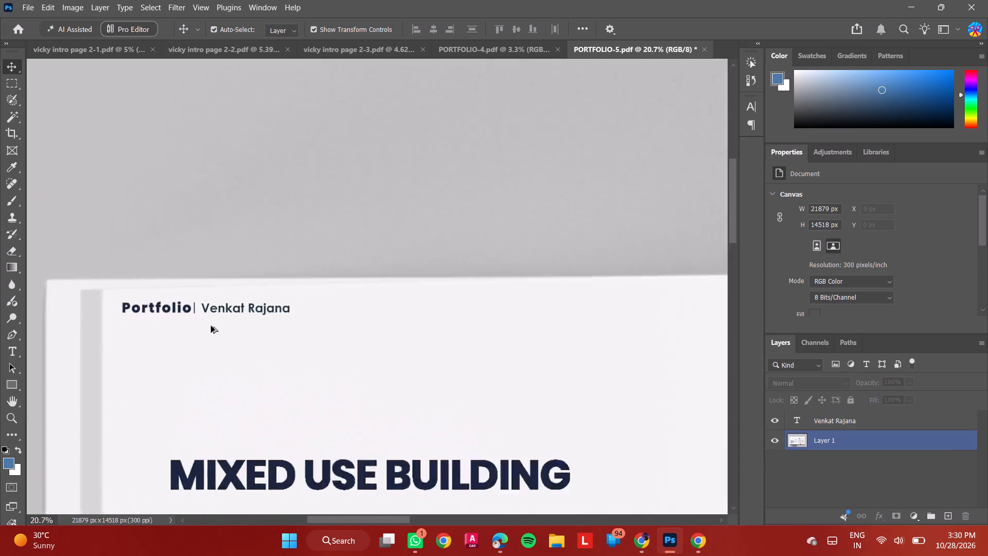
{"action": "scroll", "coordinate": [211, 326], "scroll_direction": "up", "scroll_amount": 6, "text": "alt"}
{"action": "left_click", "coordinate": [227, 291]}
{"action": "key", "text": "Down"}
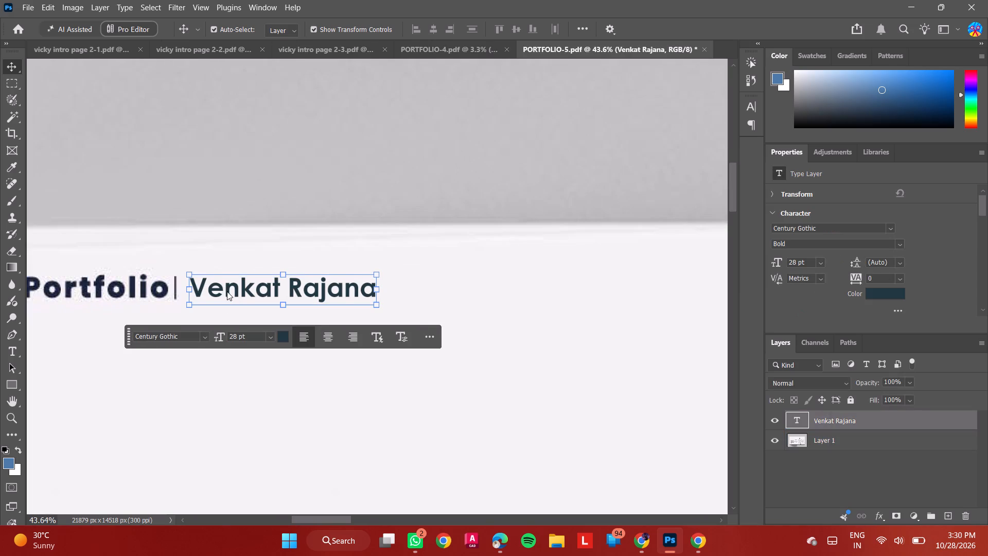
{"action": "key", "text": "Down"}
{"action": "key", "text": "Left"}
{"action": "key", "text": "Left"}
{"action": "key", "text": "Left"}
{"action": "key", "text": "Left"}
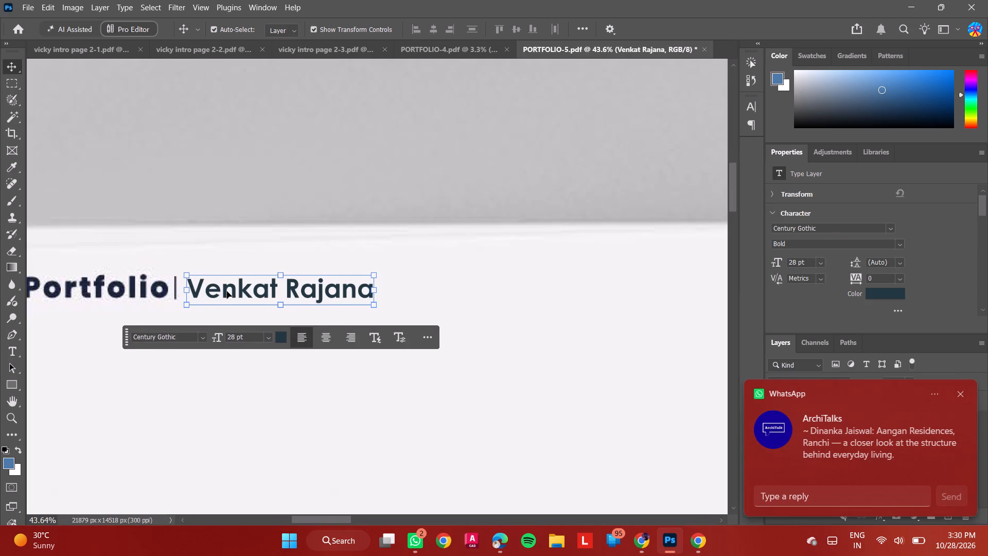
{"action": "scroll", "coordinate": [227, 291], "scroll_direction": "down", "scroll_amount": 16, "text": "alt"}
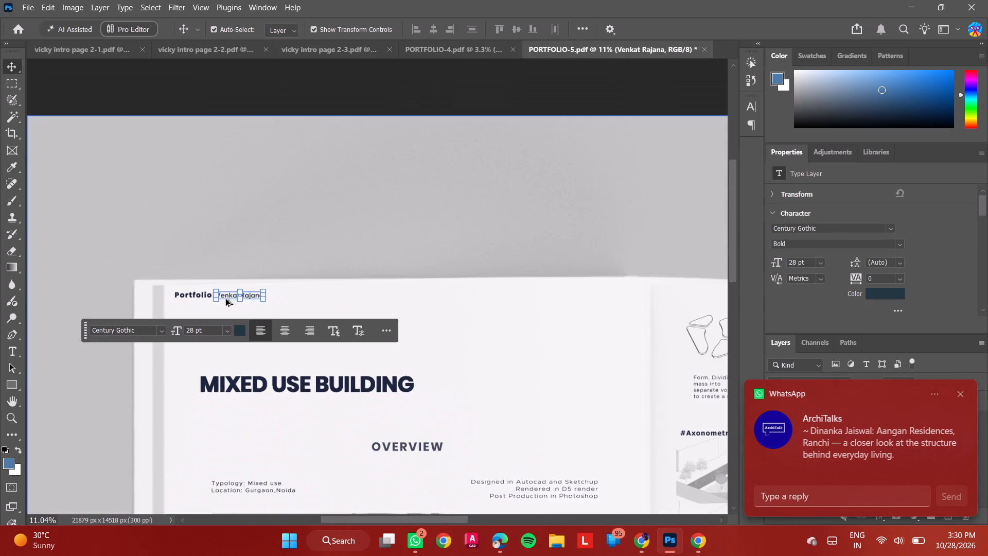
{"action": "scroll", "coordinate": [222, 309], "scroll_direction": "down", "scroll_amount": 2, "text": "alt"}
{"action": "left_click", "coordinate": [50, 369]}
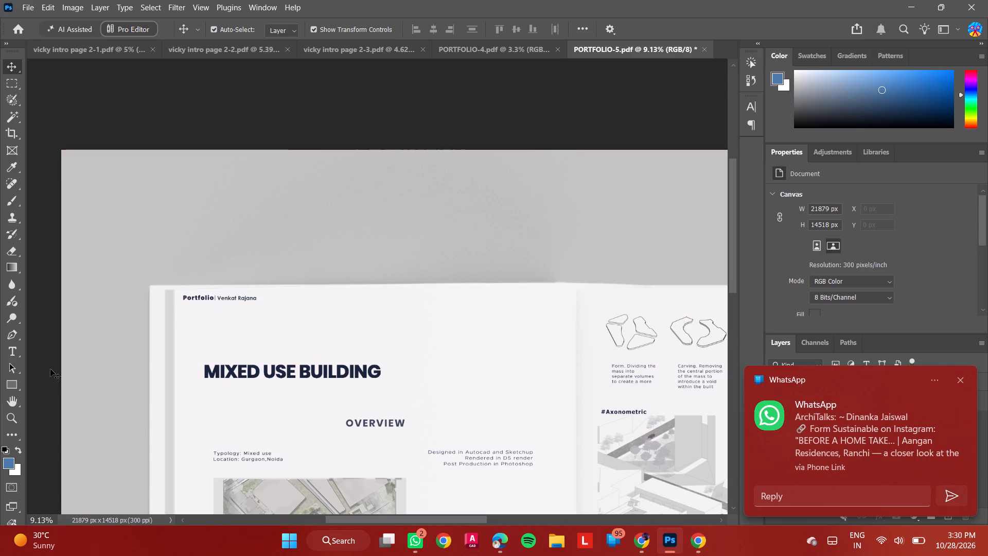
Open page 6 of PORTFOLIO.pdf from Downloads as a new document, keeping the default import settings.
{"action": "left_click", "coordinate": [27, 2]}
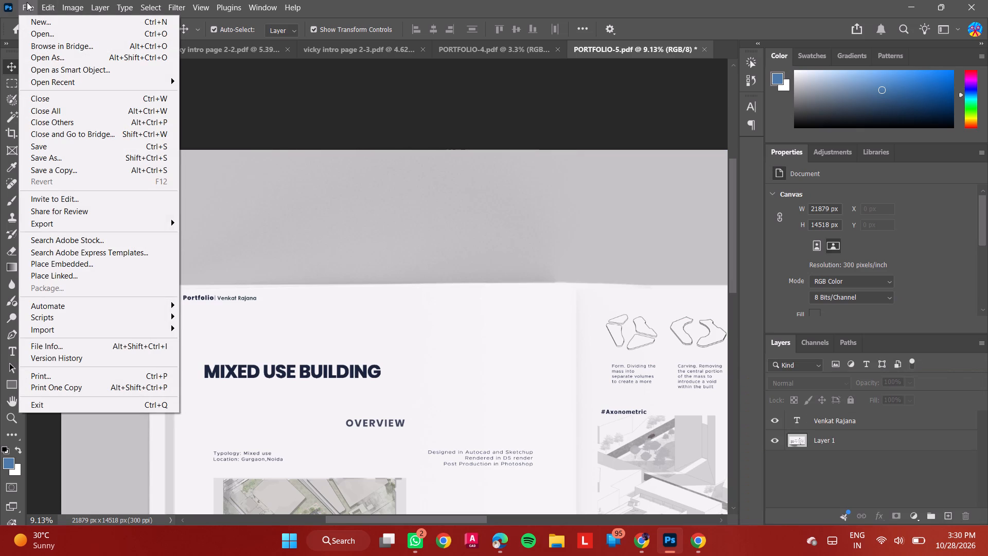
{"action": "left_click", "coordinate": [50, 33]}
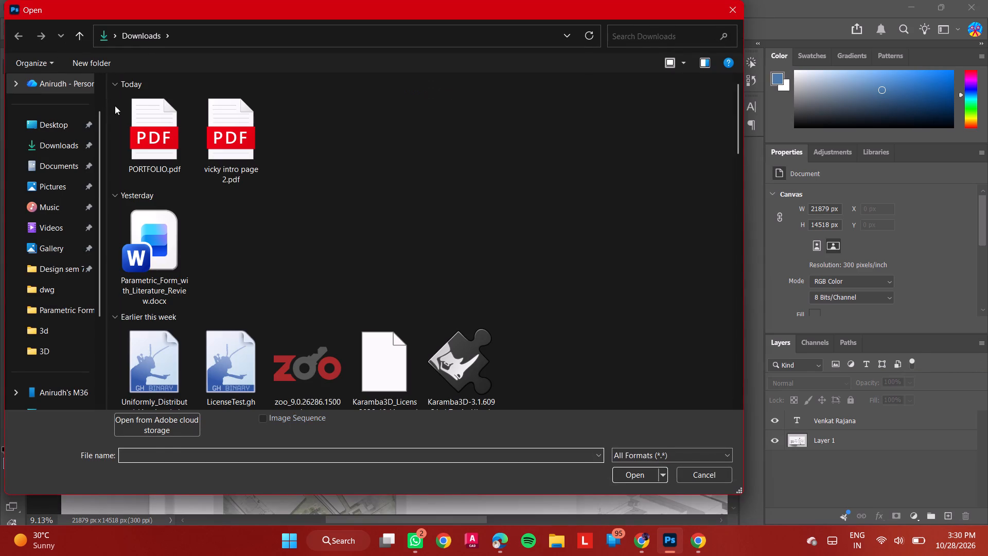
{"action": "left_click", "coordinate": [128, 118]}
{"action": "left_click", "coordinate": [633, 473]}
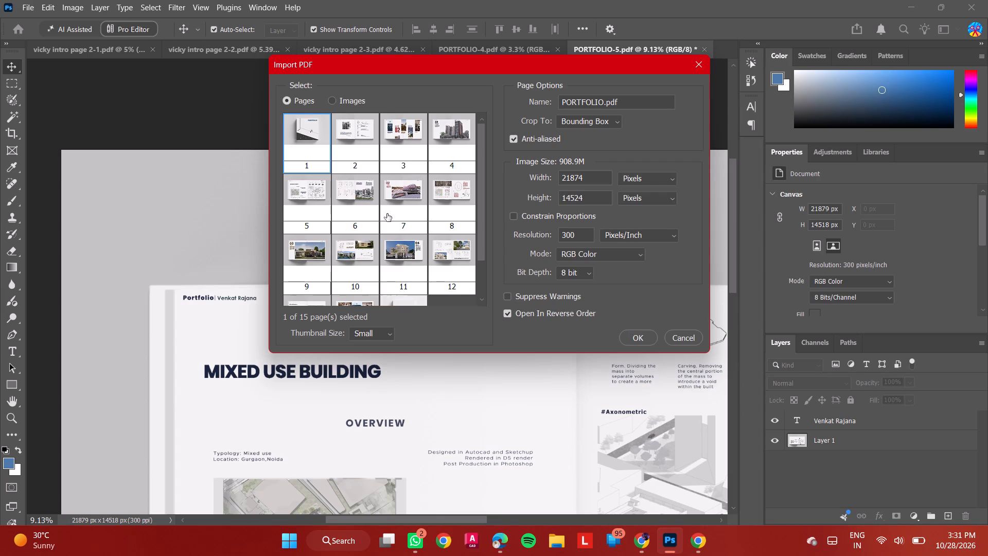
{"action": "left_click", "coordinate": [348, 199]}
{"action": "left_click", "coordinate": [648, 340]}
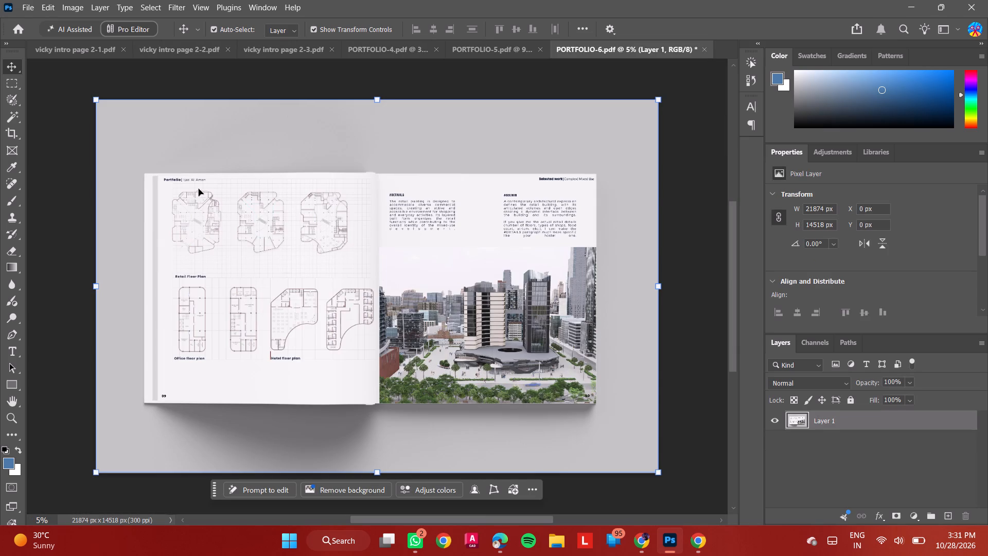
Select the old name after "Portfolio|" in the floor plan spread's header with a rectangular marquee and delete it.
{"action": "scroll", "coordinate": [184, 182], "scroll_direction": "up", "scroll_amount": 15, "text": "alt"}
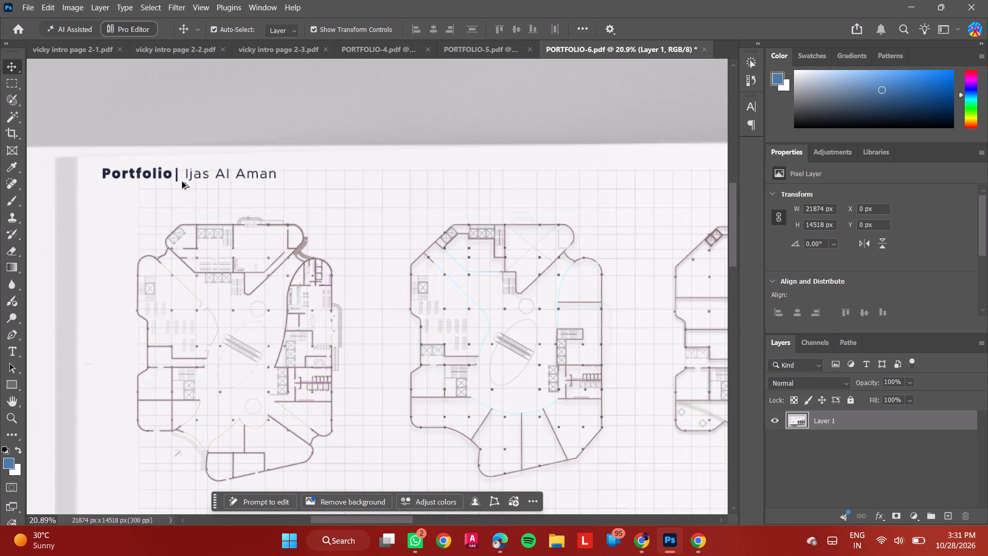
{"action": "scroll", "coordinate": [182, 182], "scroll_direction": "up", "scroll_amount": 3, "text": "alt"}
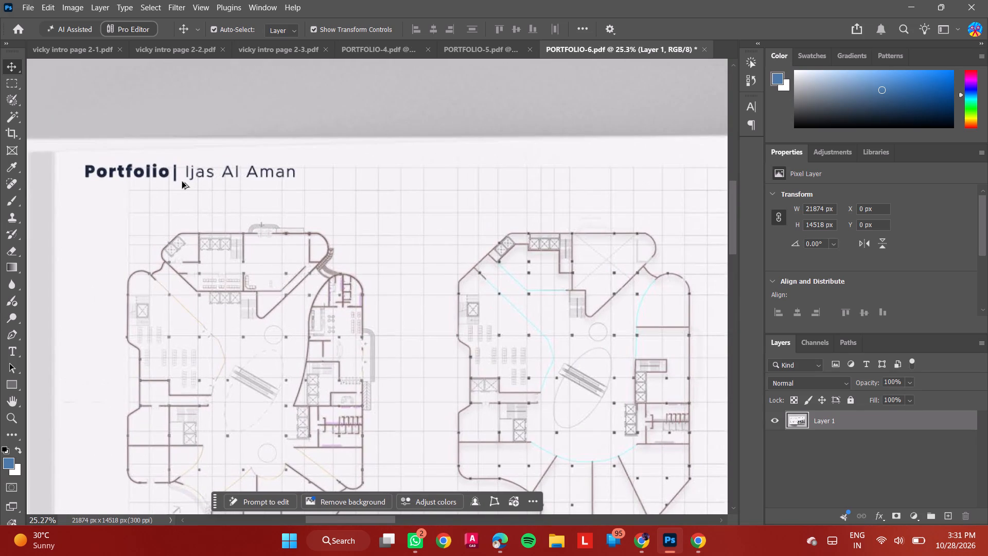
{"action": "scroll", "coordinate": [182, 182], "scroll_direction": "down", "scroll_amount": 10, "text": "alt"}
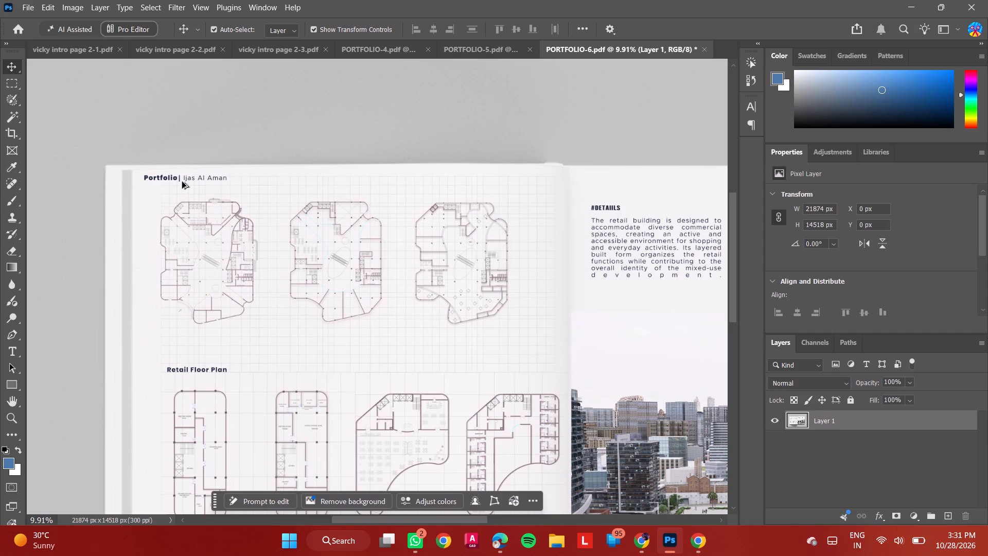
{"action": "scroll", "coordinate": [182, 182], "scroll_direction": "down", "scroll_amount": 5, "text": "alt"}
{"action": "scroll", "coordinate": [177, 170], "scroll_direction": "up", "scroll_amount": 4, "text": "alt"}
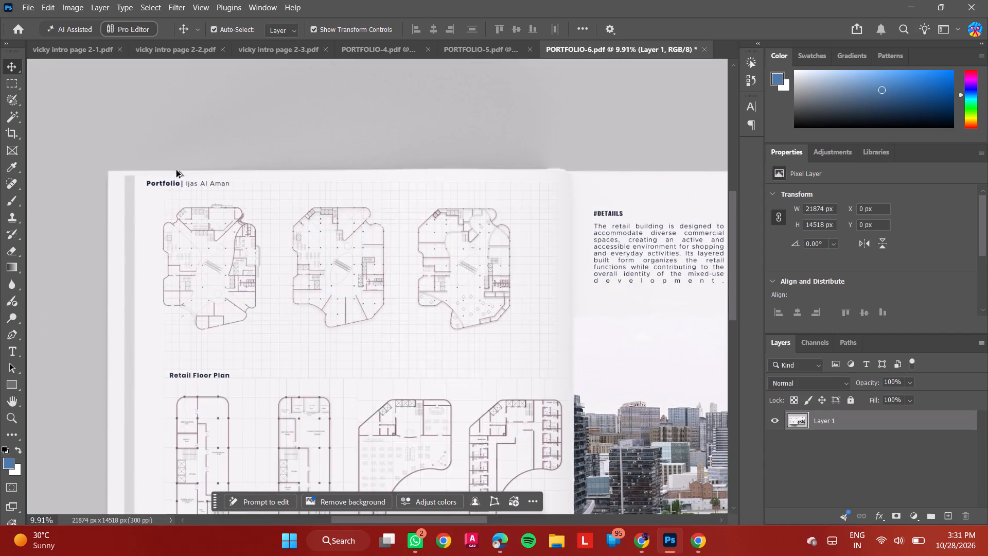
{"action": "scroll", "coordinate": [178, 177], "scroll_direction": "up", "scroll_amount": 20, "text": "alt"}
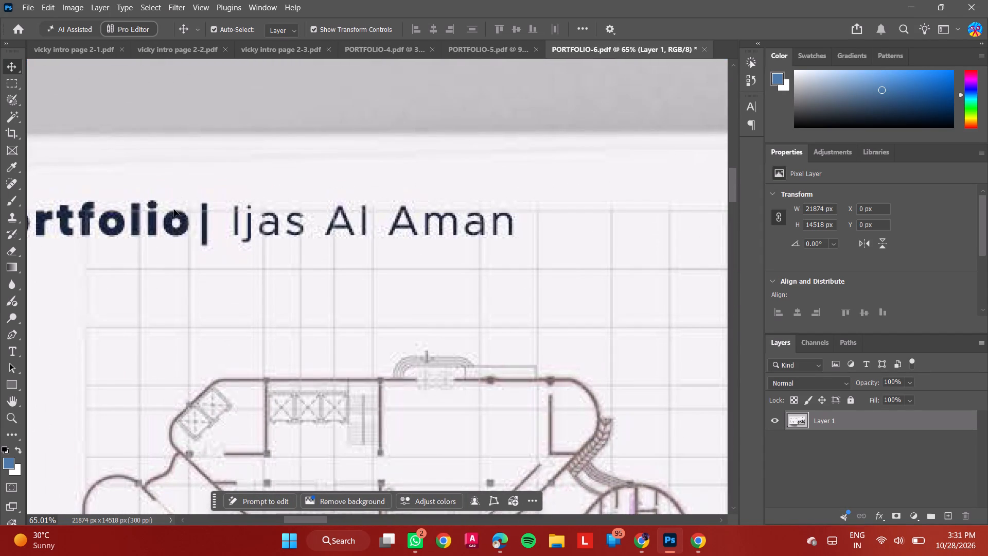
{"action": "scroll", "coordinate": [174, 210], "scroll_direction": "down", "scroll_amount": 12, "text": "alt"}
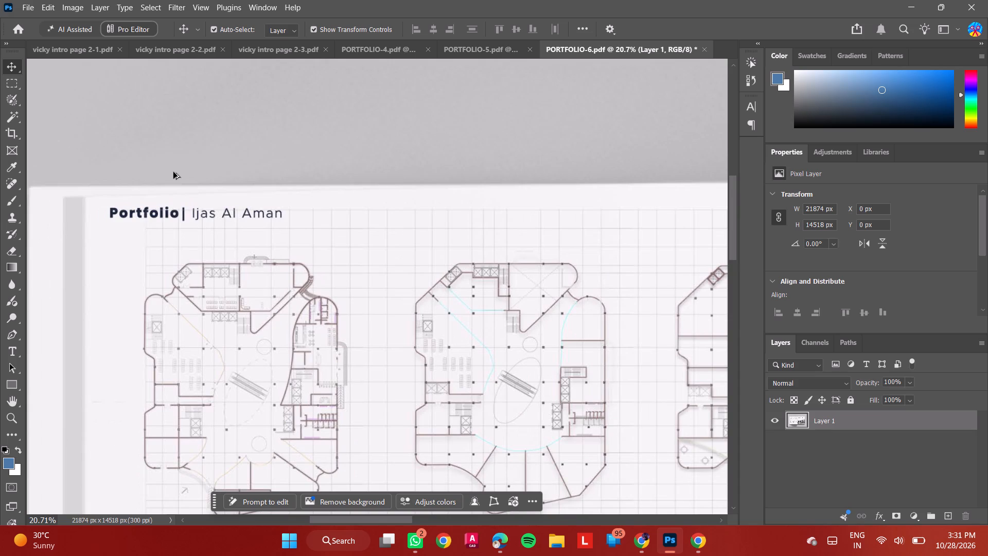
{"action": "scroll", "coordinate": [173, 172], "scroll_direction": "up", "scroll_amount": 3, "text": "alt"}
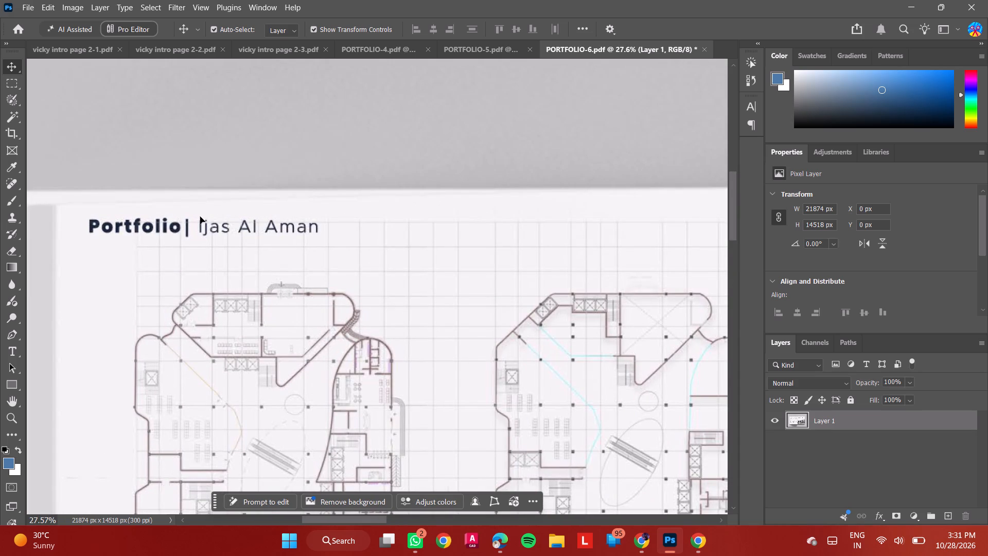
{"action": "left_click", "coordinate": [6, 81]}
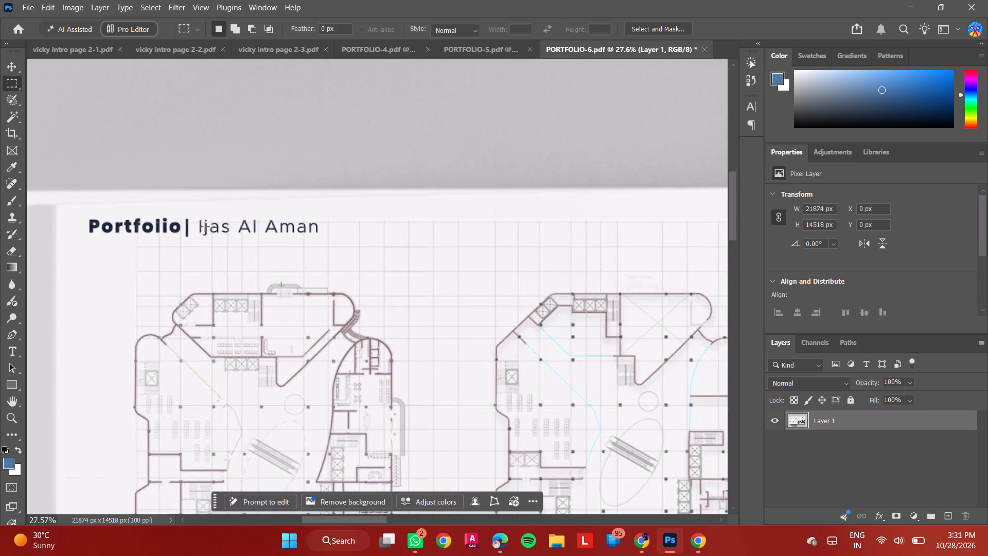
{"action": "left_click_drag", "start_coordinate": [198, 215], "coordinate": [314, 236]}
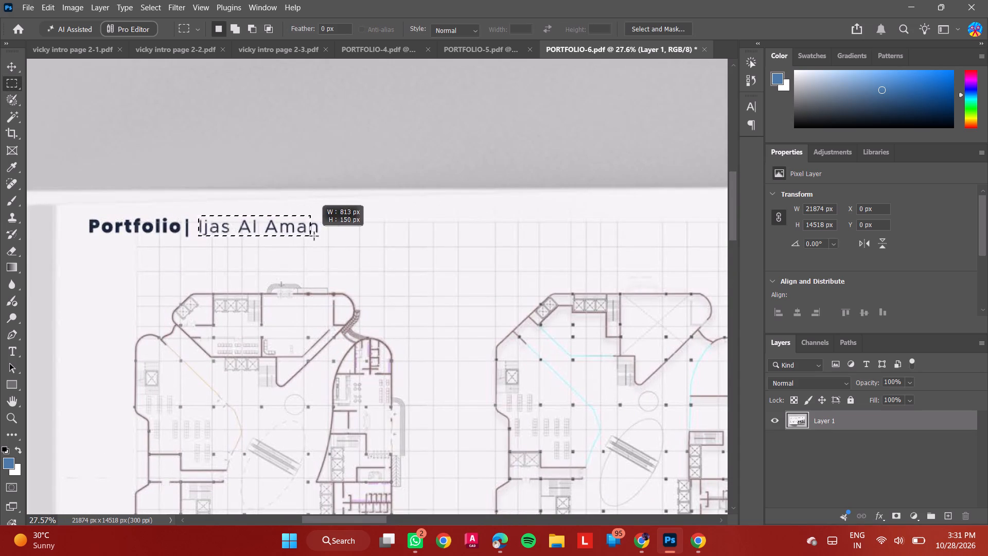
{"action": "left_click_drag", "start_coordinate": [314, 236], "coordinate": [323, 236]}
{"action": "key", "text": "Delete"}
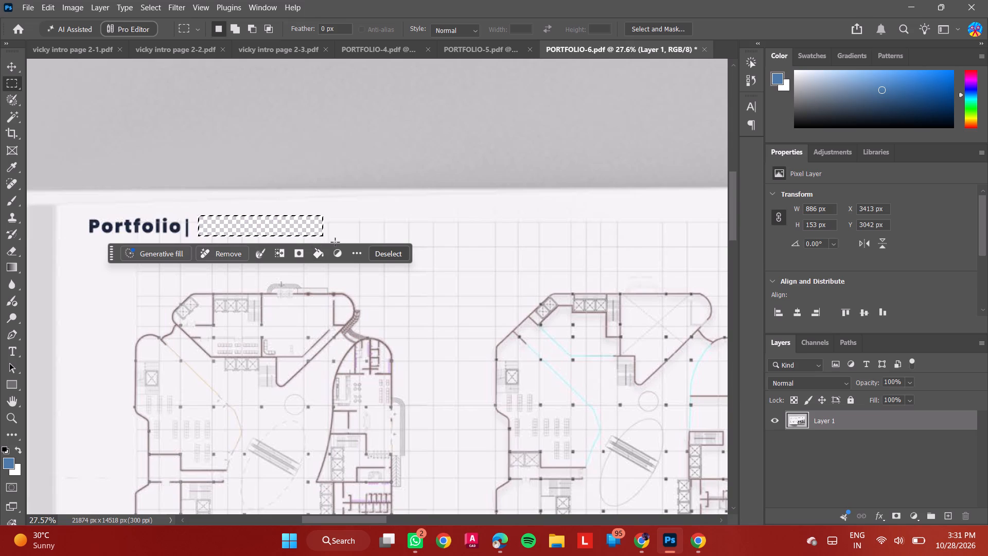
Fill the emptied header selection on the floor plan spread with the light page colour at 100% opacity.
{"action": "left_click", "coordinate": [316, 251]}
{"action": "left_click", "coordinate": [340, 286]}
{"action": "left_click", "coordinate": [584, 115]}
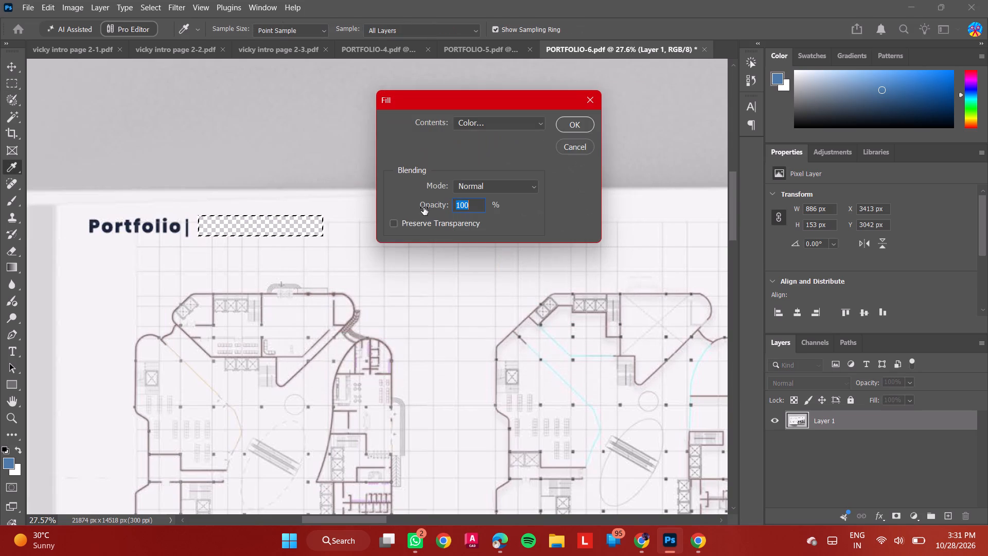
{"action": "left_click", "coordinate": [578, 129]}
Paste the copied header name layer into the cleared area after "Portfolio|" and drop the marquee selection.
{"action": "key", "text": "ctrl+v"}
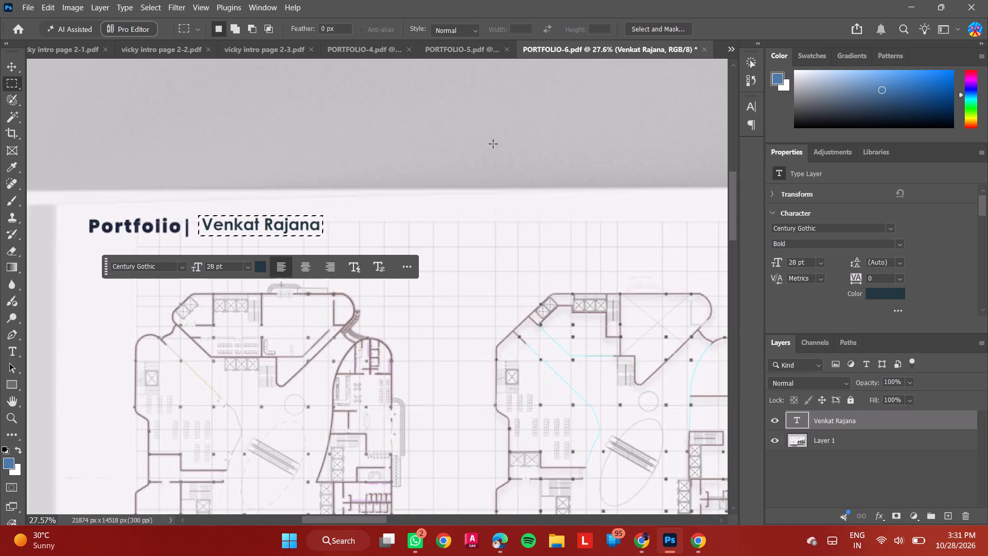
{"action": "scroll", "coordinate": [463, 194], "scroll_direction": "down", "scroll_amount": 14, "text": "alt"}
{"action": "left_click", "coordinate": [197, 211]}
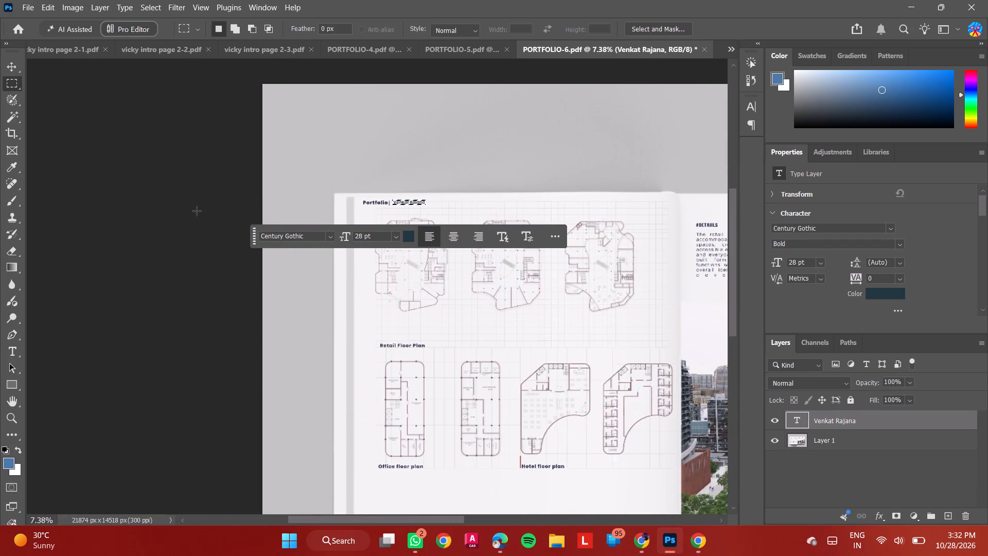
Open page 7 of PORTFOLIO.pdf from Downloads as a new document, keeping the default import settings.
{"action": "left_click", "coordinate": [29, 4]}
{"action": "left_click", "coordinate": [52, 38]}
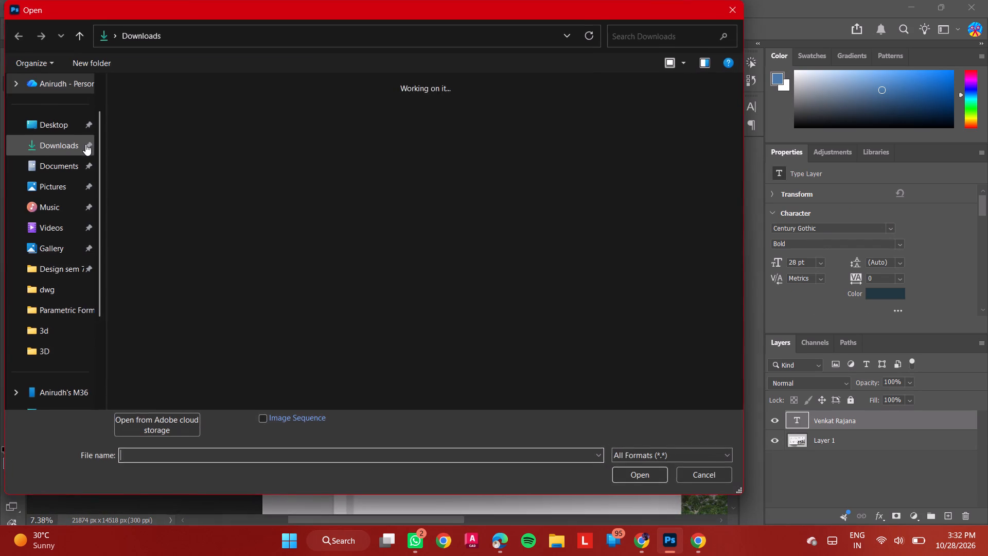
{"action": "left_click", "coordinate": [182, 152]}
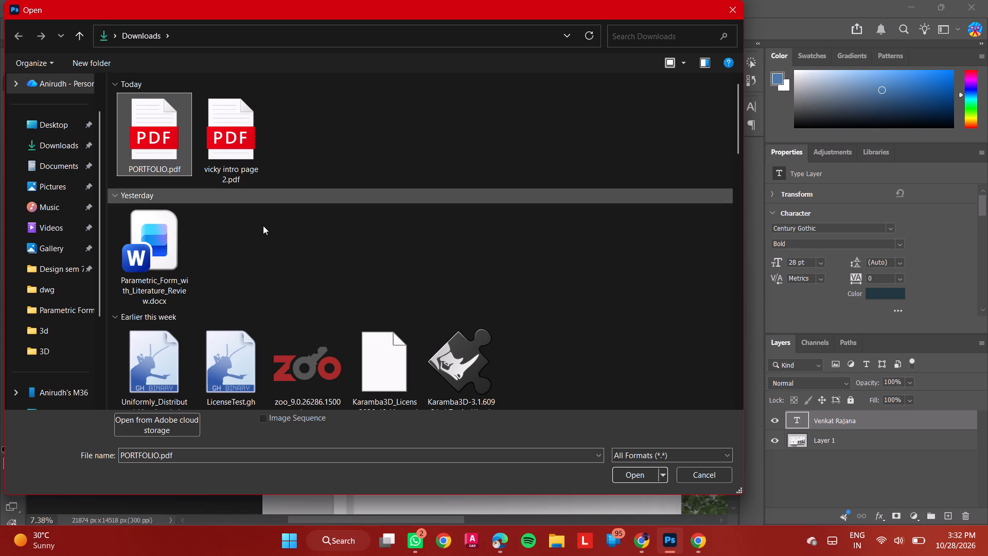
{"action": "left_click", "coordinate": [620, 468]}
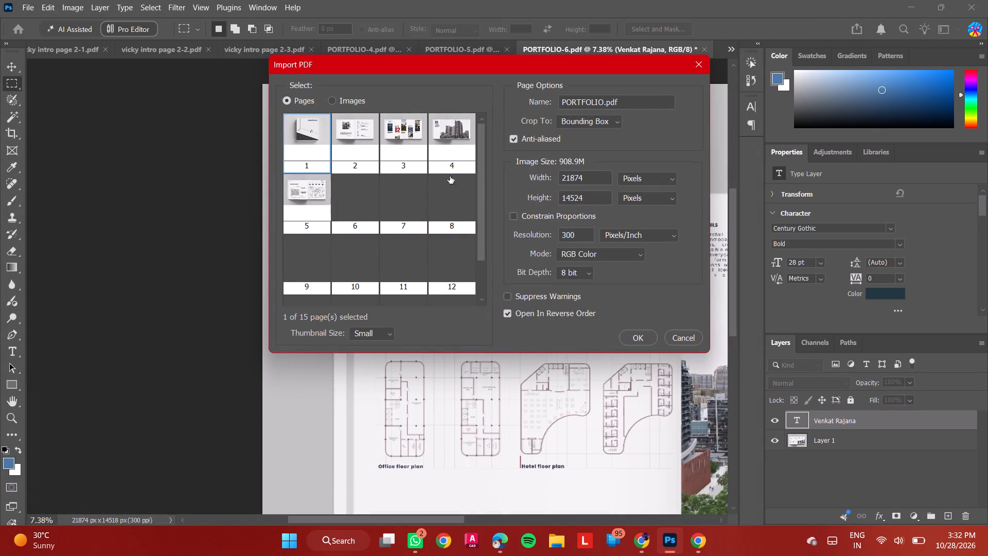
{"action": "left_click_drag", "start_coordinate": [460, 67], "coordinate": [466, 101]}
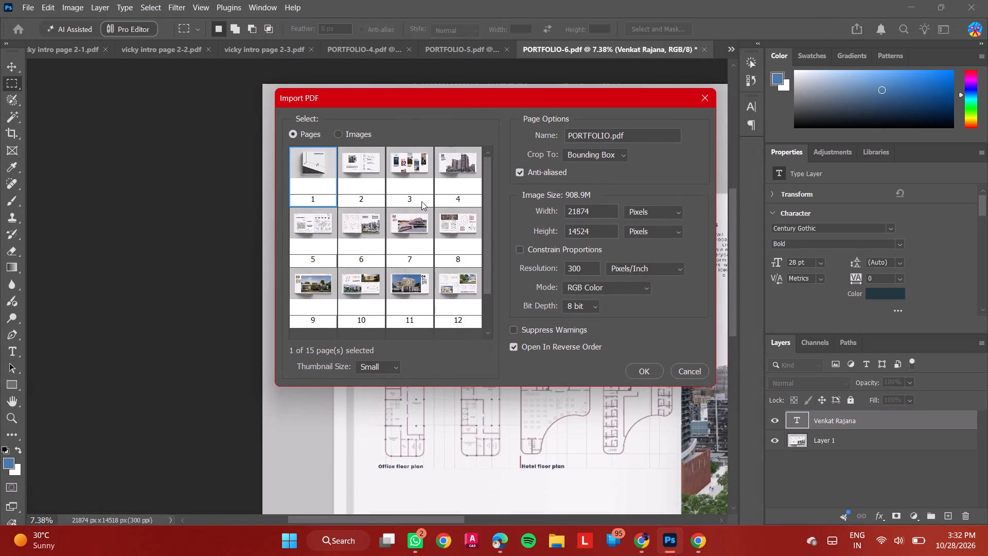
{"action": "left_click", "coordinate": [401, 239]}
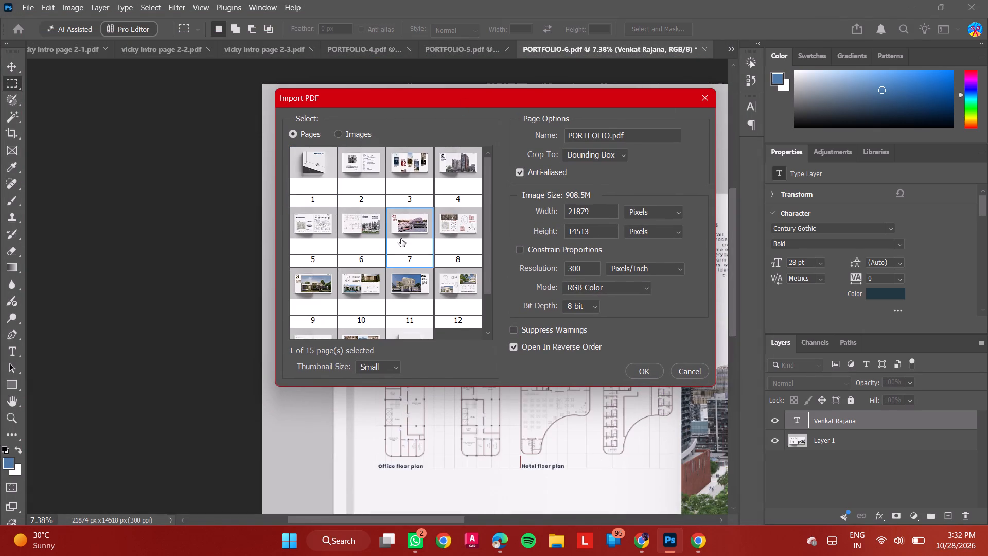
{"action": "left_click", "coordinate": [638, 373]}
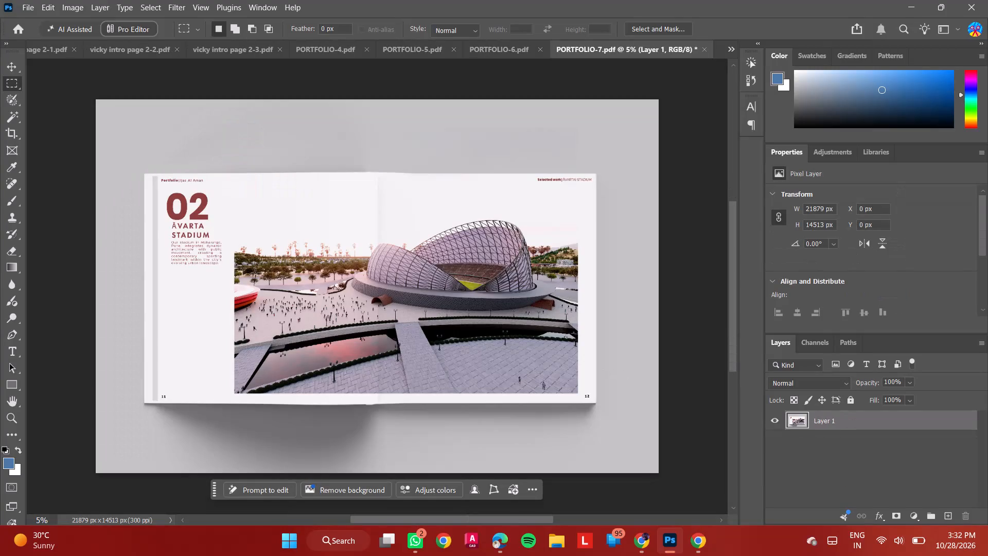
Select the old name after "Portfolio|" in the Āvarta Stadium spread's header with a rectangular marquee and delete it.
{"action": "scroll", "coordinate": [180, 174], "scroll_direction": "up", "scroll_amount": 7, "text": "alt"}
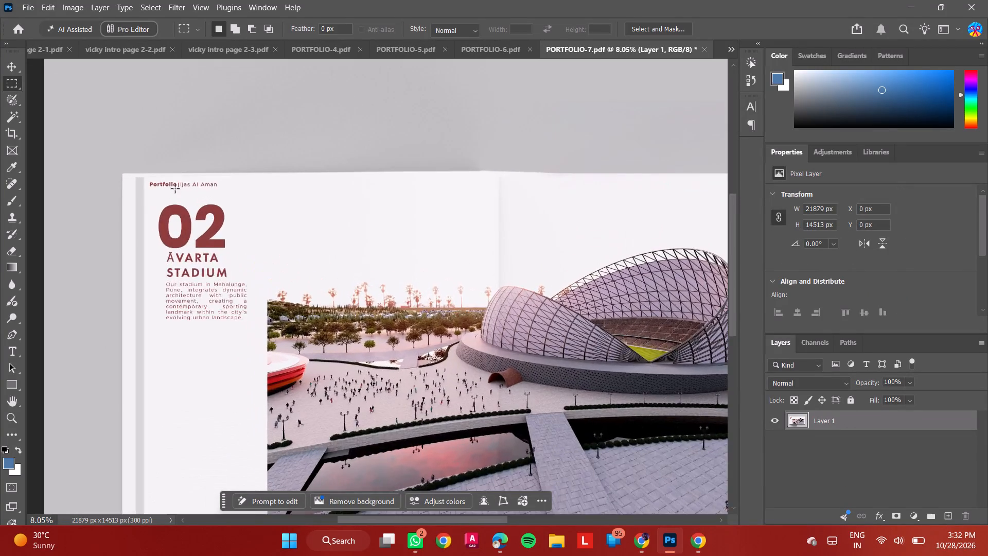
{"action": "scroll", "coordinate": [175, 188], "scroll_direction": "up", "scroll_amount": 17, "text": "alt"}
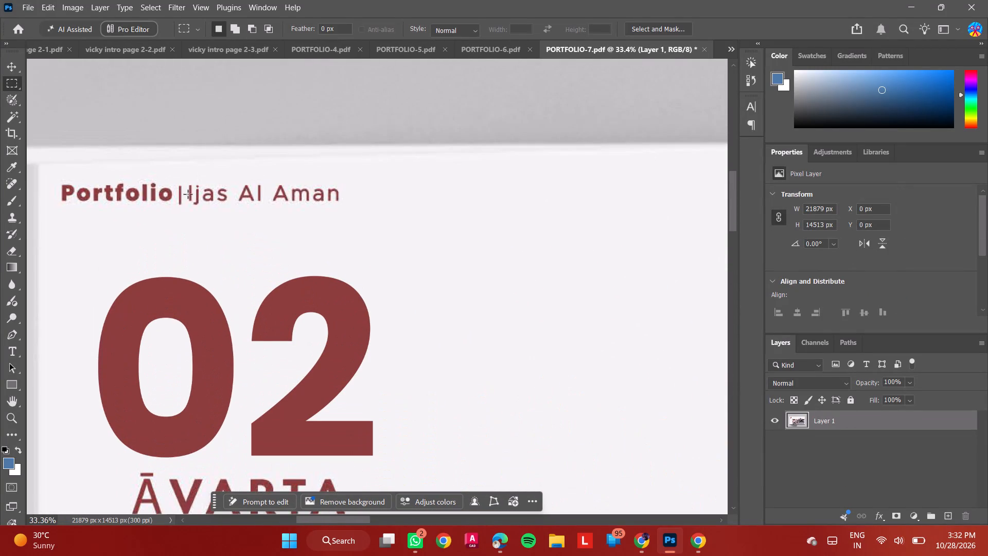
{"action": "left_click_drag", "start_coordinate": [187, 215], "coordinate": [322, 249]}
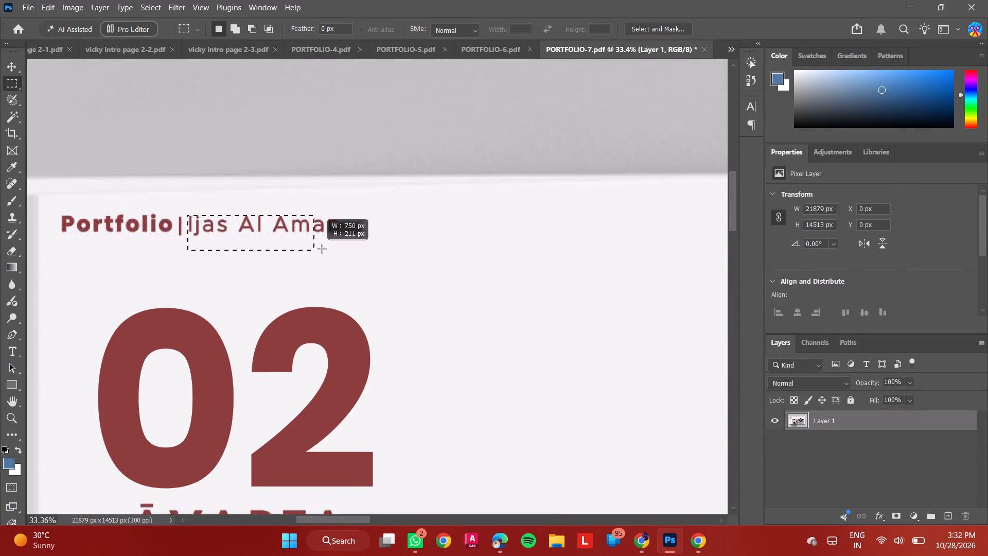
{"action": "left_click_drag", "start_coordinate": [322, 249], "coordinate": [347, 241]}
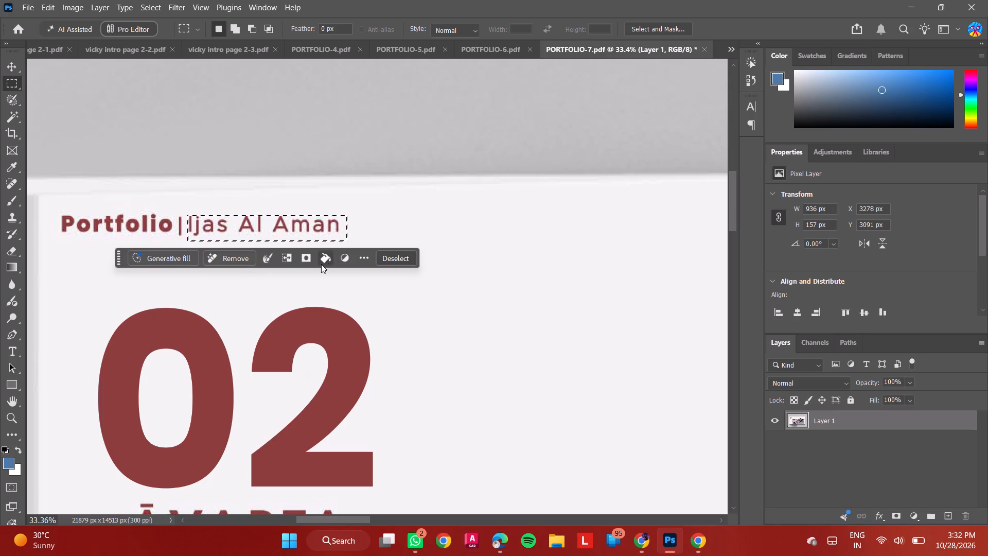
{"action": "key", "text": "Delete"}
Fill the emptied header selection on the stadium spread with the light colour #f3f3f3.
{"action": "left_click", "coordinate": [328, 257]}
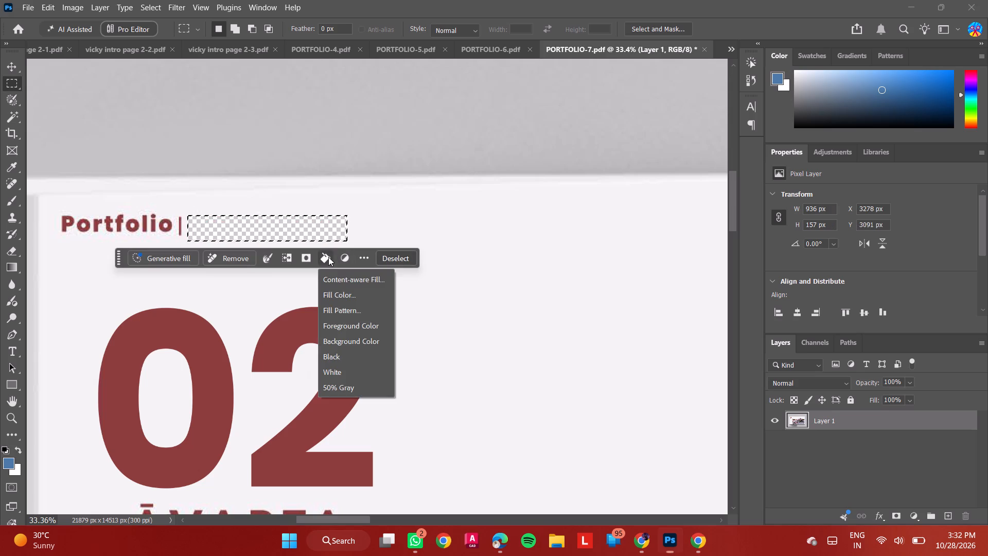
{"action": "left_click", "coordinate": [348, 290]}
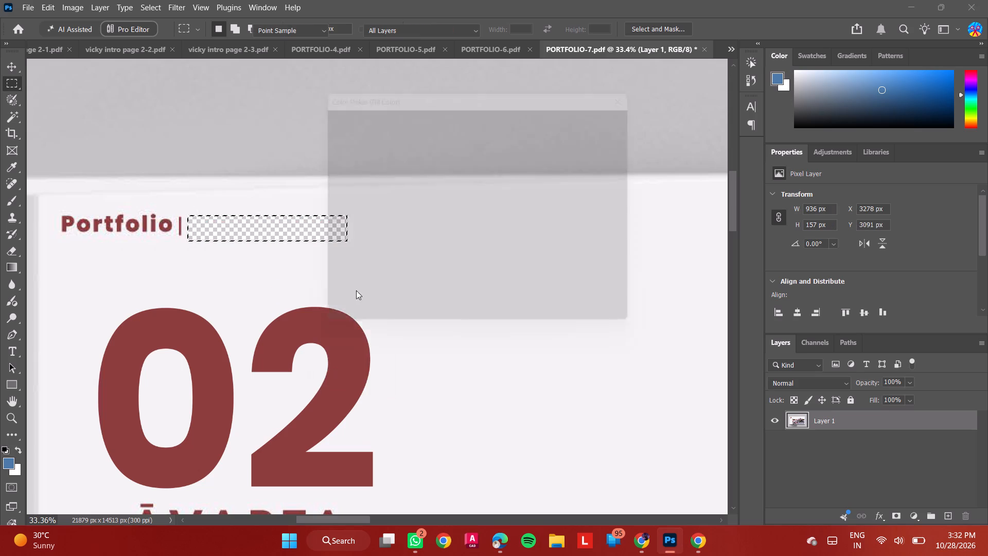
{"action": "left_click", "coordinate": [593, 115]}
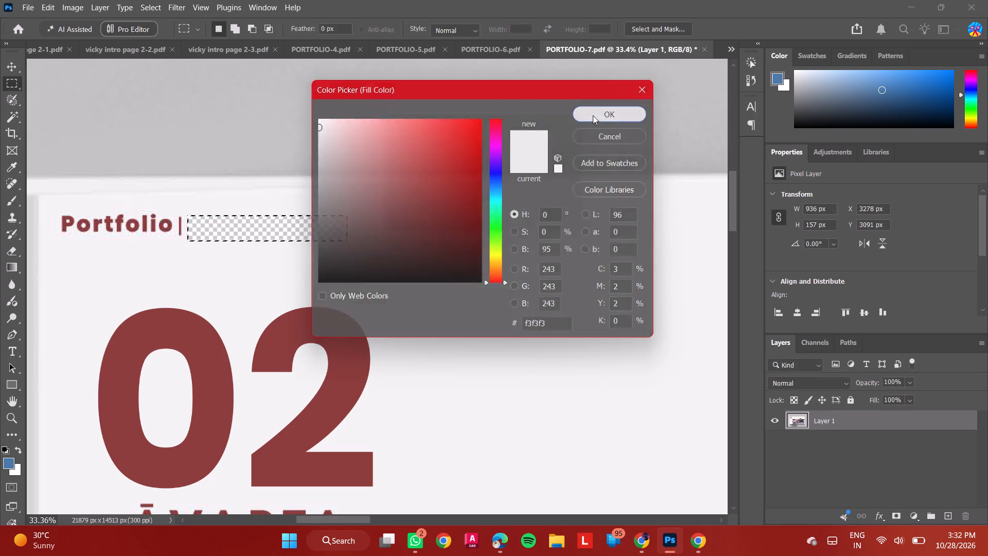
{"action": "left_click", "coordinate": [576, 119]}
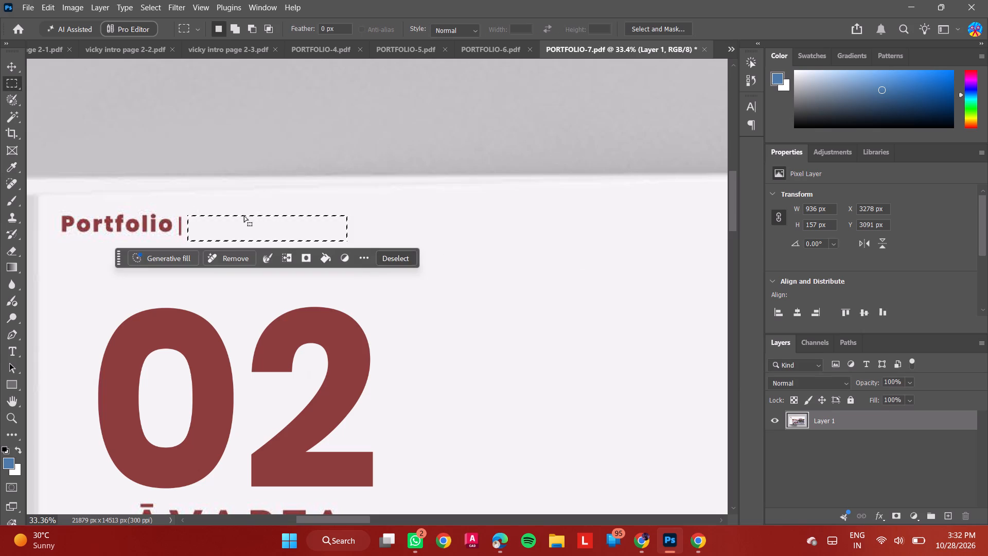
Paste the copied header name layer into the cleared area after "Portfolio|".
{"action": "key", "text": "ctrl+v"}
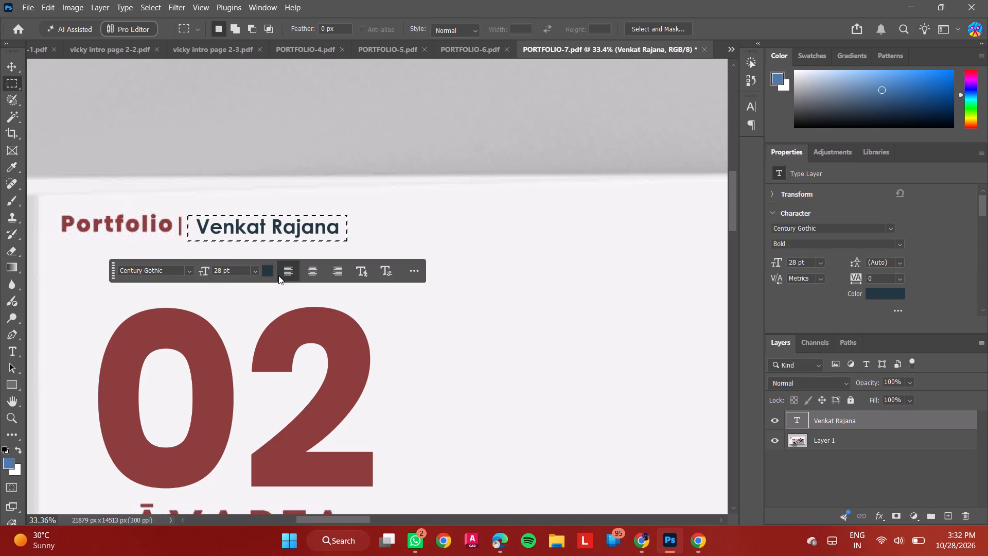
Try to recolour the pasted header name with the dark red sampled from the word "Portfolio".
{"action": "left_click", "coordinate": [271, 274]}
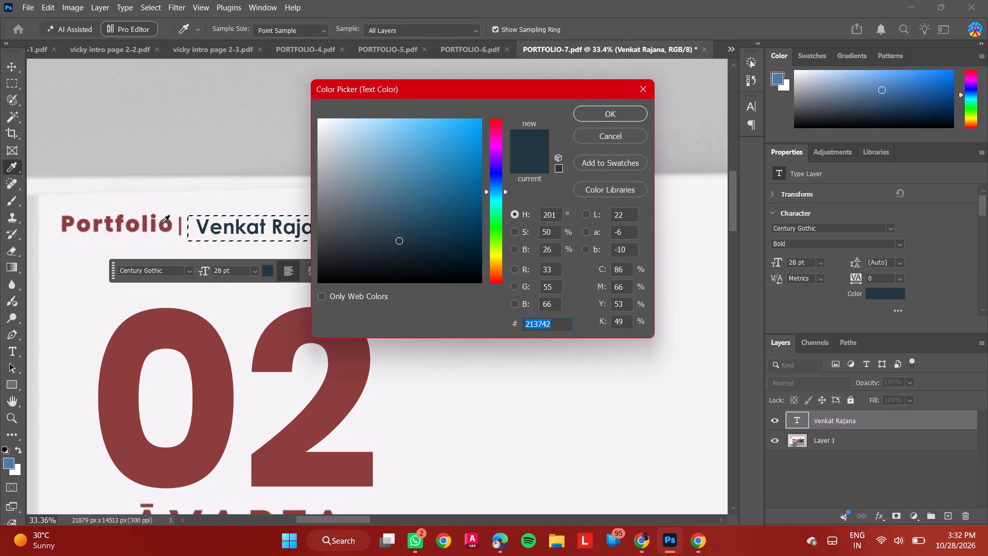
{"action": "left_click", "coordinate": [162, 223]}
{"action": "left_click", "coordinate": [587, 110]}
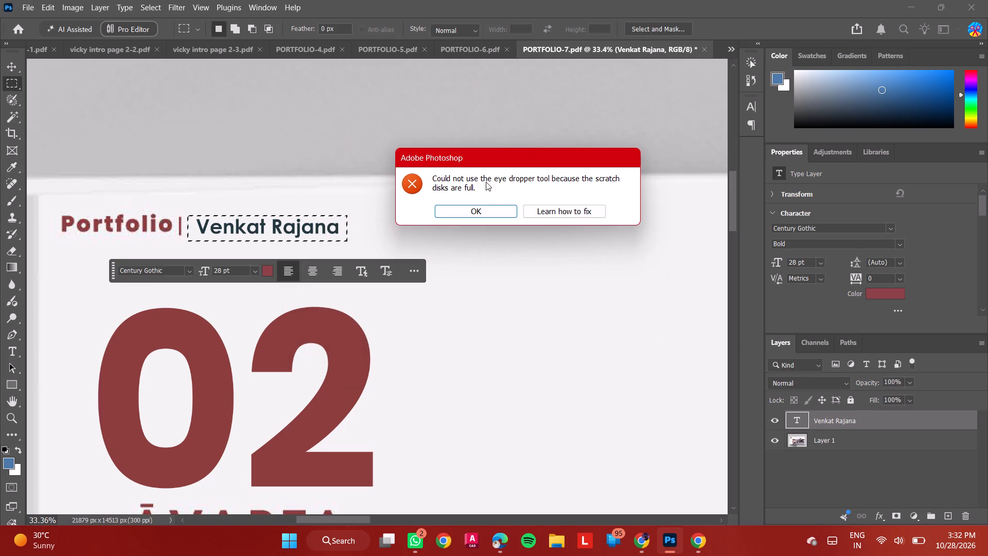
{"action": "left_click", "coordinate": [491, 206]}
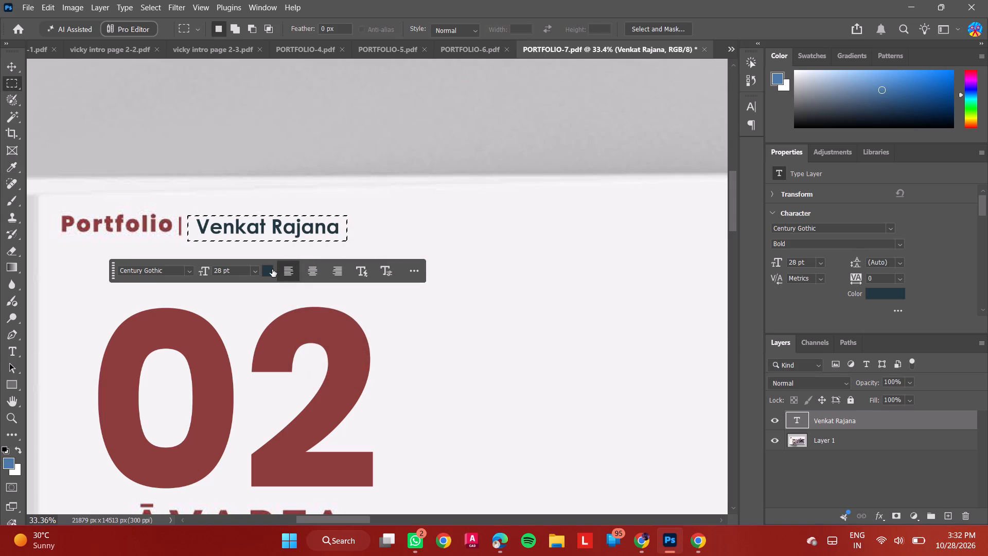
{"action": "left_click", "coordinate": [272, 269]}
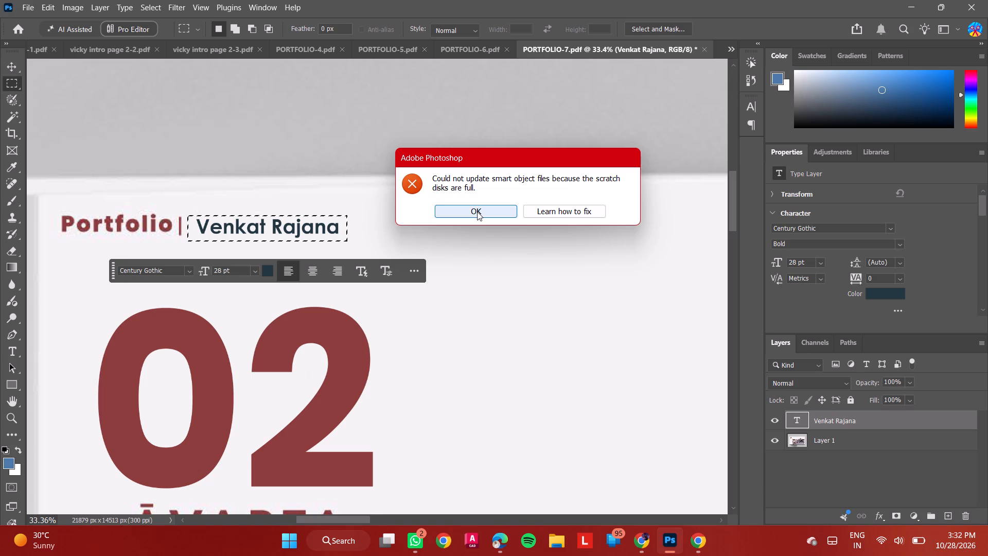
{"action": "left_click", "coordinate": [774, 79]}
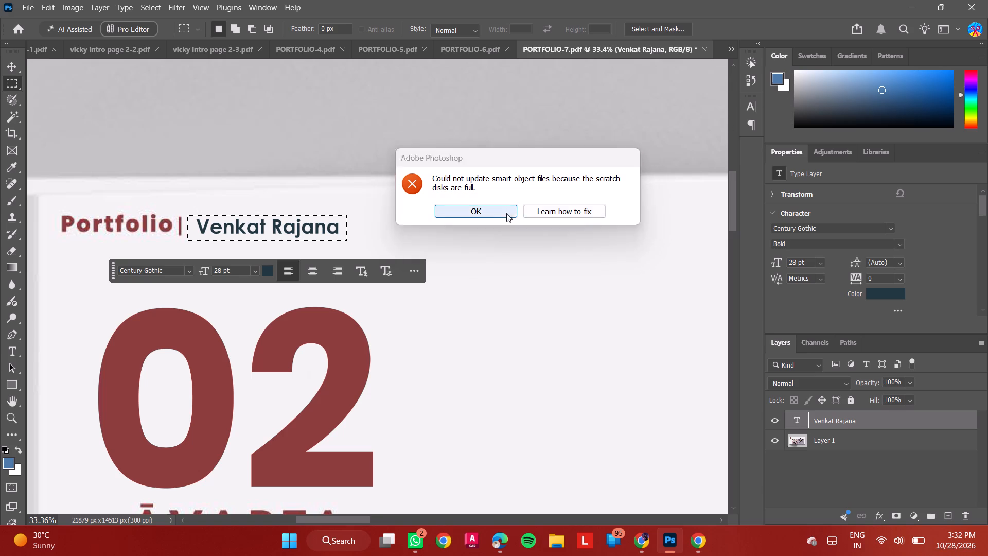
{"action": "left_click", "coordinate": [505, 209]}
Set the foreground colour to #8d514e, sampled from the word "Portfolio" in the header.
{"action": "left_click", "coordinate": [781, 80]}
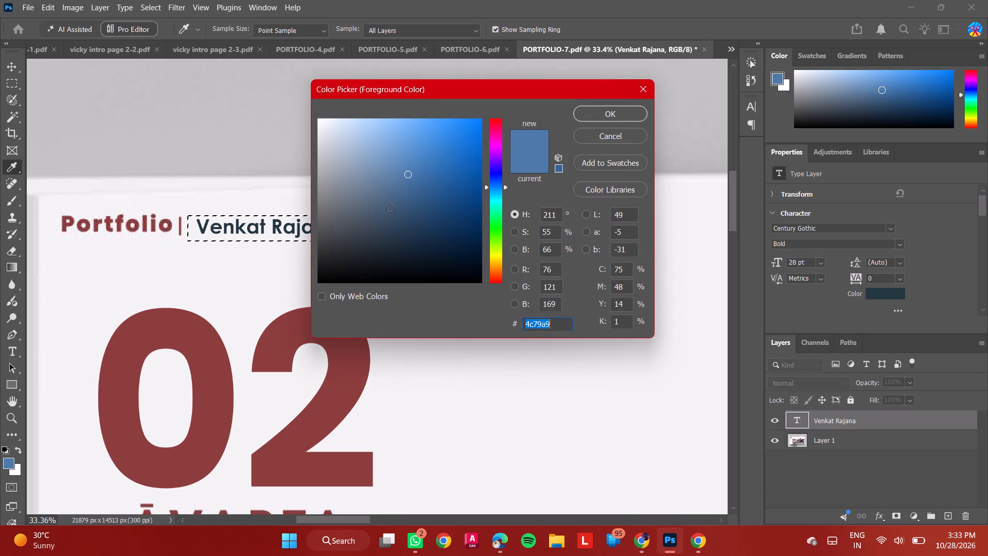
{"action": "left_click", "coordinate": [163, 221]}
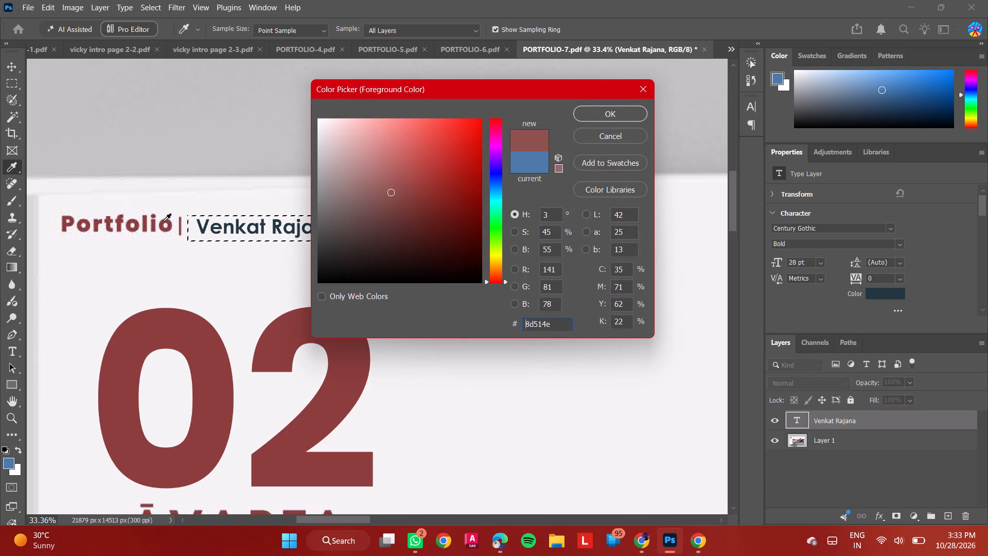
{"action": "left_click", "coordinate": [584, 109]}
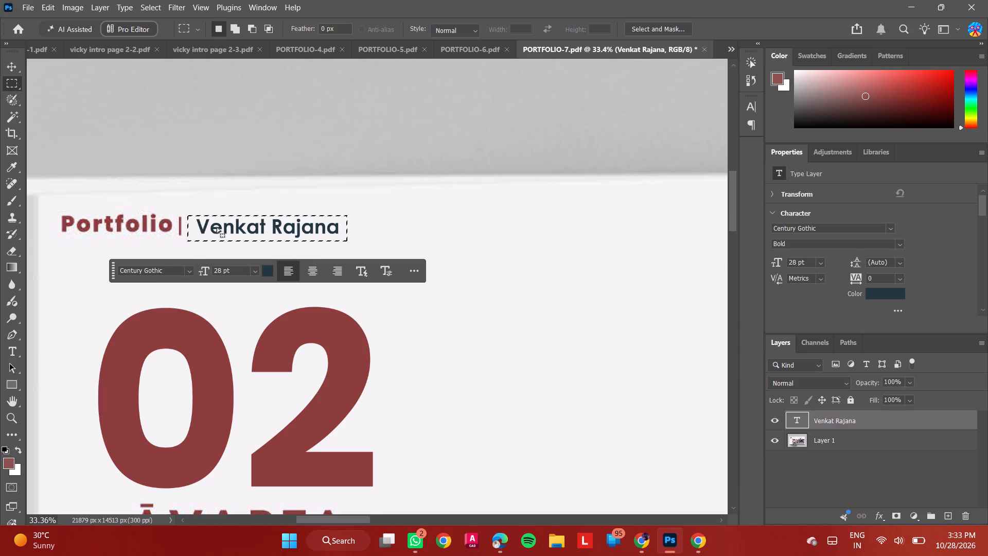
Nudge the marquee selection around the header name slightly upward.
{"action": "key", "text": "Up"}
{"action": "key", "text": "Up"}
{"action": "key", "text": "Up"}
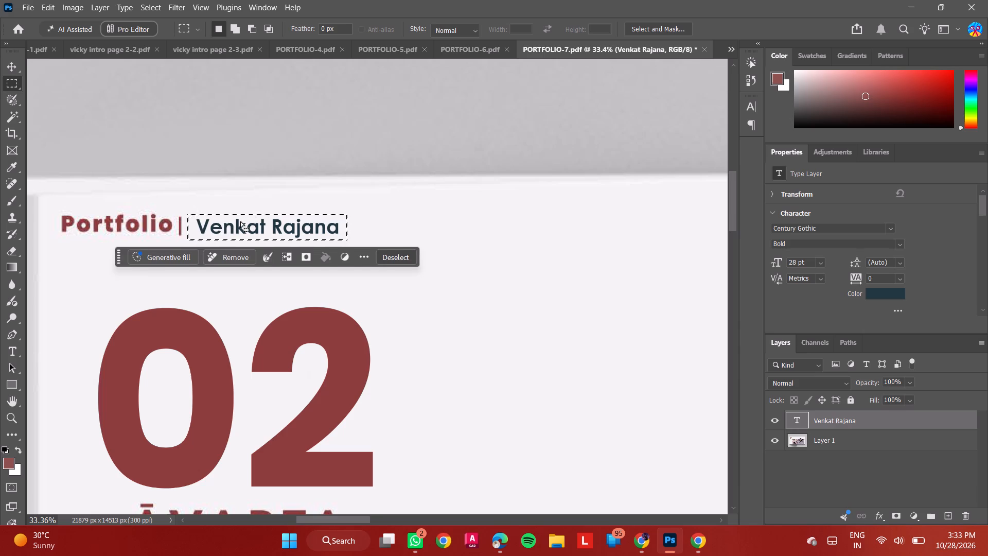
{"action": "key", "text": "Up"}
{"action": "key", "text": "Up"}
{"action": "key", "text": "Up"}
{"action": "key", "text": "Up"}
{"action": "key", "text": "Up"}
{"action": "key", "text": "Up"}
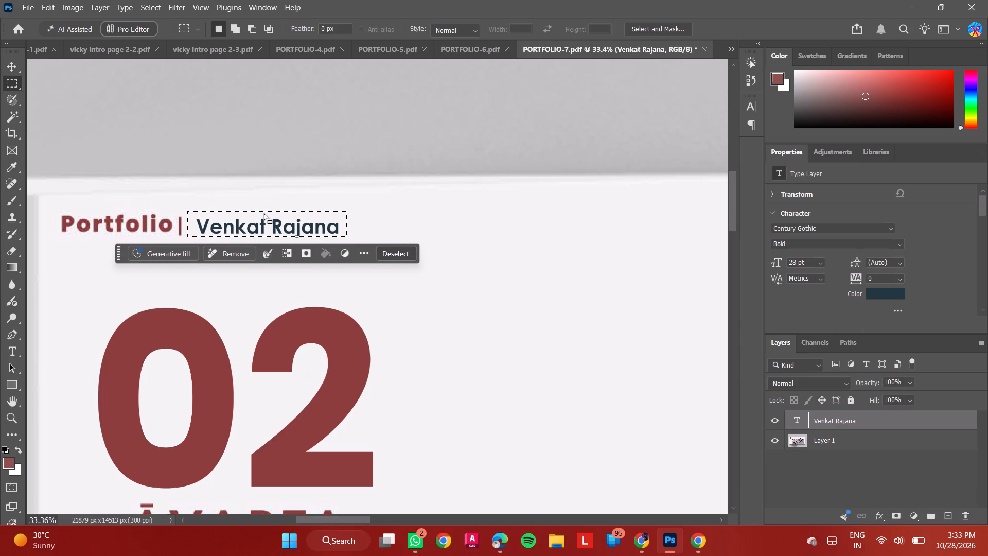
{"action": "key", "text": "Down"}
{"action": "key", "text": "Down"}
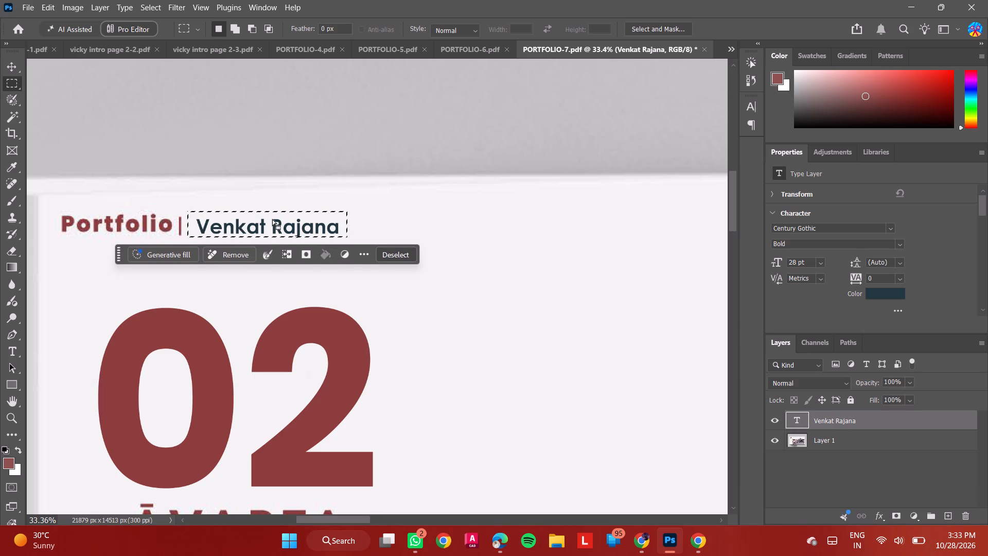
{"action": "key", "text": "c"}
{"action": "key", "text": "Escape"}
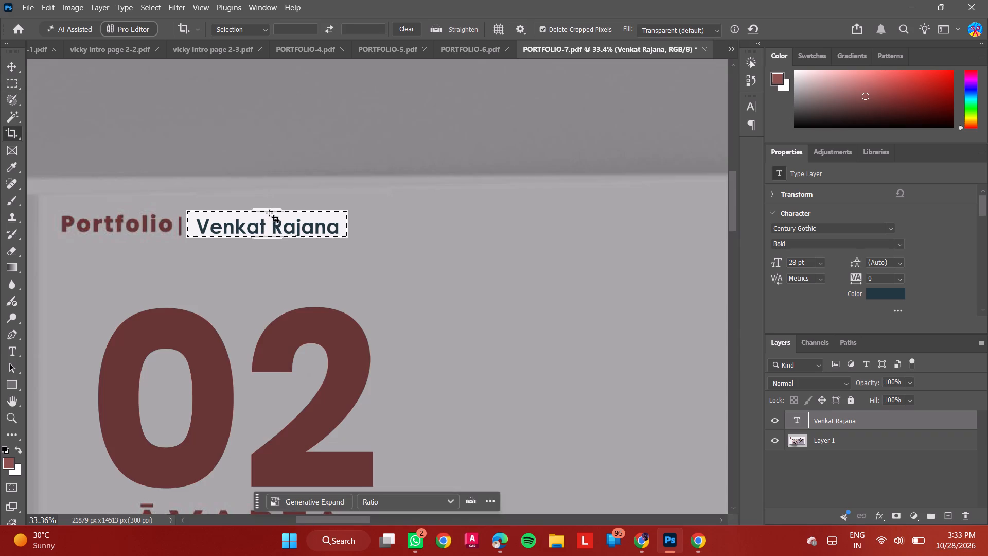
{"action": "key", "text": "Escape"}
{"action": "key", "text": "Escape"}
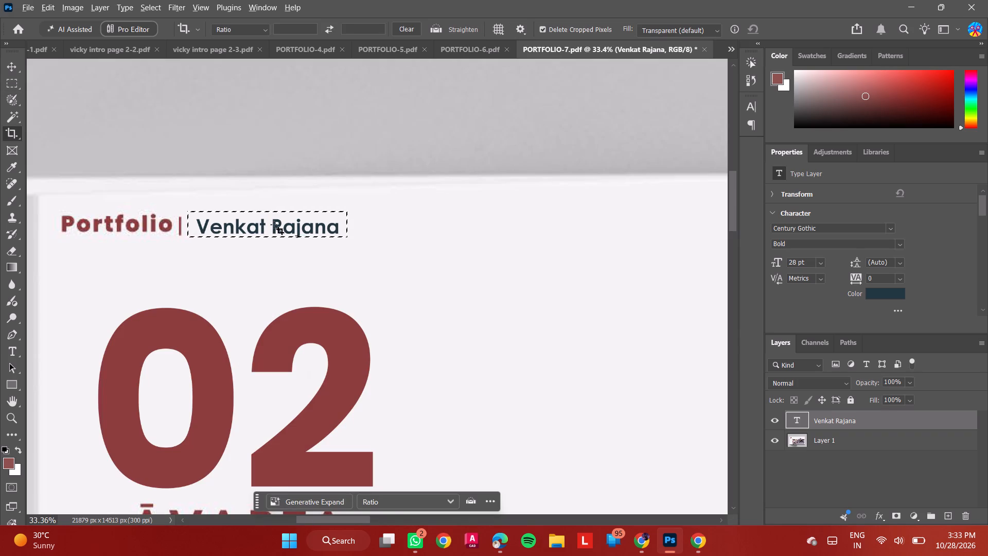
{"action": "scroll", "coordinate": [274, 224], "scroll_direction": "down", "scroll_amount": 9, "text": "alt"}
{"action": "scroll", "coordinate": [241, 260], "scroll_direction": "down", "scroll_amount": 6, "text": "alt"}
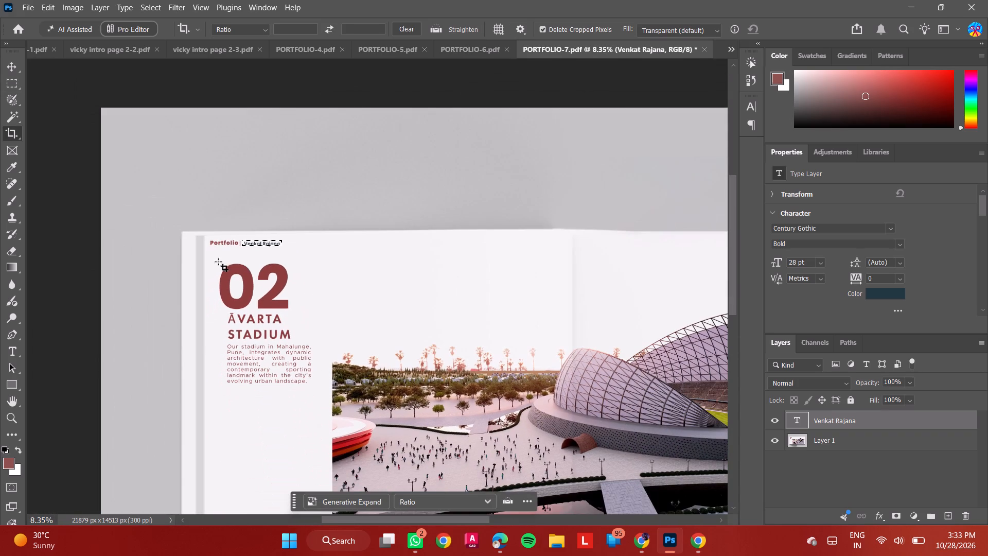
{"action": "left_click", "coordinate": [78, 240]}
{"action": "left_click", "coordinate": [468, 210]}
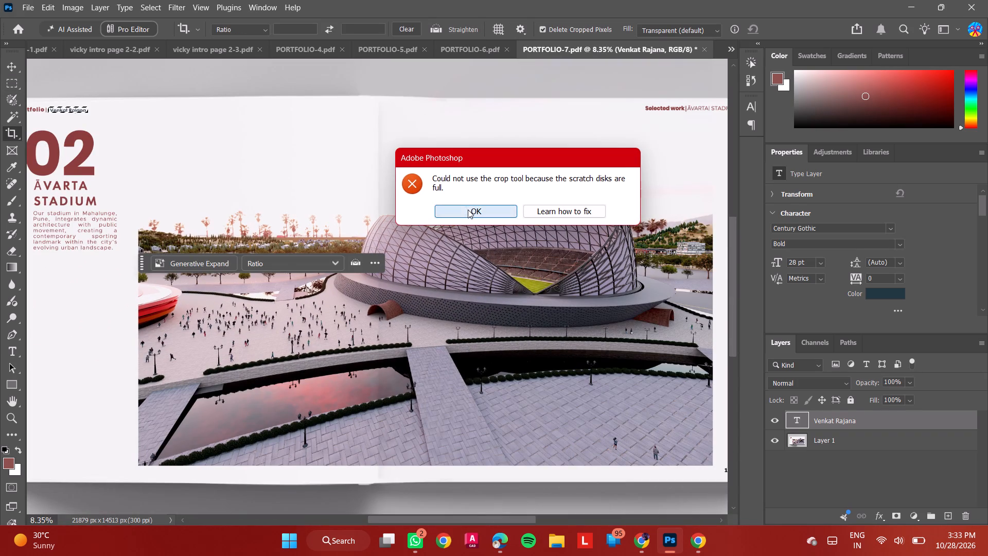
Drop the marquee selection around the pasted header name.
{"action": "scroll", "coordinate": [48, 98], "scroll_direction": "up", "scroll_amount": 6, "text": "alt"}
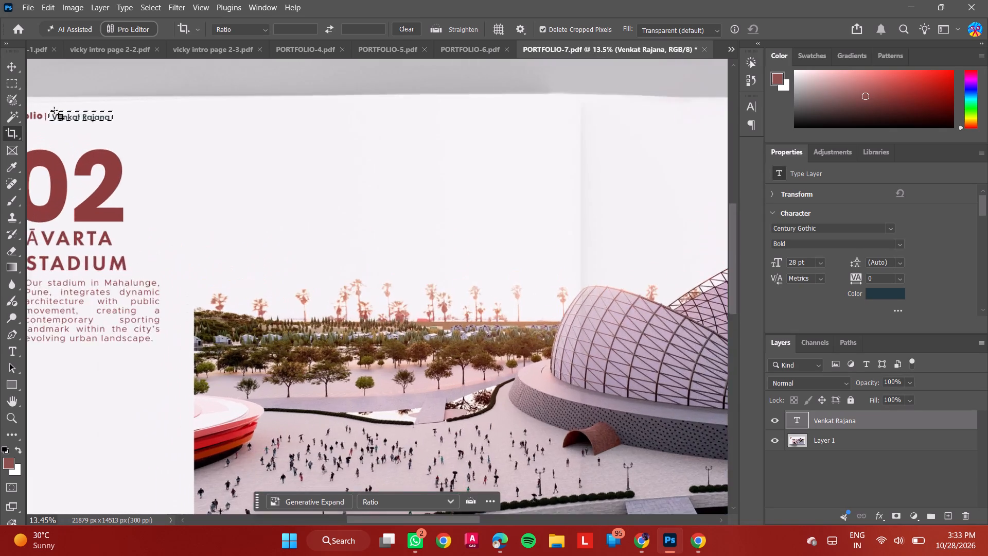
{"action": "scroll", "coordinate": [54, 110], "scroll_direction": "up", "scroll_amount": 3, "text": "alt"}
{"action": "scroll", "coordinate": [344, 254], "scroll_direction": "down", "scroll_amount": 5, "text": "alt"}
{"action": "scroll", "coordinate": [222, 228], "scroll_direction": "down", "scroll_amount": 5, "text": "alt"}
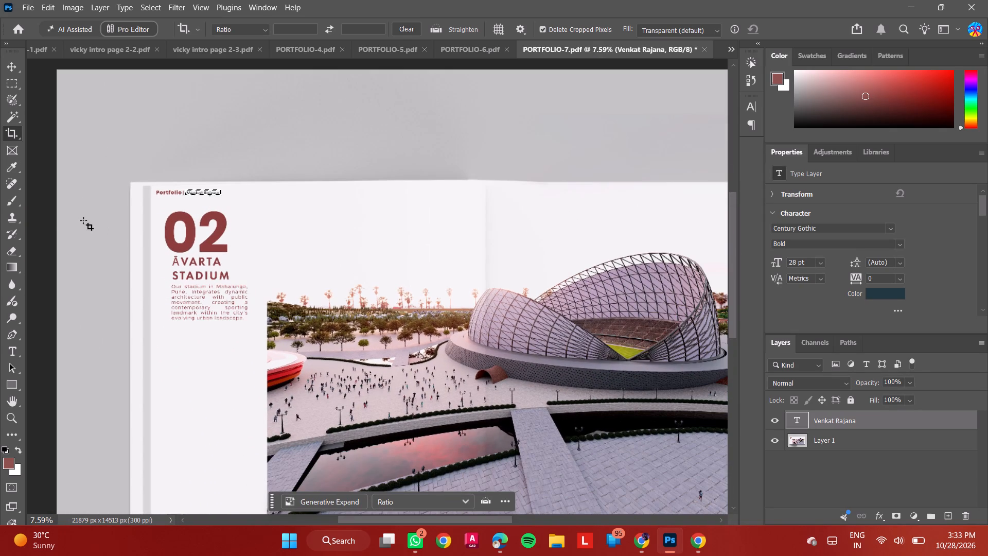
{"action": "left_click", "coordinate": [9, 85]}
{"action": "left_click", "coordinate": [49, 119]}
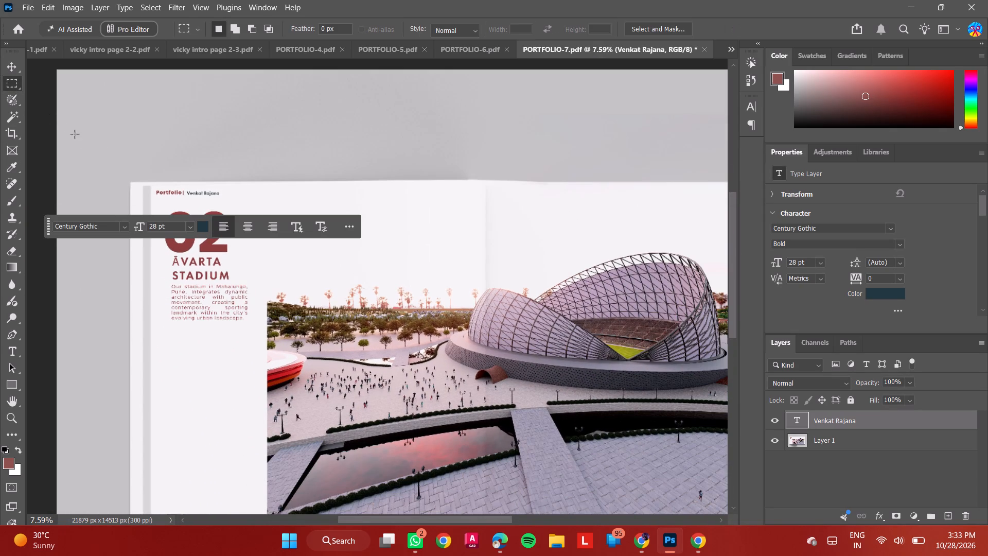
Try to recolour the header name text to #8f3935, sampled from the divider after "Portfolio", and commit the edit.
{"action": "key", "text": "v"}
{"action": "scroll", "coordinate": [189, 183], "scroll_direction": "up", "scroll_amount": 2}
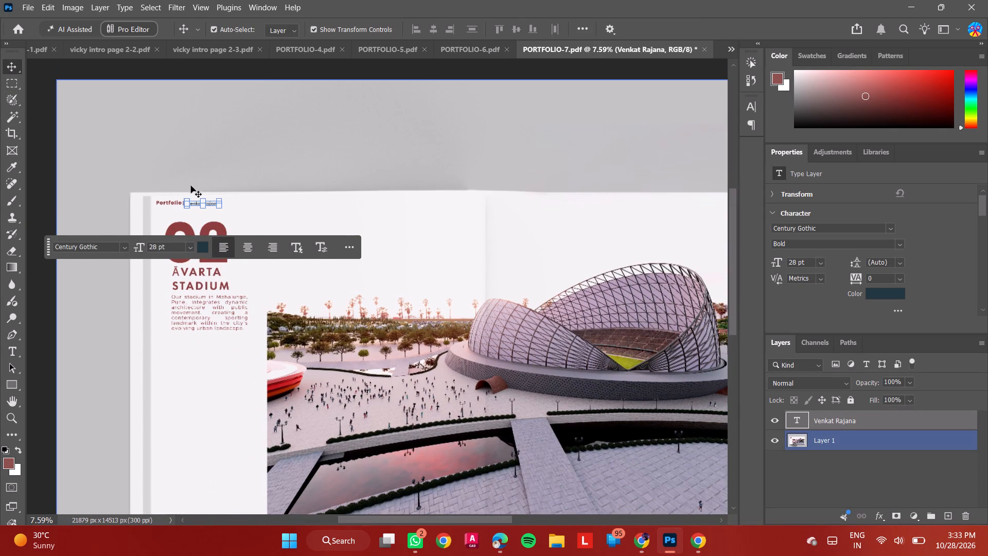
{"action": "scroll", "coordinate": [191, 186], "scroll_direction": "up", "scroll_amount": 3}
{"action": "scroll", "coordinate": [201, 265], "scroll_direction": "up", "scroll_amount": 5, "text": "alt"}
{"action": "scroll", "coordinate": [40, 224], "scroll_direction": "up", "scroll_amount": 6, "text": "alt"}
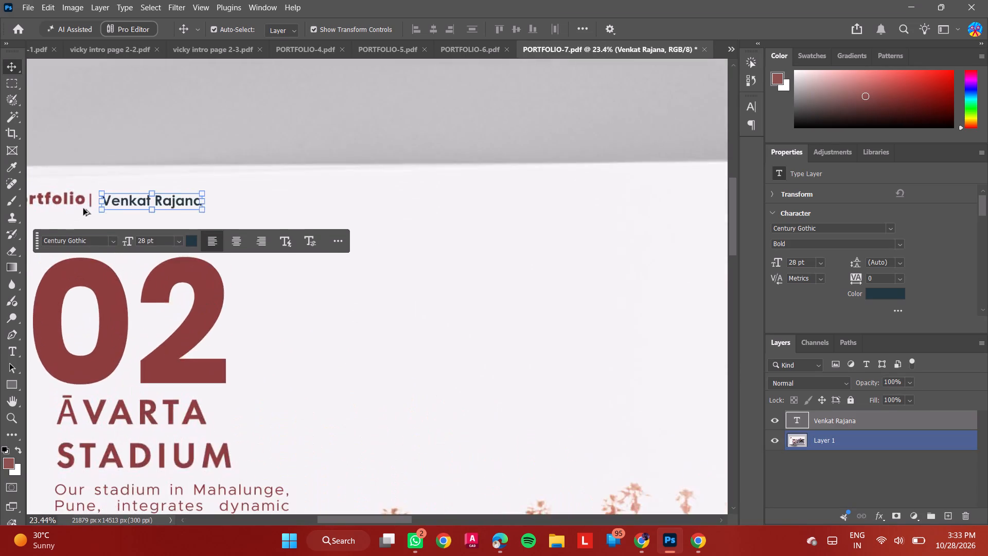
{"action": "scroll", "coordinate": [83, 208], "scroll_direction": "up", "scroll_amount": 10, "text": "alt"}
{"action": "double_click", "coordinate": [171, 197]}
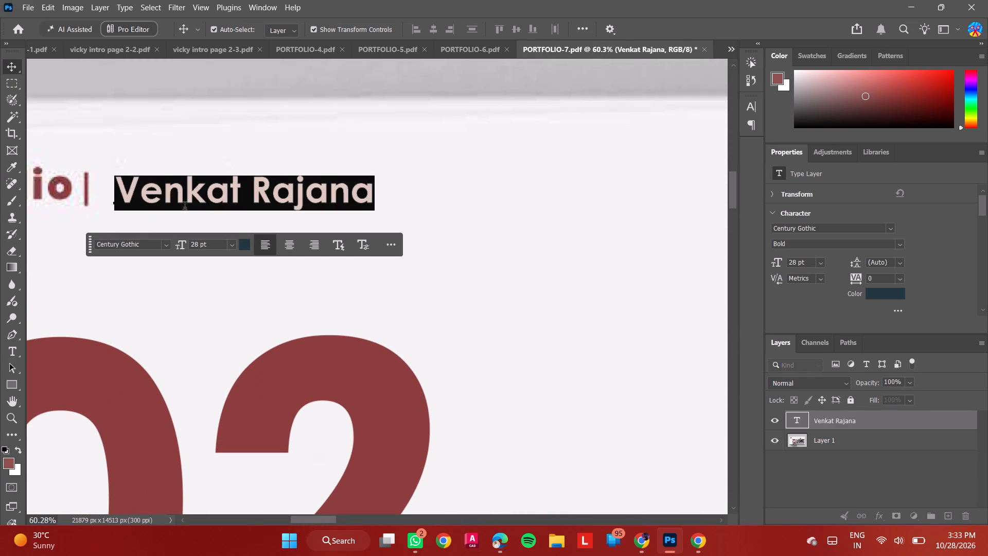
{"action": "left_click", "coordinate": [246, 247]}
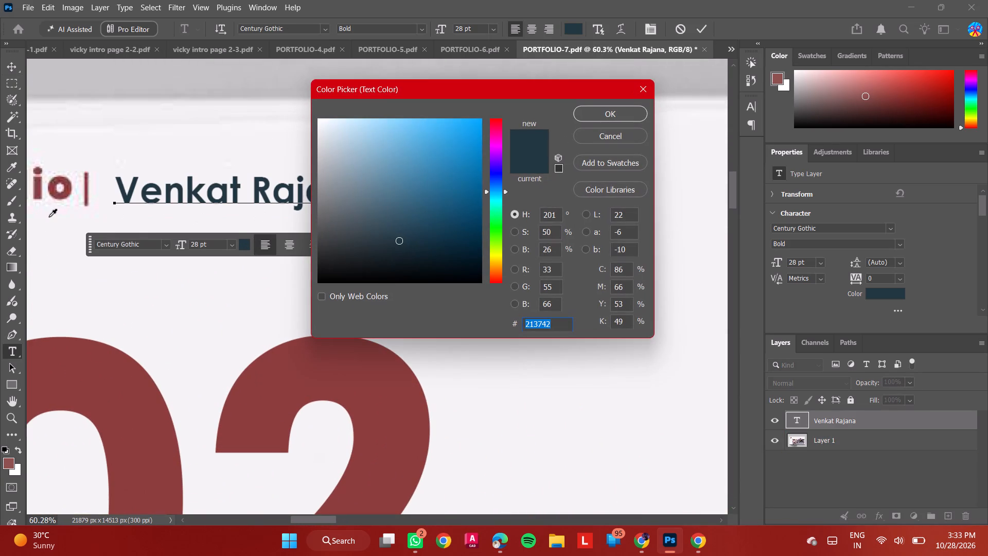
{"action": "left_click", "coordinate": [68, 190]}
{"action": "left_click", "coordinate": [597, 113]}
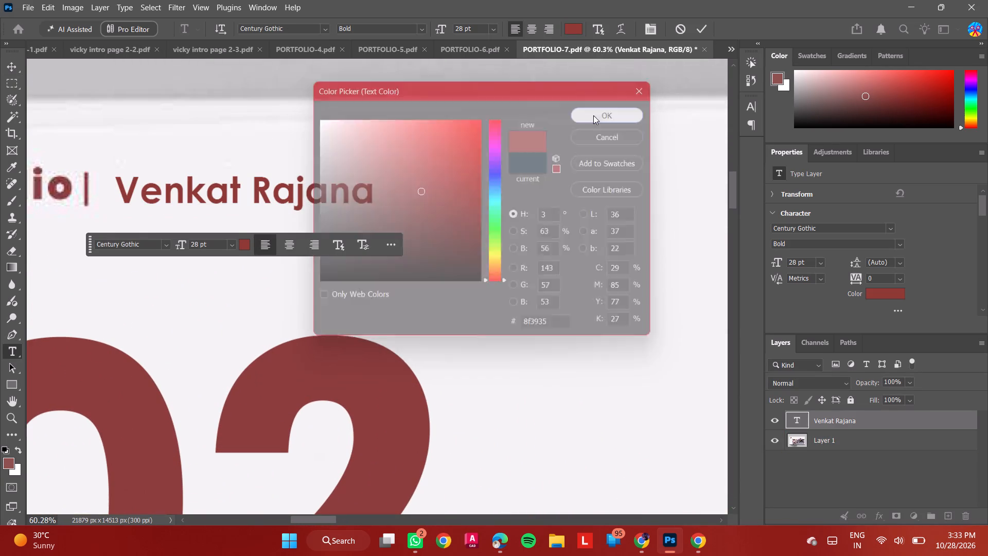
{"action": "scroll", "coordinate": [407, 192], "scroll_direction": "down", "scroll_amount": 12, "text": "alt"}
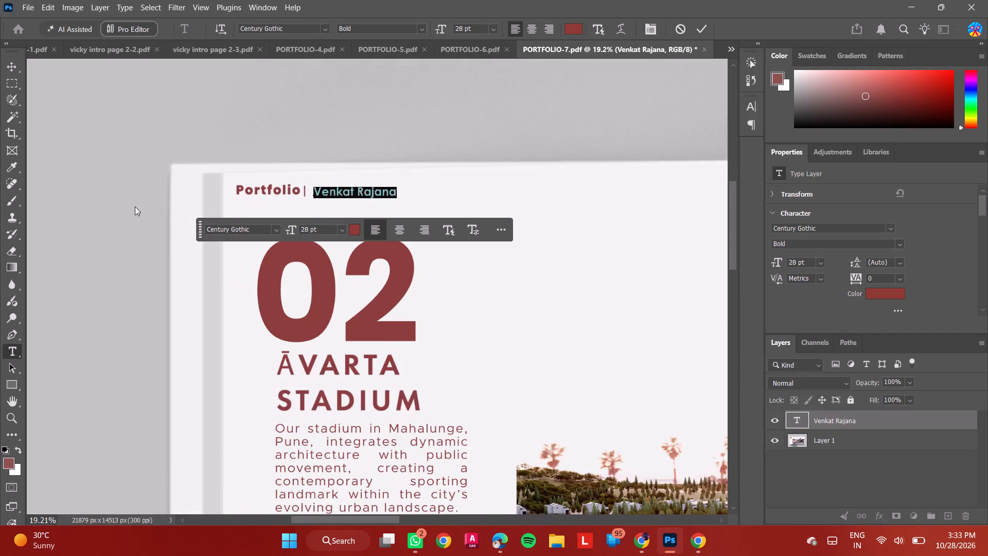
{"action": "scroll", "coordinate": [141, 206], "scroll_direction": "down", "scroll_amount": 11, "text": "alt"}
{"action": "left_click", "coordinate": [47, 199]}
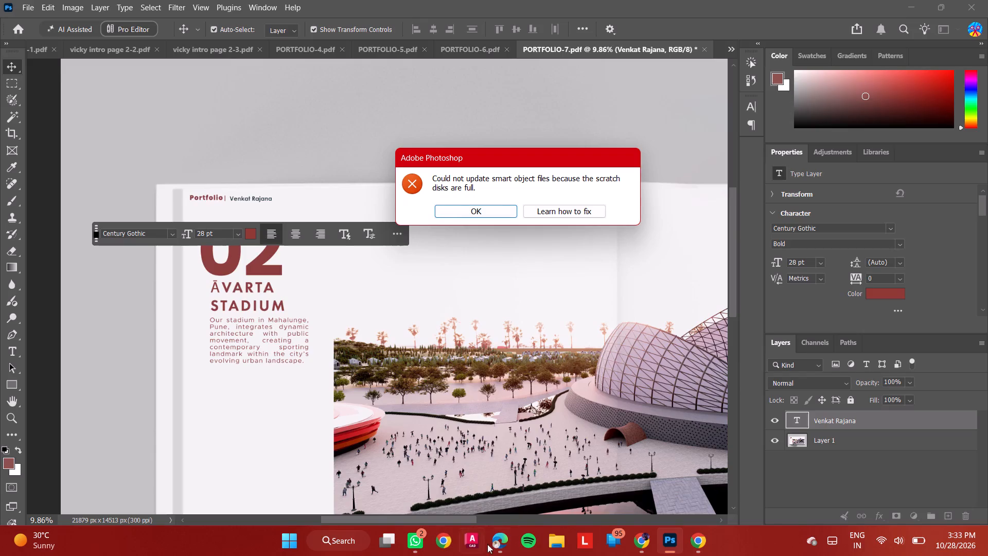
Check the free space on the computer's drives in File Explorer.
{"action": "left_click", "coordinate": [564, 545]}
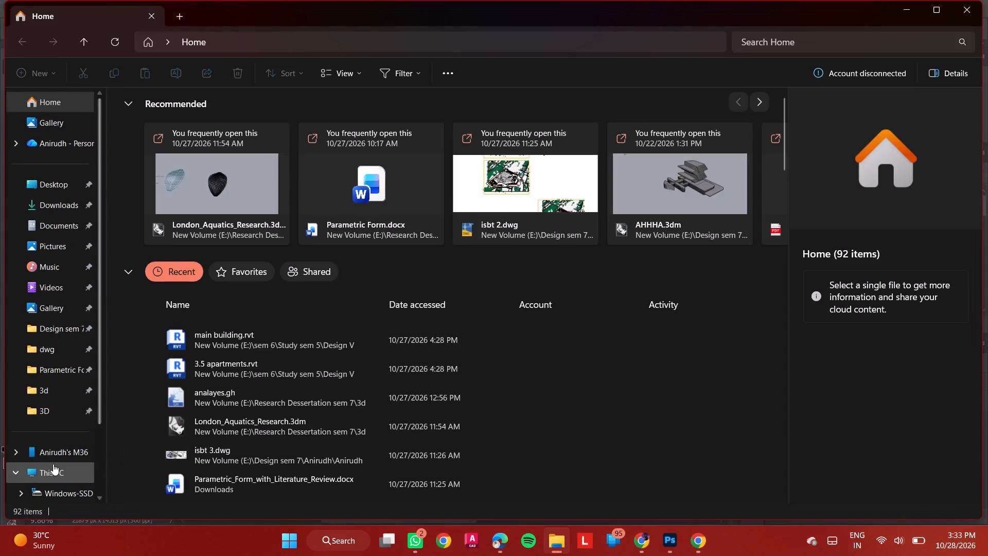
{"action": "left_click", "coordinate": [51, 464]}
{"action": "key", "text": "alt+Tab"}
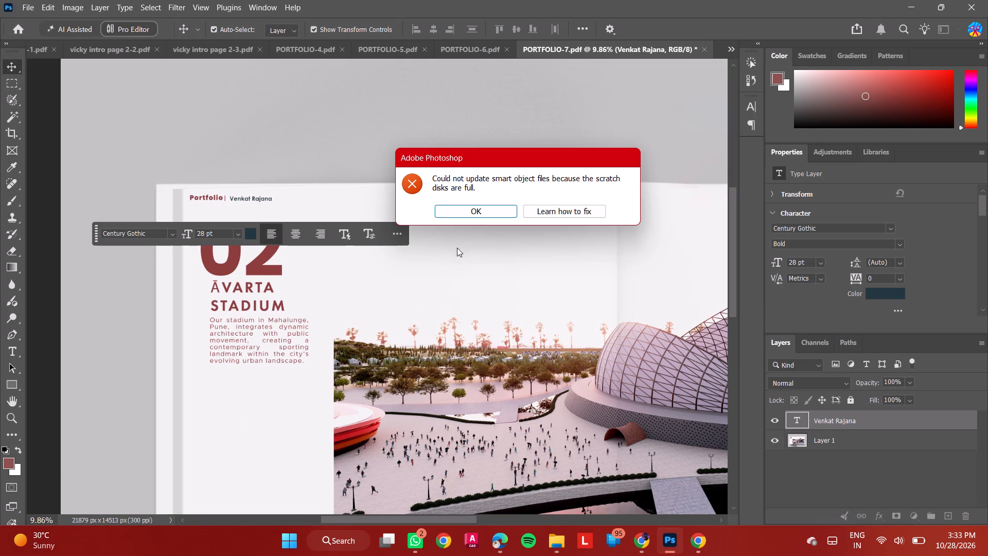
Dismiss the scratch disk error and close the cover document vicky intro page 2-1.pdf without saving changes.
{"action": "left_click", "coordinate": [474, 211]}
{"action": "left_click", "coordinate": [37, 50]}
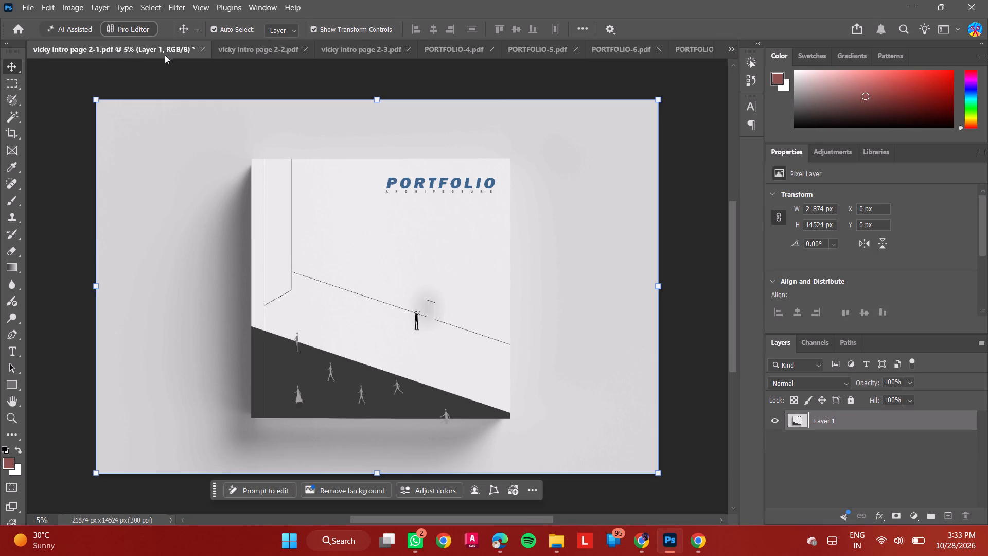
{"action": "left_click", "coordinate": [203, 48]}
{"action": "left_click", "coordinate": [509, 208]}
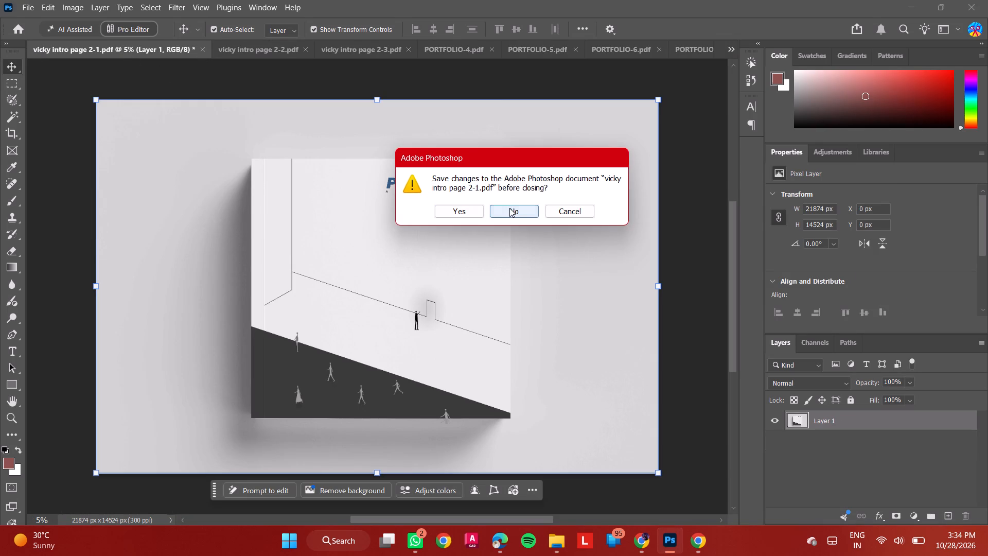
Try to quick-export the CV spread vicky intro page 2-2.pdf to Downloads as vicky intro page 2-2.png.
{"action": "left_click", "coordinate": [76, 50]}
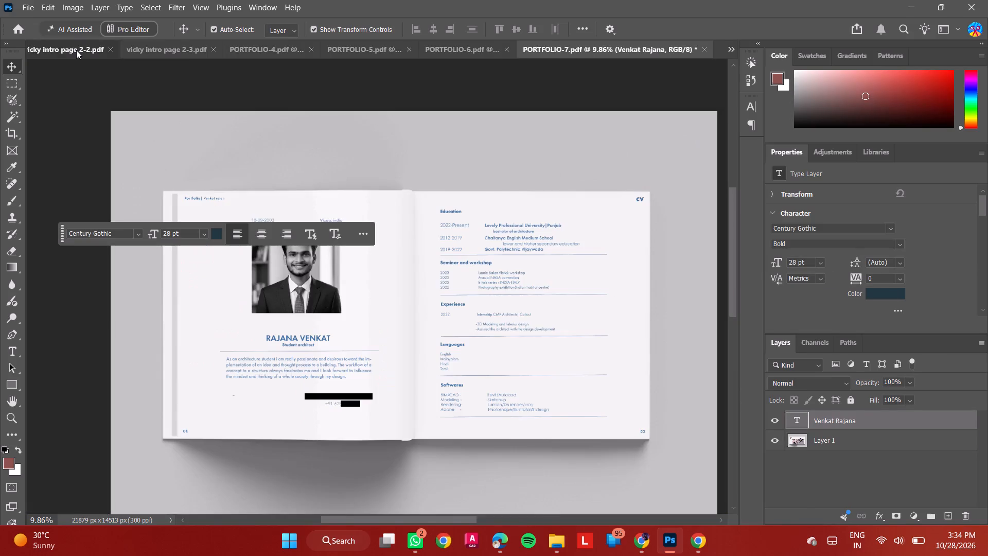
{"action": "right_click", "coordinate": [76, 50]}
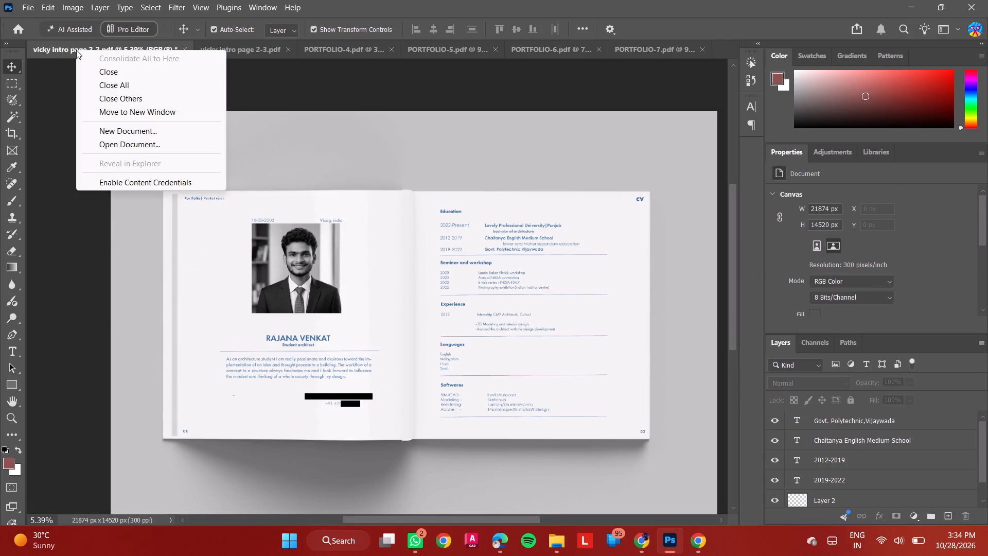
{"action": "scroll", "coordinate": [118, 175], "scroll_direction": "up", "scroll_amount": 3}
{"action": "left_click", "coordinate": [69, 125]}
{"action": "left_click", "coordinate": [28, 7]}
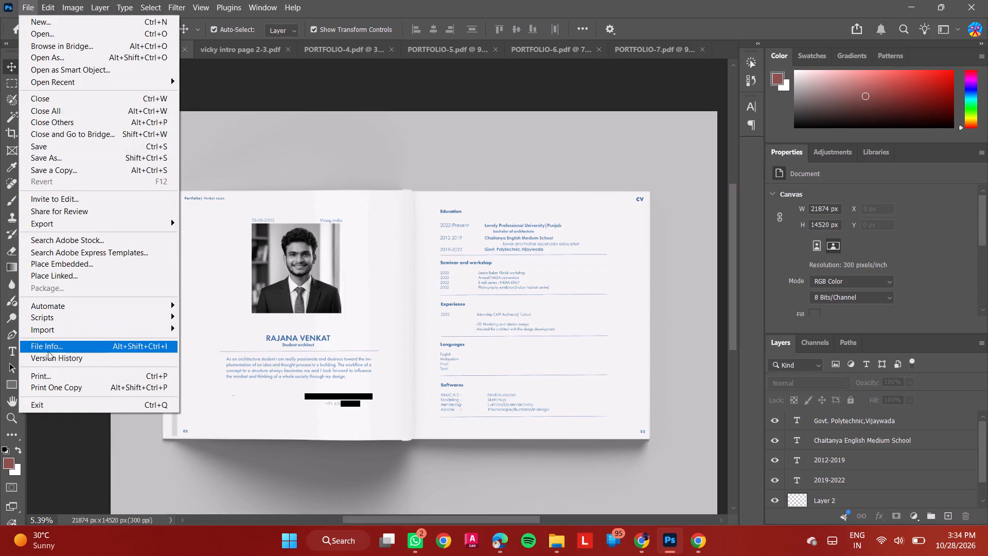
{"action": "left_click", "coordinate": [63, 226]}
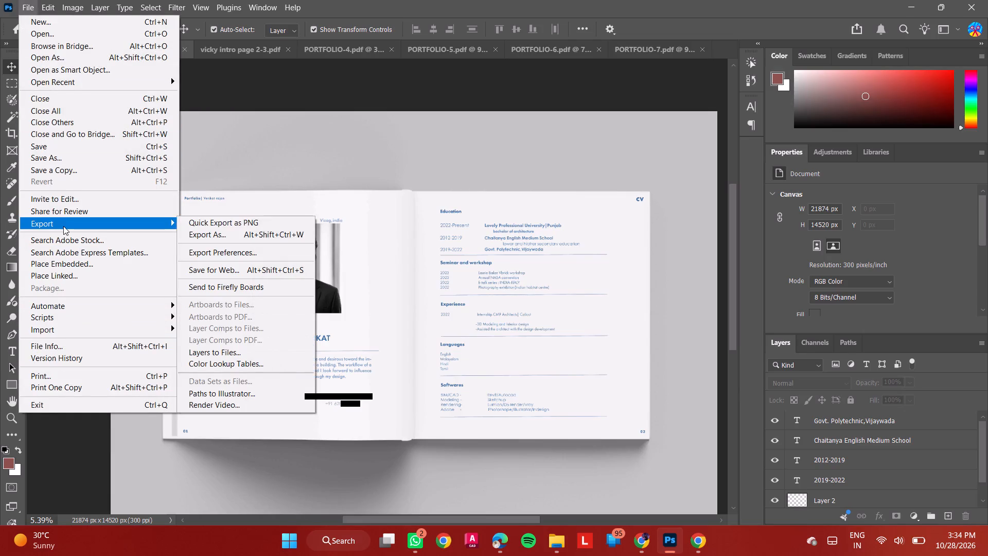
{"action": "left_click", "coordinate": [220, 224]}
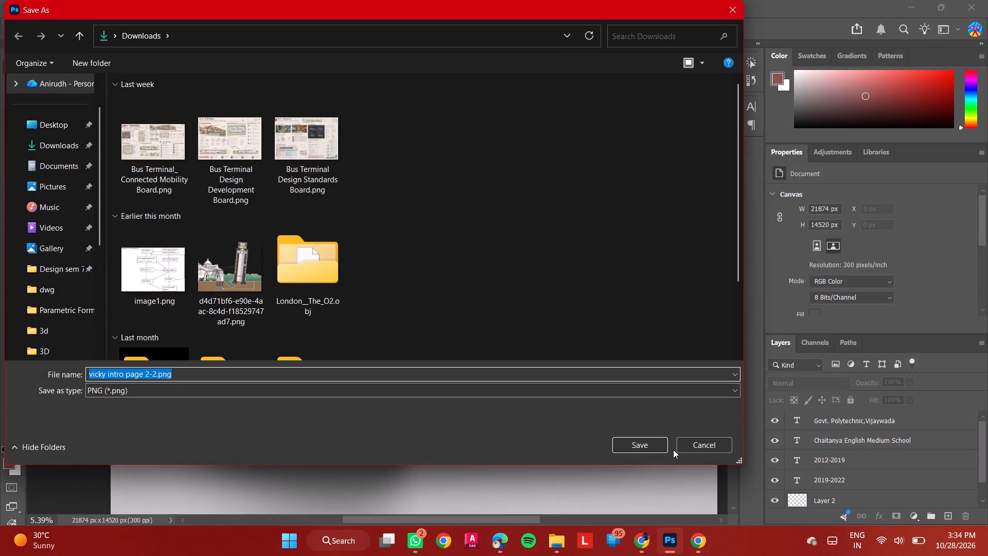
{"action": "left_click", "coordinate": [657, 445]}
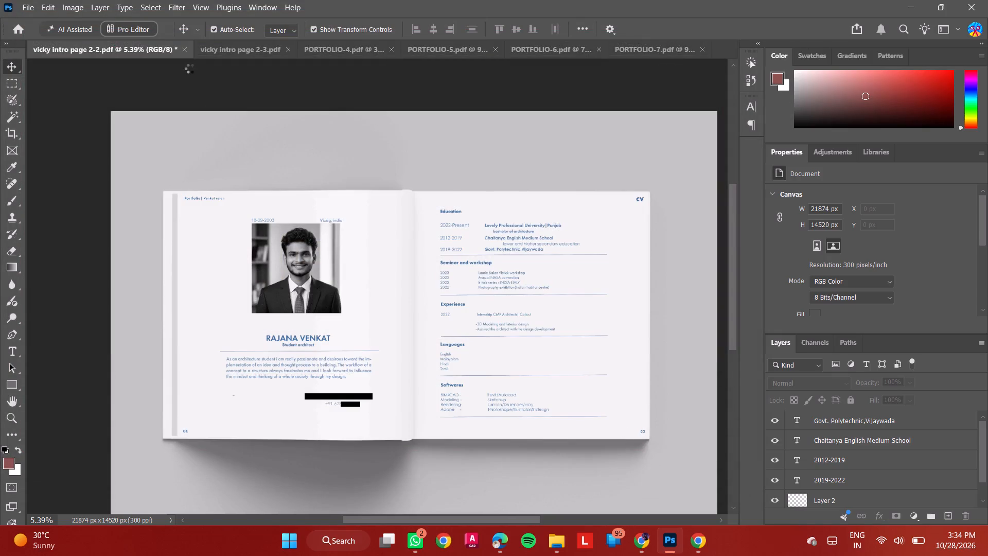
Close vicky intro page 2-2.pdf without saving changes.
{"action": "left_click", "coordinate": [186, 49]}
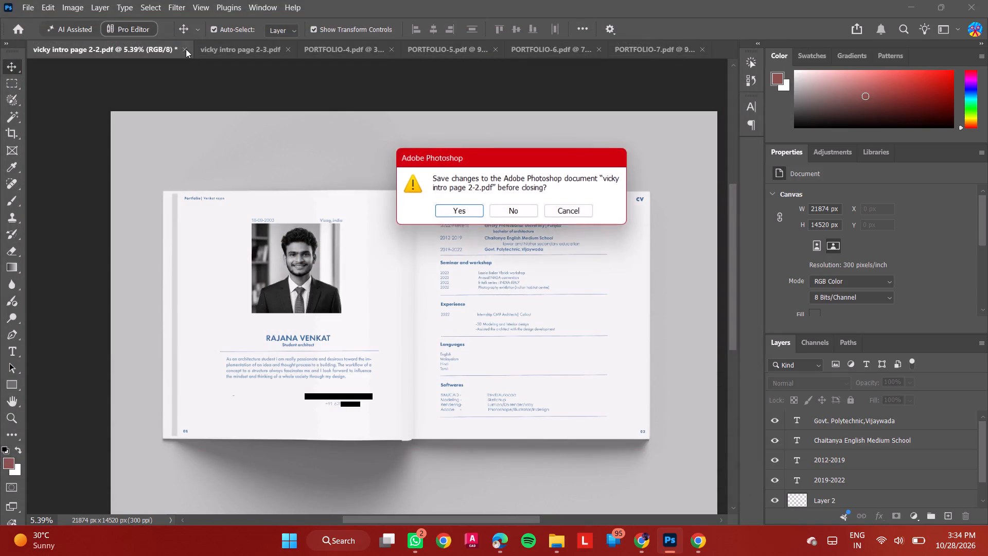
{"action": "left_click", "coordinate": [504, 211]}
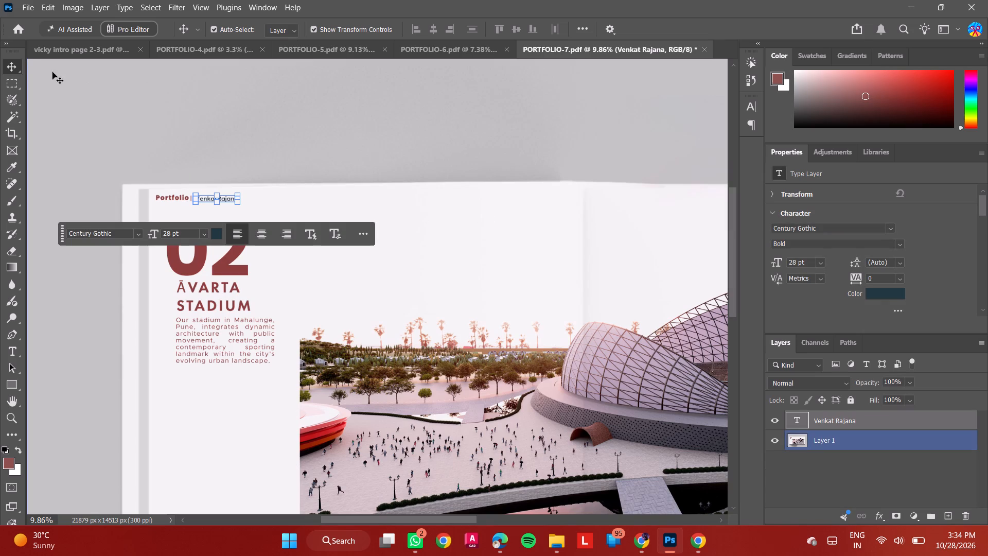
Quick-export the stadium page PORTFOLIO-7.pdf to the Downloads folder as PORTFOLIO-7.png.
{"action": "left_click", "coordinate": [24, 4]}
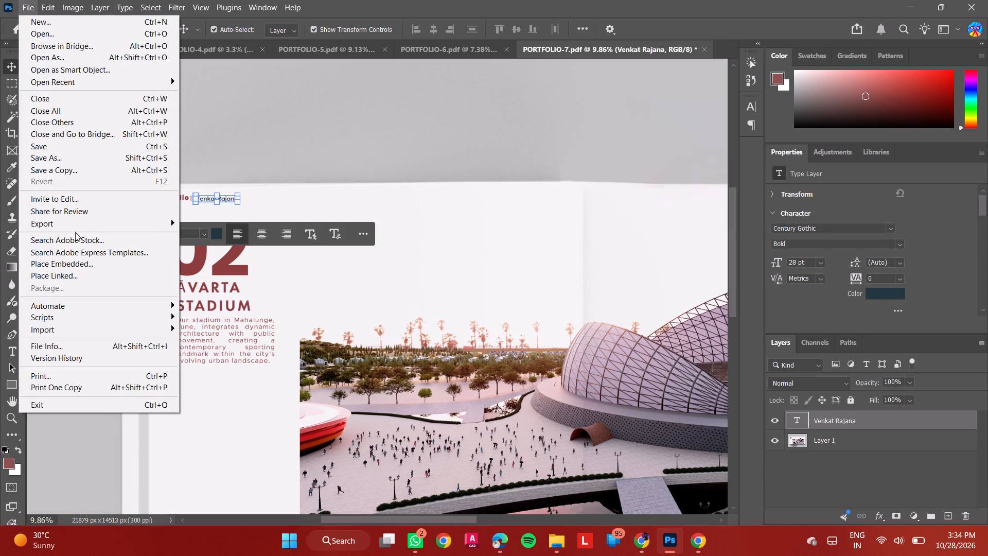
{"action": "left_click", "coordinate": [75, 226]}
{"action": "left_click", "coordinate": [228, 222]}
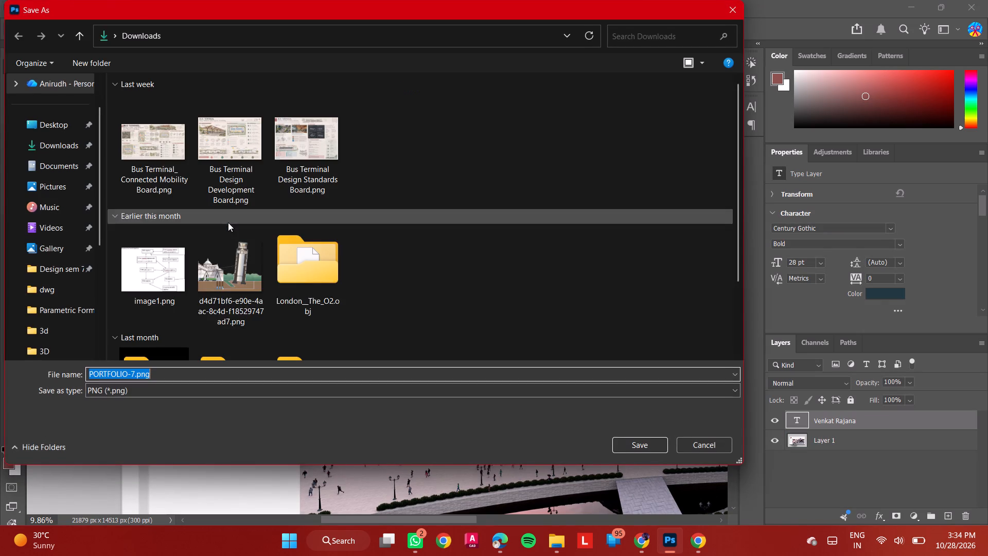
{"action": "left_click", "coordinate": [647, 448]}
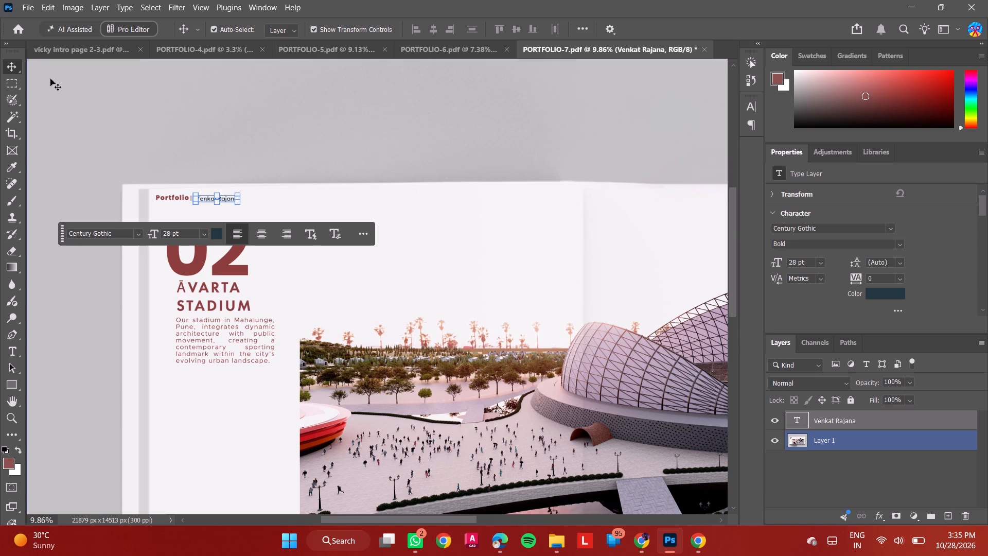
Close the contents spread vicky intro page 2-3.pdf without saving changes.
{"action": "left_click", "coordinate": [137, 49]}
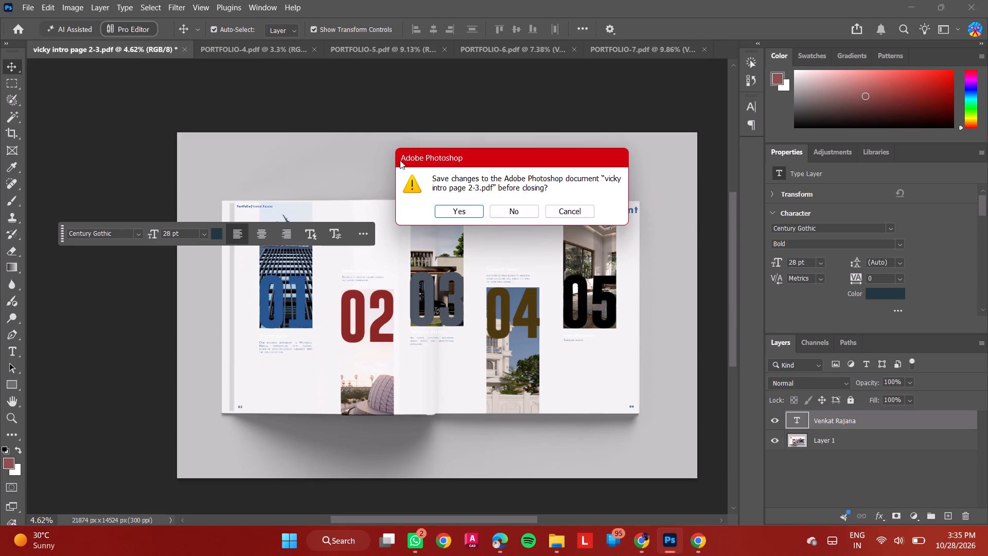
{"action": "left_click", "coordinate": [527, 214]}
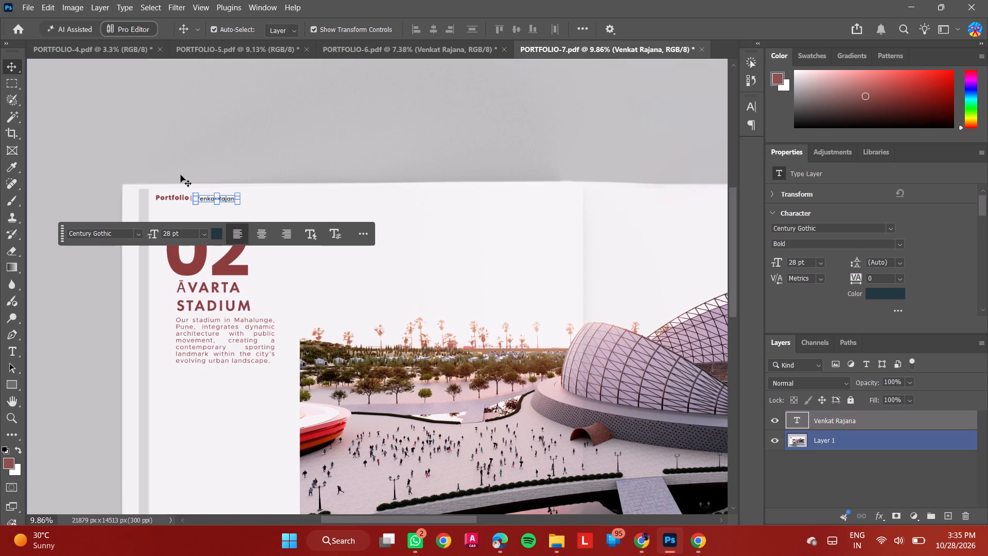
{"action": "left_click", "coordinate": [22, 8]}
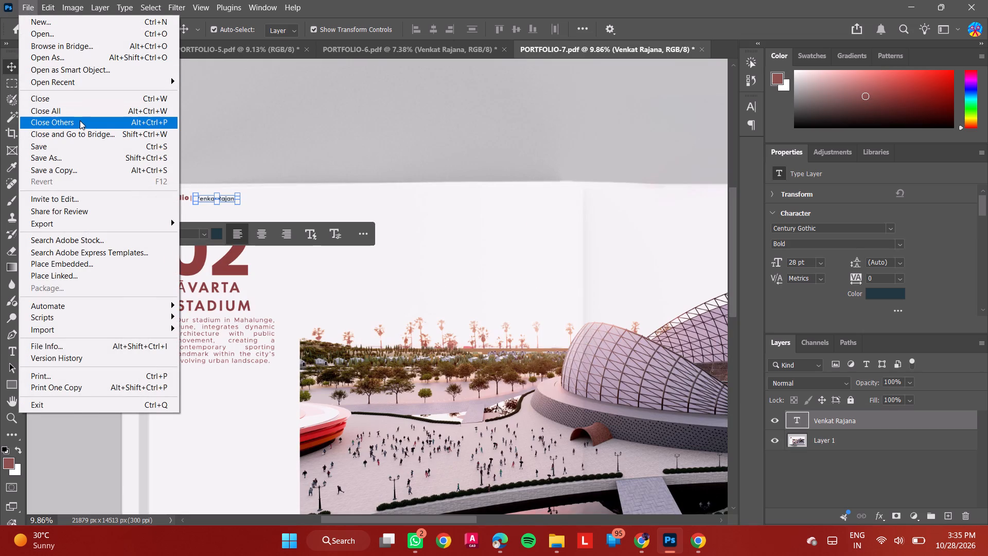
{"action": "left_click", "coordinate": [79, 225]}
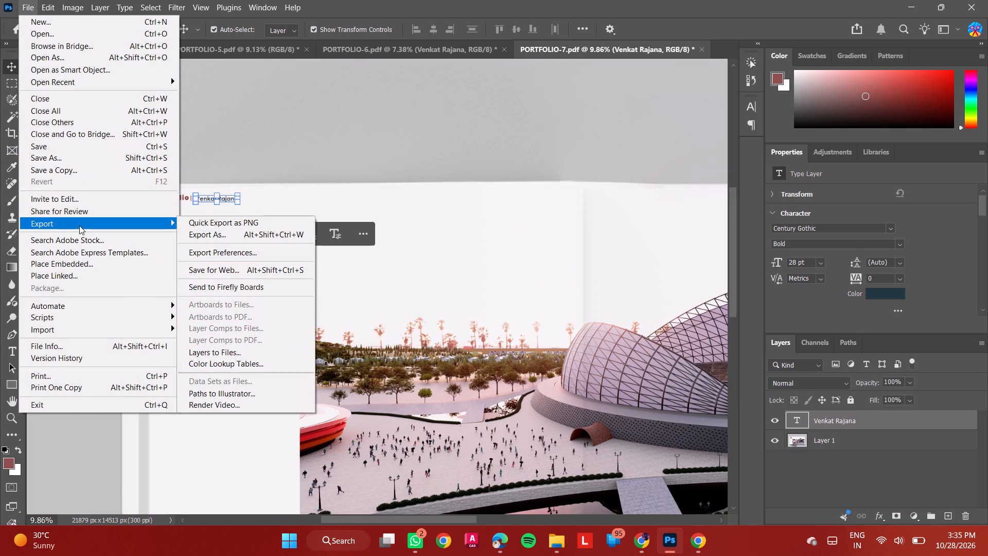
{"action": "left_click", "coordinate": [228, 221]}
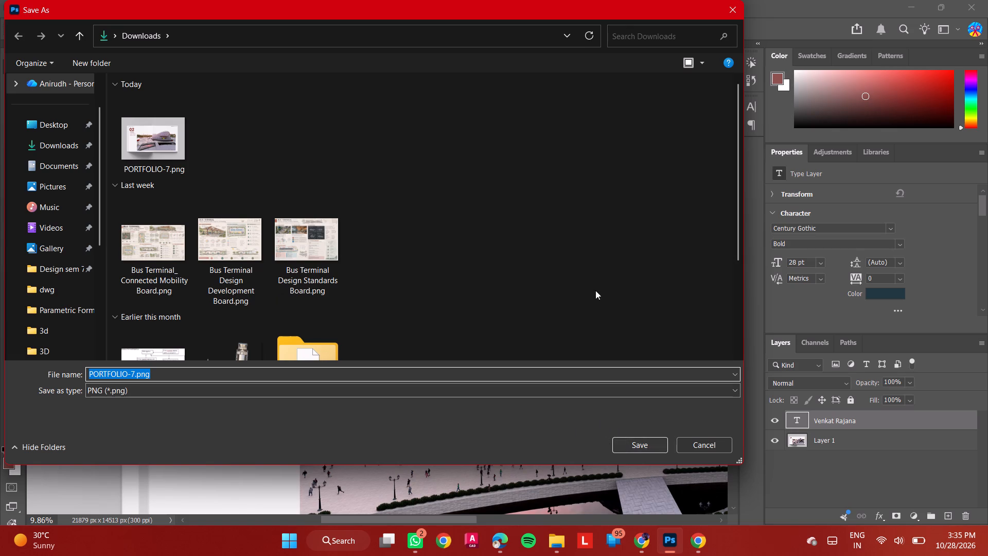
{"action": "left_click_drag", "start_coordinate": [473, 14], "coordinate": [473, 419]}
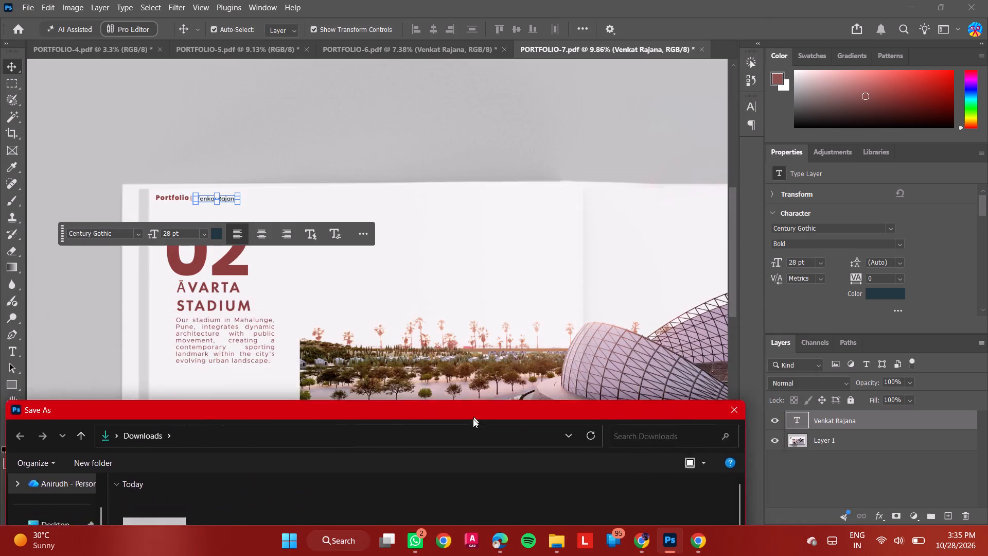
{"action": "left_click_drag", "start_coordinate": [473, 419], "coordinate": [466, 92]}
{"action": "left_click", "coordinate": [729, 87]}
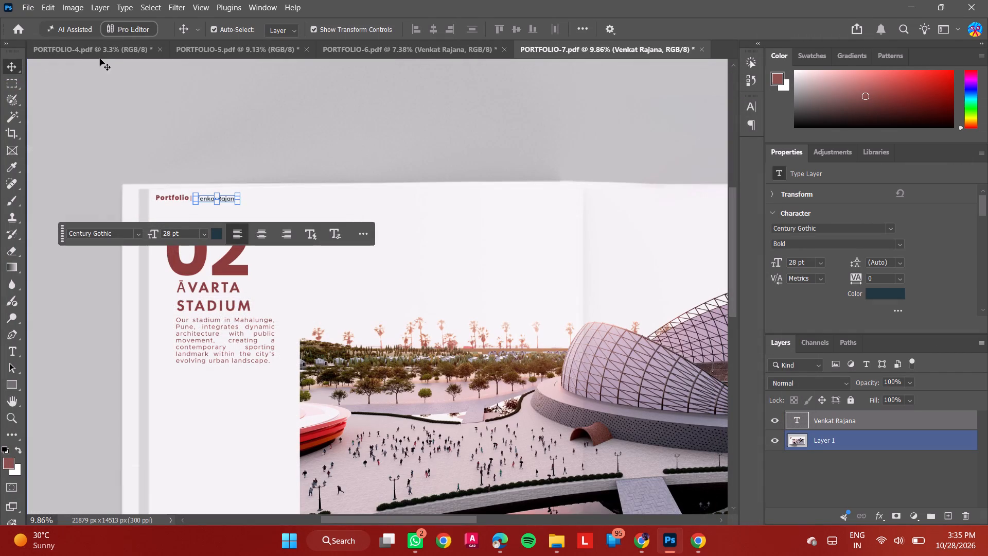
Look through the Downloads folder in File Explorer for the exported portfolio pages.
{"action": "left_click", "coordinate": [560, 541]}
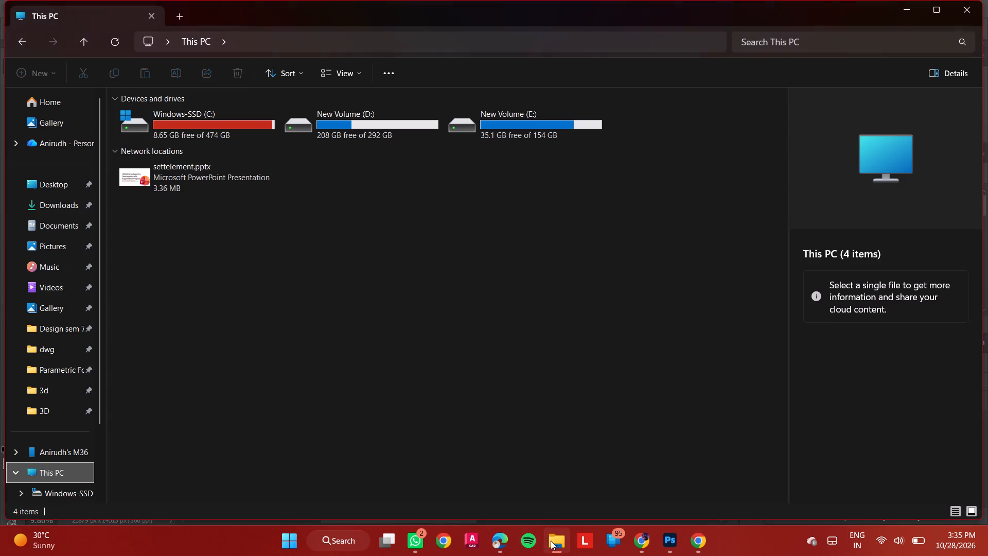
{"action": "scroll", "coordinate": [70, 210], "scroll_direction": "up", "scroll_amount": 5}
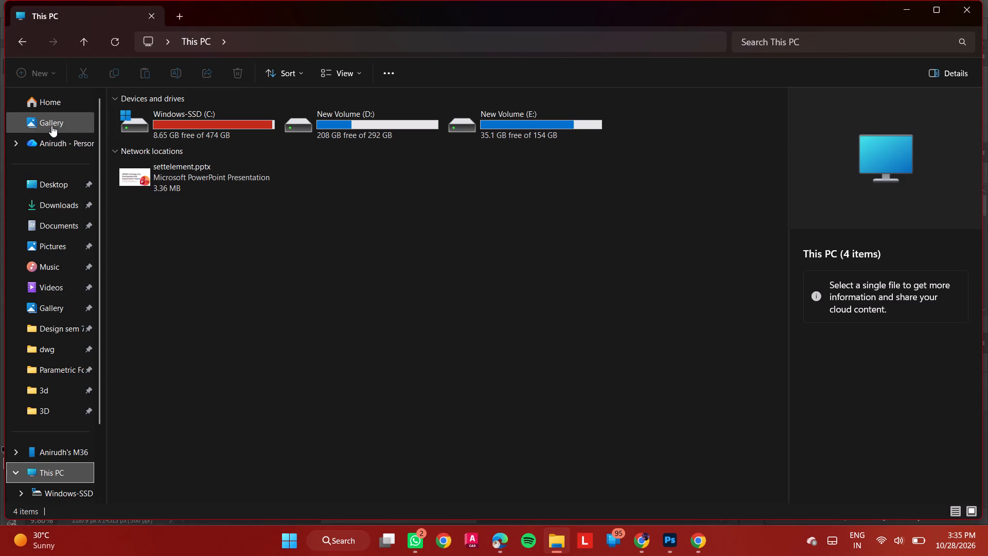
{"action": "left_click", "coordinate": [51, 126]}
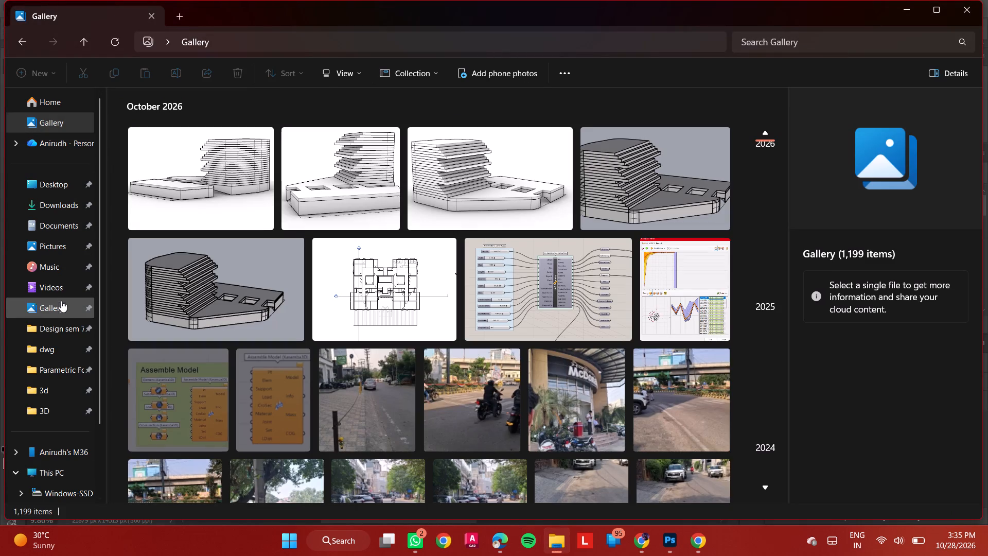
{"action": "left_click", "coordinate": [42, 205]}
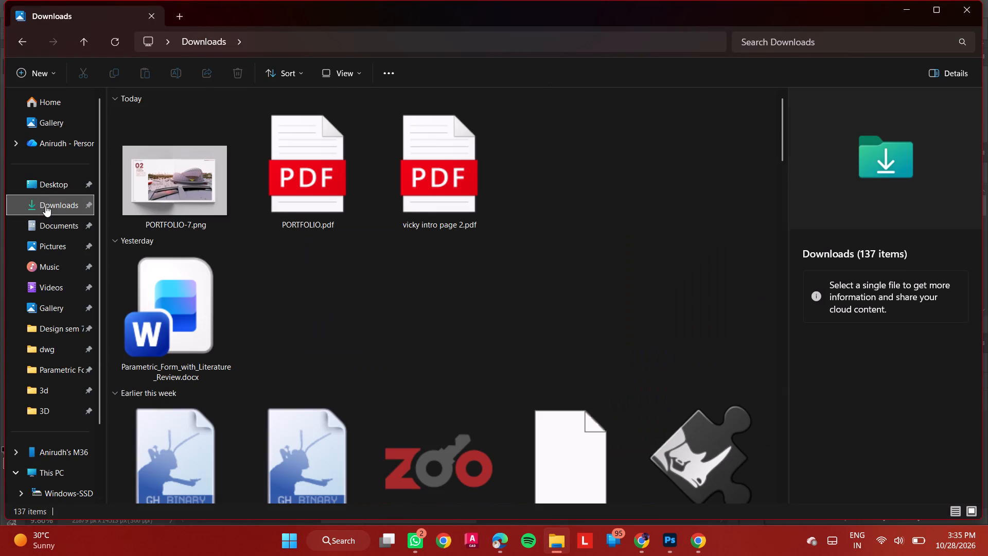
{"action": "left_click", "coordinate": [338, 307]}
{"action": "scroll", "coordinate": [338, 307], "scroll_direction": "down", "scroll_amount": 11}
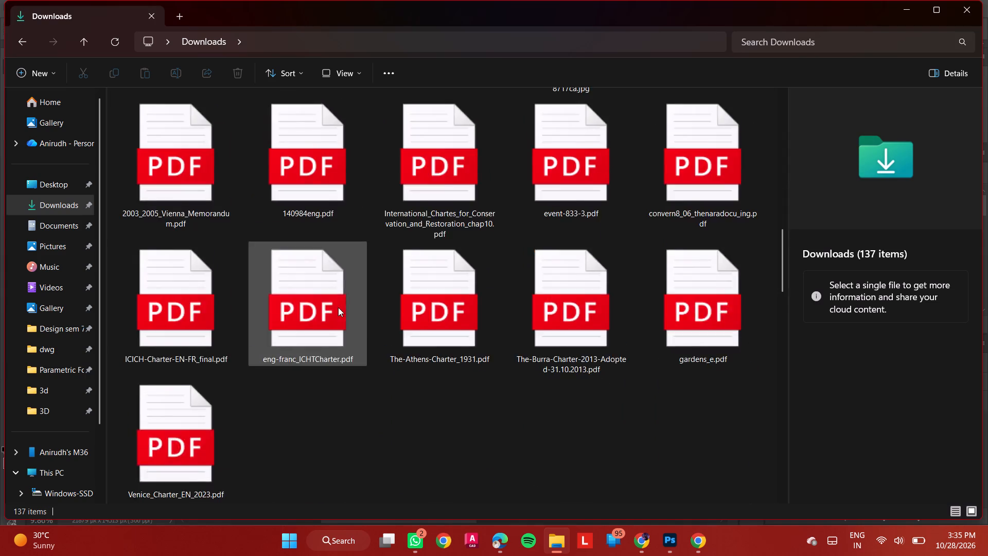
{"action": "scroll", "coordinate": [338, 307], "scroll_direction": "down", "scroll_amount": 13}
{"action": "scroll", "coordinate": [338, 307], "scroll_direction": "up", "scroll_amount": 20}
{"action": "scroll", "coordinate": [338, 307], "scroll_direction": "up", "scroll_amount": 9}
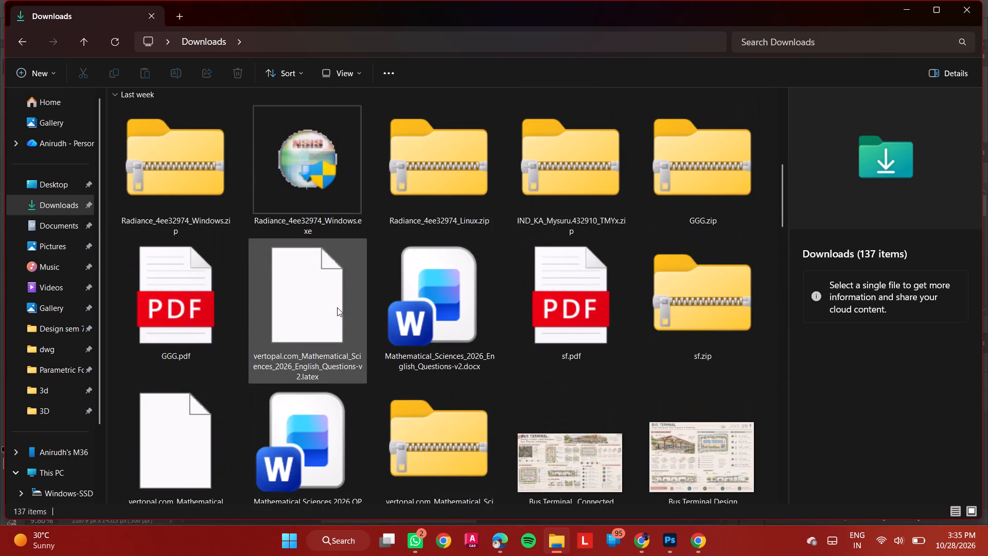
{"action": "double_click", "coordinate": [337, 307]}
{"action": "scroll", "coordinate": [359, 312], "scroll_direction": "down", "scroll_amount": 5, "text": "alt"}
{"action": "scroll", "coordinate": [359, 312], "scroll_direction": "down", "scroll_amount": 17, "text": "alt"}
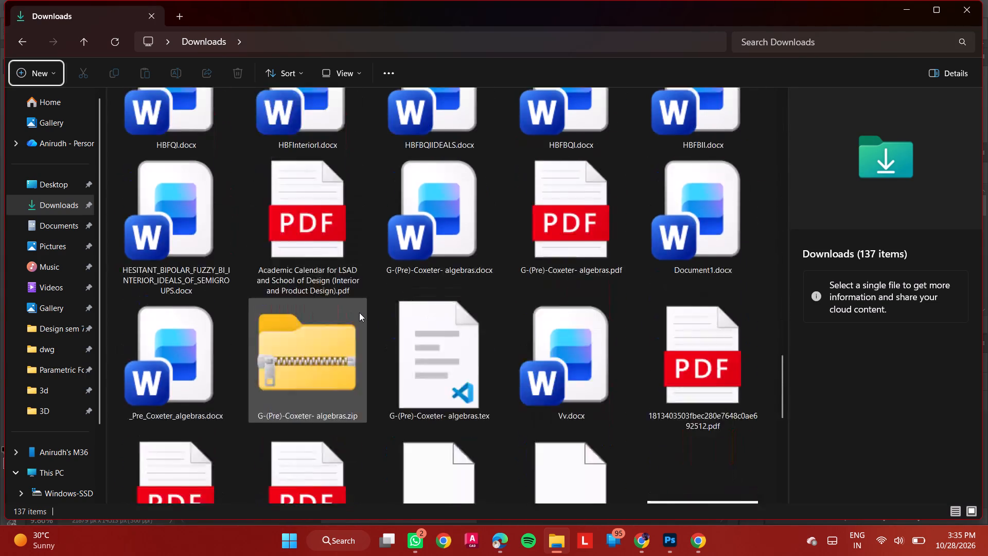
{"action": "scroll", "coordinate": [359, 312], "scroll_direction": "down", "scroll_amount": 20, "text": "alt"}
{"action": "scroll", "coordinate": [359, 312], "scroll_direction": "down", "scroll_amount": 18, "text": "alt"}
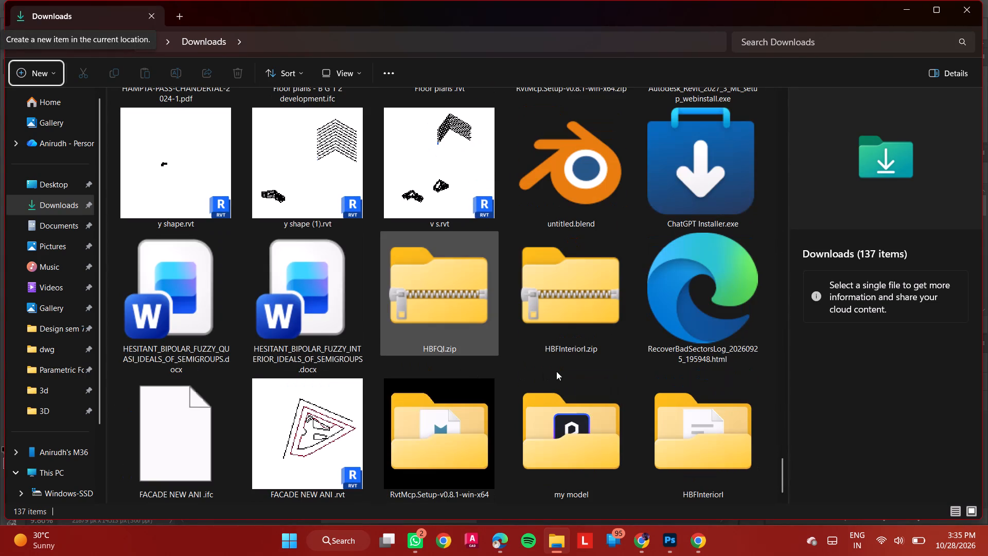
{"action": "scroll", "coordinate": [556, 371], "scroll_direction": "down", "scroll_amount": 3, "text": "alt"}
{"action": "scroll", "coordinate": [556, 371], "scroll_direction": "up", "scroll_amount": 20}
{"action": "scroll", "coordinate": [556, 371], "scroll_direction": "up", "scroll_amount": 14}
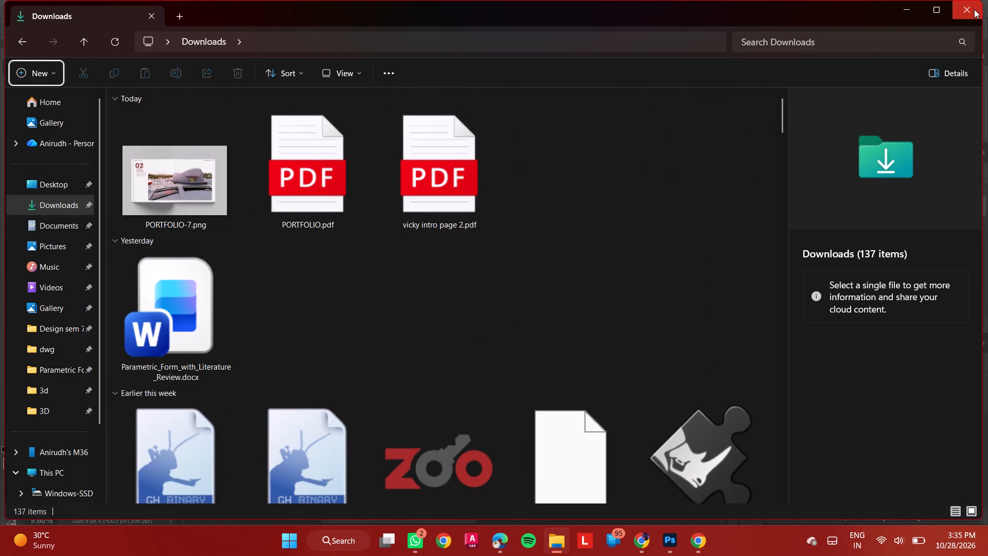
Open vicky intro page 2.pdf from the Downloads folder, check its cover and CV pages, and close the browser window.
{"action": "double_click", "coordinate": [459, 188]}
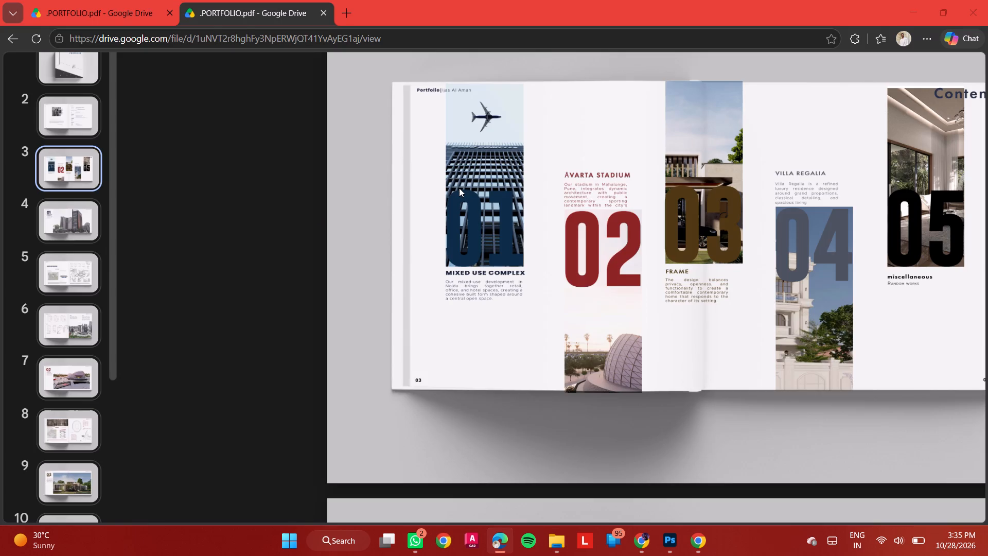
{"action": "scroll", "coordinate": [490, 219], "scroll_direction": "up", "scroll_amount": 3}
{"action": "scroll", "coordinate": [490, 219], "scroll_direction": "down", "scroll_amount": 9}
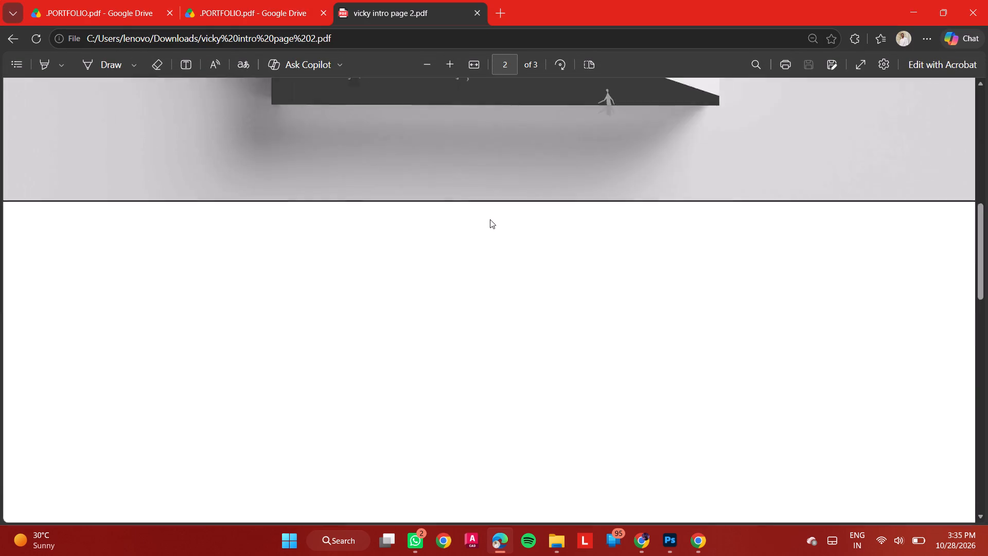
{"action": "scroll", "coordinate": [490, 219], "scroll_direction": "up", "scroll_amount": 1}
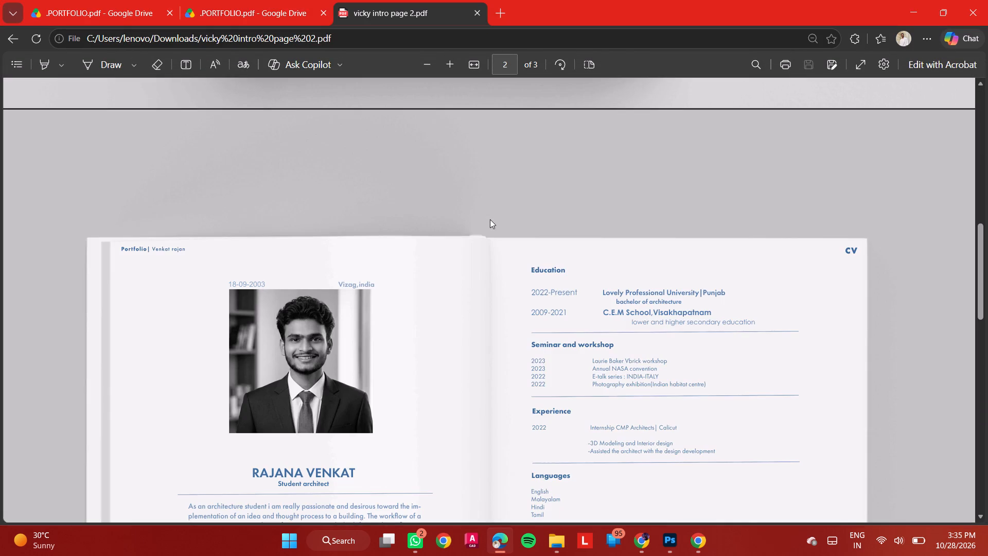
{"action": "left_click", "coordinate": [967, 4]}
{"action": "left_click", "coordinate": [437, 318]}
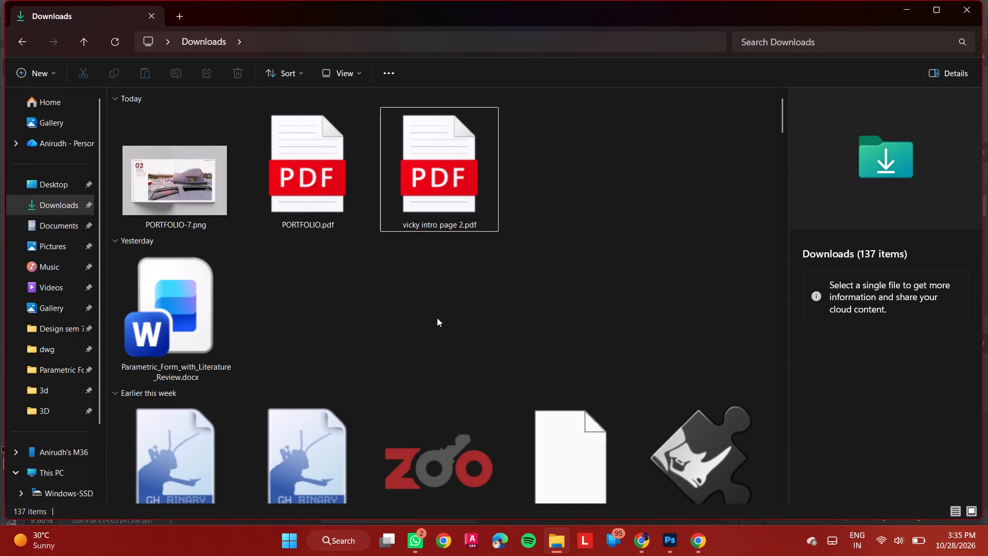
Switch to Photoshop and close the stadium page PORTFOLIO-7.pdf without saving changes.
{"action": "scroll", "coordinate": [441, 322], "scroll_direction": "down", "scroll_amount": 1}
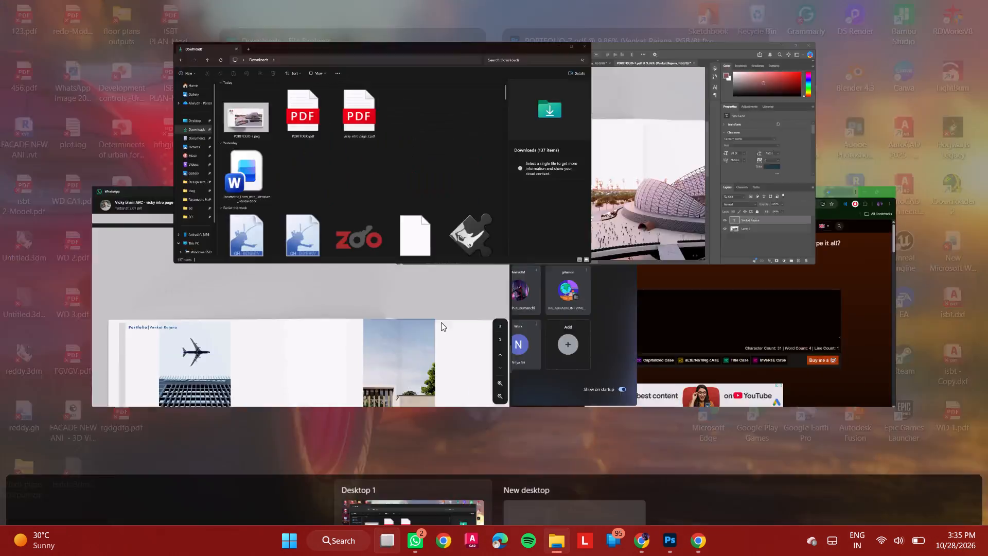
{"action": "left_click", "coordinate": [656, 154]}
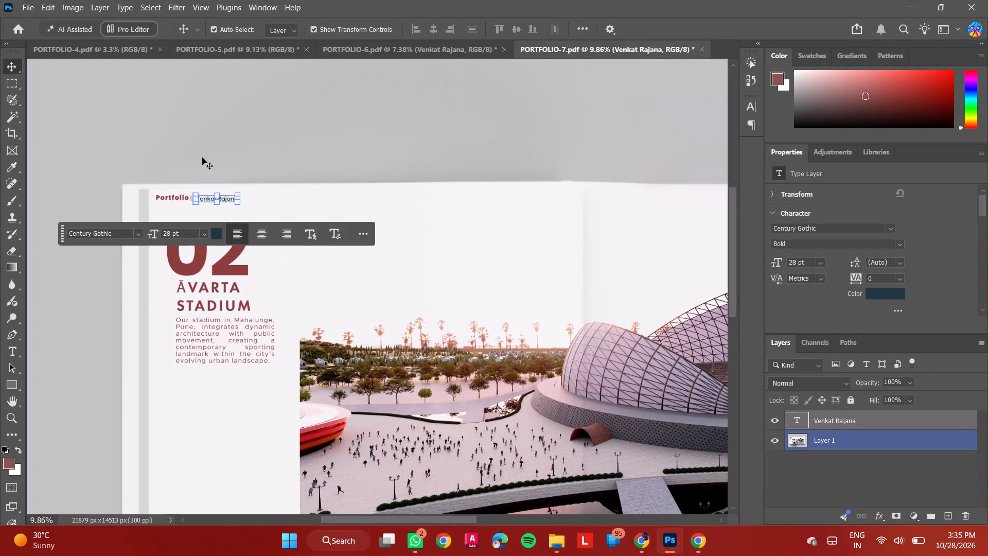
{"action": "key", "text": "alt+Tab"}
{"action": "key", "text": "alt+Tab"}
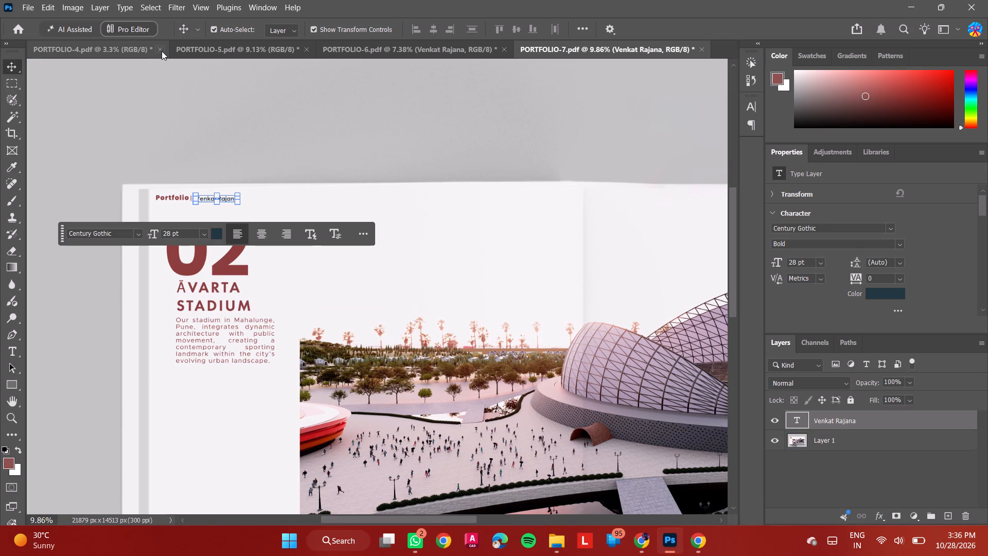
{"action": "left_click", "coordinate": [703, 49]}
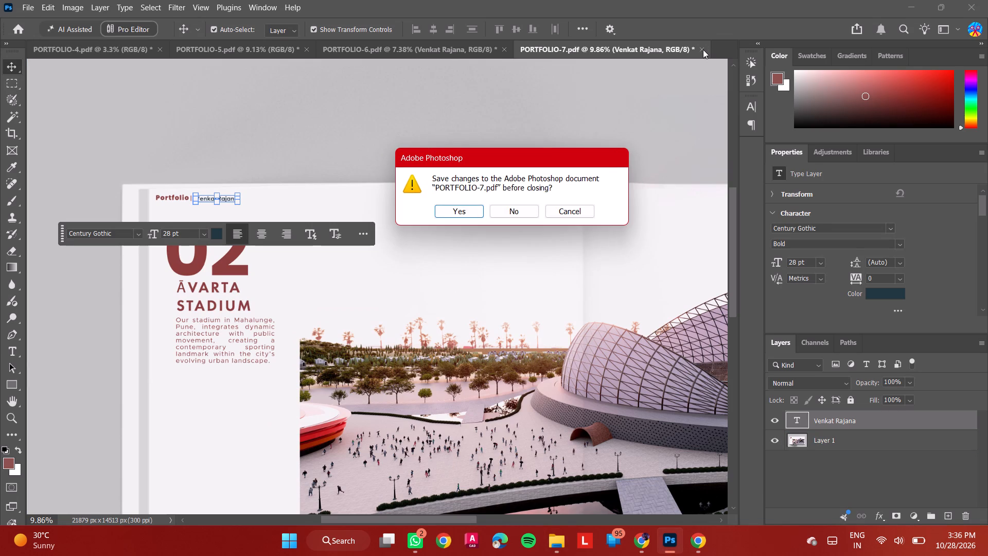
{"action": "left_click", "coordinate": [507, 209]}
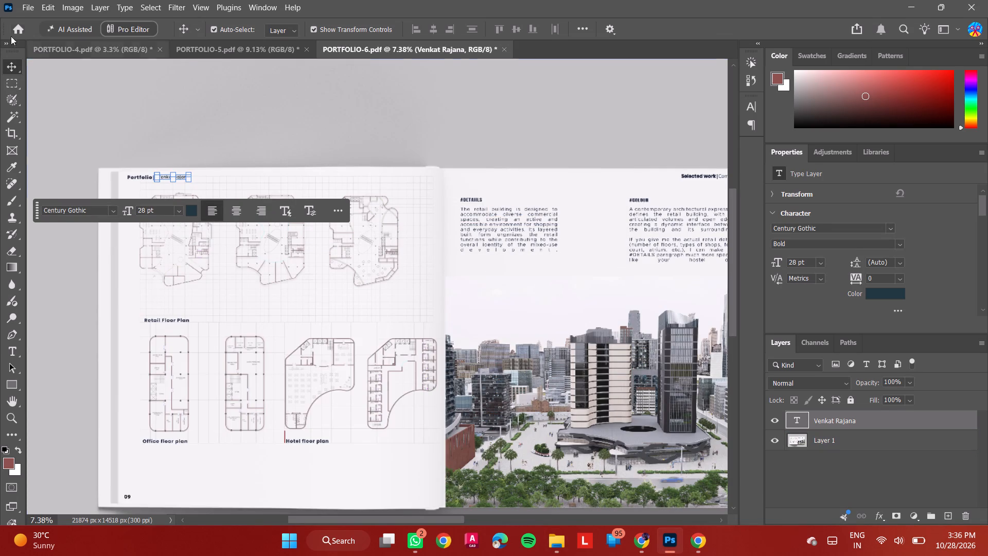
Quick-export the floor plan page PORTFOLIO-6.pdf to the Downloads folder as PORTFOLIO-6.png.
{"action": "left_click", "coordinate": [26, 4]}
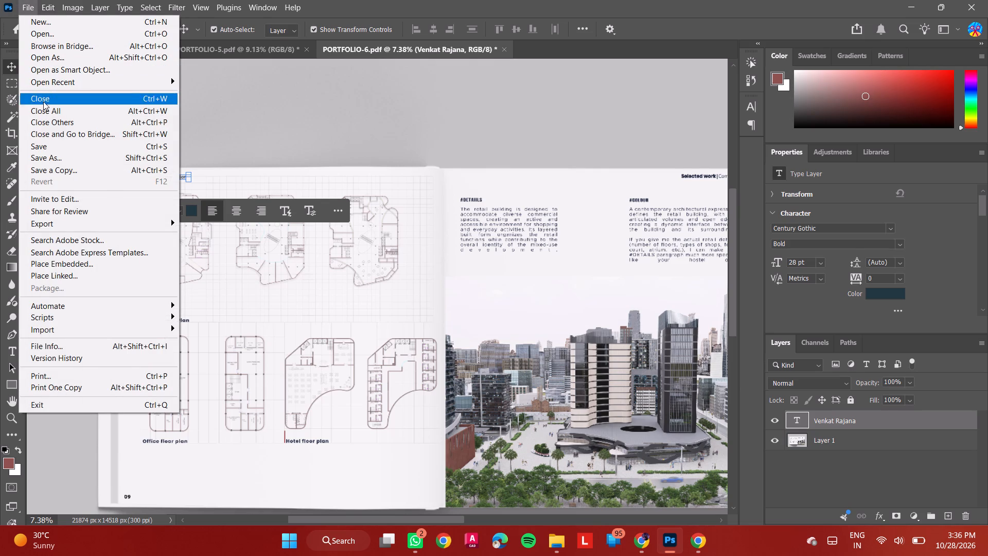
{"action": "left_click", "coordinate": [56, 222]}
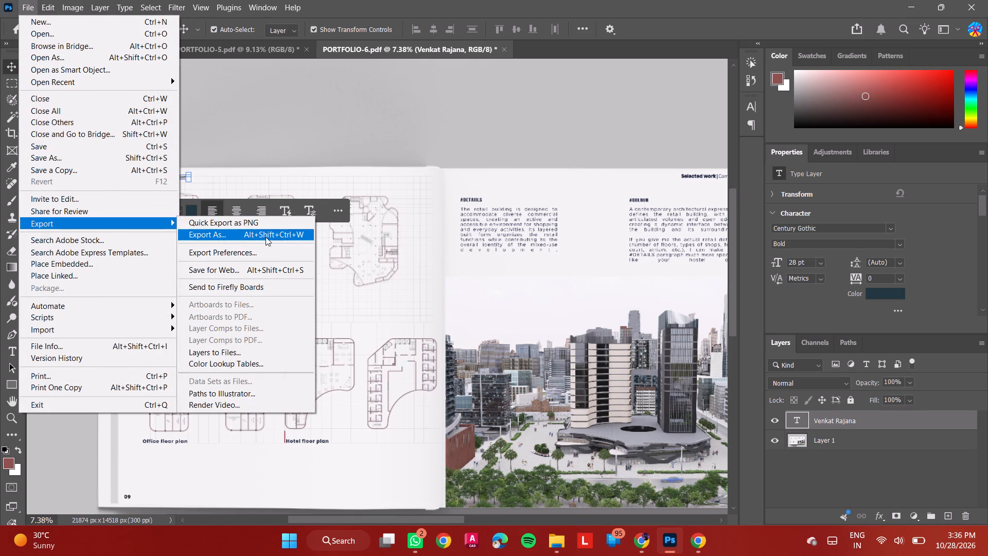
{"action": "left_click", "coordinate": [255, 223]}
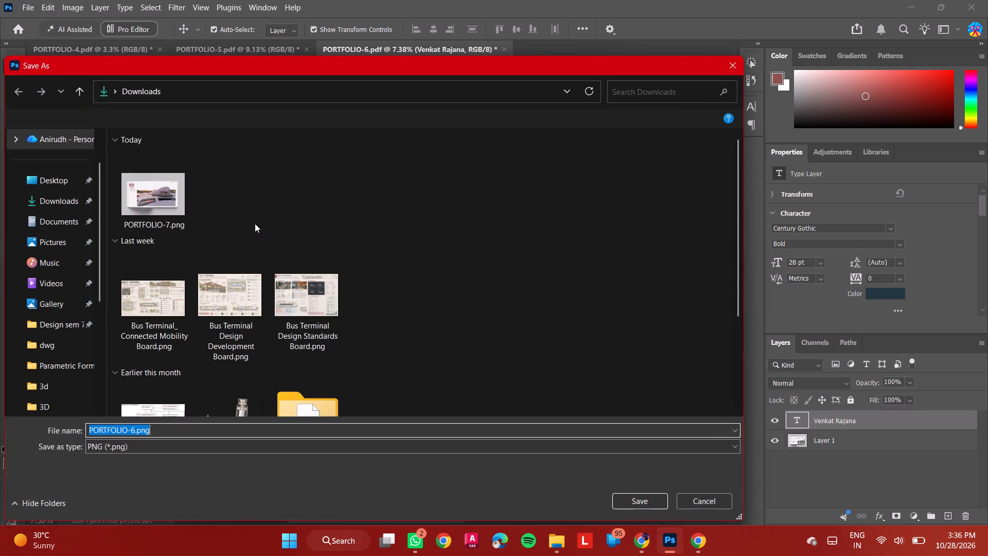
{"action": "left_click", "coordinate": [655, 499]}
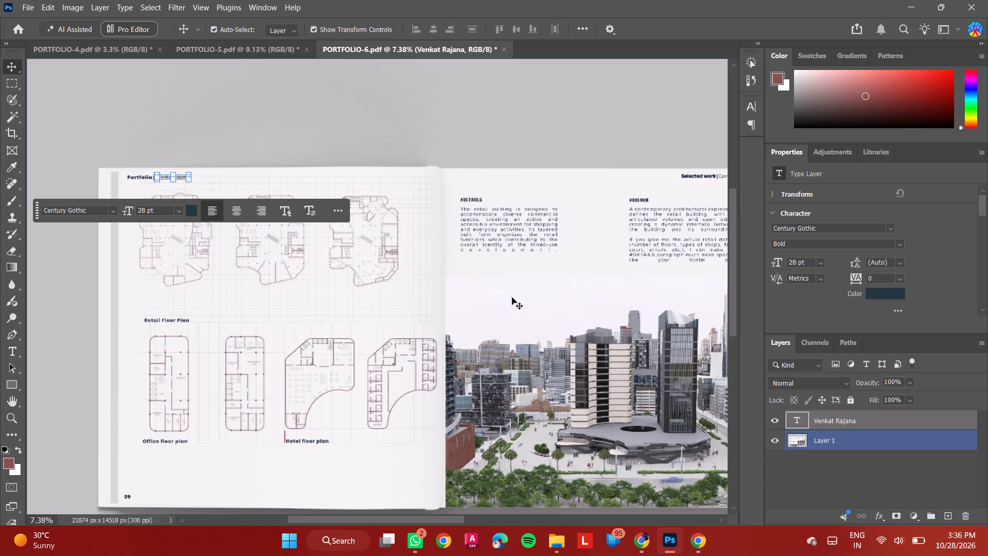
Close the floor plan page PORTFOLIO-6.pdf without saving changes.
{"action": "left_click", "coordinate": [506, 50]}
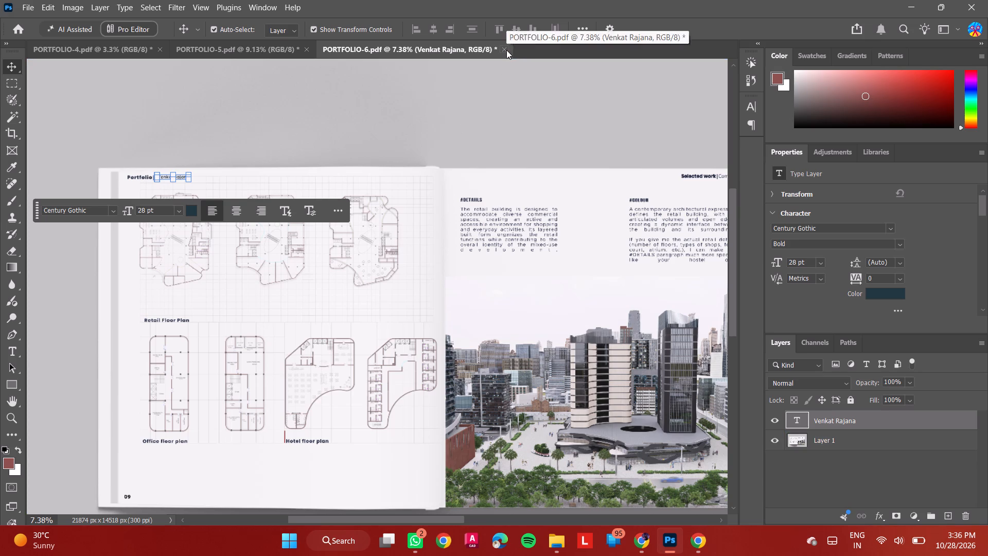
{"action": "left_click", "coordinate": [506, 211]}
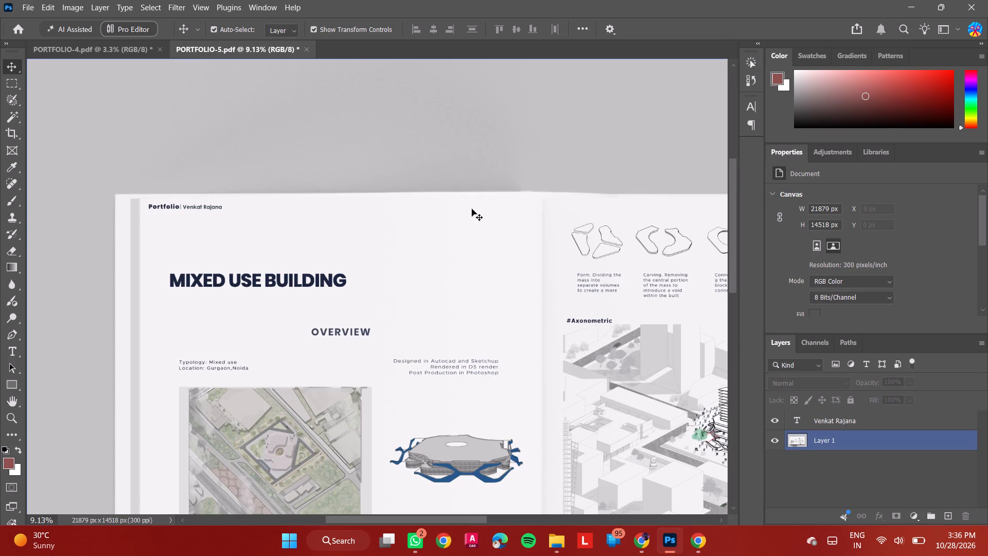
Quick-export the mixed use building page PORTFOLIO-5.pdf to the Downloads folder as PORTFOLIO-5.png.
{"action": "left_click", "coordinate": [26, 4]}
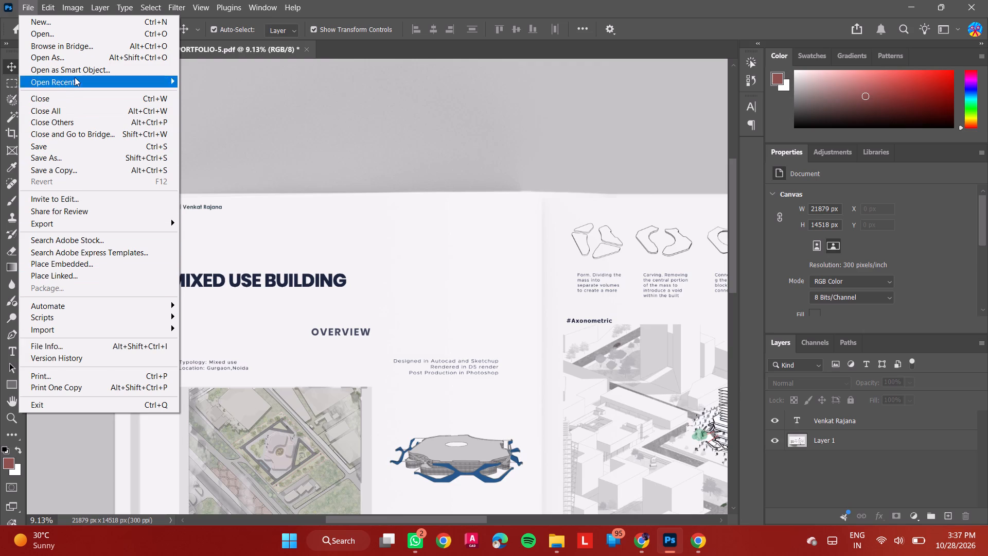
{"action": "left_click", "coordinate": [61, 225]}
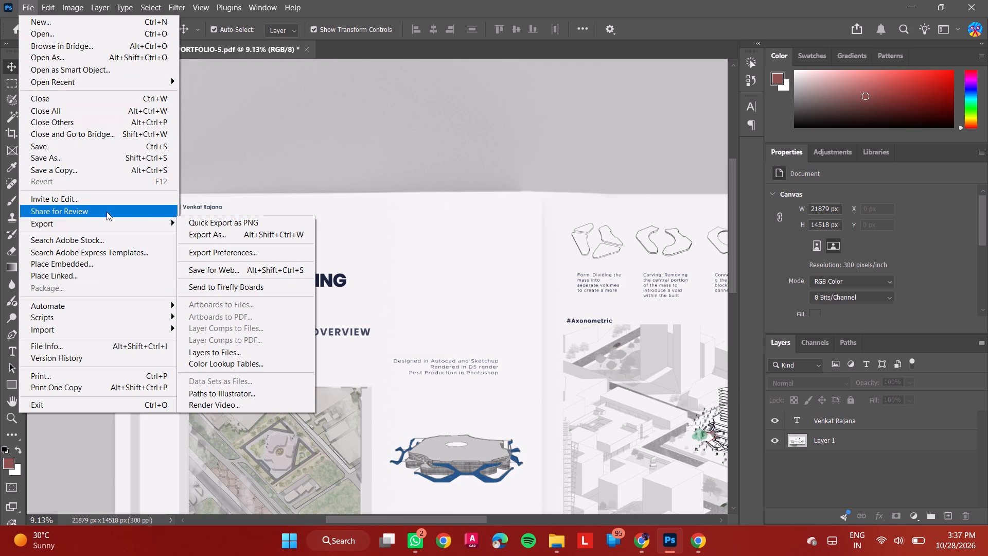
{"action": "left_click", "coordinate": [197, 222]}
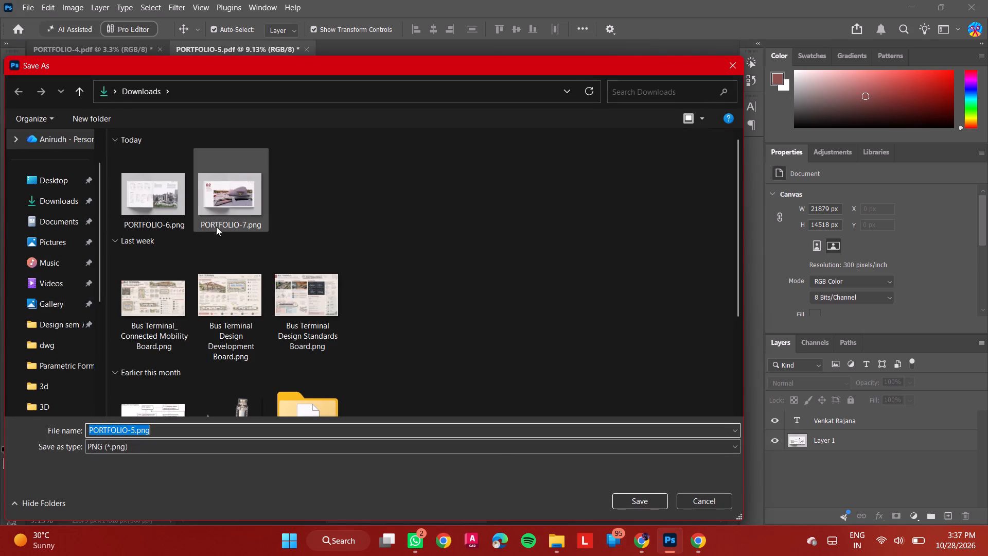
{"action": "left_click", "coordinate": [655, 501]}
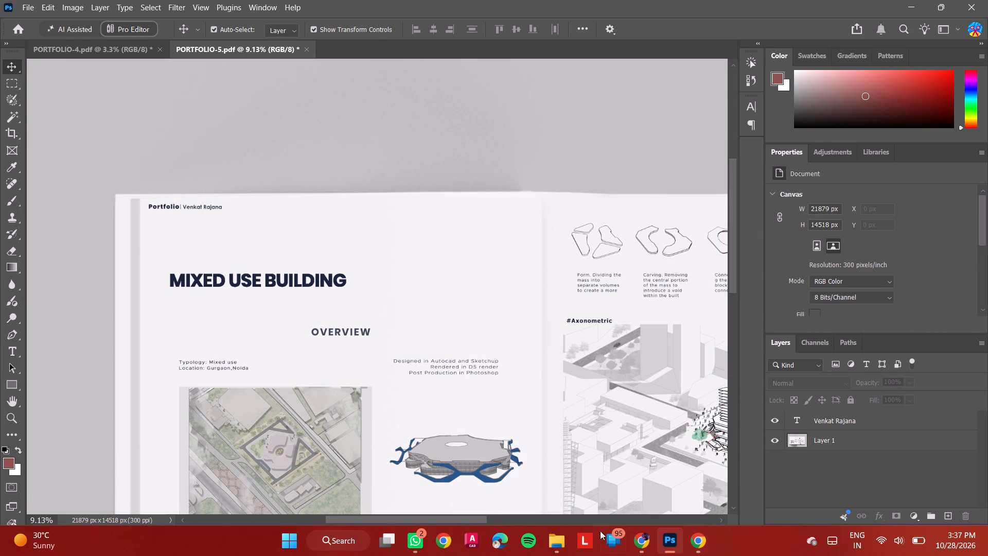
Switch to Microsoft Edge and restore the closed browser tabs.
{"action": "left_click", "coordinate": [496, 534]}
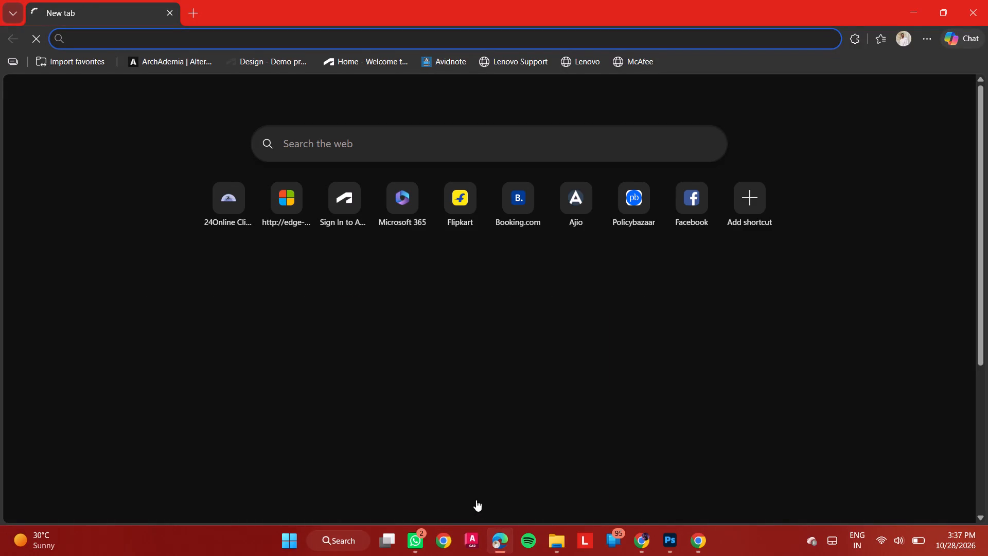
{"action": "key", "text": "ctrl+shift+t"}
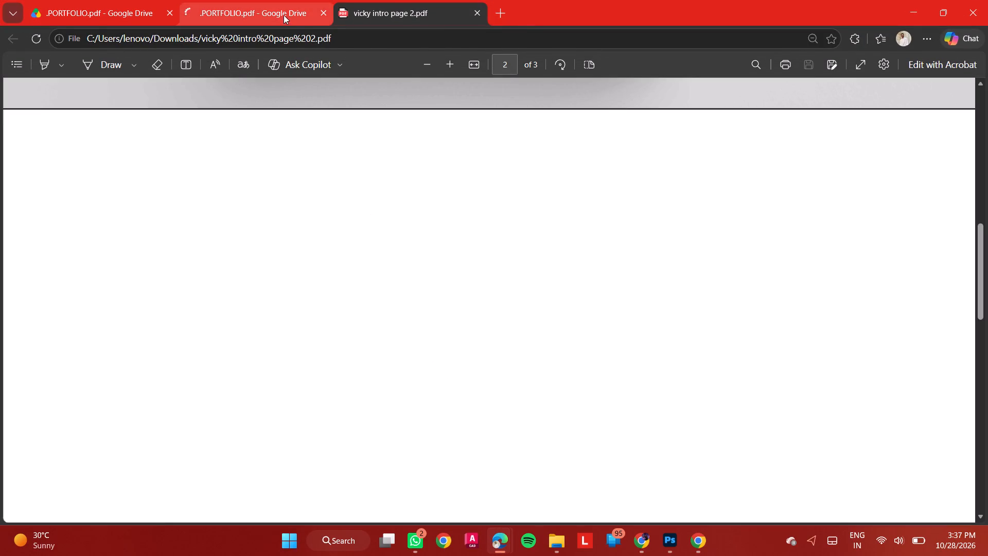
Look through the original PORTFOLIO.pdf on Google Drive from the cover to the last page, 15.
{"action": "left_click", "coordinate": [284, 15]}
{"action": "scroll", "coordinate": [445, 341], "scroll_direction": "down", "scroll_amount": 10}
{"action": "scroll", "coordinate": [530, 407], "scroll_direction": "down", "scroll_amount": 6}
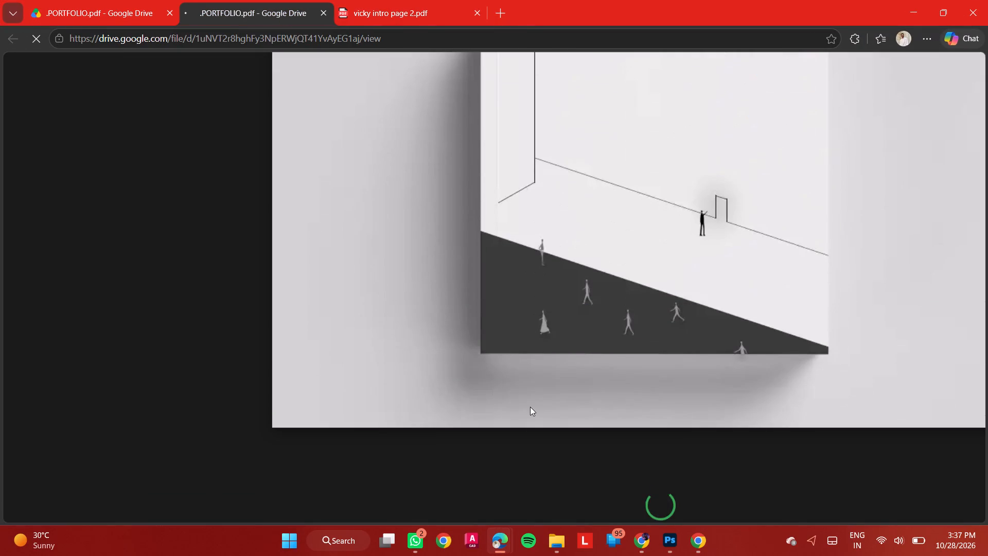
{"action": "scroll", "coordinate": [530, 407], "scroll_direction": "down", "scroll_amount": 3}
{"action": "scroll", "coordinate": [488, 403], "scroll_direction": "down", "scroll_amount": 13}
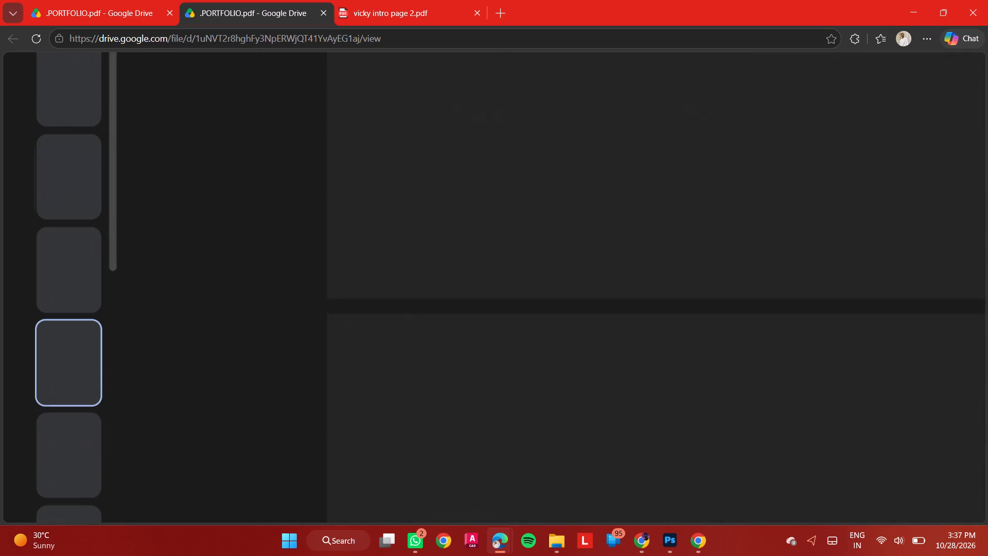
{"action": "scroll", "coordinate": [488, 403], "scroll_direction": "down", "scroll_amount": 20}
{"action": "scroll", "coordinate": [488, 403], "scroll_direction": "down", "scroll_amount": 20}
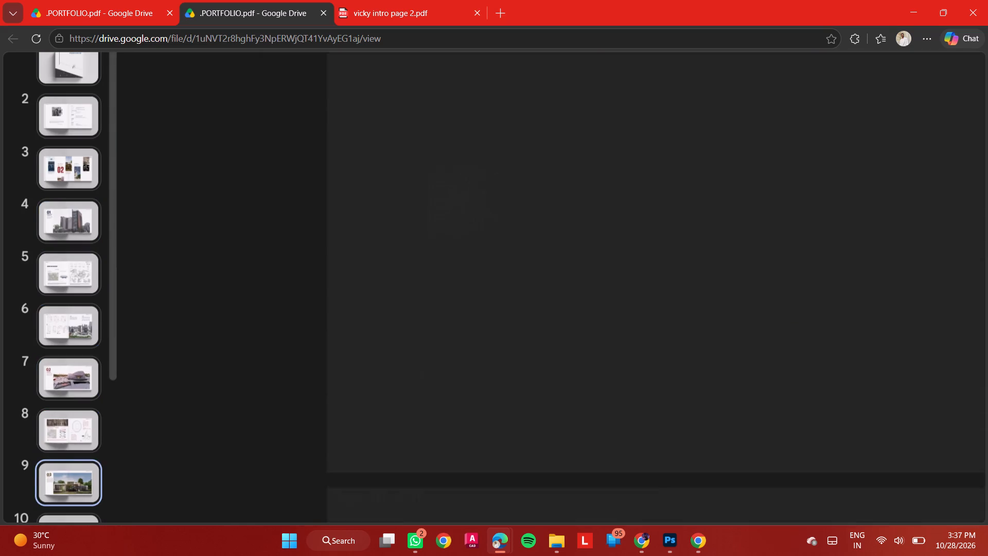
{"action": "scroll", "coordinate": [488, 403], "scroll_direction": "down", "scroll_amount": 20}
{"action": "scroll", "coordinate": [488, 403], "scroll_direction": "down", "scroll_amount": 20}
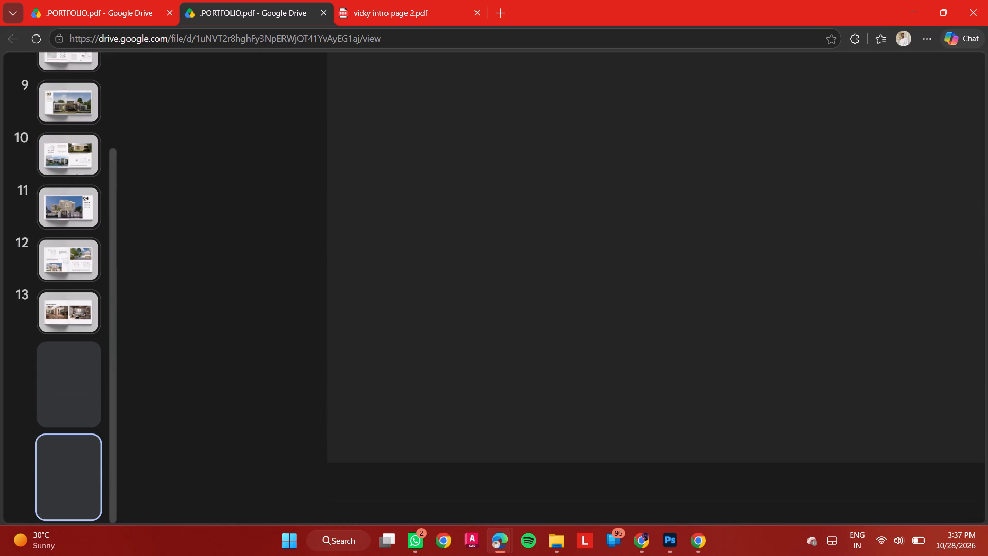
{"action": "scroll", "coordinate": [488, 403], "scroll_direction": "down", "scroll_amount": 13}
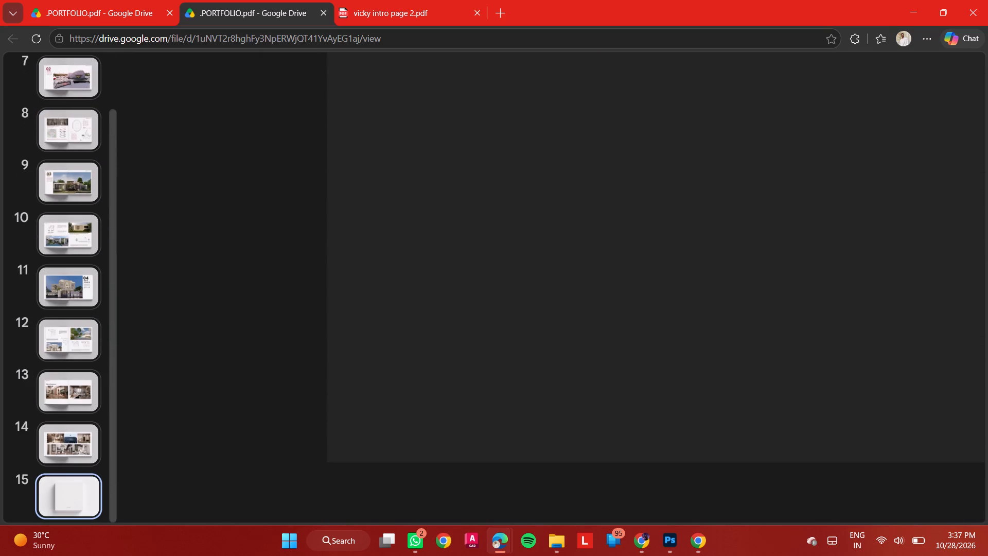
{"action": "scroll", "coordinate": [488, 403], "scroll_direction": "up", "scroll_amount": 1}
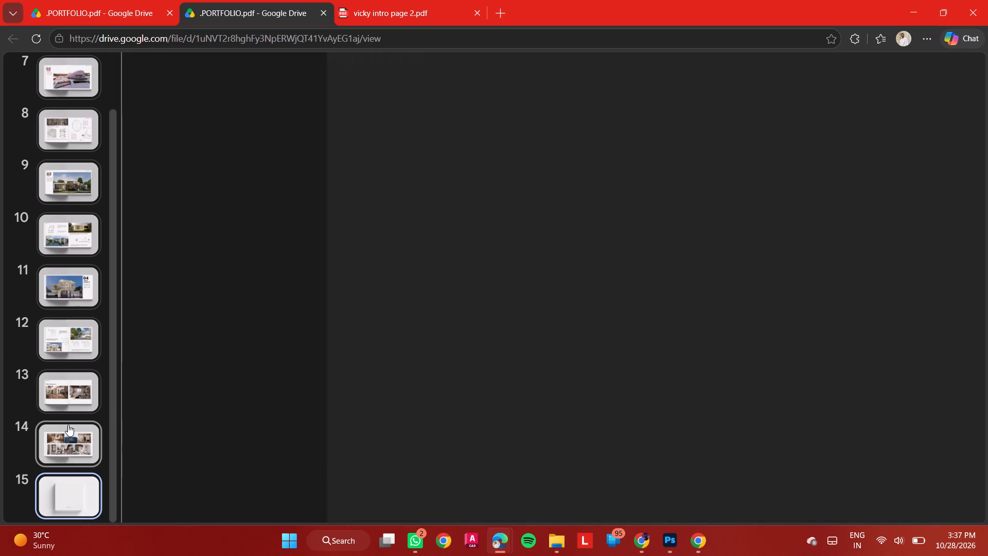
Look back through the original PORTFOLIO.pdf from the interior images on page 14 to the contents page 3.
{"action": "left_click", "coordinate": [68, 425]}
{"action": "scroll", "coordinate": [378, 377], "scroll_direction": "up", "scroll_amount": 2}
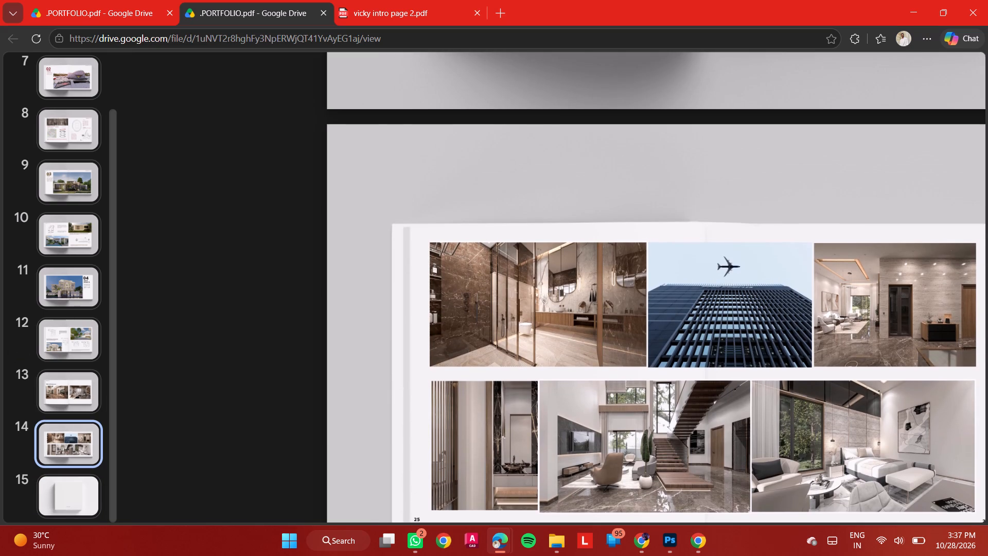
{"action": "scroll", "coordinate": [378, 377], "scroll_direction": "up", "scroll_amount": 6}
{"action": "scroll", "coordinate": [378, 377], "scroll_direction": "down", "scroll_amount": 3}
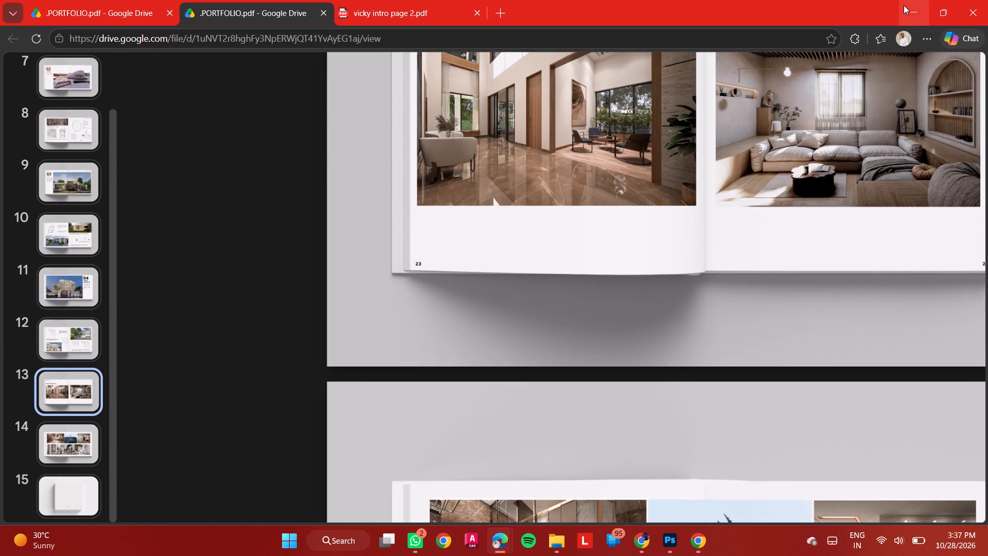
{"action": "scroll", "coordinate": [573, 278], "scroll_direction": "up", "scroll_amount": 4}
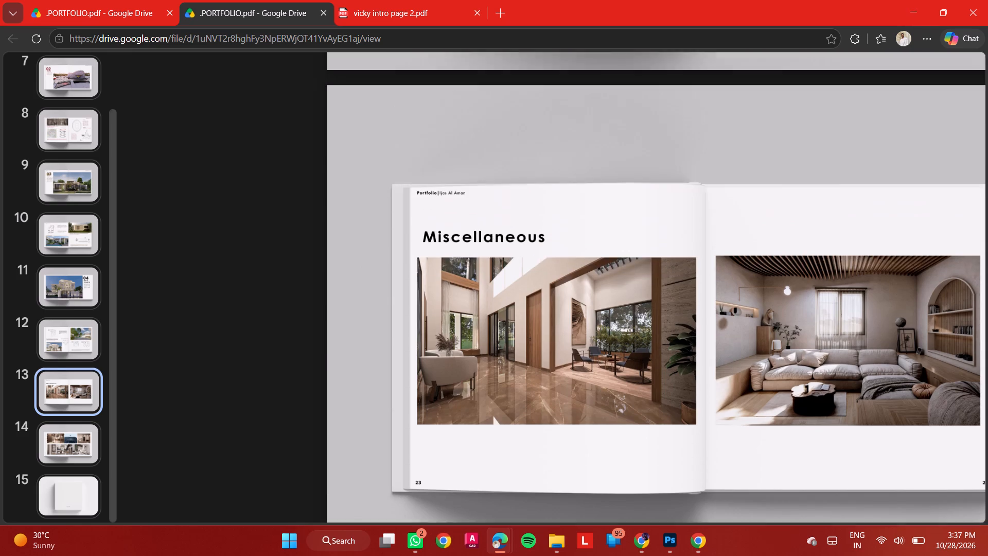
{"action": "scroll", "coordinate": [573, 278], "scroll_direction": "up", "scroll_amount": 13}
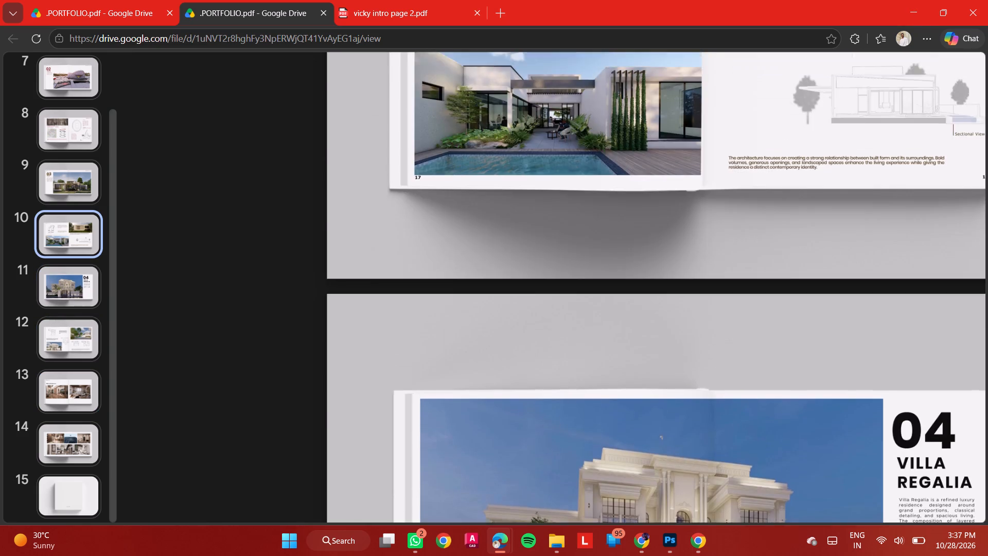
{"action": "scroll", "coordinate": [573, 278], "scroll_direction": "up", "scroll_amount": 12}
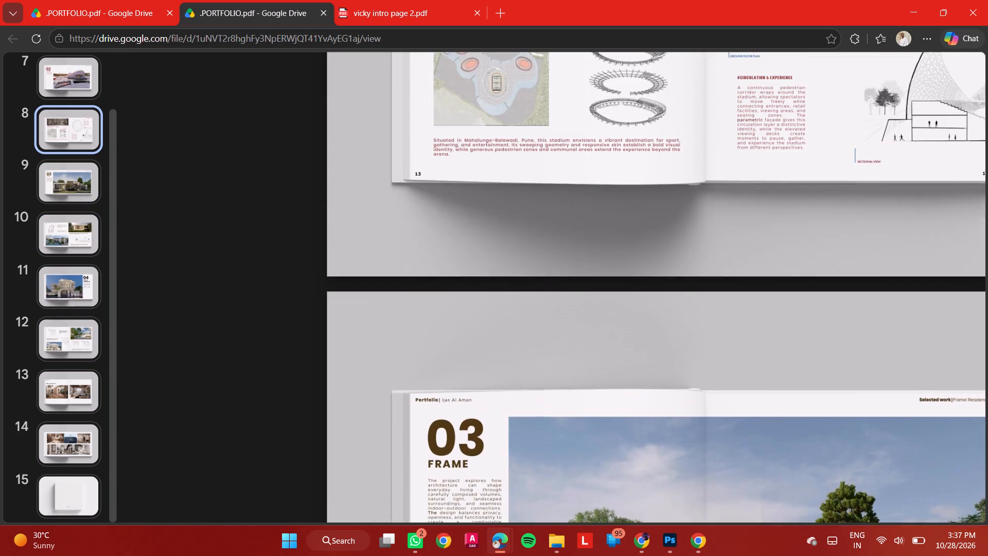
{"action": "scroll", "coordinate": [573, 278], "scroll_direction": "up", "scroll_amount": 9}
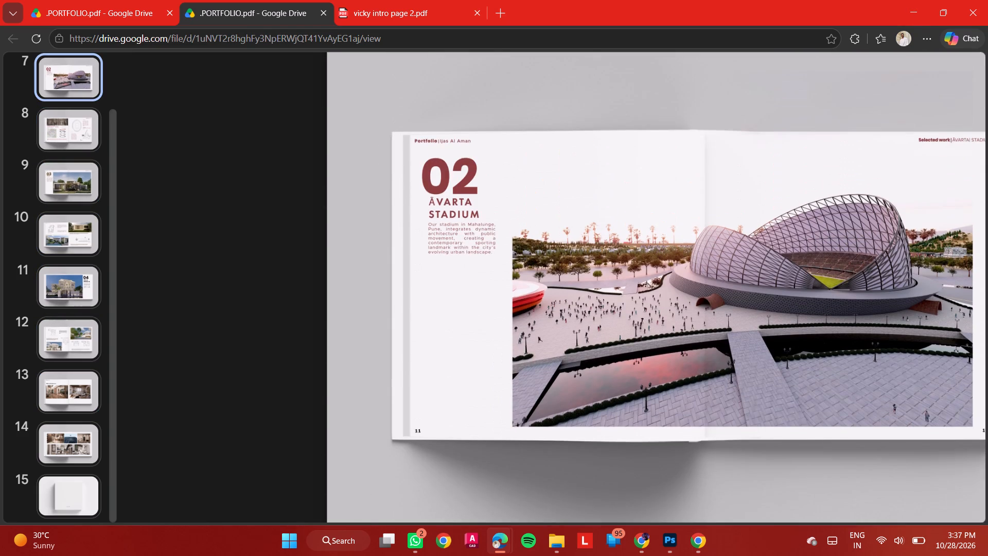
{"action": "scroll", "coordinate": [573, 278], "scroll_direction": "up", "scroll_amount": 9}
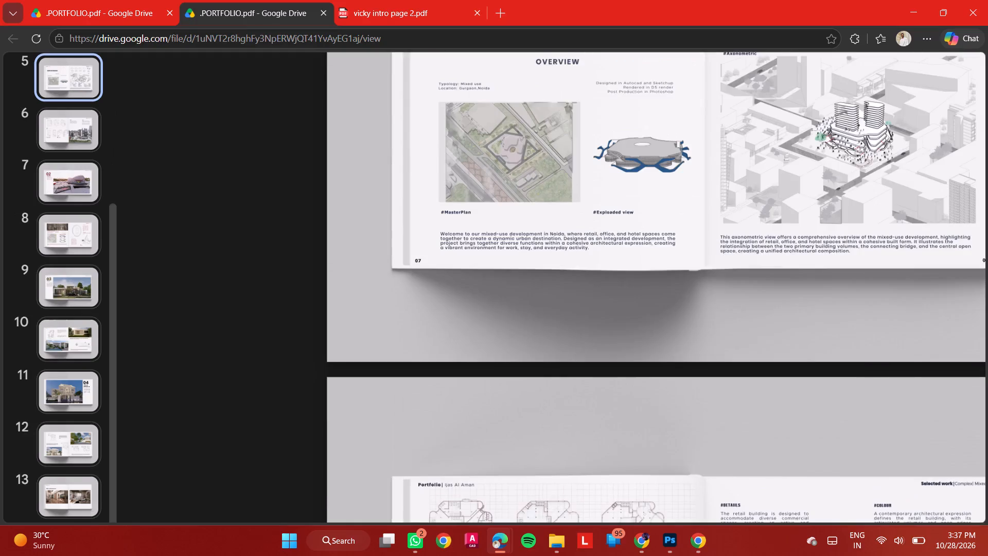
{"action": "scroll", "coordinate": [573, 278], "scroll_direction": "up", "scroll_amount": 13}
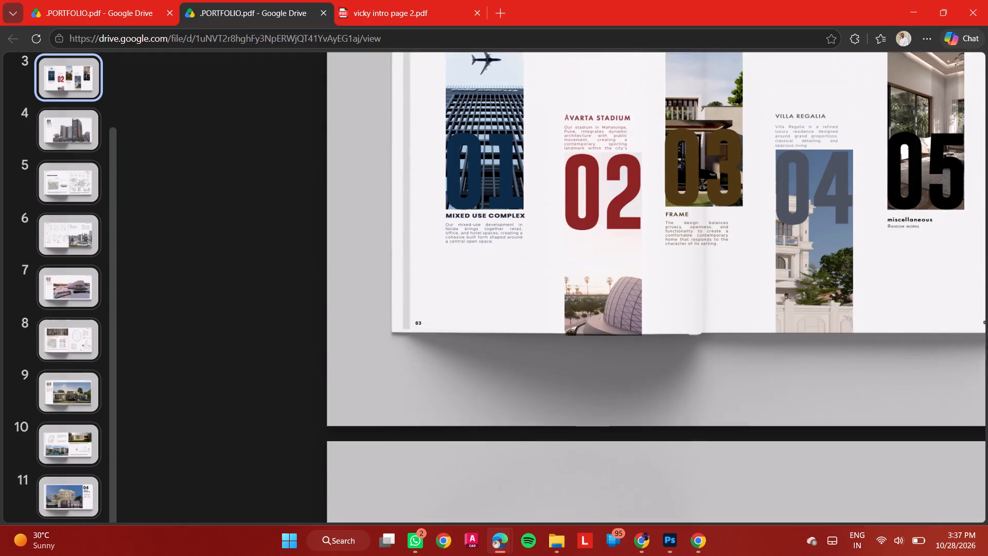
{"action": "scroll", "coordinate": [573, 278], "scroll_direction": "up", "scroll_amount": 4}
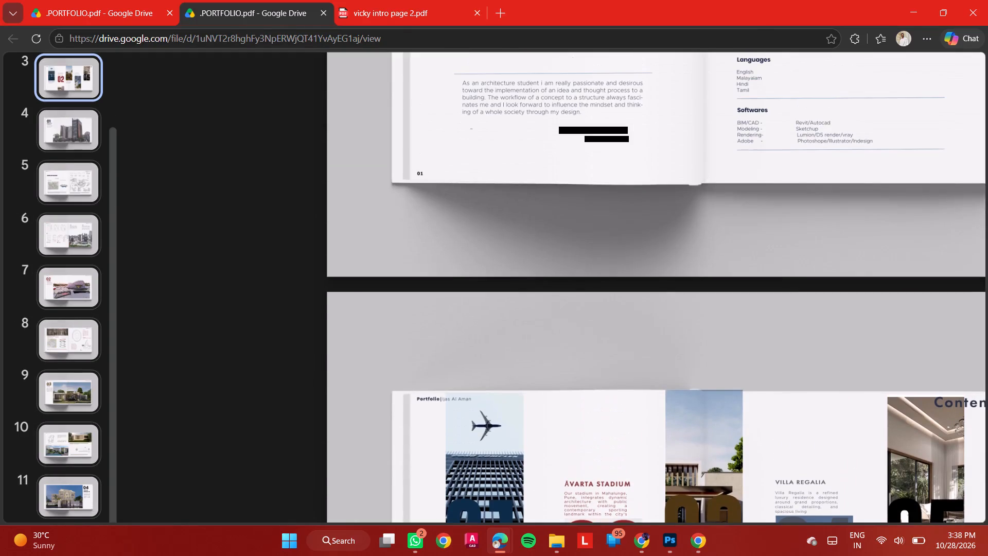
Look forward through the original PORTFOLIO.pdf from the contents page to the stadium overview on page 8.
{"action": "scroll", "coordinate": [572, 283], "scroll_direction": "down", "scroll_amount": 15}
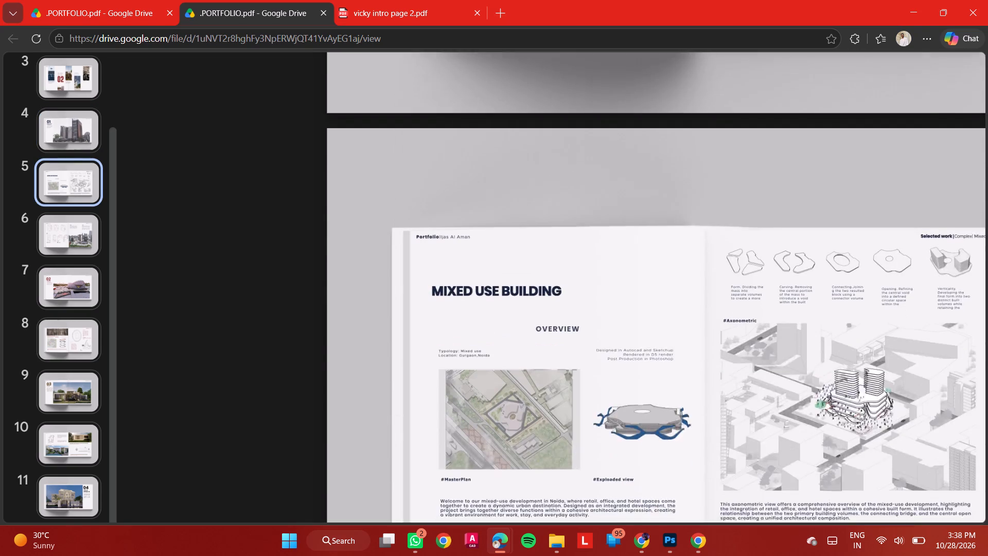
{"action": "scroll", "coordinate": [572, 283], "scroll_direction": "down", "scroll_amount": 8}
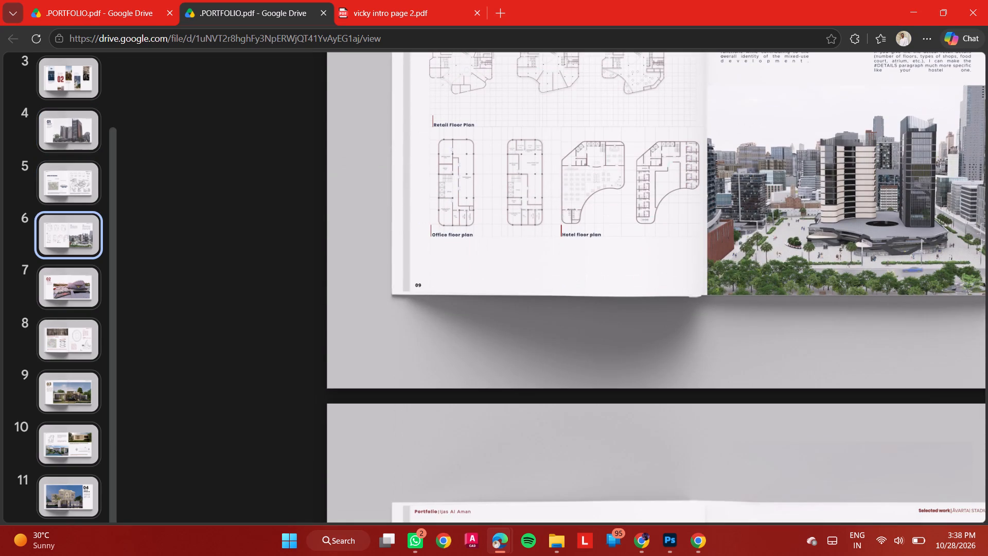
{"action": "scroll", "coordinate": [571, 291], "scroll_direction": "down", "scroll_amount": 5}
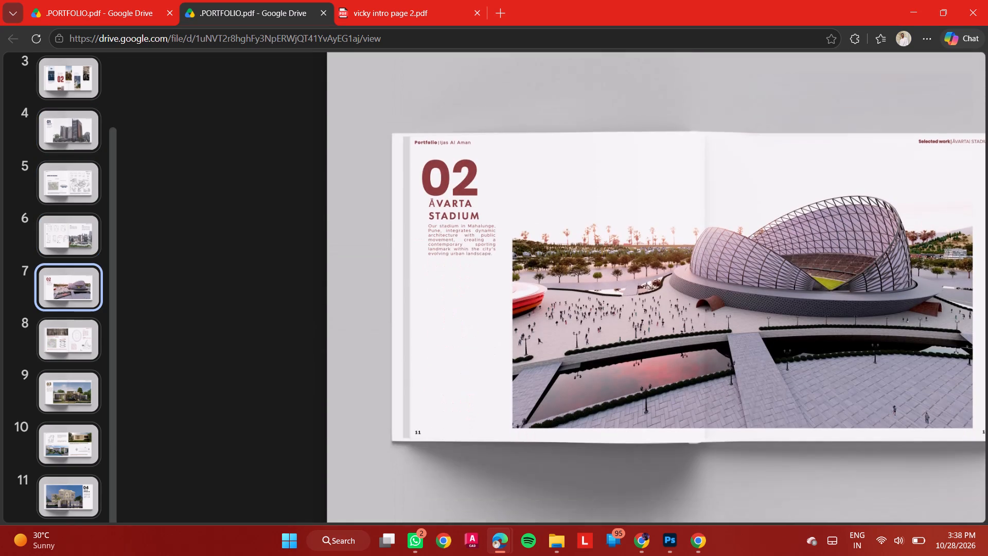
{"action": "scroll", "coordinate": [571, 291], "scroll_direction": "down", "scroll_amount": 6}
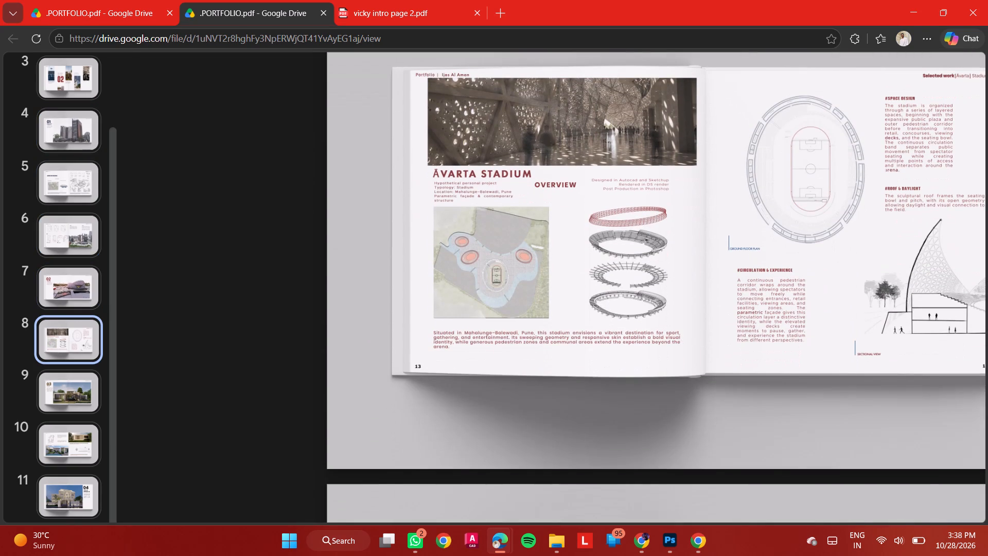
Return to Photoshop, look over the mixed use building page and close PORTFOLIO-5.pdf without saving changes.
{"action": "left_click", "coordinate": [916, 4]}
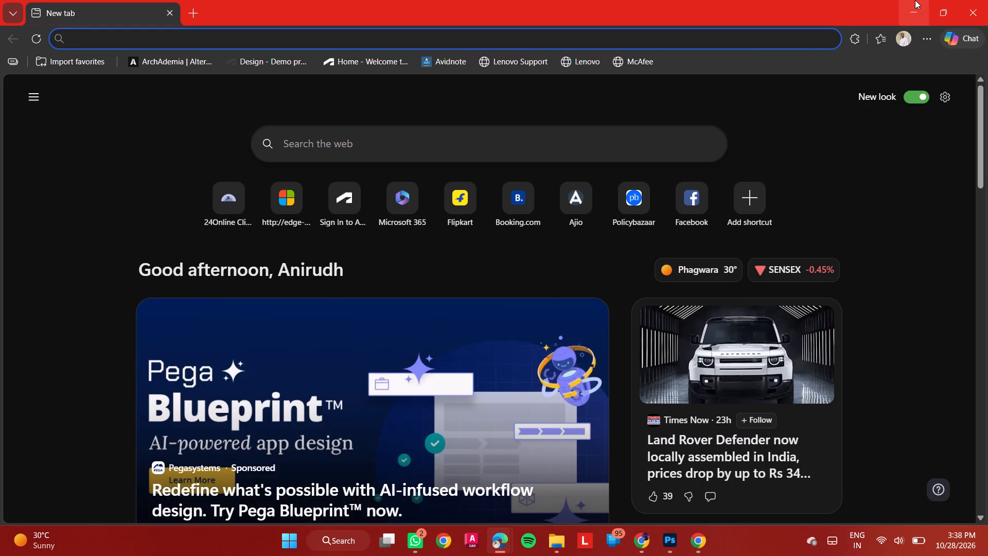
{"action": "left_click", "coordinate": [915, 0]}
{"action": "scroll", "coordinate": [471, 384], "scroll_direction": "down", "scroll_amount": 3}
{"action": "scroll", "coordinate": [484, 370], "scroll_direction": "right", "scroll_amount": 2}
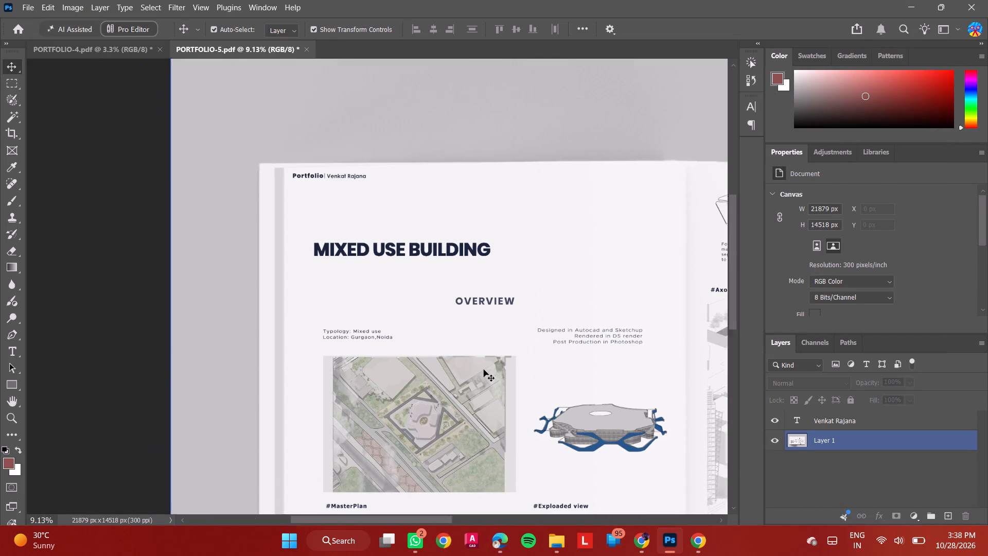
{"action": "scroll", "coordinate": [484, 370], "scroll_direction": "right", "scroll_amount": 6}
{"action": "scroll", "coordinate": [484, 370], "scroll_direction": "down", "scroll_amount": 3}
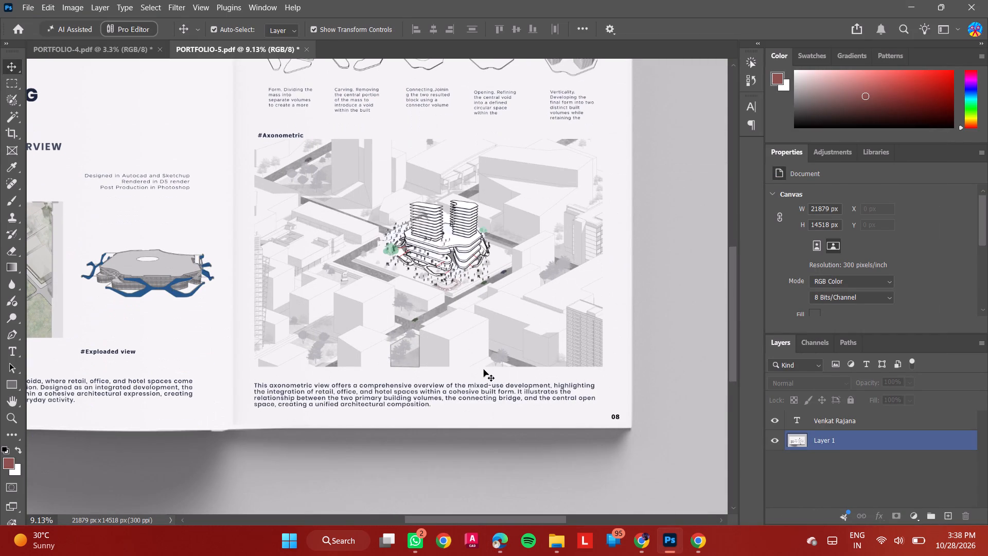
{"action": "scroll", "coordinate": [478, 385], "scroll_direction": "up", "scroll_amount": 4}
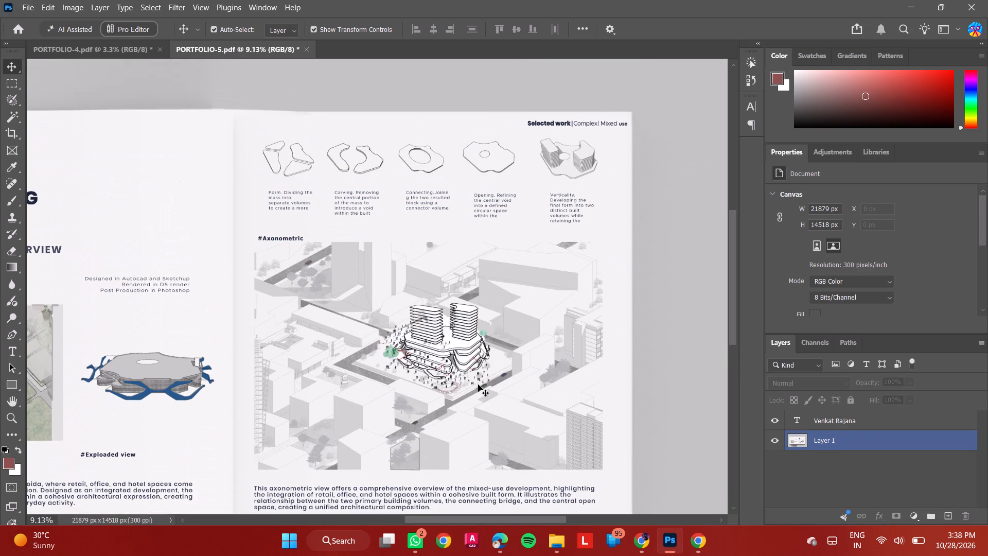
{"action": "scroll", "coordinate": [365, 290], "scroll_direction": "right", "scroll_amount": 1}
{"action": "scroll", "coordinate": [317, 63], "scroll_direction": "left", "scroll_amount": 3}
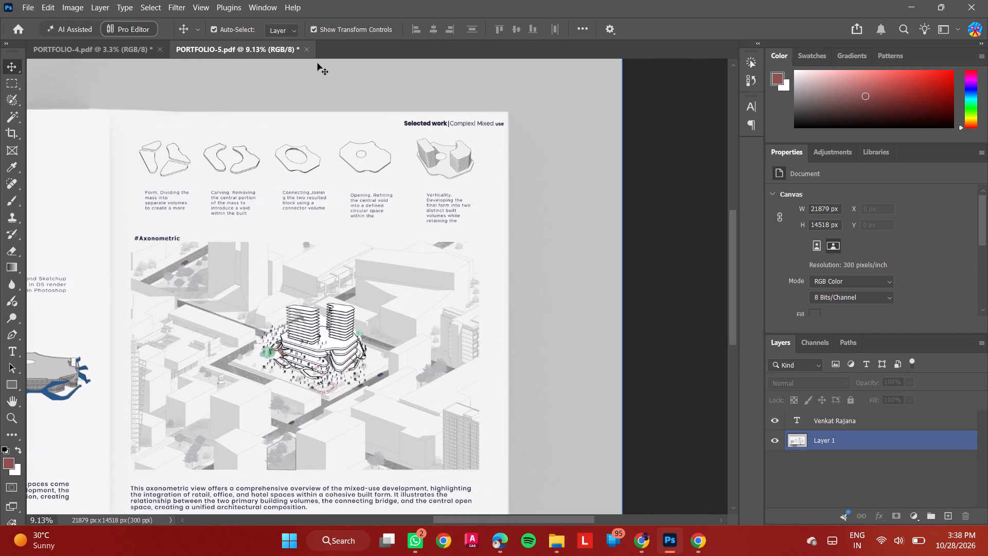
{"action": "scroll", "coordinate": [317, 63], "scroll_direction": "left", "scroll_amount": 4}
{"action": "left_click", "coordinate": [308, 51]}
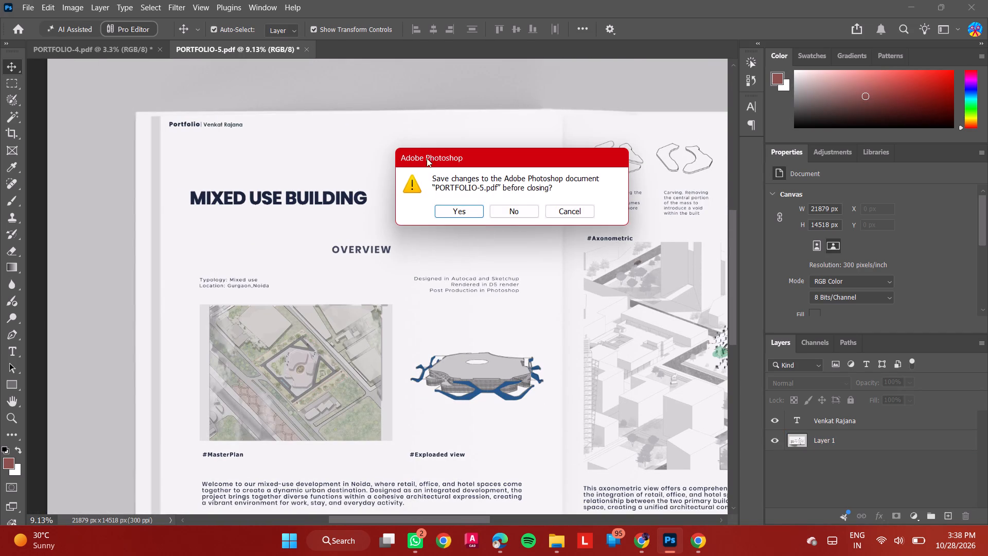
{"action": "left_click", "coordinate": [508, 214]}
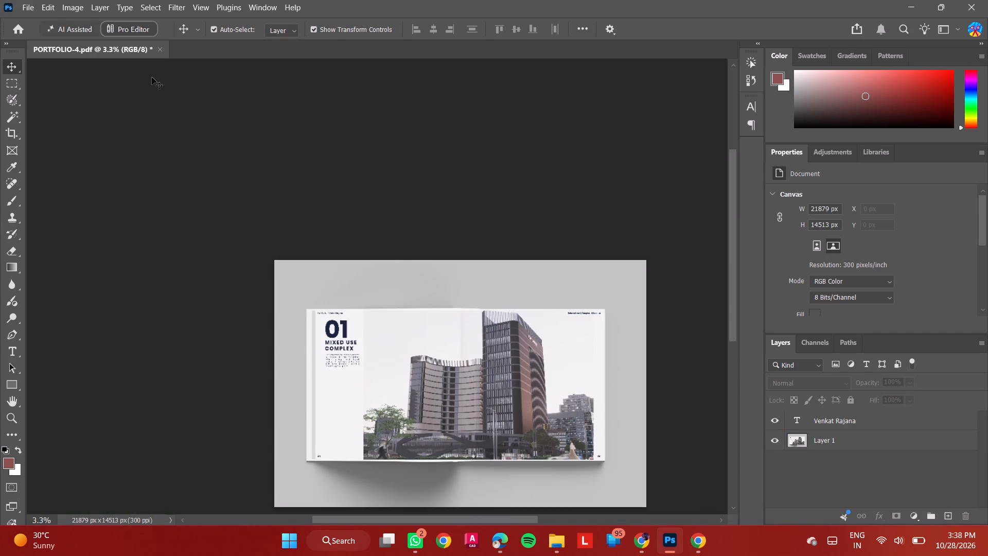
Quick-export the mixed use complex page PORTFOLIO-4.pdf as a PNG.
{"action": "left_click", "coordinate": [26, 7]}
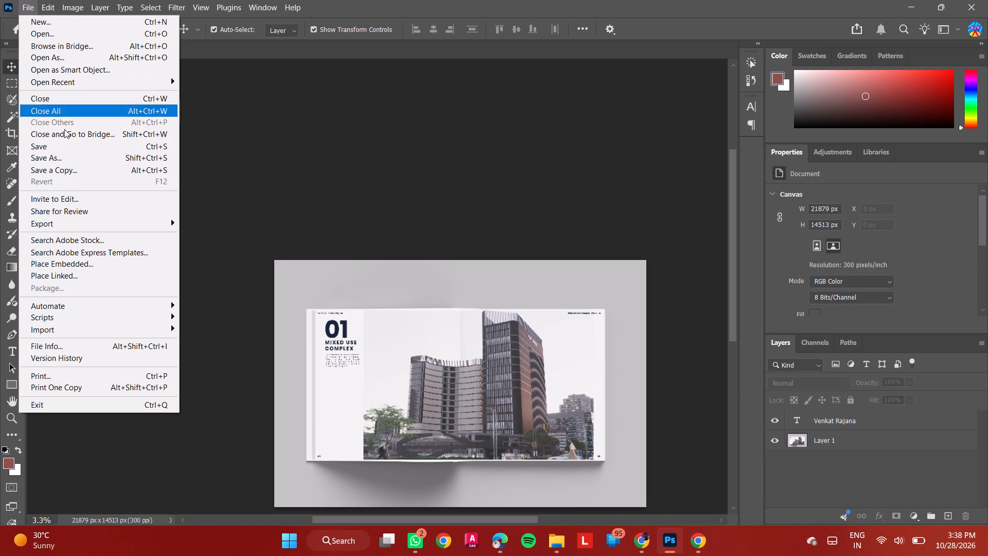
{"action": "left_click", "coordinate": [68, 219]}
{"action": "left_click", "coordinate": [255, 223]}
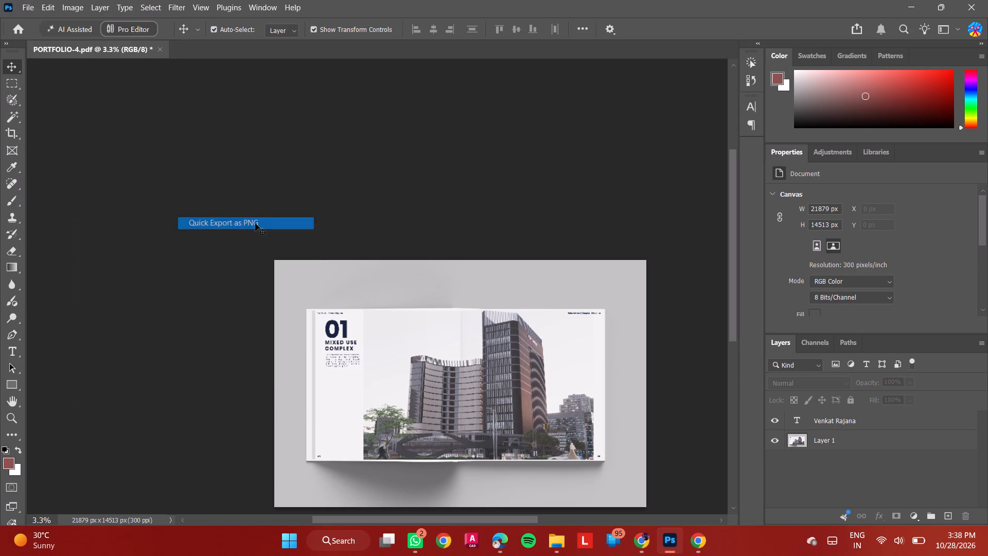
{"action": "left_click", "coordinate": [638, 501]}
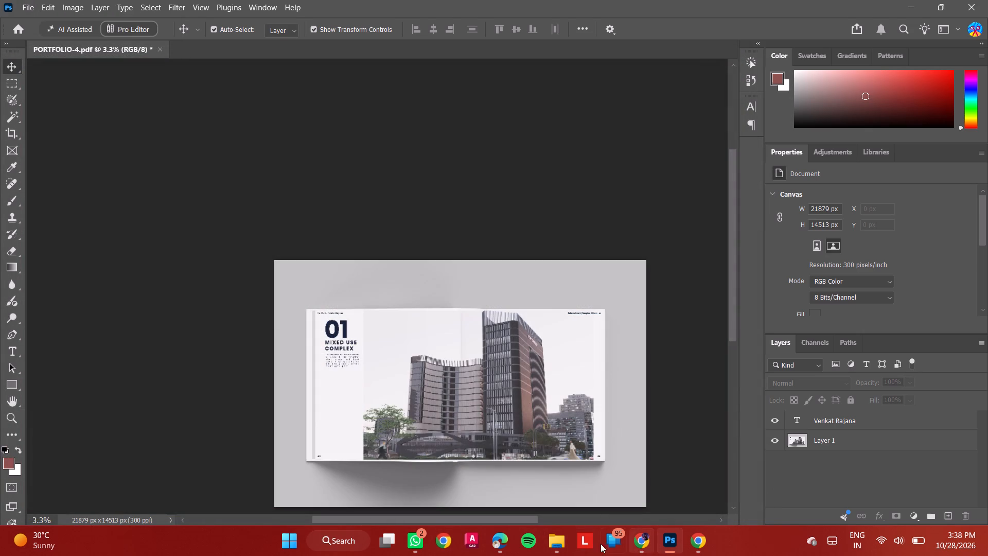
Switch to Microsoft Edge and look back through the original PORTFOLIO.pdf from page 8 to the mixed use building page 5.
{"action": "left_click", "coordinate": [510, 539]}
{"action": "left_click", "coordinate": [545, 474]}
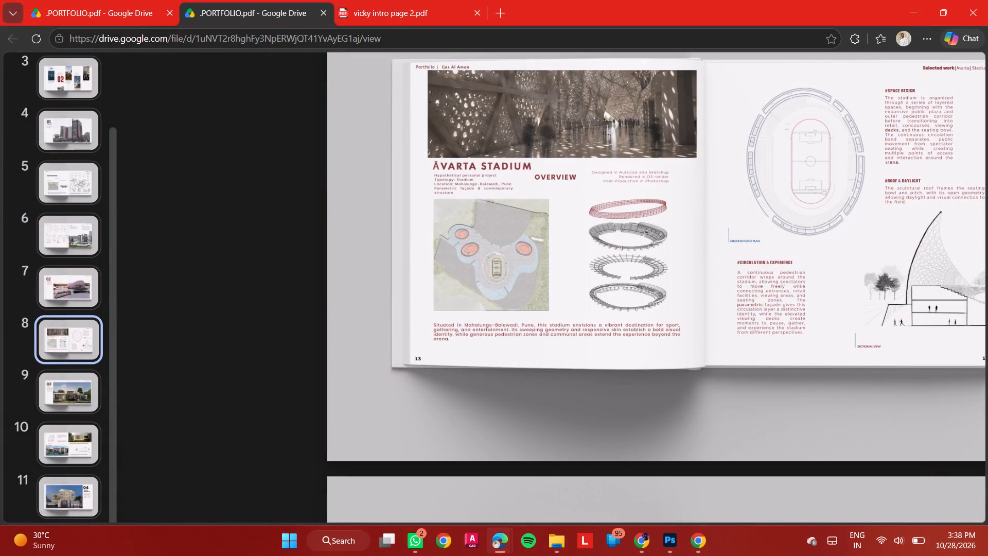
{"action": "scroll", "coordinate": [611, 276], "scroll_direction": "up", "scroll_amount": 1}
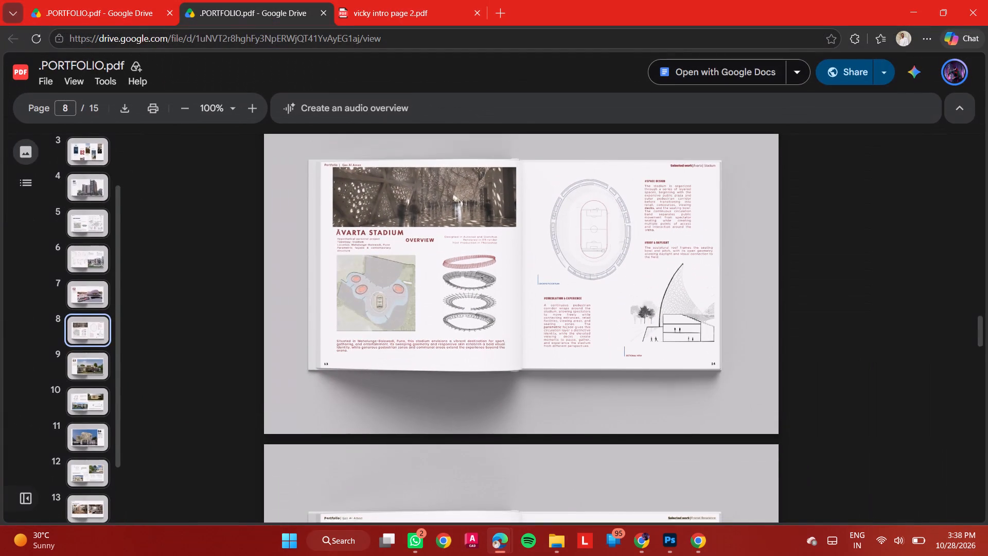
{"action": "scroll", "coordinate": [611, 276], "scroll_direction": "up", "scroll_amount": 6}
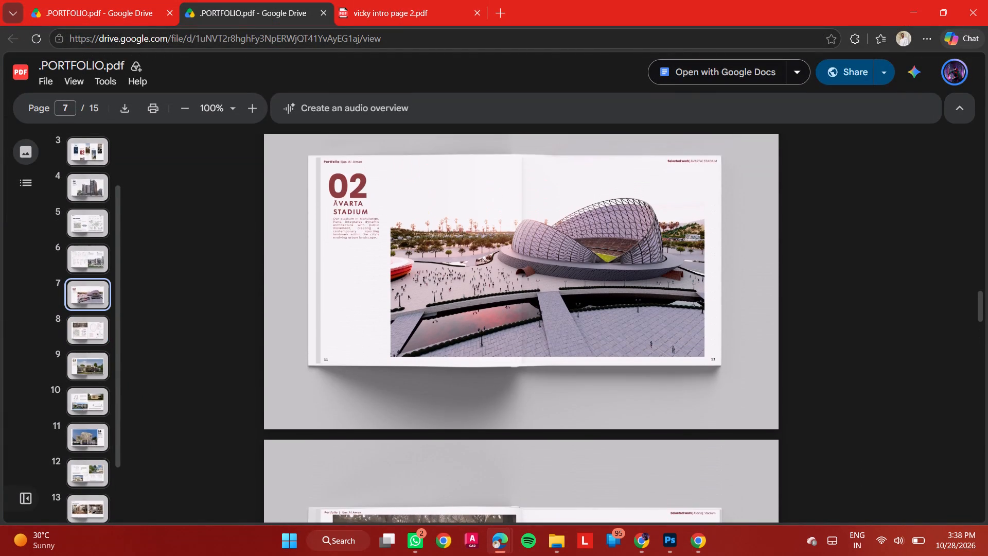
{"action": "scroll", "coordinate": [611, 276], "scroll_direction": "up", "scroll_amount": 3}
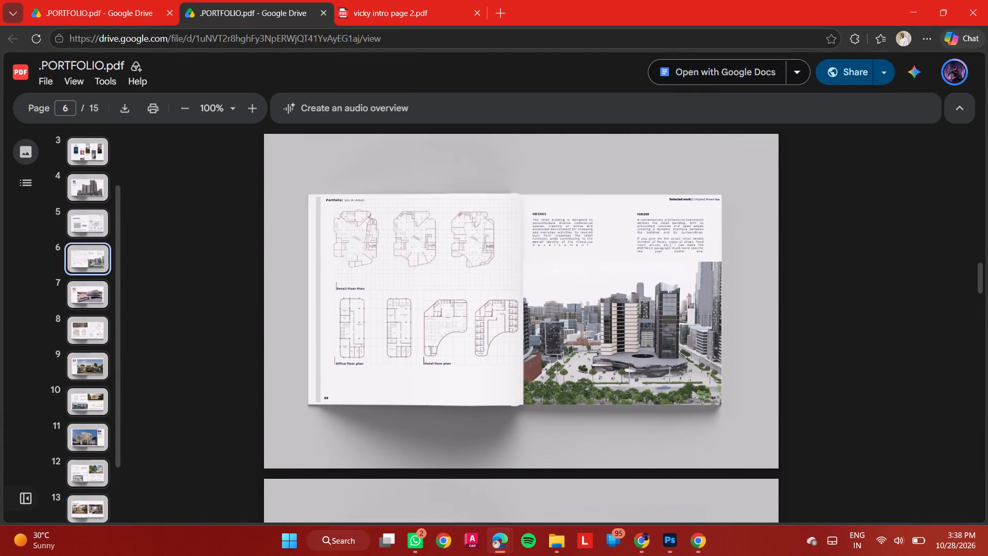
{"action": "scroll", "coordinate": [611, 276], "scroll_direction": "up", "scroll_amount": 4}
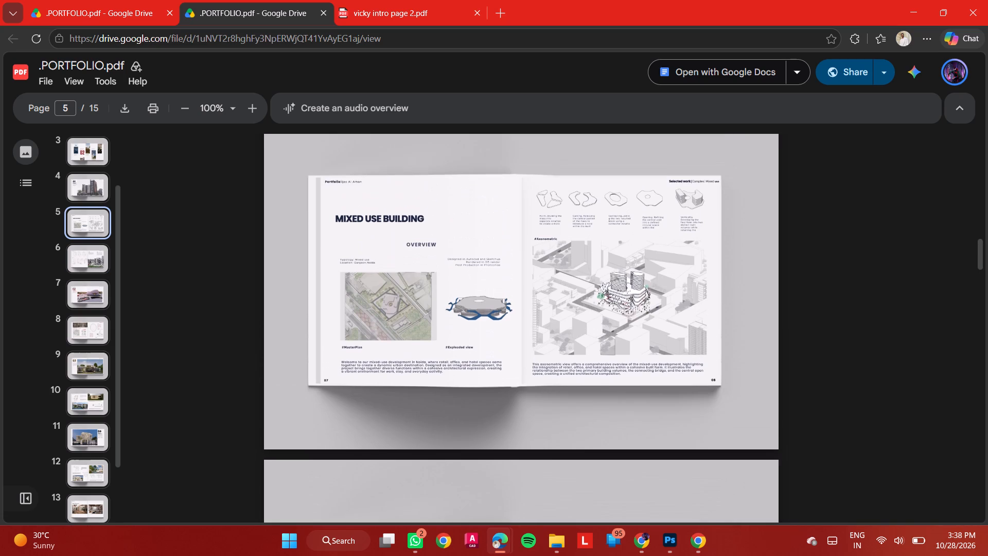
{"action": "scroll", "coordinate": [611, 276], "scroll_direction": "up", "scroll_amount": 1}
Look through the remaining pages of the original PORTFOLIO.pdf to its end, and back to the mixed use complex page 4.
{"action": "scroll", "coordinate": [611, 276], "scroll_direction": "down", "scroll_amount": 14}
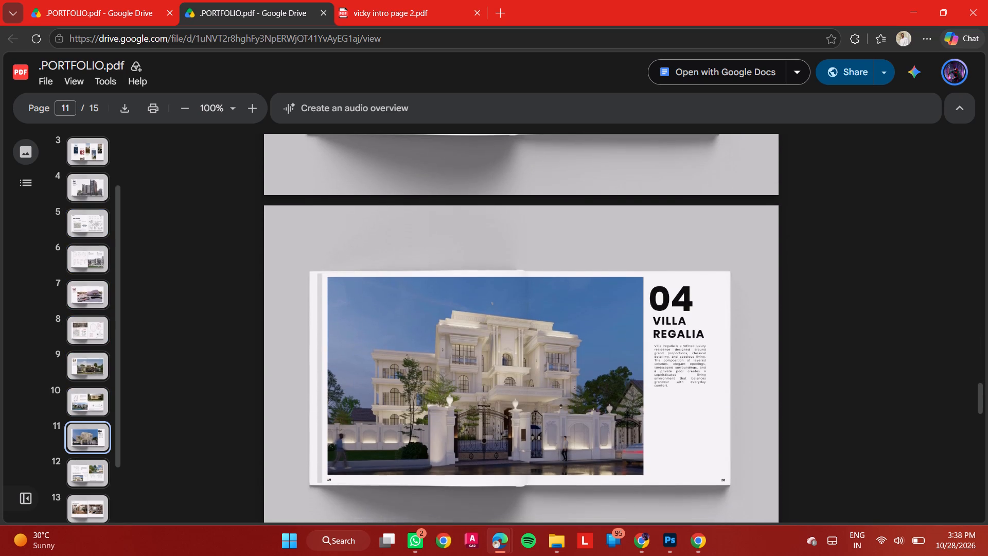
{"action": "scroll", "coordinate": [611, 276], "scroll_direction": "down", "scroll_amount": 9}
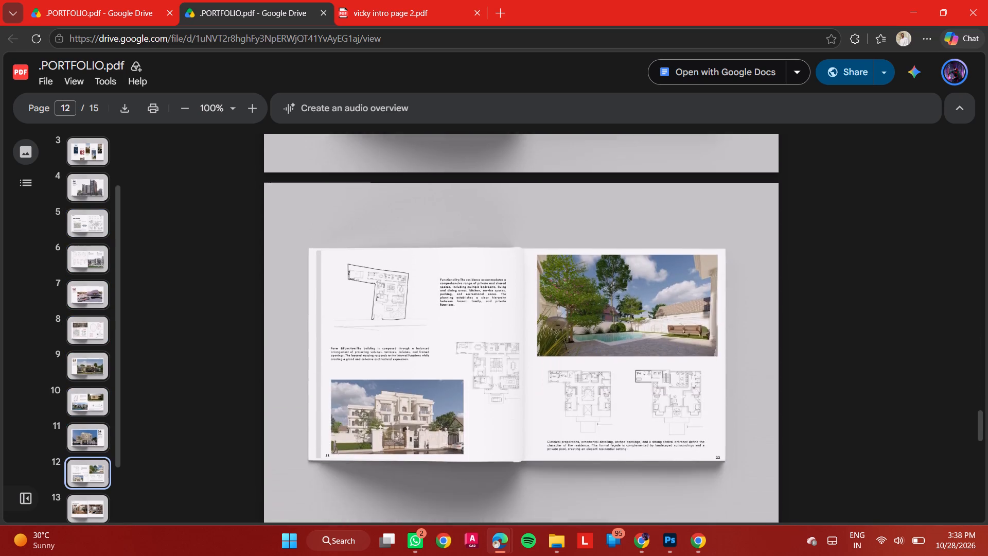
{"action": "scroll", "coordinate": [611, 276], "scroll_direction": "down", "scroll_amount": 10}
{"action": "scroll", "coordinate": [611, 276], "scroll_direction": "up", "scroll_amount": 2}
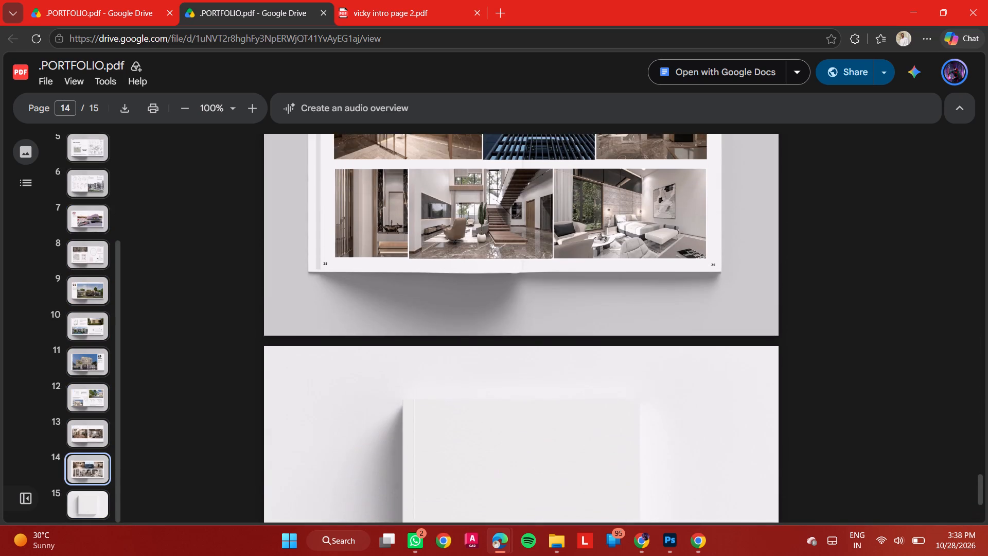
{"action": "scroll", "coordinate": [611, 276], "scroll_direction": "up", "scroll_amount": 9}
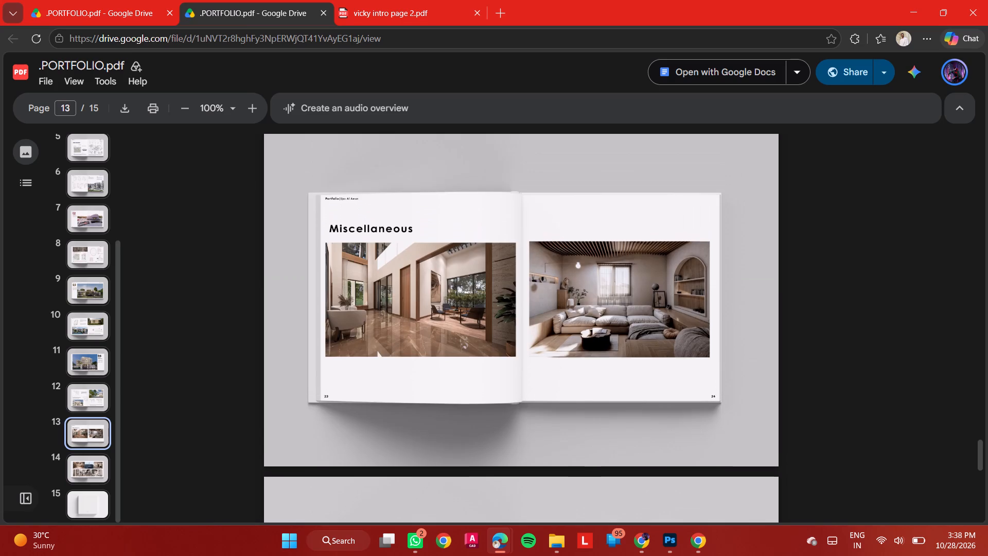
{"action": "scroll", "coordinate": [611, 276], "scroll_direction": "up", "scroll_amount": 12}
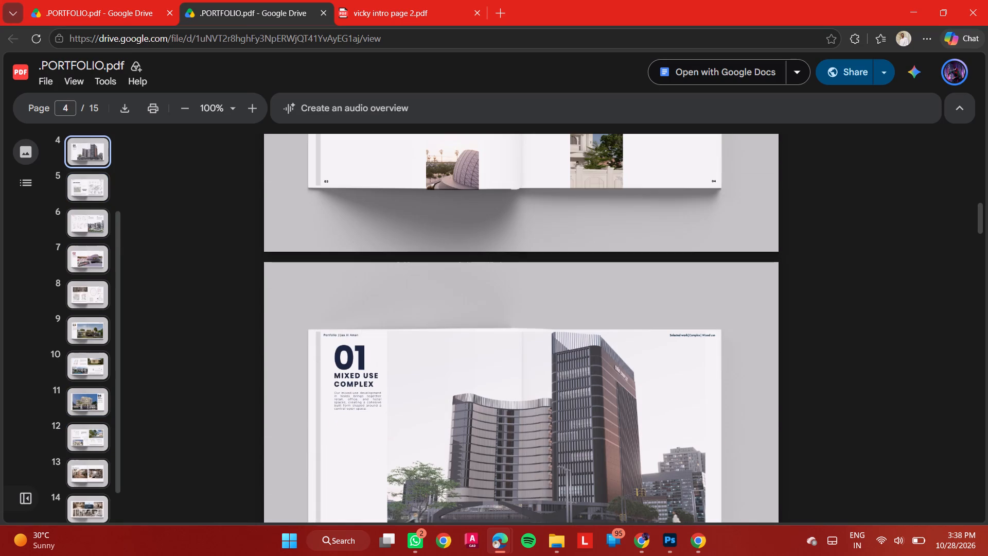
Return to Photoshop and look over the mixed use complex page in PORTFOLIO-4.pdf.
{"action": "left_click", "coordinate": [921, 9]}
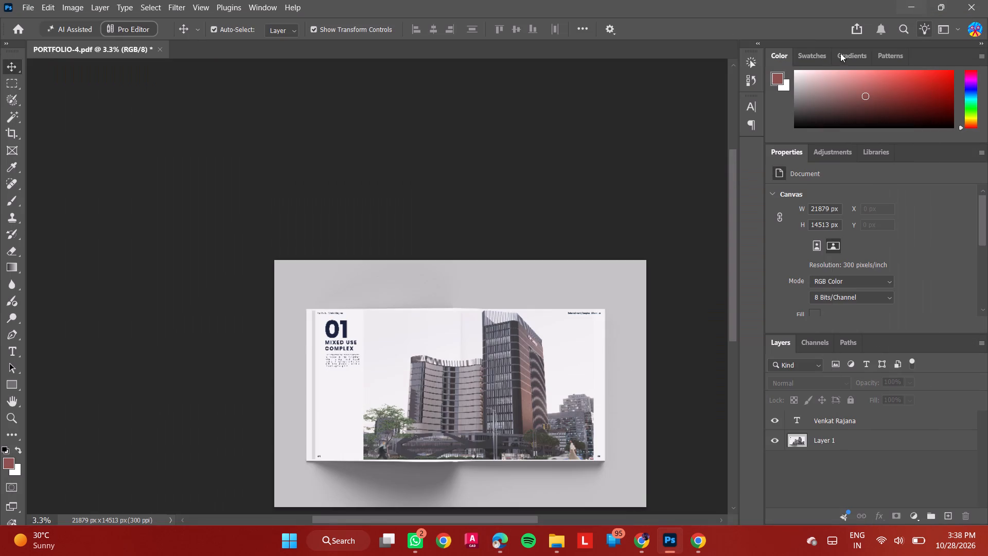
{"action": "scroll", "coordinate": [357, 437], "scroll_direction": "up", "scroll_amount": 7, "text": "ctrl"}
{"action": "scroll", "coordinate": [359, 438], "scroll_direction": "down", "scroll_amount": 4, "text": "ctrl"}
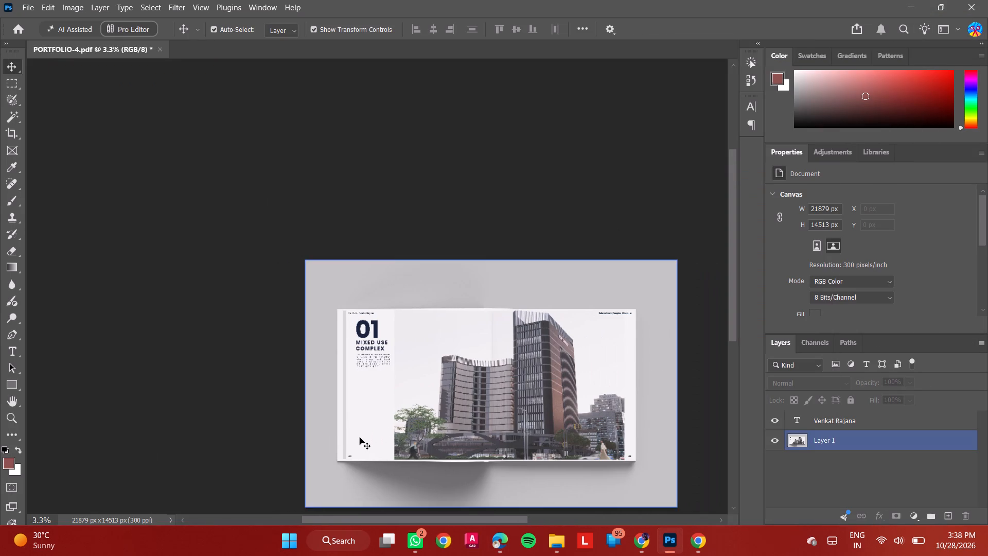
{"action": "scroll", "coordinate": [357, 436], "scroll_direction": "up", "scroll_amount": 4, "text": "alt"}
{"action": "scroll", "coordinate": [376, 357], "scroll_direction": "up", "scroll_amount": 8, "text": "alt"}
{"action": "scroll", "coordinate": [379, 345], "scroll_direction": "down", "scroll_amount": 4, "text": "alt"}
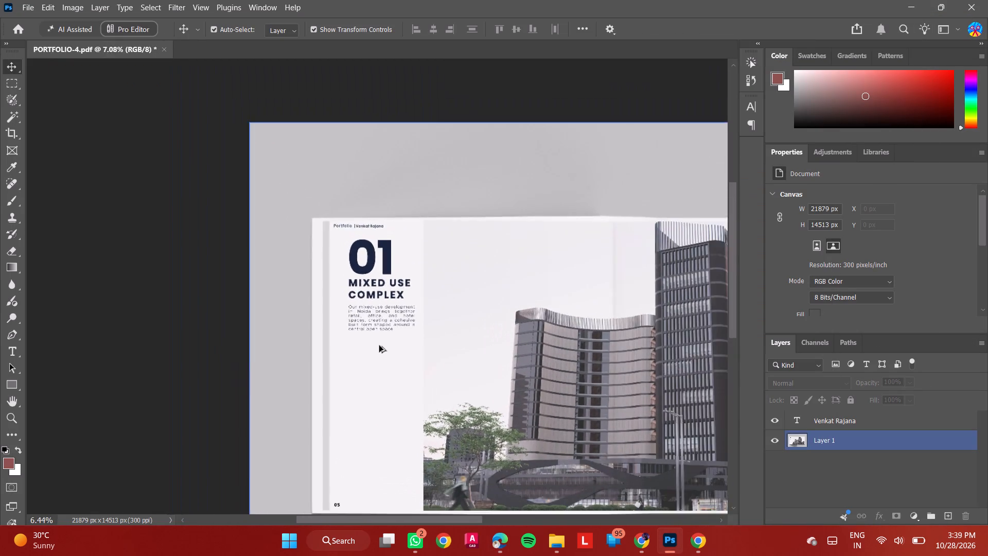
{"action": "scroll", "coordinate": [379, 345], "scroll_direction": "down", "scroll_amount": 5, "text": "alt"}
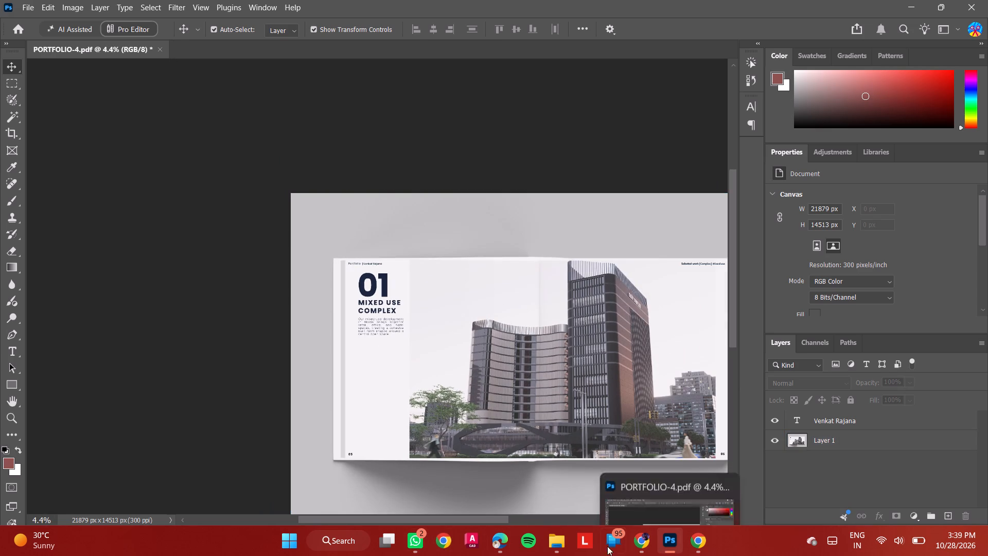
Check the exported PNGs in the Downloads folder and close PORTFOLIO-4.pdf in Photoshop without saving changes.
{"action": "left_click", "coordinate": [556, 551]}
{"action": "left_click", "coordinate": [435, 373]}
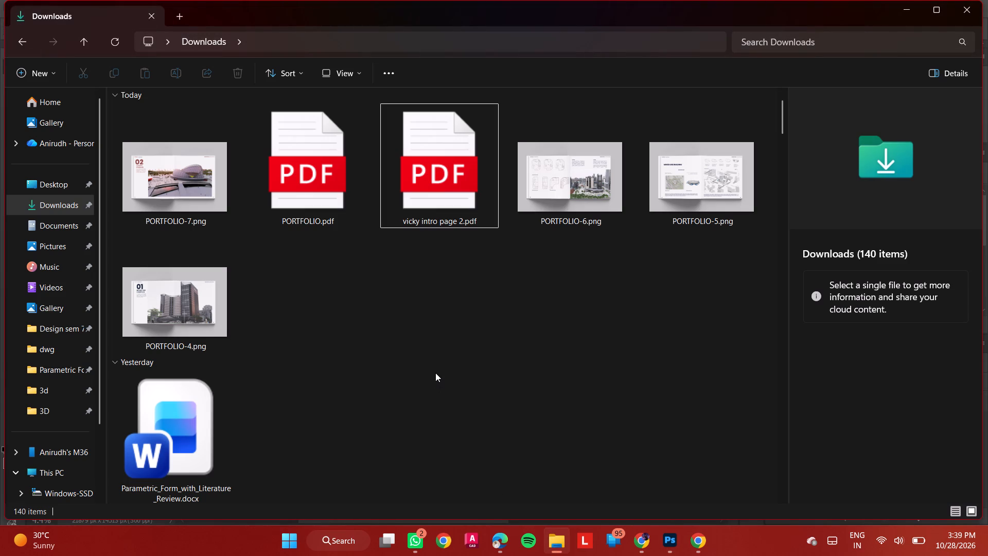
{"action": "key", "text": "alt+Tab"}
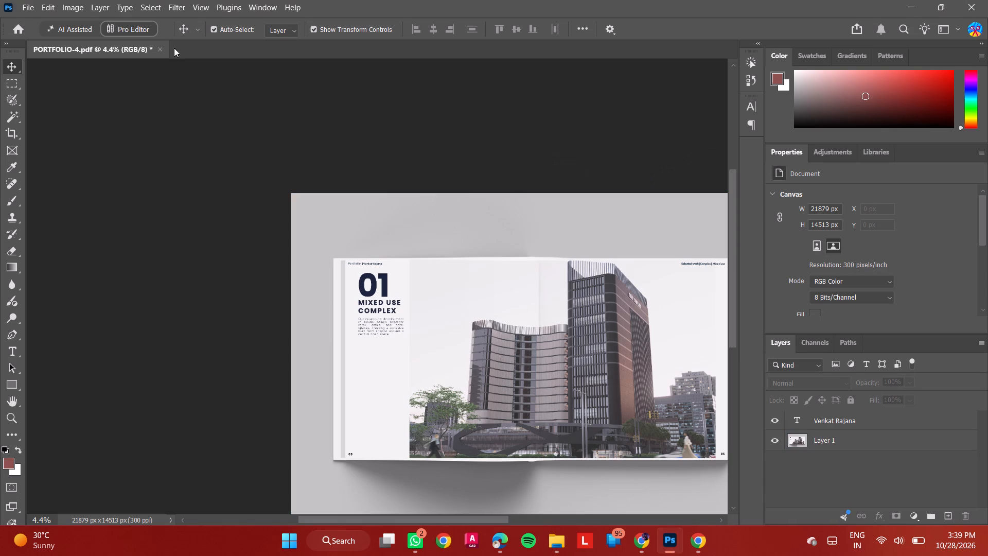
{"action": "left_click", "coordinate": [158, 51]}
{"action": "left_click", "coordinate": [509, 214]}
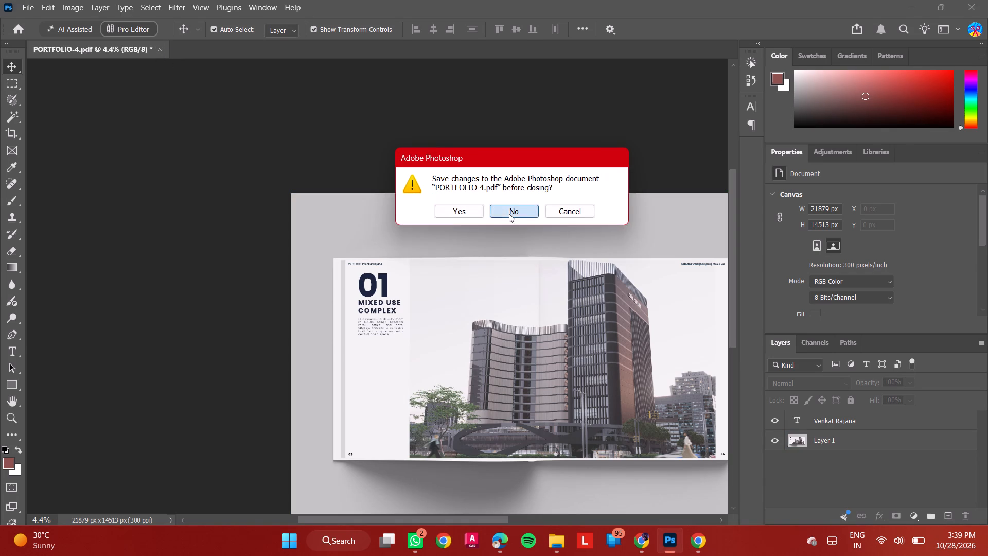
{"action": "left_click", "coordinate": [502, 343]}
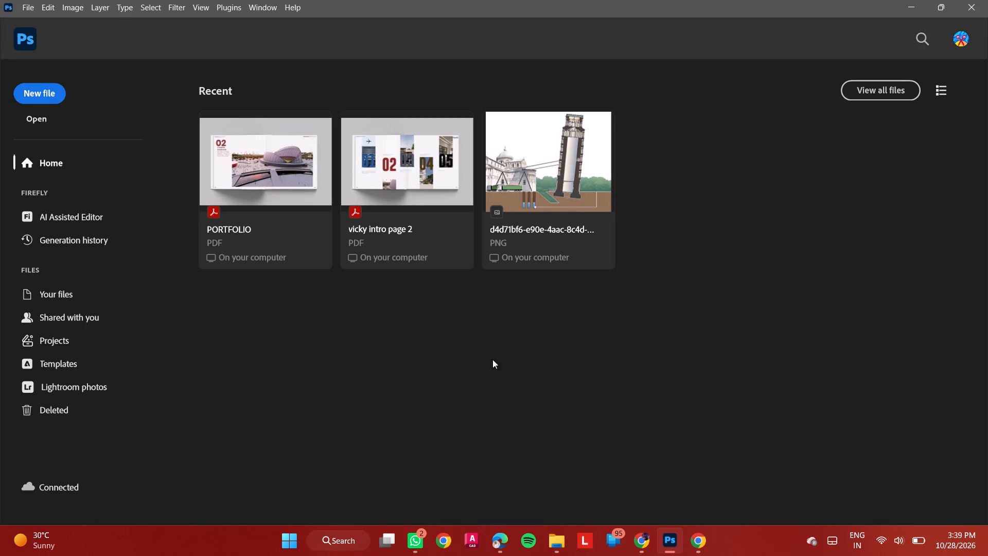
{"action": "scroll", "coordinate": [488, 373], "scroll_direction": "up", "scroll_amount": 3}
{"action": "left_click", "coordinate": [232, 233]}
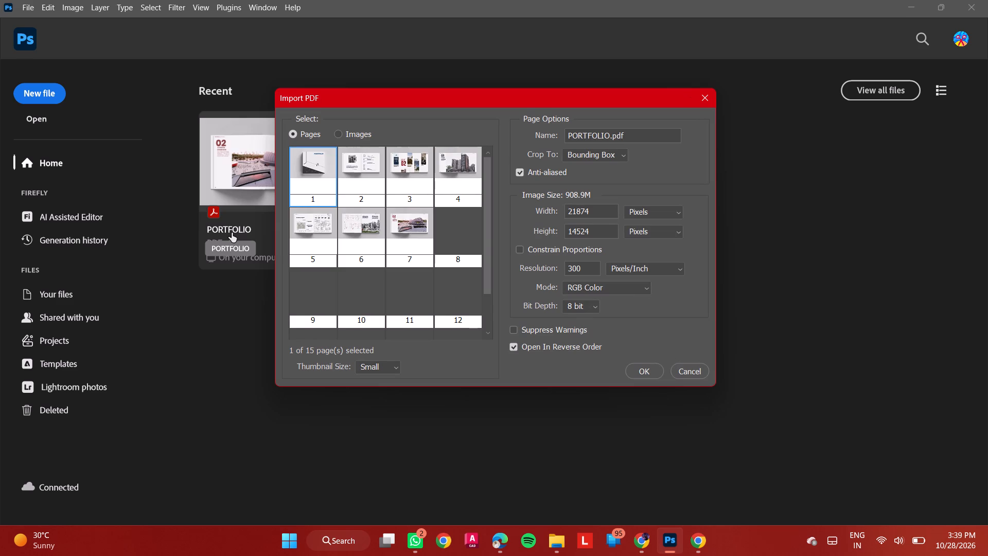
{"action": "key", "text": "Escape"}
Open page 2 of the recent file vicky intro page 2.pdf at 300 pixels/inch in RGB Color.
{"action": "left_click", "coordinate": [400, 232]}
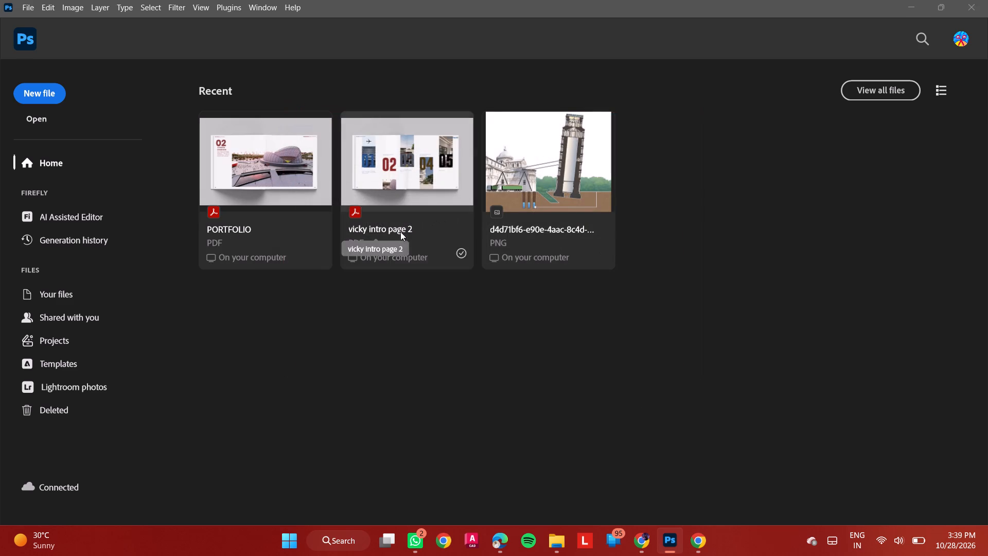
{"action": "left_click", "coordinate": [370, 188]}
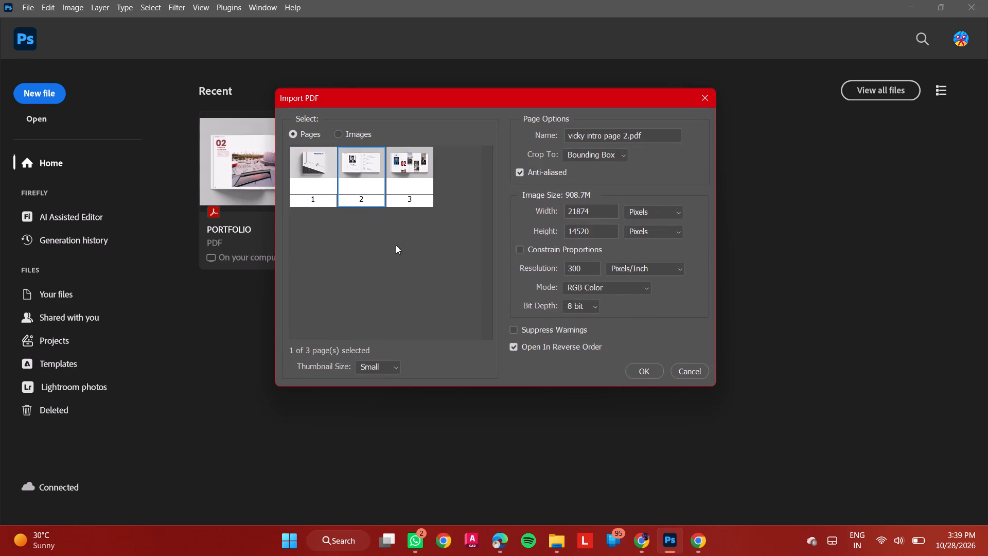
{"action": "left_click", "coordinate": [646, 366]}
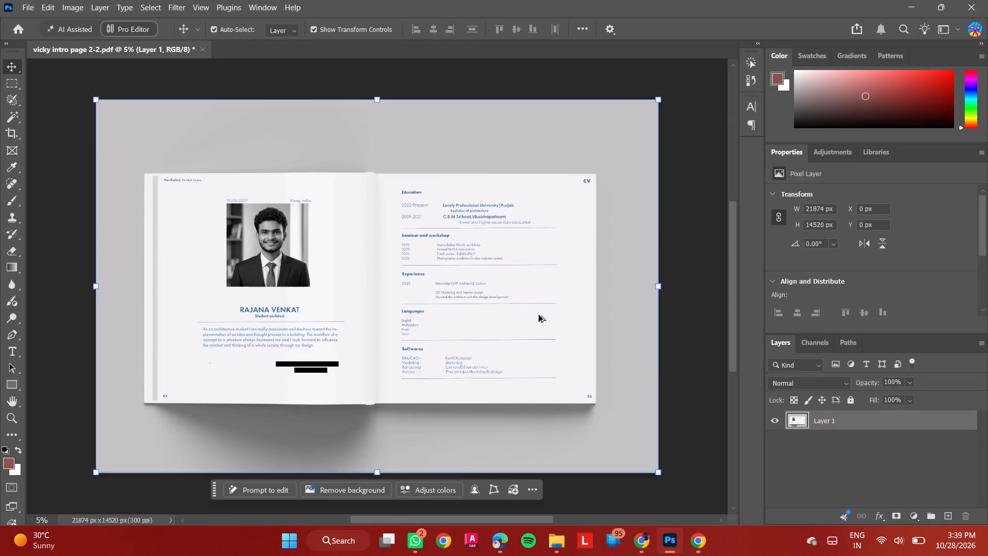
Select the 2009-2021 dates under Education on the CV page with a rectangular marquee about 949 by 275 px.
{"action": "scroll", "coordinate": [528, 308], "scroll_direction": "up", "scroll_amount": 4, "text": "alt"}
{"action": "scroll", "coordinate": [427, 194], "scroll_direction": "up", "scroll_amount": 8, "text": "alt"}
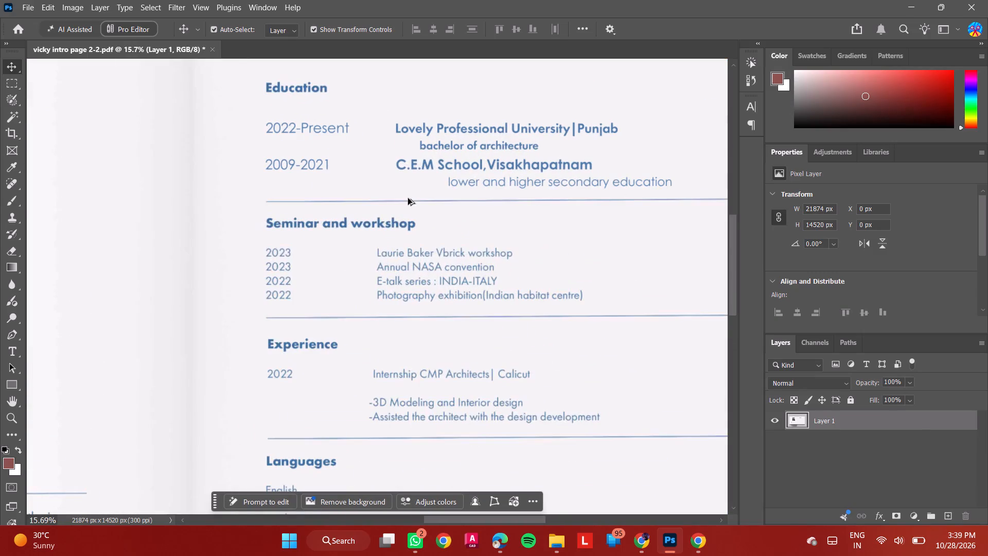
{"action": "scroll", "coordinate": [408, 198], "scroll_direction": "up", "scroll_amount": 2, "text": "alt"}
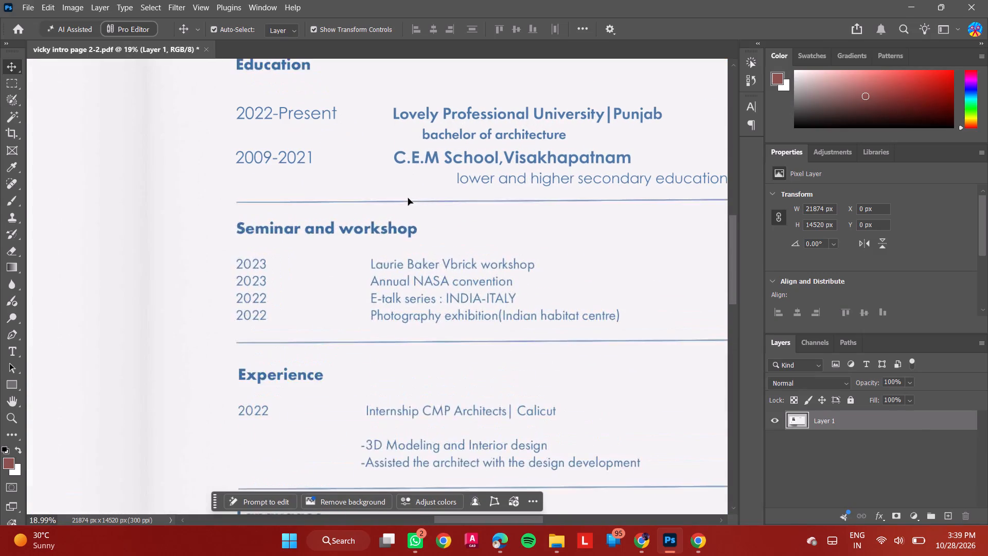
{"action": "scroll", "coordinate": [408, 198], "scroll_direction": "up", "scroll_amount": 1}
{"action": "scroll", "coordinate": [450, 246], "scroll_direction": "right", "scroll_amount": 1}
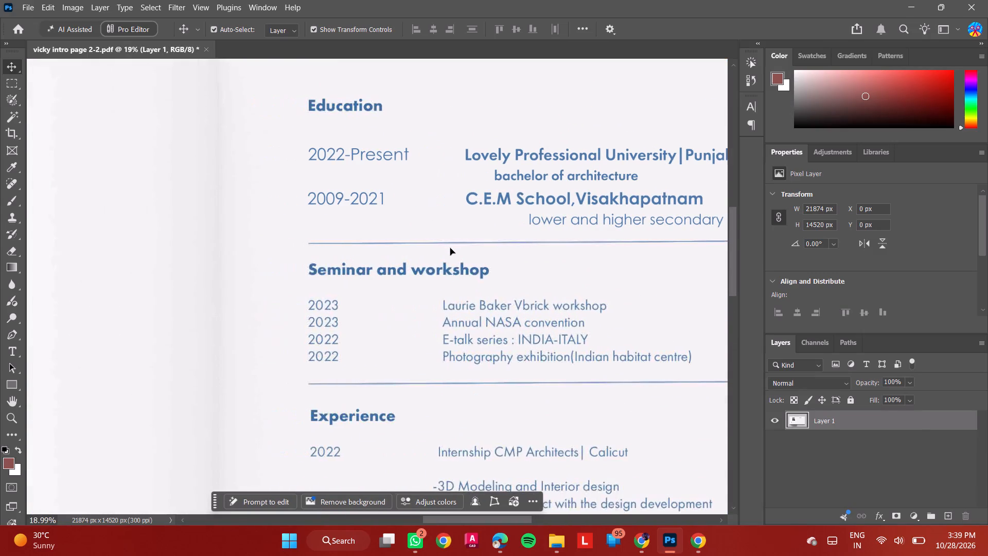
{"action": "scroll", "coordinate": [450, 248], "scroll_direction": "right", "scroll_amount": 1}
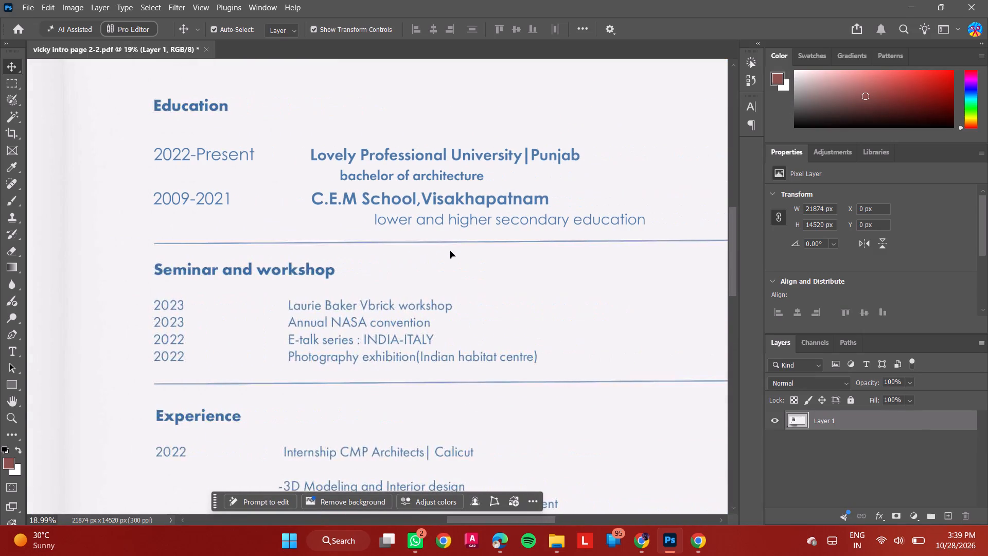
{"action": "left_click", "coordinate": [6, 81]}
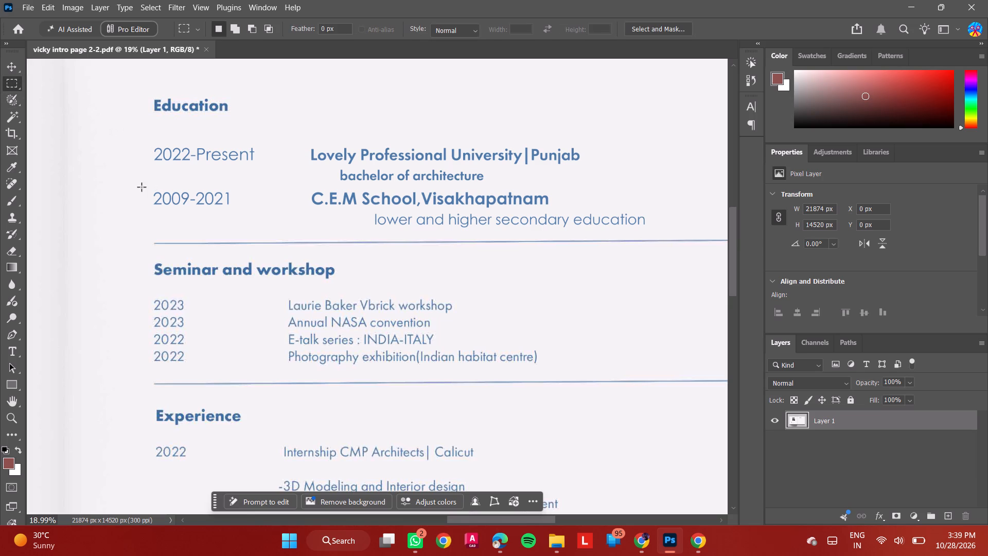
{"action": "left_click_drag", "start_coordinate": [147, 187], "coordinate": [239, 213]}
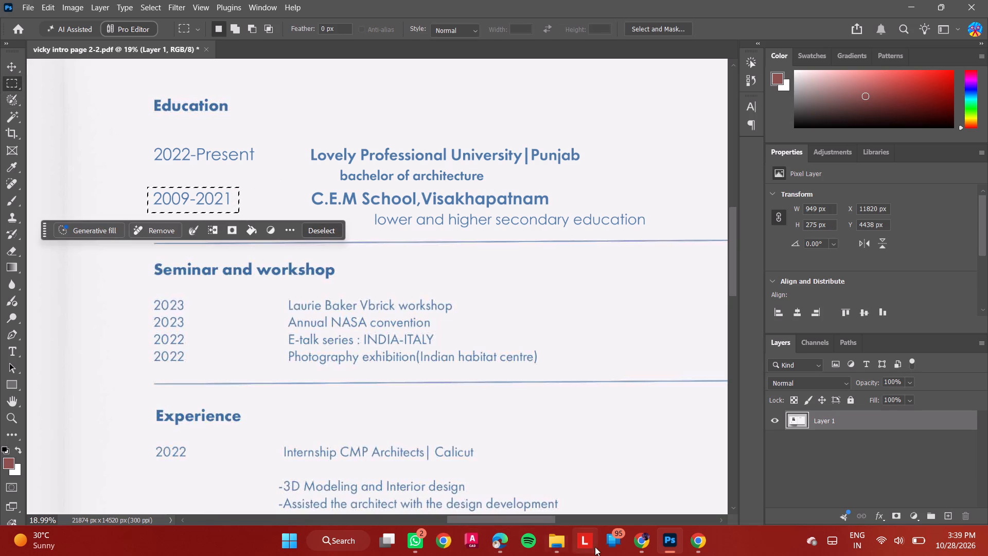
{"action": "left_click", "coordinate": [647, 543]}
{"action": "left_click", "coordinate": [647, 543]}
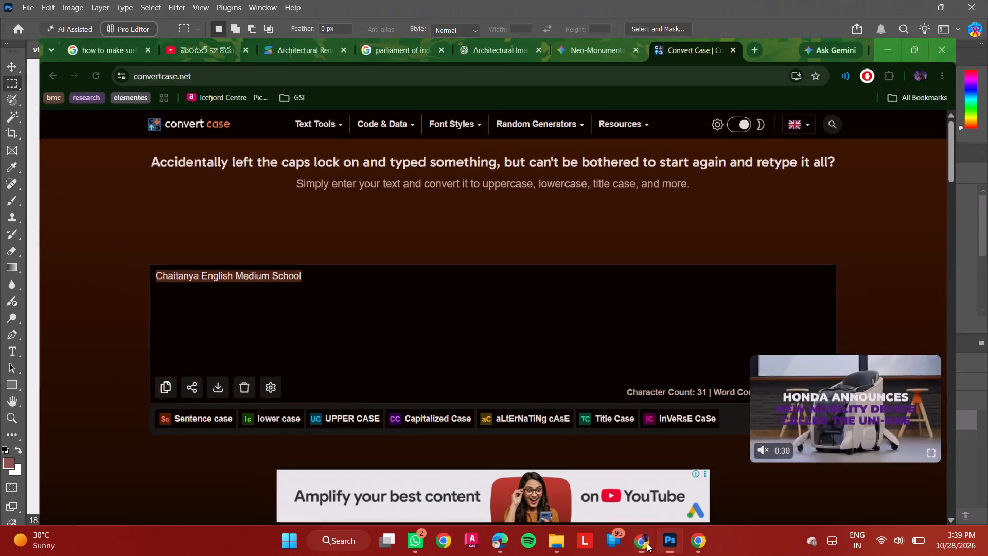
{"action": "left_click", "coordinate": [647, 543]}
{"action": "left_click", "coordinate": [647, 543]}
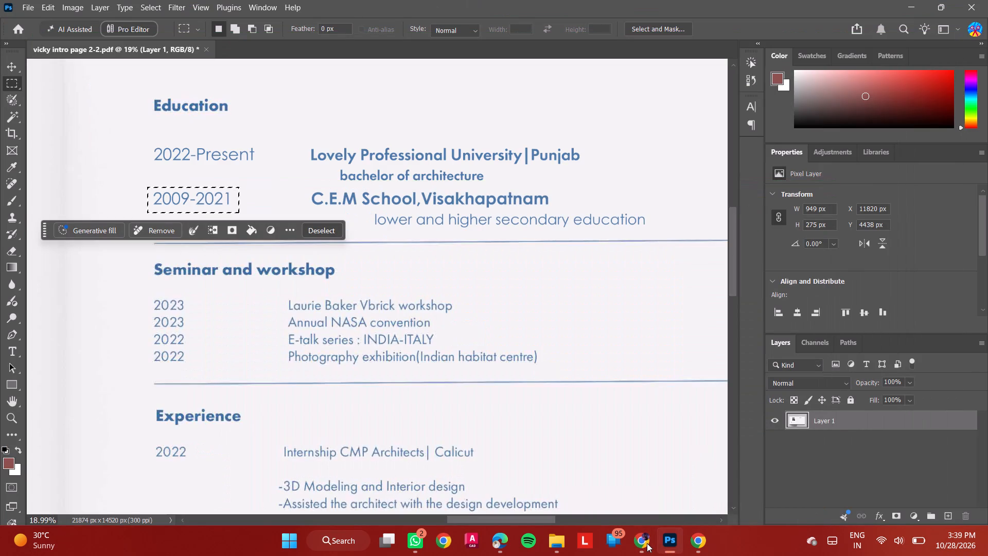
Switch to File Explorer and look through the Downloads folder for the exported CV page.
{"action": "left_click", "coordinate": [538, 548]}
{"action": "left_click", "coordinate": [551, 547]}
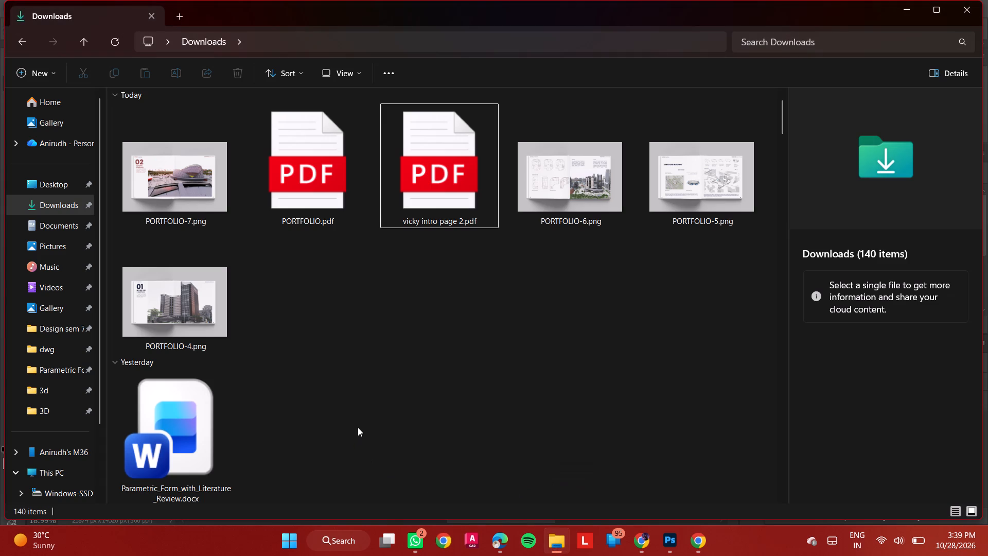
{"action": "scroll", "coordinate": [376, 410], "scroll_direction": "down", "scroll_amount": 15}
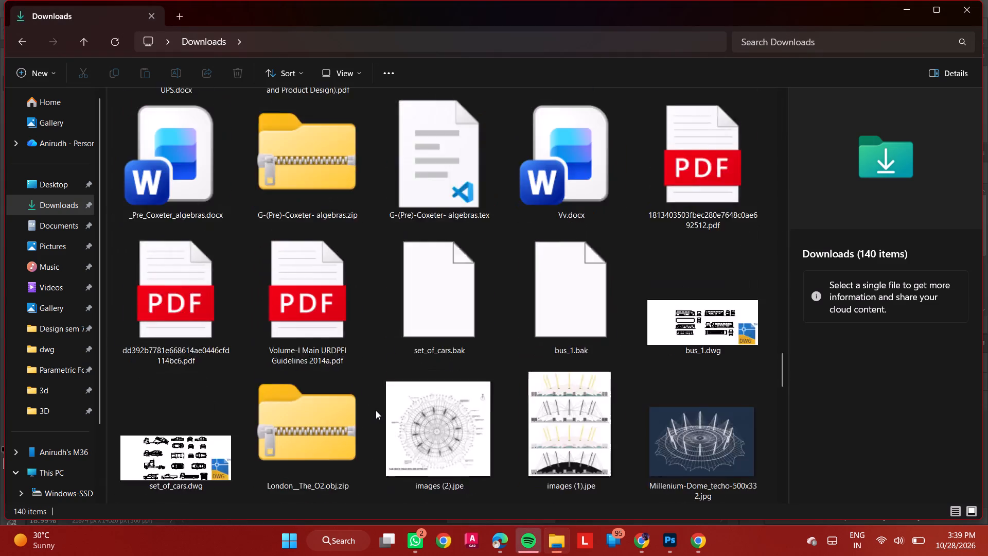
{"action": "scroll", "coordinate": [376, 410], "scroll_direction": "down", "scroll_amount": 16}
{"action": "scroll", "coordinate": [376, 410], "scroll_direction": "down", "scroll_amount": 5}
{"action": "scroll", "coordinate": [376, 410], "scroll_direction": "up", "scroll_amount": 5}
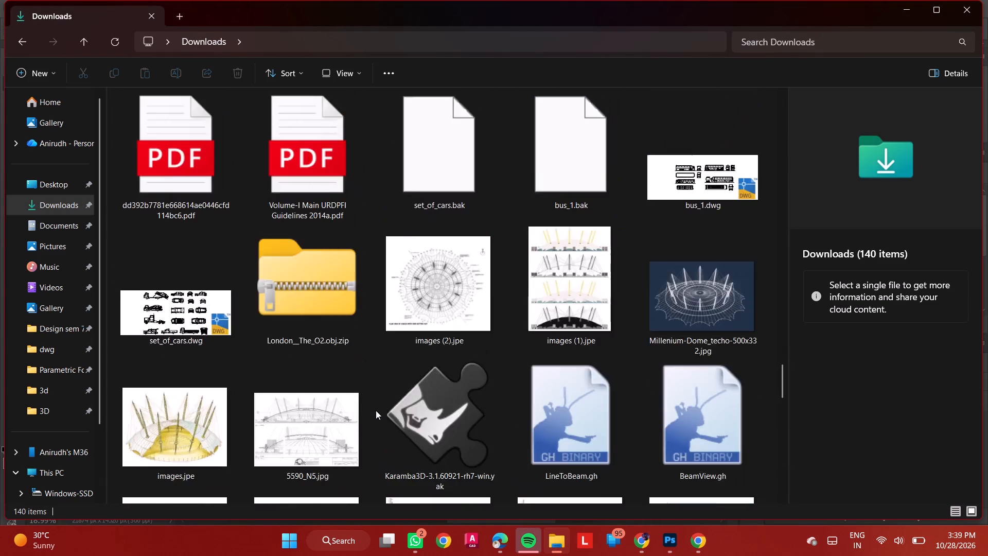
{"action": "scroll", "coordinate": [376, 410], "scroll_direction": "up", "scroll_amount": 14}
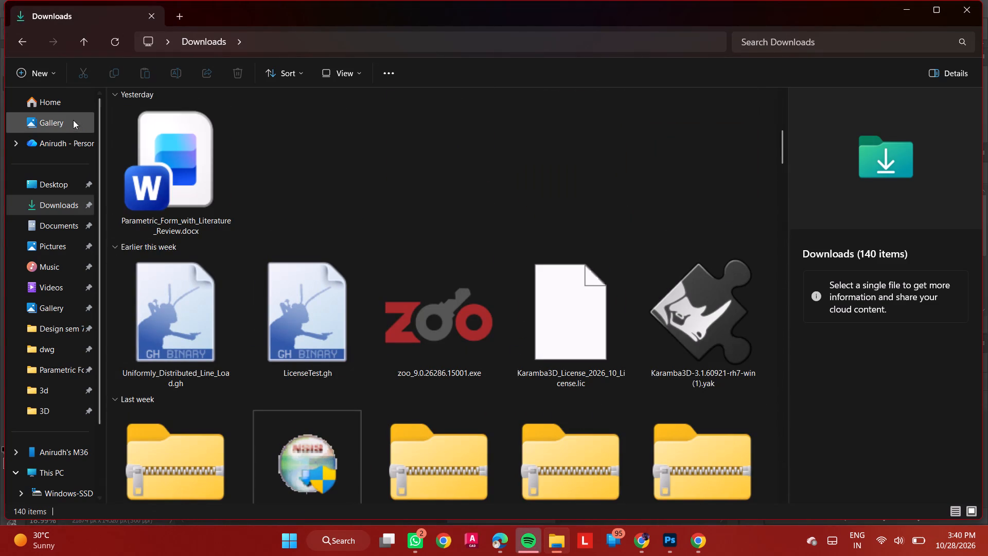
Try to open vicky intro page 2-2.png from the recent files list and close the image viewer.
{"action": "left_click", "coordinate": [67, 101]}
{"action": "scroll", "coordinate": [374, 336], "scroll_direction": "down", "scroll_amount": 2}
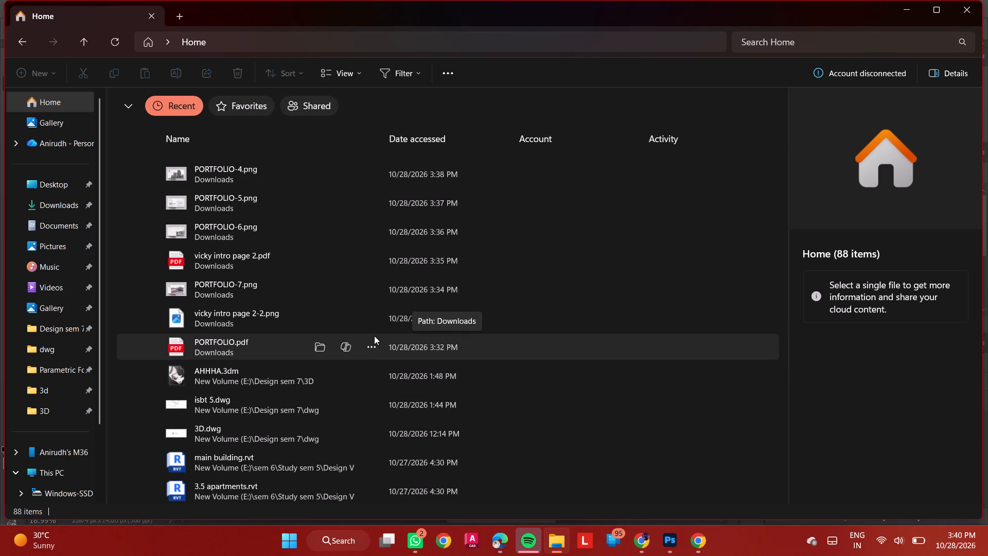
{"action": "double_click", "coordinate": [343, 308]}
{"action": "double_click", "coordinate": [255, 315]}
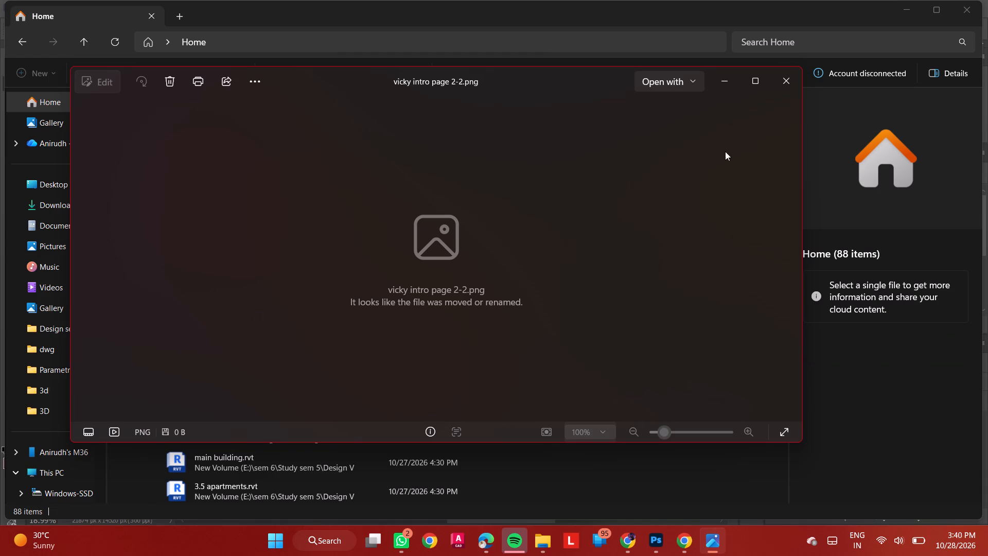
{"action": "left_click", "coordinate": [786, 81]}
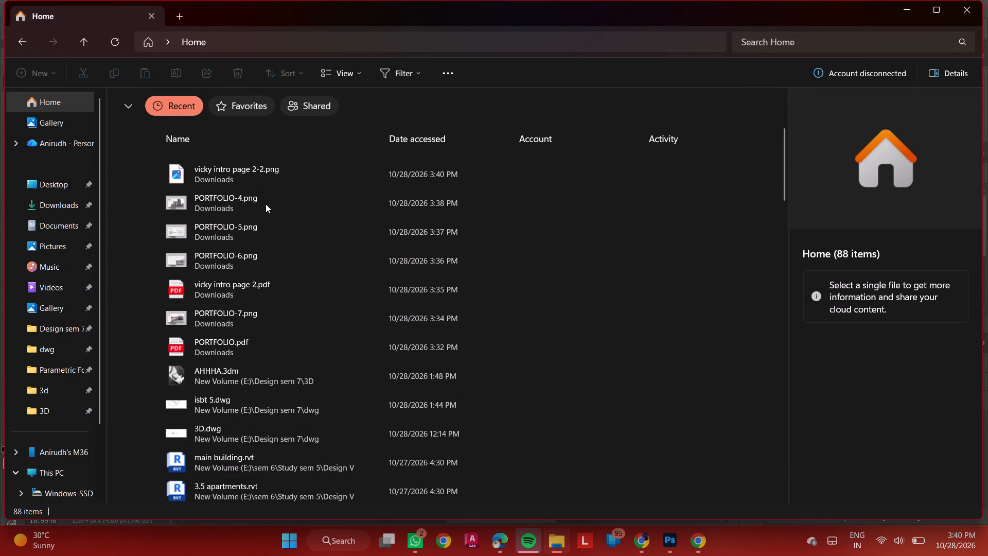
{"action": "double_click", "coordinate": [262, 181]}
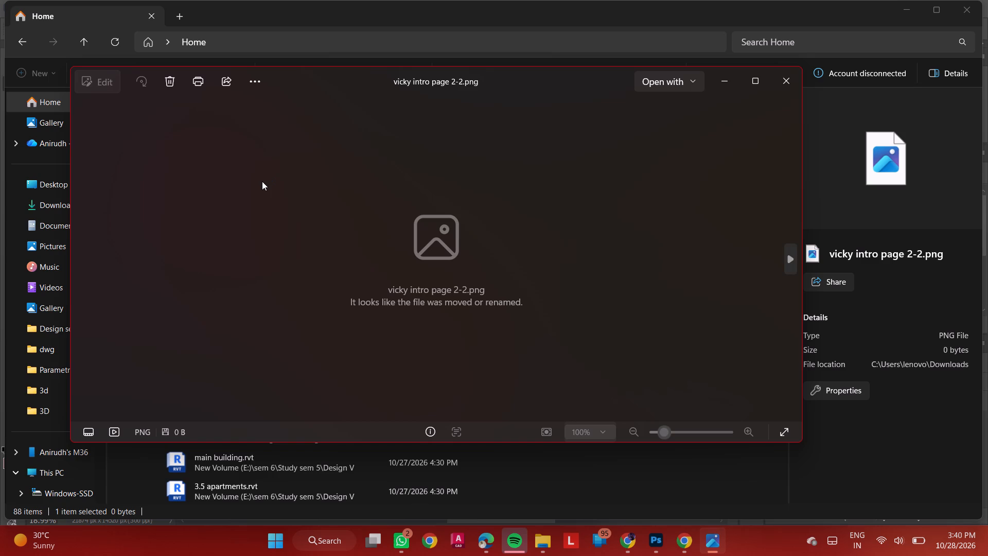
{"action": "left_click", "coordinate": [782, 84]}
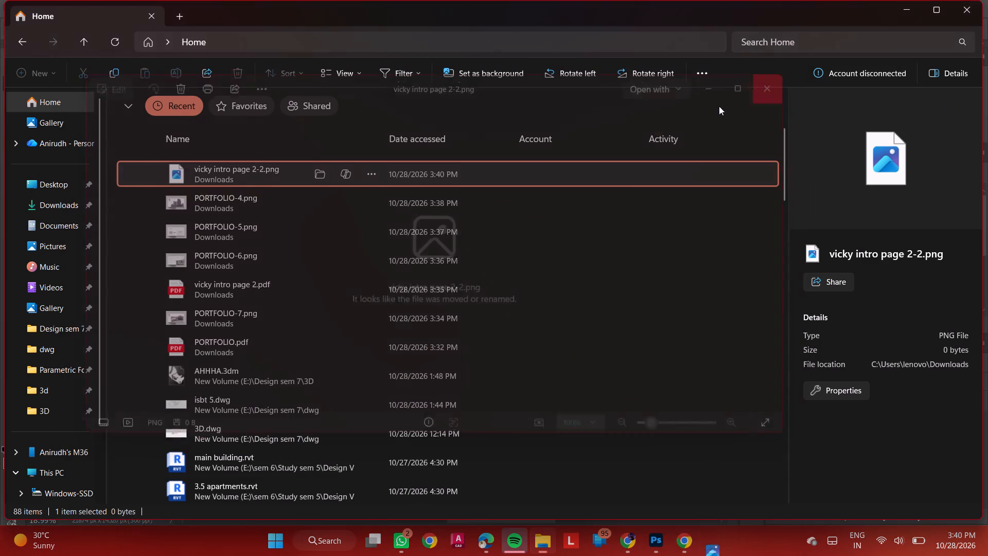
Open the file location of vicky intro page 2-2.png and look through the Downloads folder for it.
{"action": "left_click", "coordinate": [266, 170]}
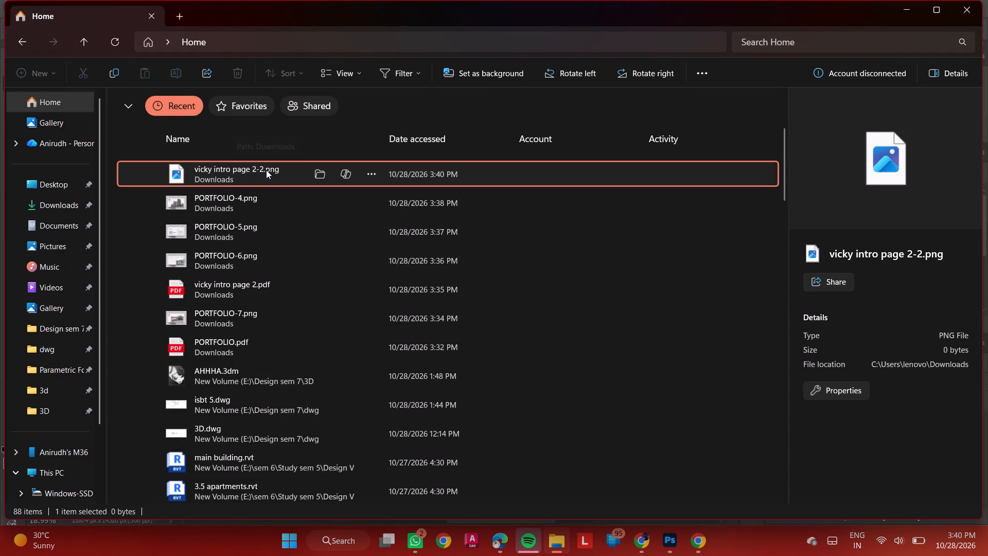
{"action": "left_click", "coordinate": [320, 176]}
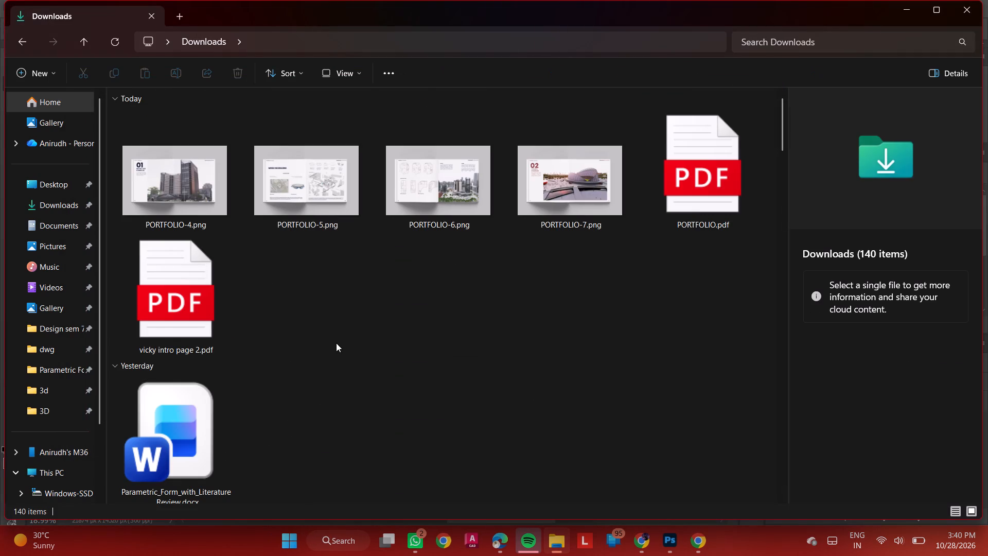
{"action": "double_click", "coordinate": [336, 343]}
{"action": "scroll", "coordinate": [334, 343], "scroll_direction": "down", "scroll_amount": 1}
{"action": "scroll", "coordinate": [334, 343], "scroll_direction": "up", "scroll_amount": 3}
{"action": "scroll", "coordinate": [334, 343], "scroll_direction": "down", "scroll_amount": 2}
{"action": "scroll", "coordinate": [334, 343], "scroll_direction": "up", "scroll_amount": 1}
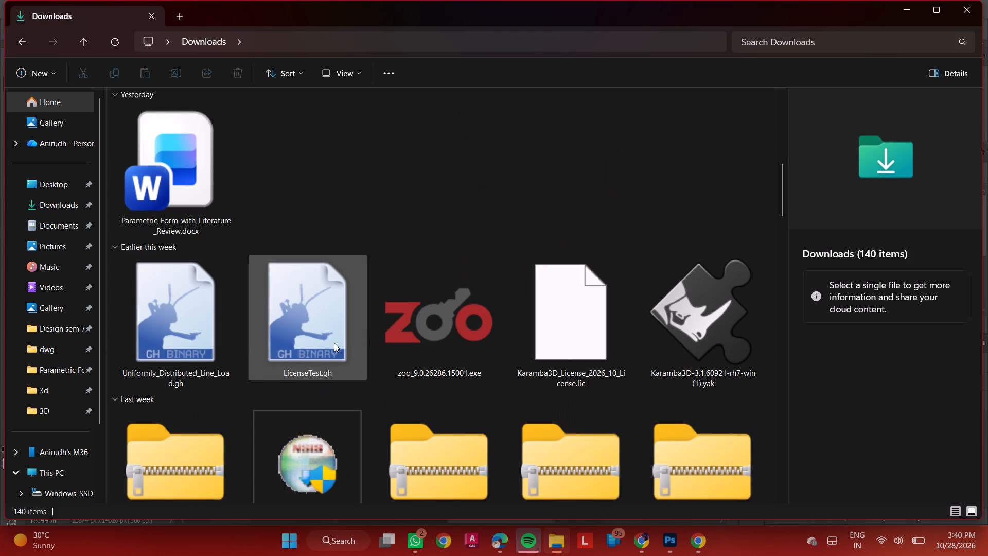
{"action": "scroll", "coordinate": [334, 343], "scroll_direction": "up", "scroll_amount": 5}
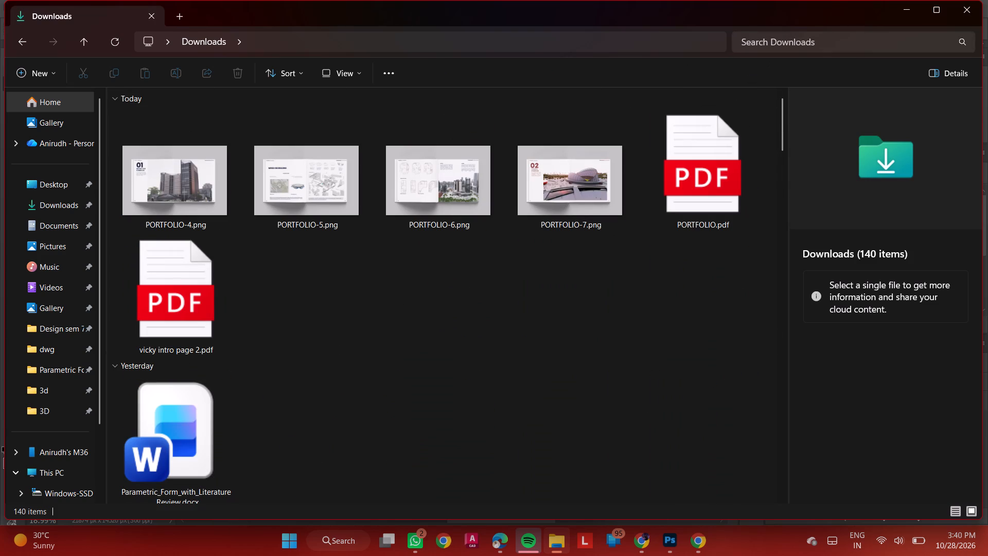
Search the Downloads folder for vicky.
{"action": "left_click", "coordinate": [828, 43]}
{"action": "type", "text": "viky"}
{"action": "key", "text": "BackSpace"}
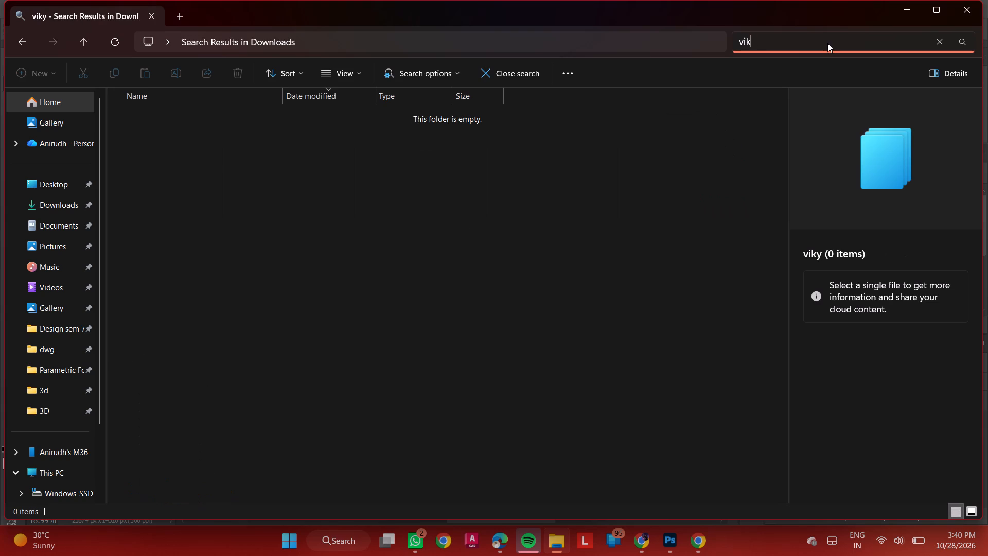
{"action": "key", "text": "BackSpace"}
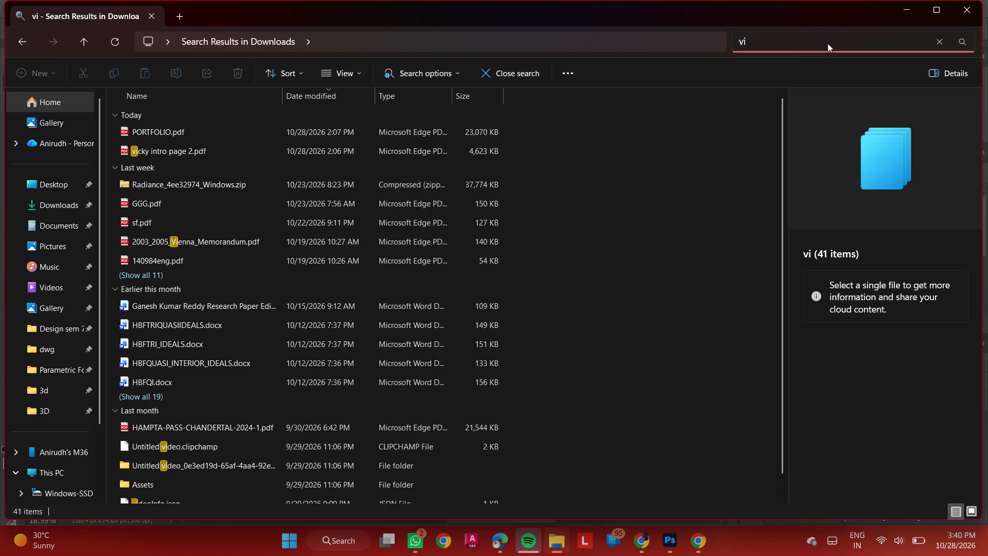
{"action": "type", "text": "ck"}
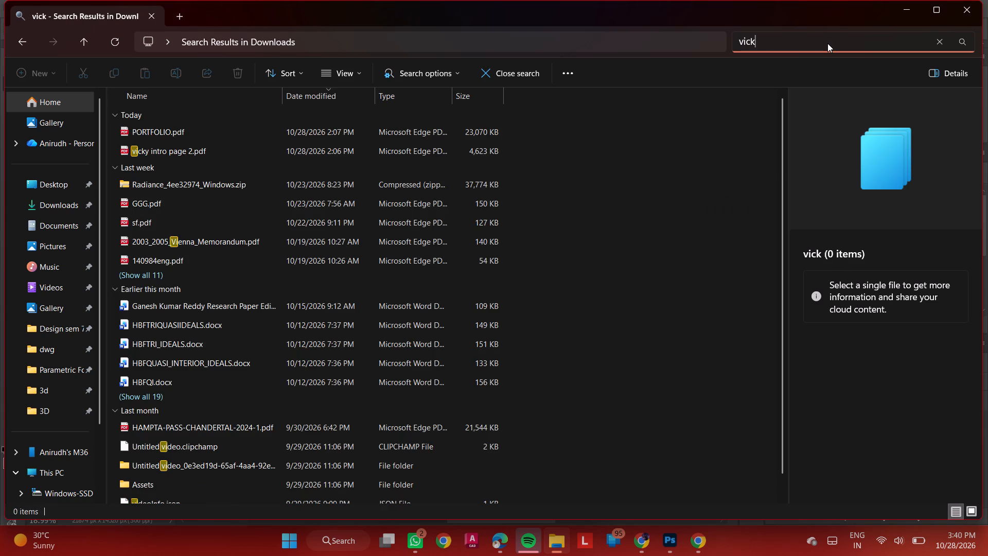
{"action": "key", "text": "y"}
Switch to Photoshop, clear the selected 2009-2021 dates under Education, and fill the gap with the solid near-white fill colour.
{"action": "key", "text": "alt+Tab"}
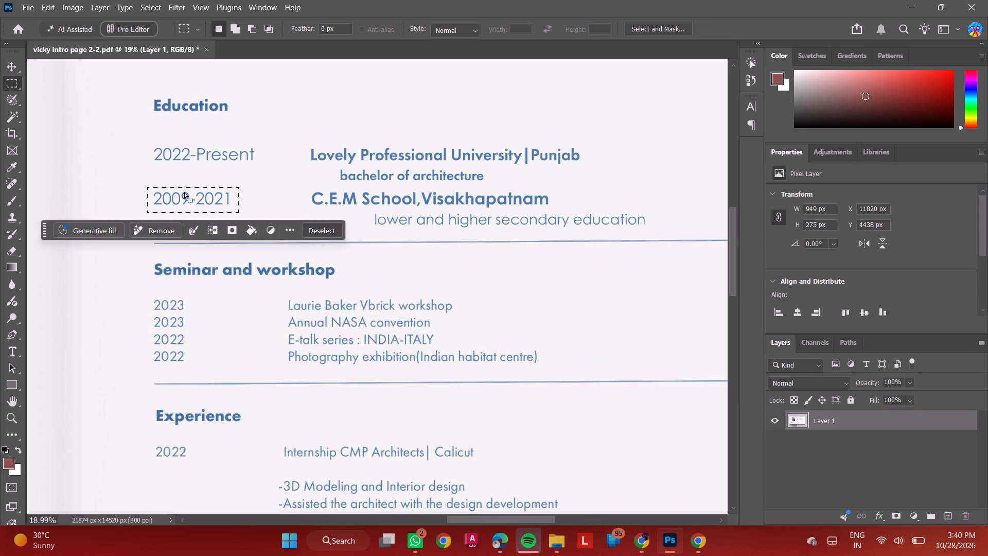
{"action": "key", "text": "Delete"}
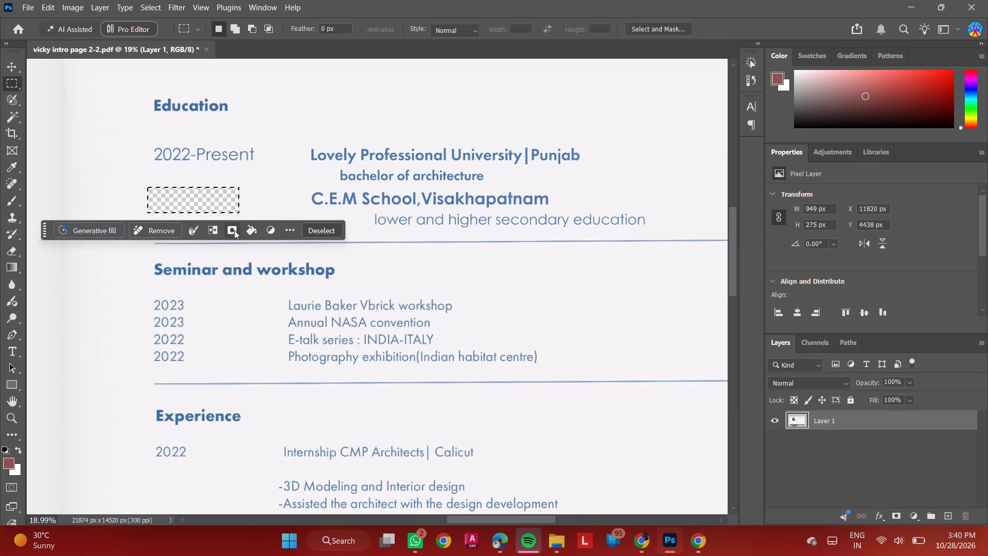
{"action": "left_click", "coordinate": [253, 231]}
{"action": "left_click", "coordinate": [272, 265]}
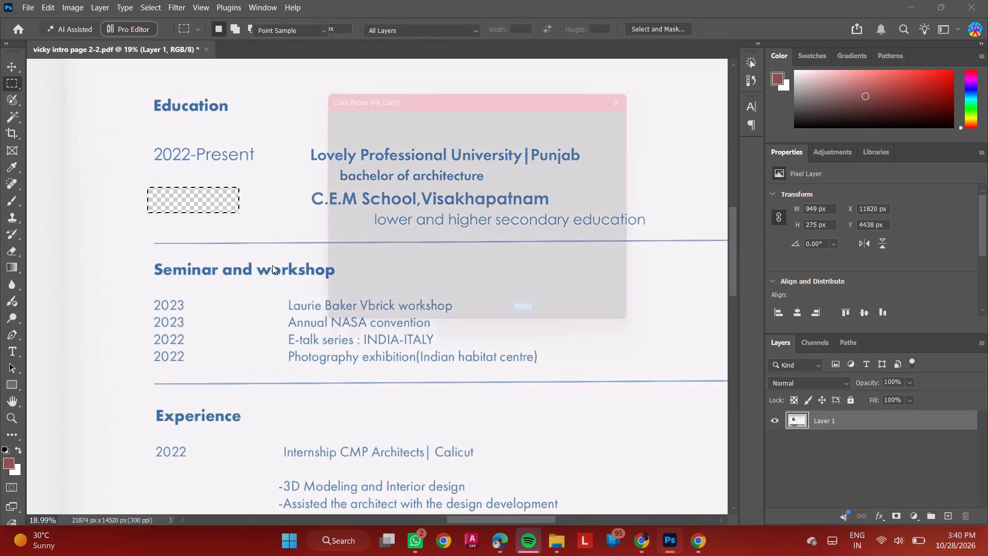
{"action": "left_click", "coordinate": [597, 116]}
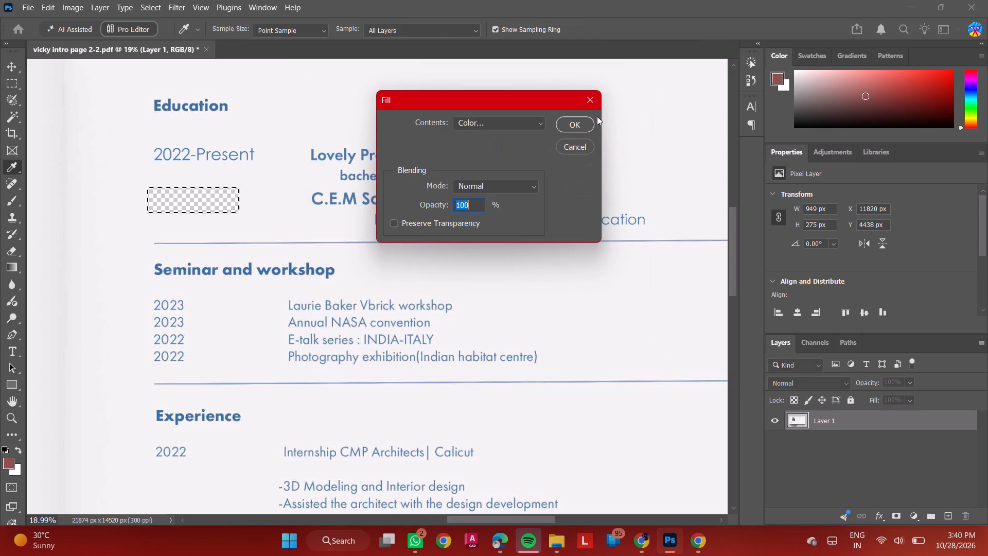
{"action": "left_click", "coordinate": [574, 121]}
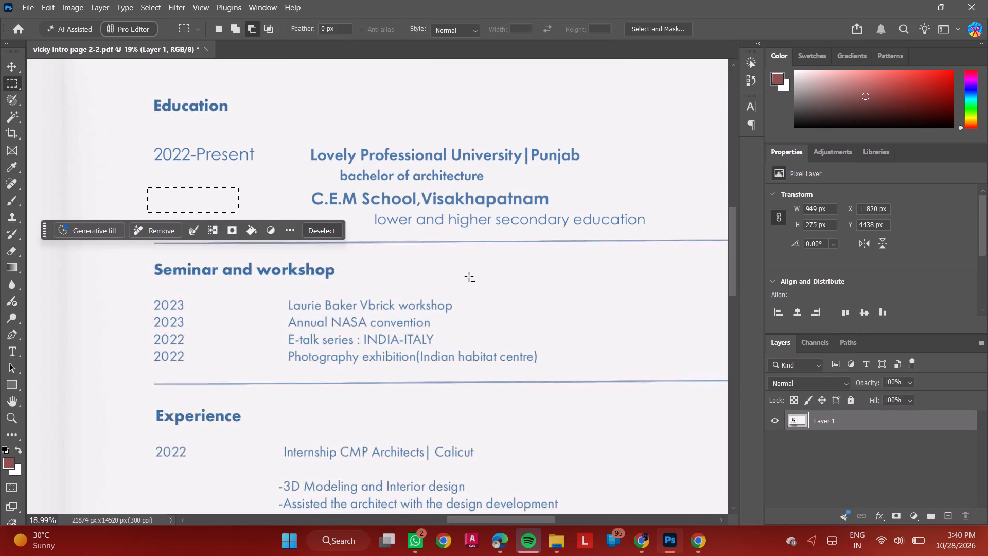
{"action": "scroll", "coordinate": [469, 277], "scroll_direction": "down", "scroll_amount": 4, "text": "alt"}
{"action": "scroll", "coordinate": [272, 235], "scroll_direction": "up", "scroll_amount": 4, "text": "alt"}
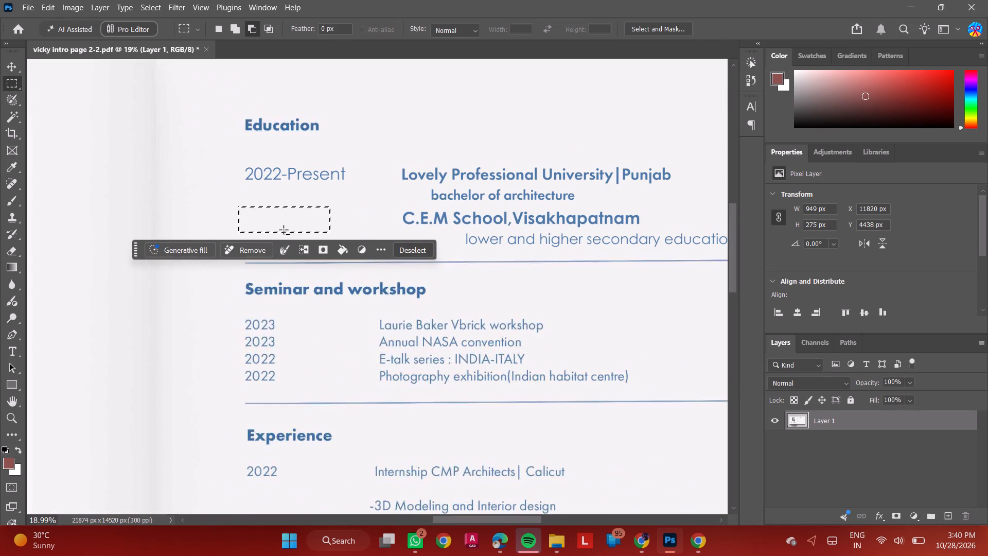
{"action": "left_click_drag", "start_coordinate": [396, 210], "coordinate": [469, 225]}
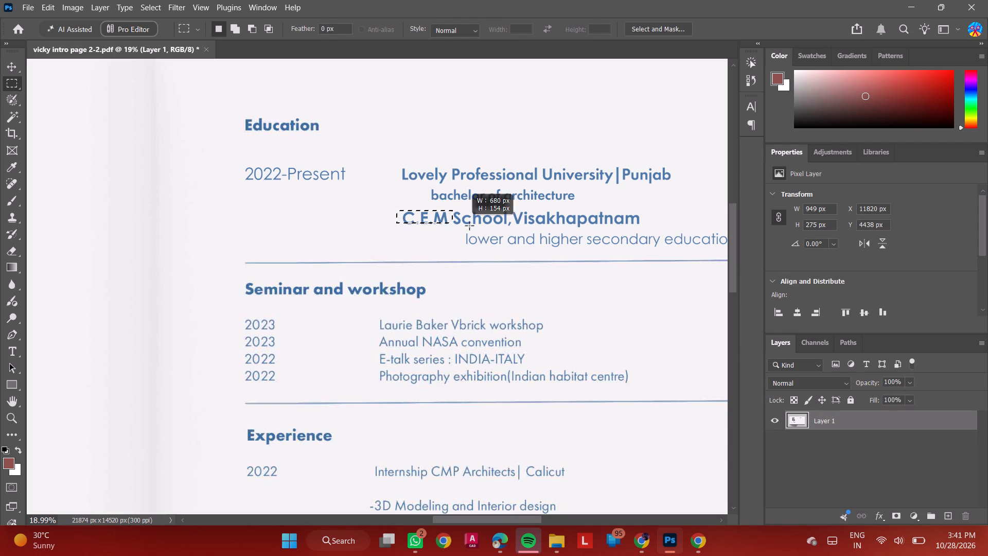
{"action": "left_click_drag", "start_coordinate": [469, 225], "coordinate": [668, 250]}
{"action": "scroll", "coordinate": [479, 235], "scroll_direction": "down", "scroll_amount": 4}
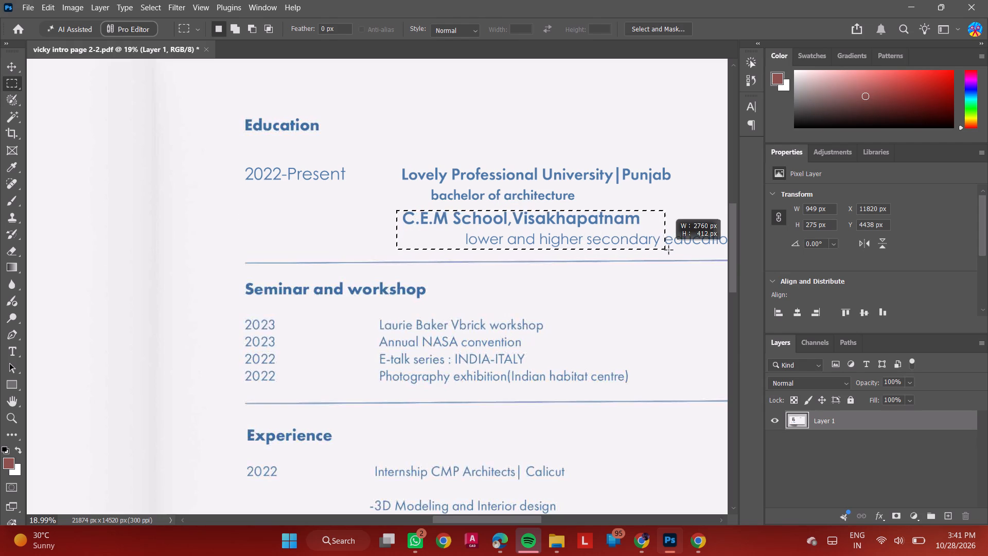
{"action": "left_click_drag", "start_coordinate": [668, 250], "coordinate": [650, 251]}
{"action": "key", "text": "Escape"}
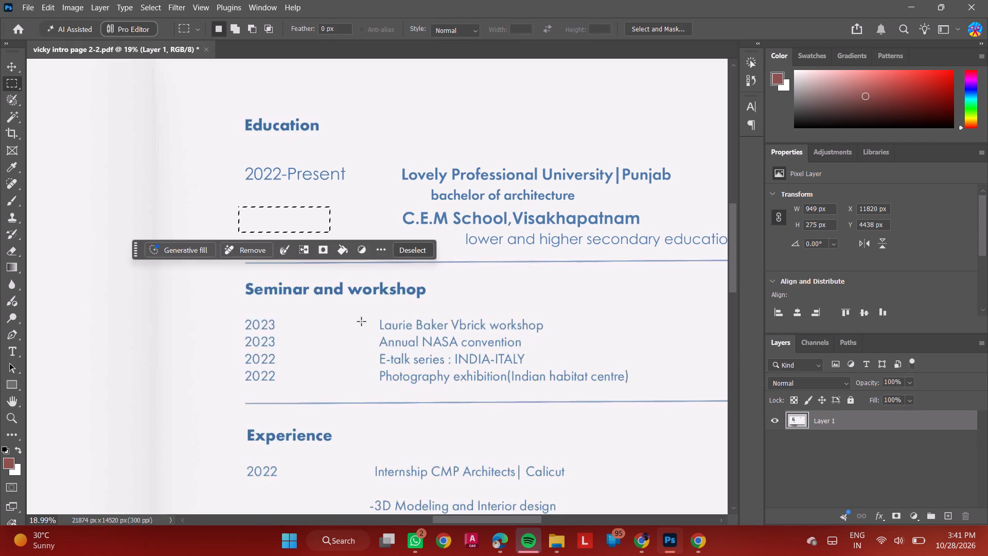
Marquee the C.E.M School and secondary education lines, about 3629 by 396 px, delete them and fill the area with colour f3f3f3.
{"action": "left_click_drag", "start_coordinate": [478, 519], "coordinate": [515, 516]}
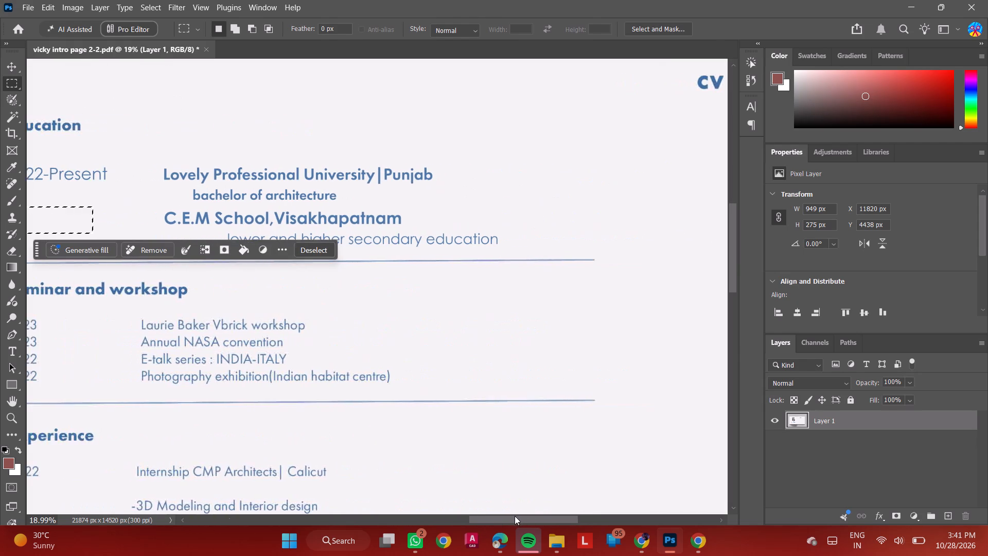
{"action": "left_click_drag", "start_coordinate": [515, 516], "coordinate": [514, 516]}
{"action": "left_click_drag", "start_coordinate": [162, 211], "coordinate": [487, 253]}
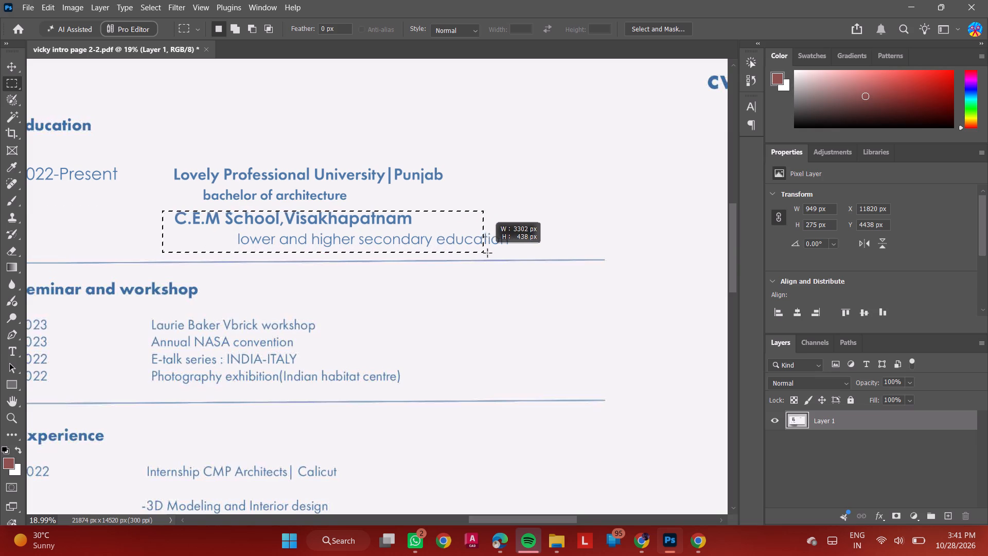
{"action": "left_click_drag", "start_coordinate": [487, 253], "coordinate": [516, 249]}
{"action": "key", "text": "Delete"}
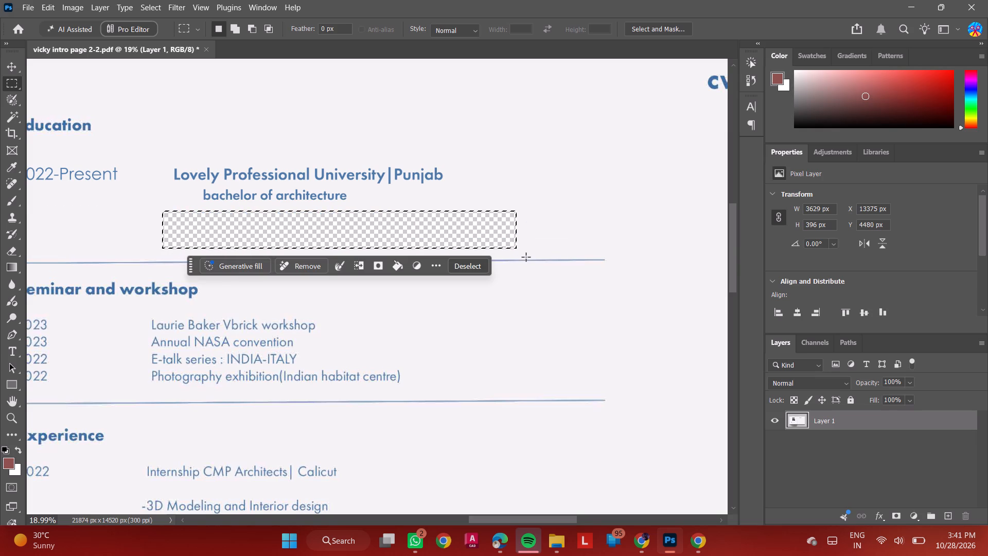
{"action": "left_click", "coordinate": [394, 272]}
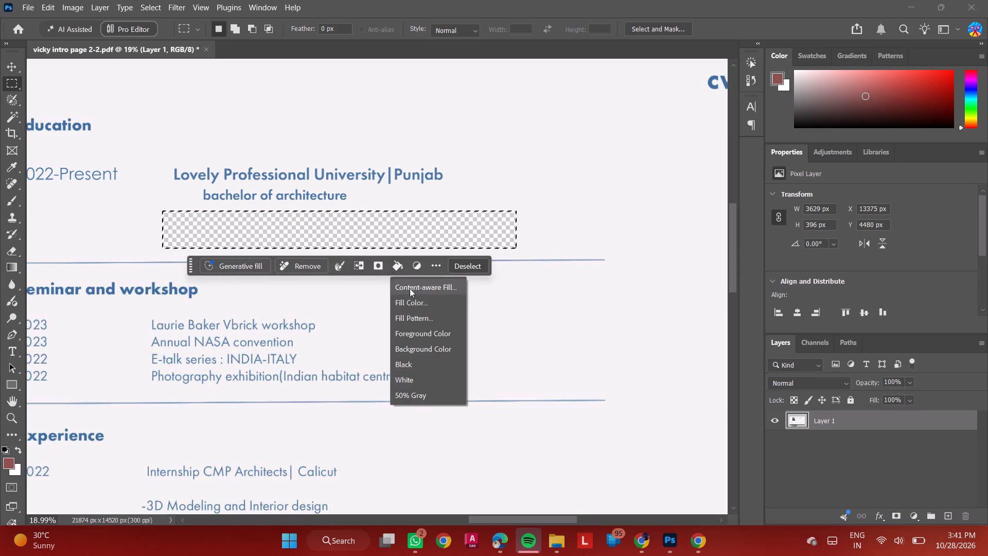
{"action": "left_click", "coordinate": [412, 305]}
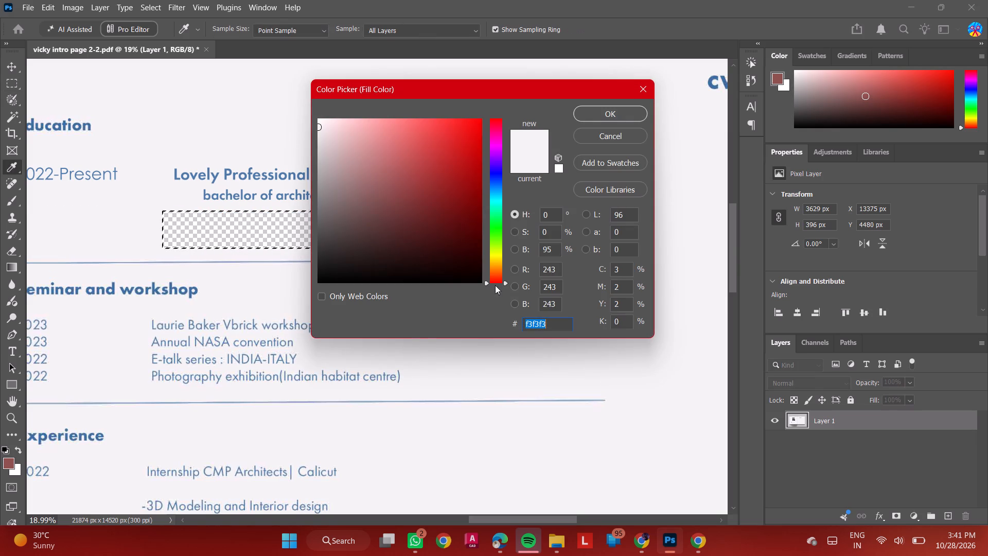
{"action": "left_click", "coordinate": [606, 112]}
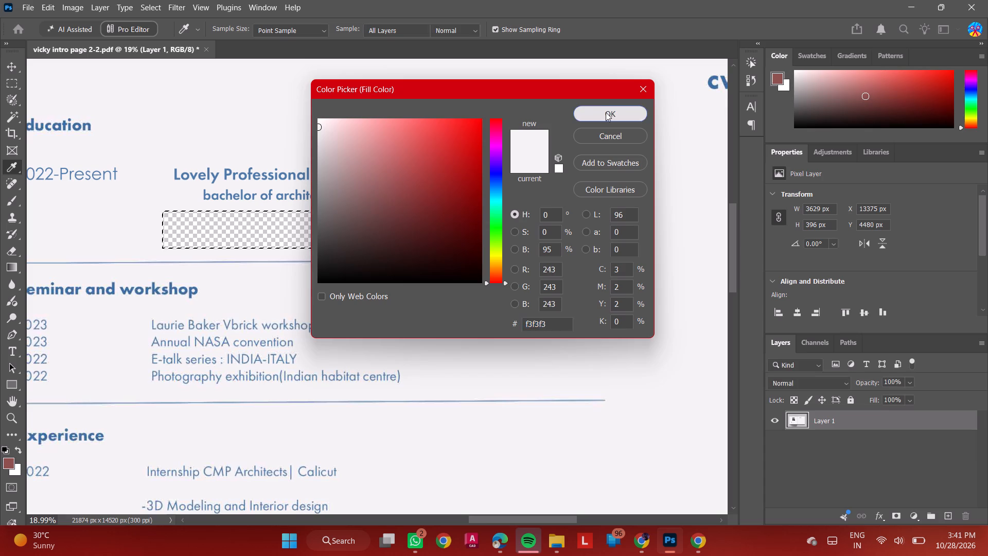
{"action": "left_click", "coordinate": [577, 126]}
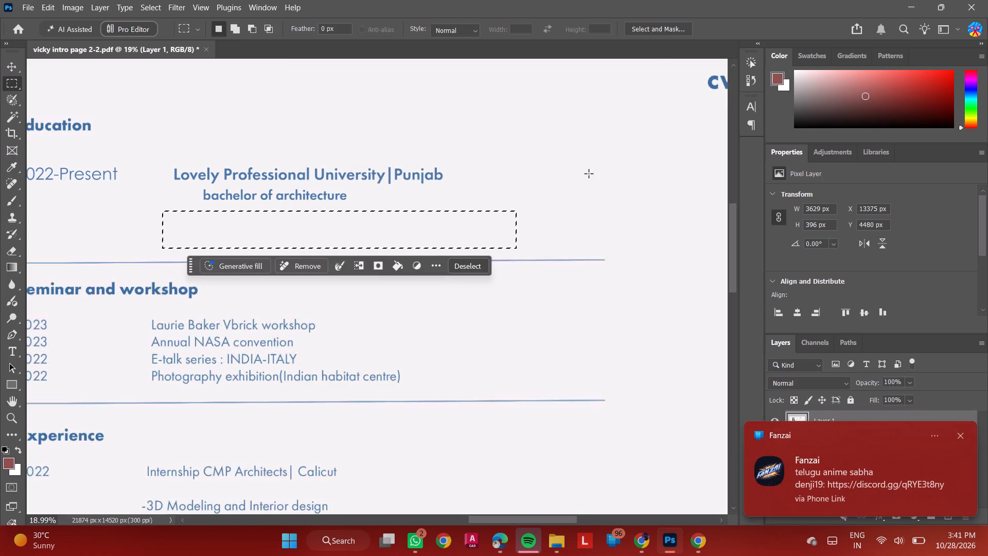
Start a new text layer below the 2022-Present date under Education, where the 2009-2021 dates were.
{"action": "left_click_drag", "start_coordinate": [511, 519], "coordinate": [460, 503]}
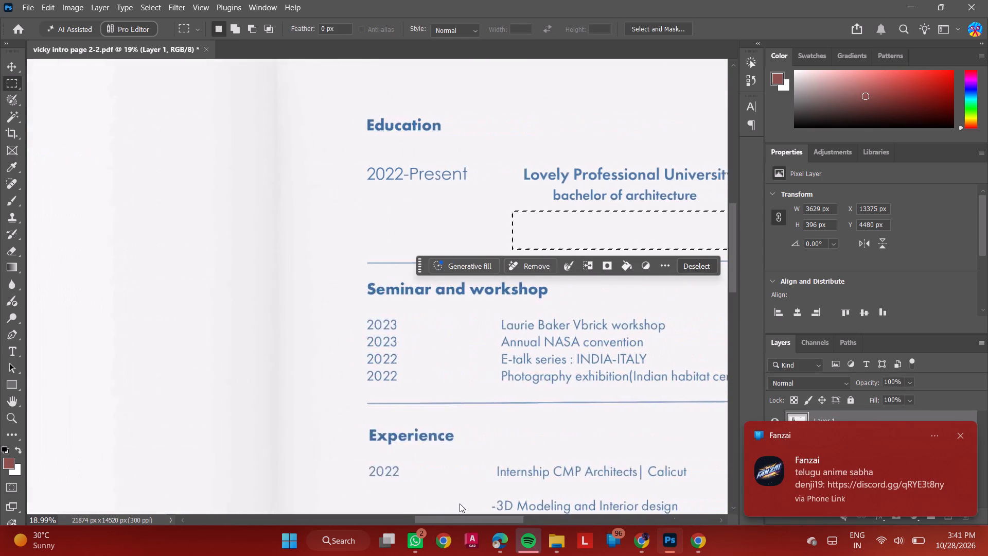
{"action": "left_click_drag", "start_coordinate": [460, 503], "coordinate": [461, 503]}
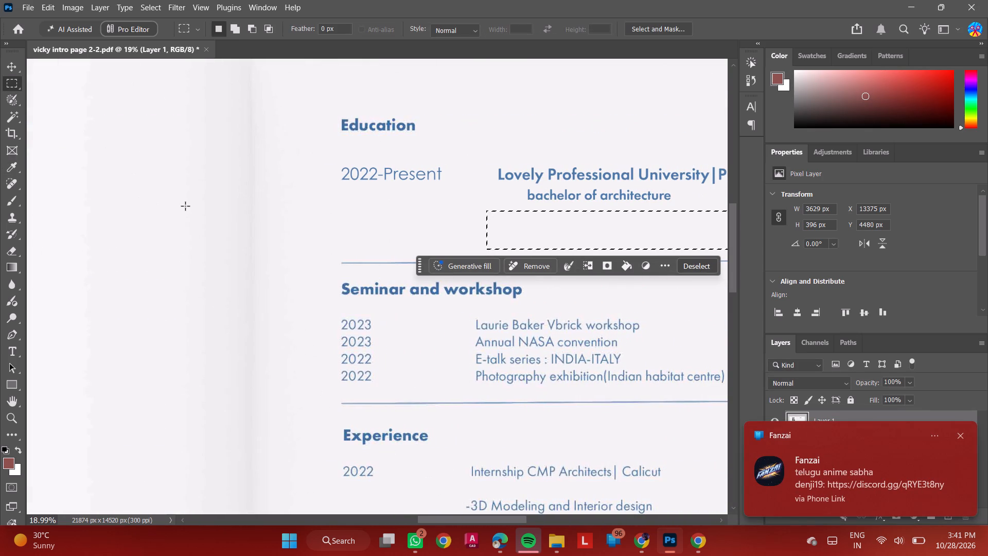
{"action": "key", "text": "t"}
{"action": "left_click", "coordinate": [358, 219]}
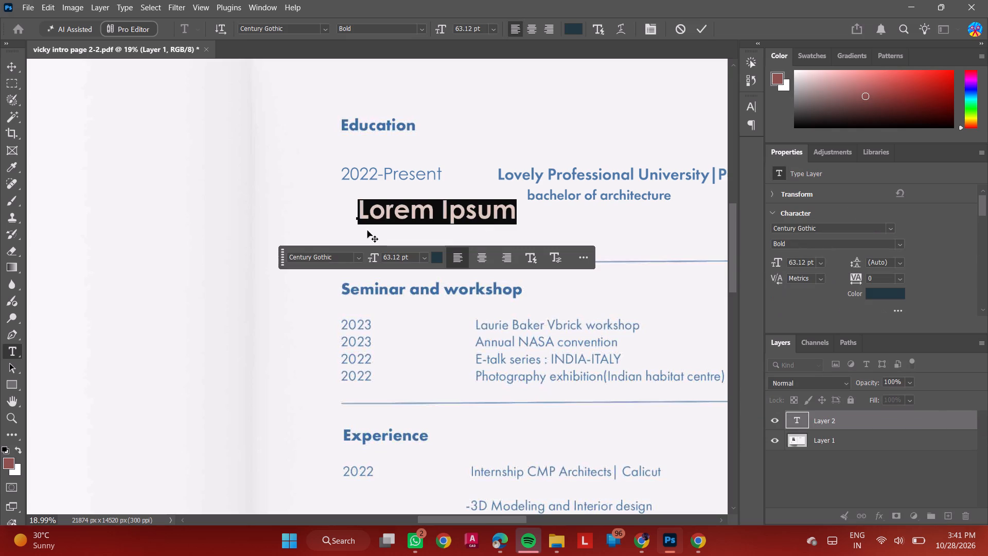
Look through the open windows, as far as vicky intro page 2.pdf, for the one to switch to.
{"action": "key", "text": "alt+Tab"}
{"action": "key", "text": "alt+Tab"}
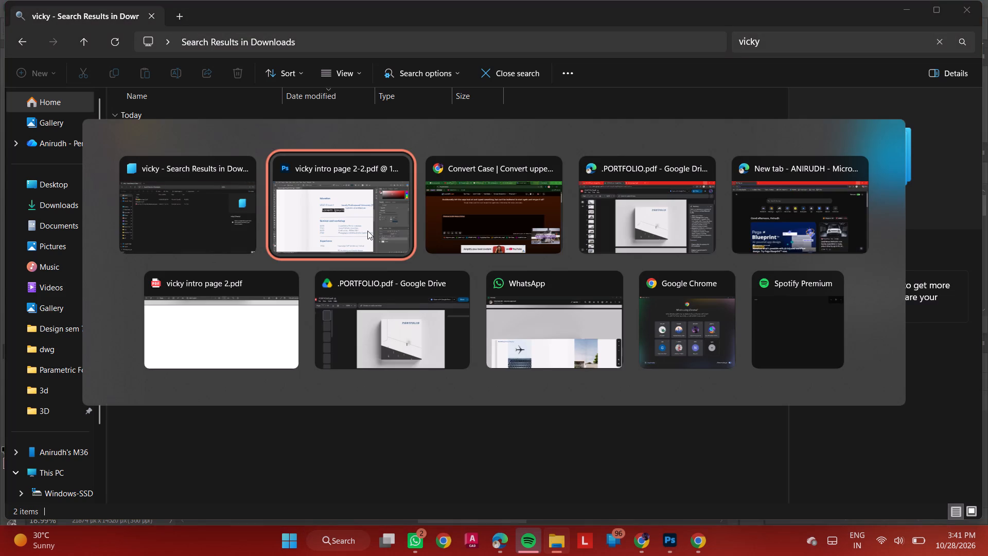
{"action": "key", "text": "alt+Tab"}
{"action": "key", "text": "alt+Tab"}
{"action": "key", "text": "alt+Tab"}
{"action": "key", "text": "alt+Tab"}
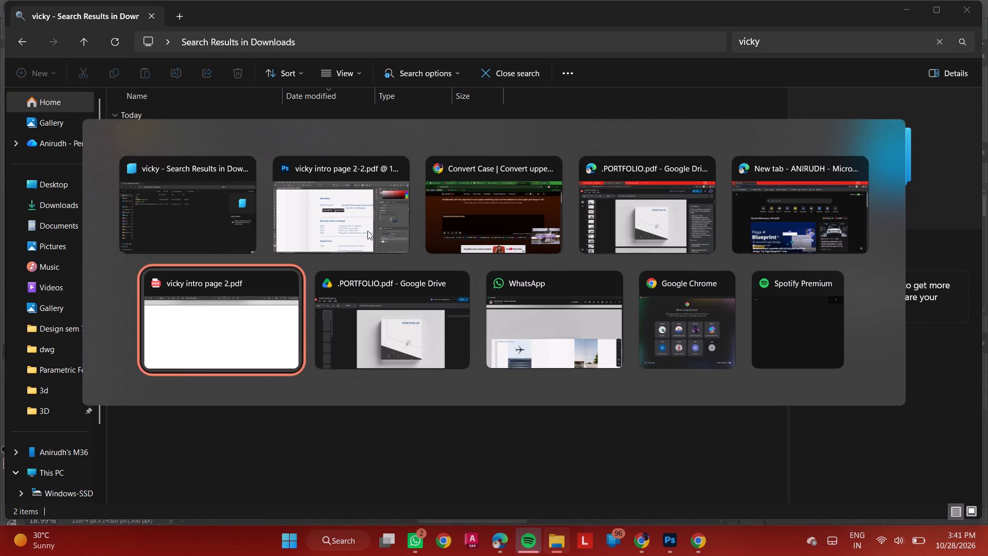
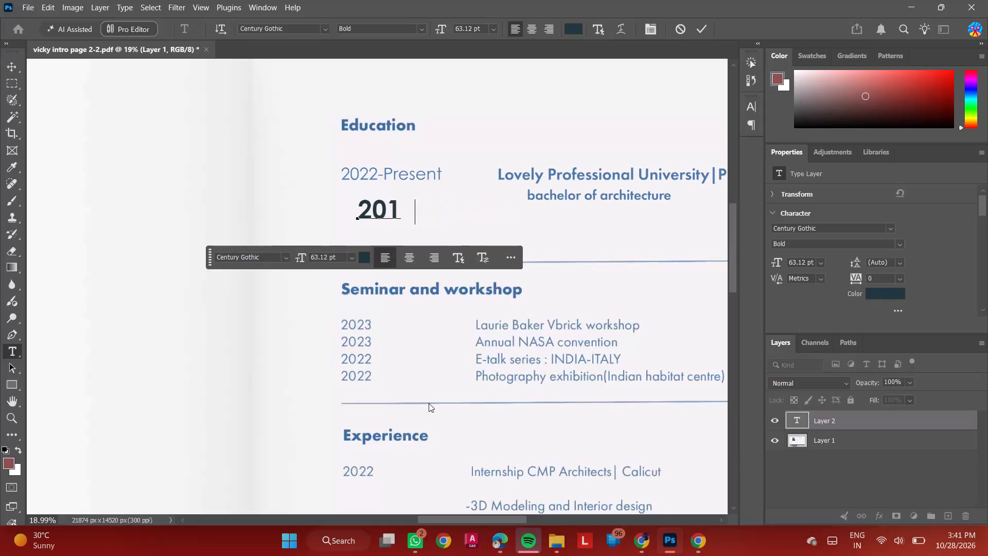
Complete the new date under Education as 2012-2019 and set it to Century Gothic Regular at 40 pt.
{"action": "type", "text": "-2019"}
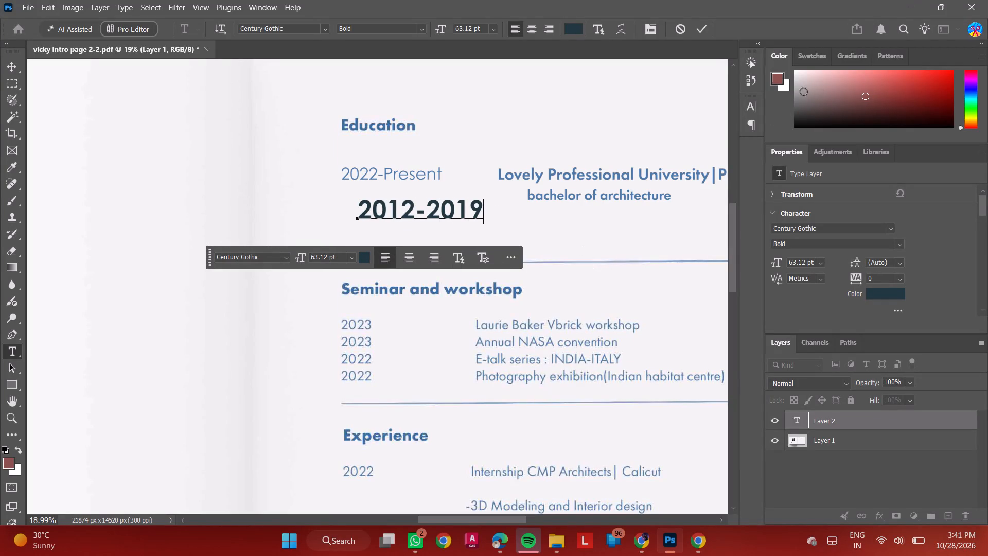
{"action": "triple_click", "coordinate": [472, 209]}
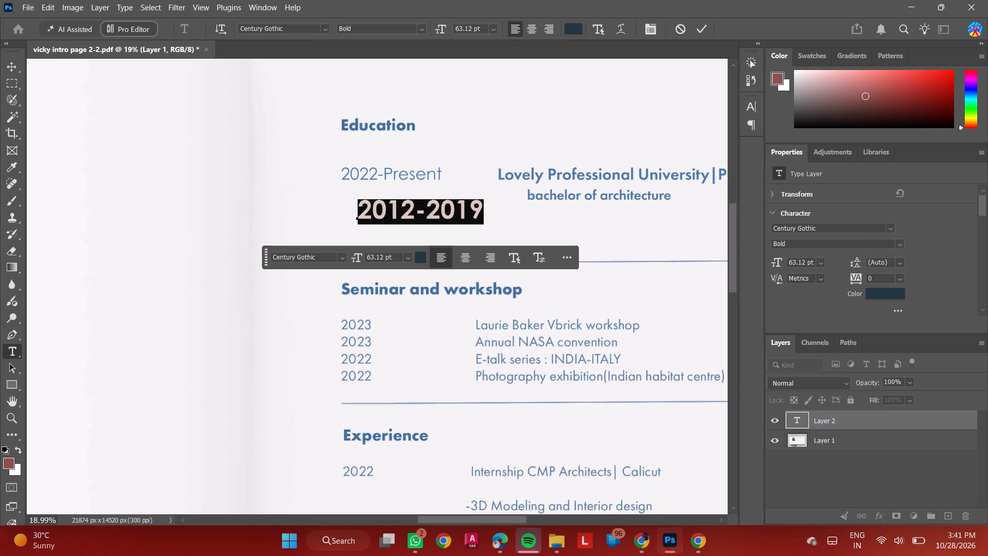
{"action": "left_click", "coordinate": [820, 263]}
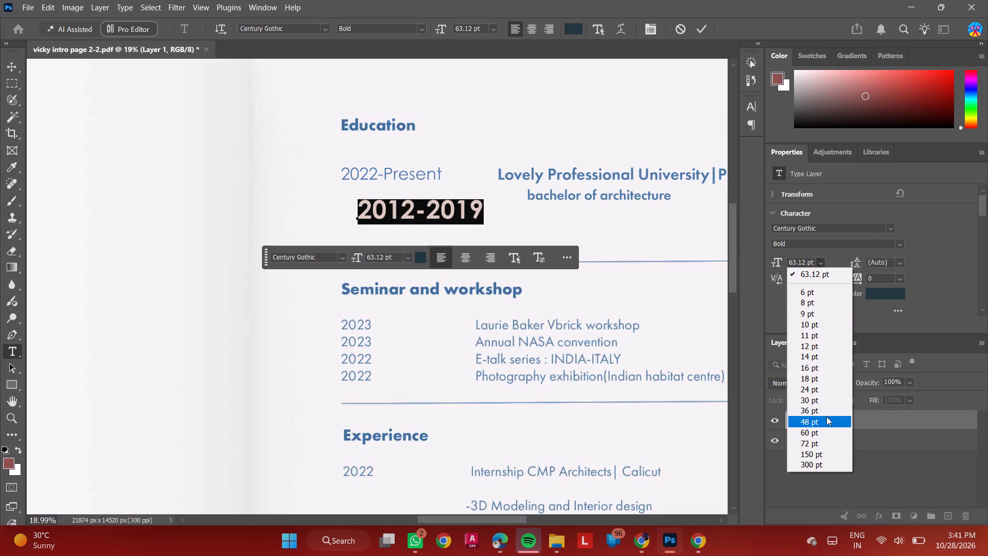
{"action": "left_click", "coordinate": [826, 418]}
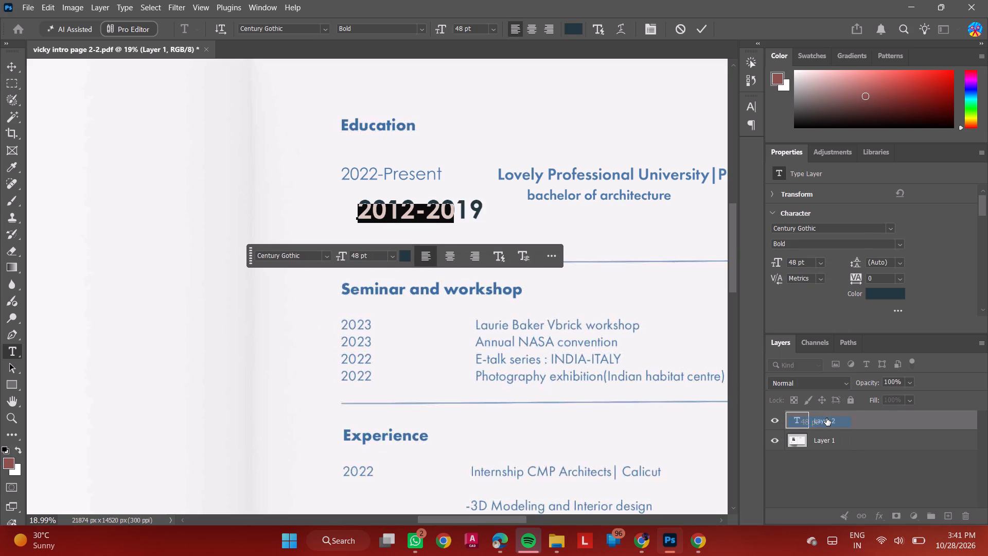
{"action": "left_click", "coordinate": [900, 248]}
{"action": "left_click", "coordinate": [858, 260]}
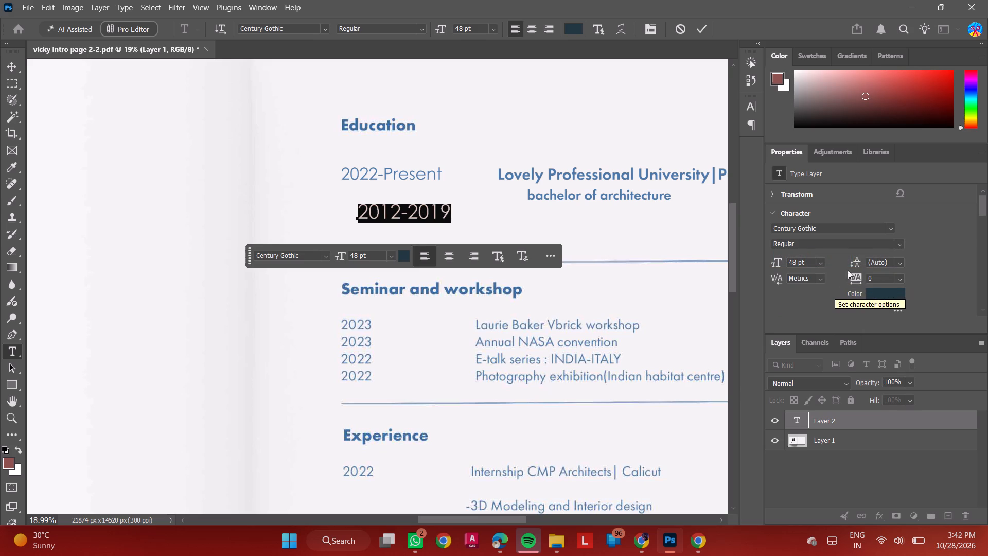
{"action": "left_click", "coordinate": [820, 266]}
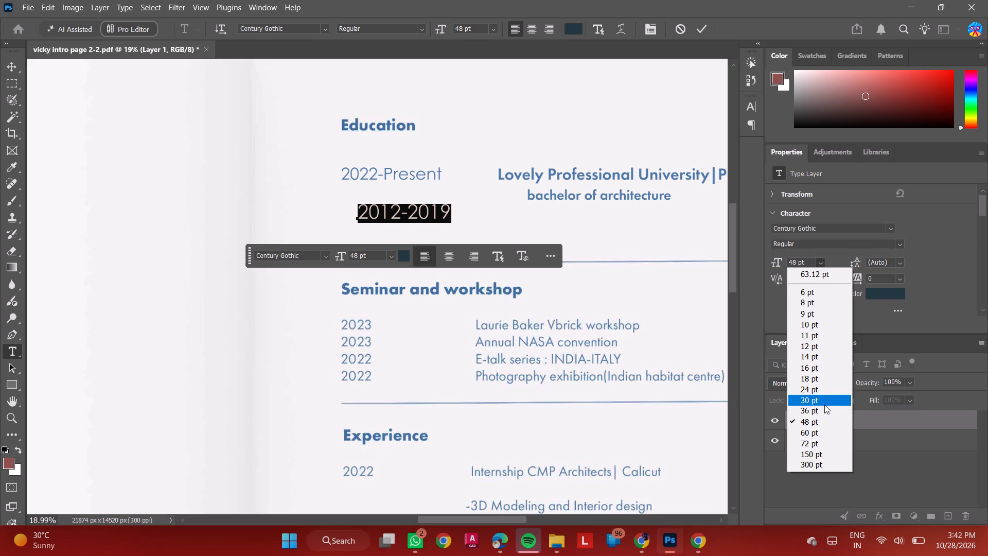
{"action": "left_click", "coordinate": [821, 409]}
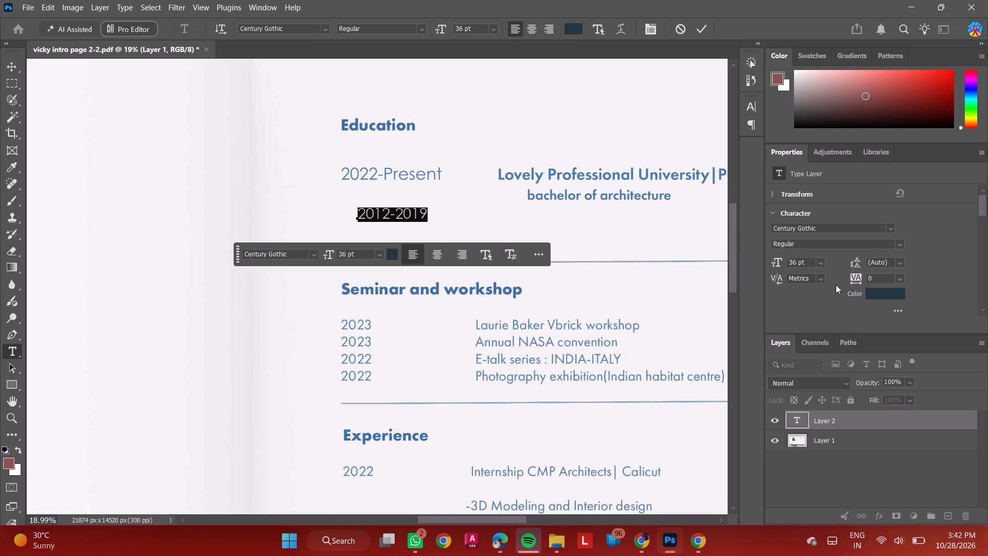
{"action": "left_click", "coordinate": [797, 259]}
{"action": "key", "text": "Left"}
{"action": "key", "text": "BackSpace"}
{"action": "key", "text": "BackSpace"}
{"action": "key", "text": "BackSpace"}
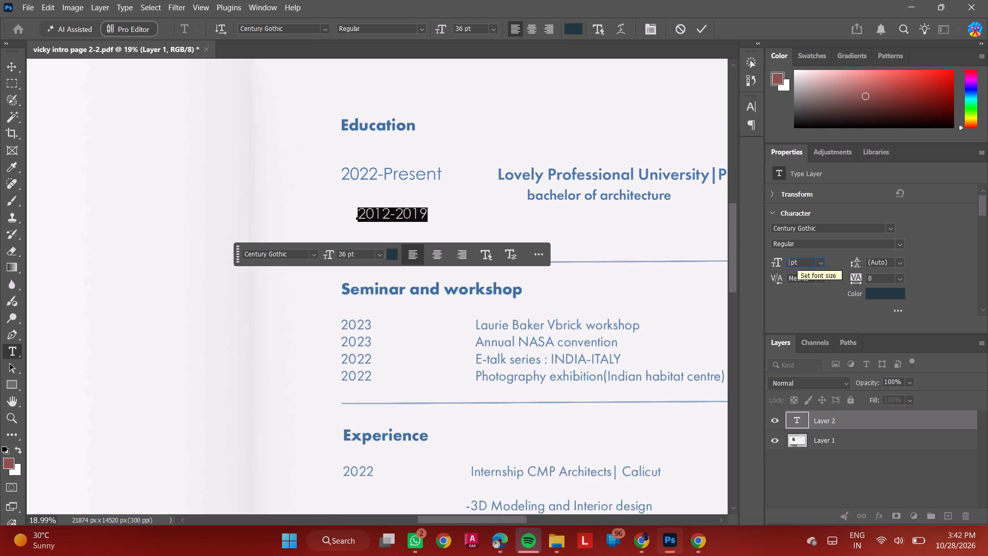
{"action": "type", "text": "40"}
{"action": "key", "text": "Return"}
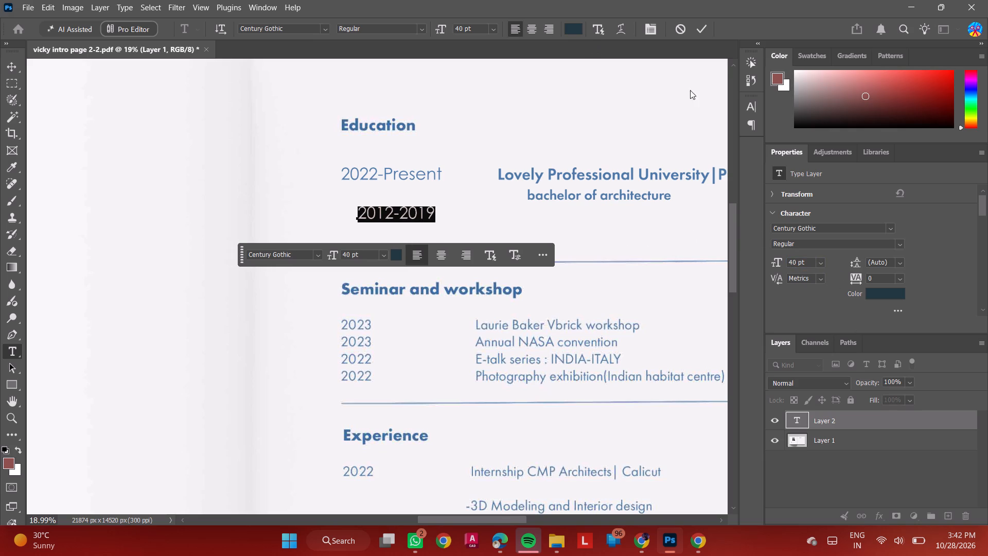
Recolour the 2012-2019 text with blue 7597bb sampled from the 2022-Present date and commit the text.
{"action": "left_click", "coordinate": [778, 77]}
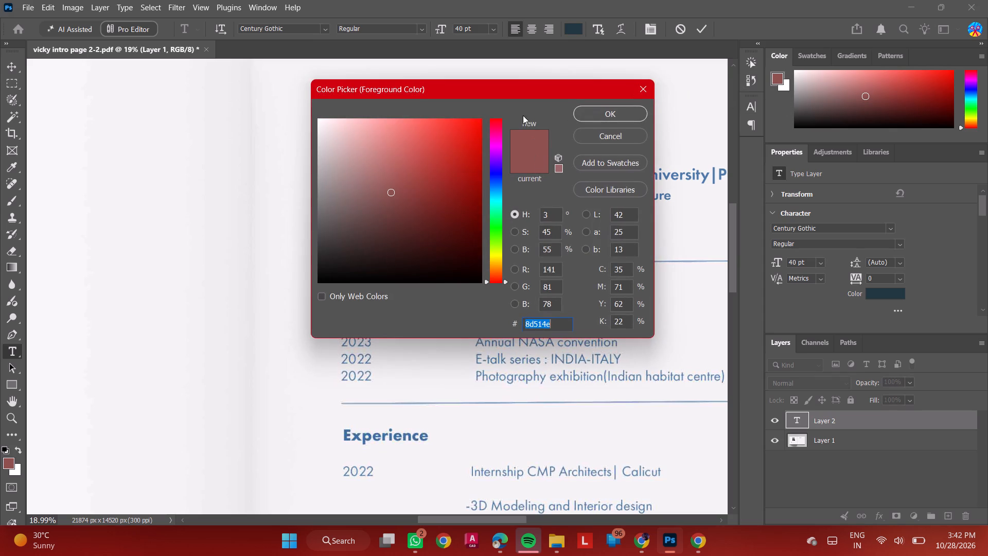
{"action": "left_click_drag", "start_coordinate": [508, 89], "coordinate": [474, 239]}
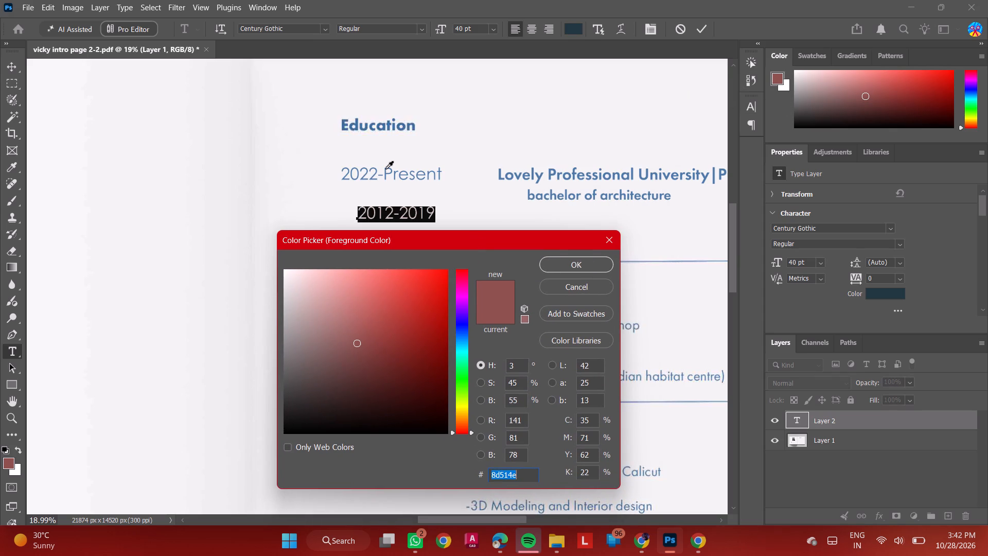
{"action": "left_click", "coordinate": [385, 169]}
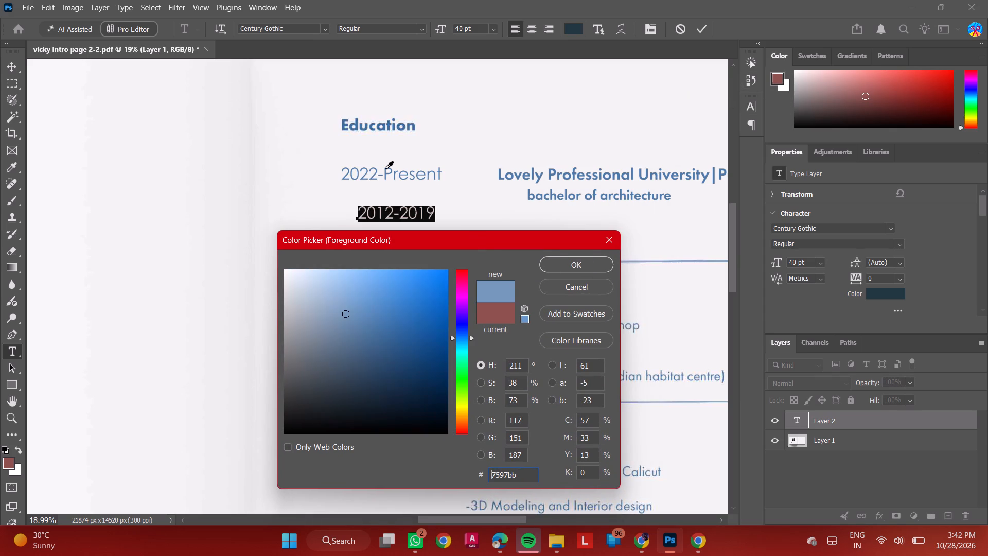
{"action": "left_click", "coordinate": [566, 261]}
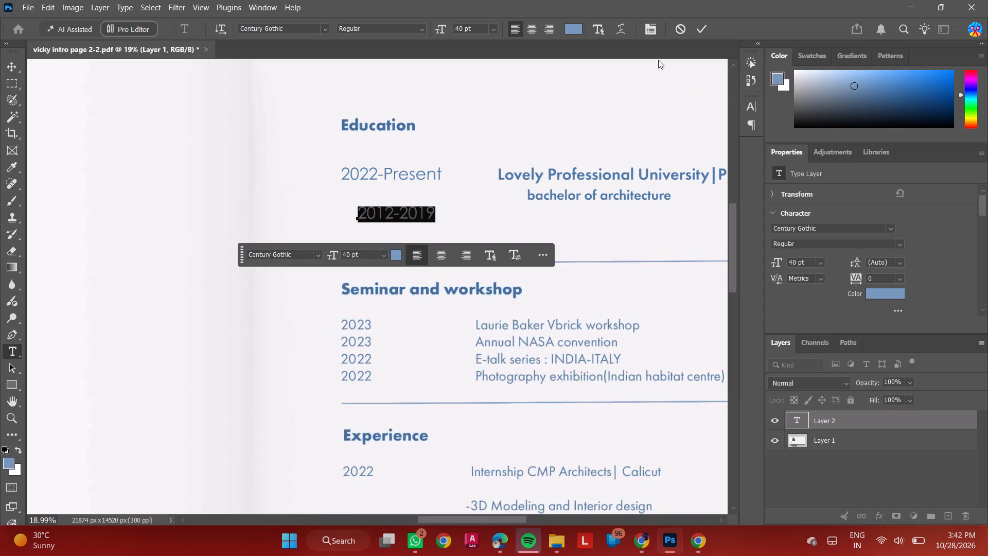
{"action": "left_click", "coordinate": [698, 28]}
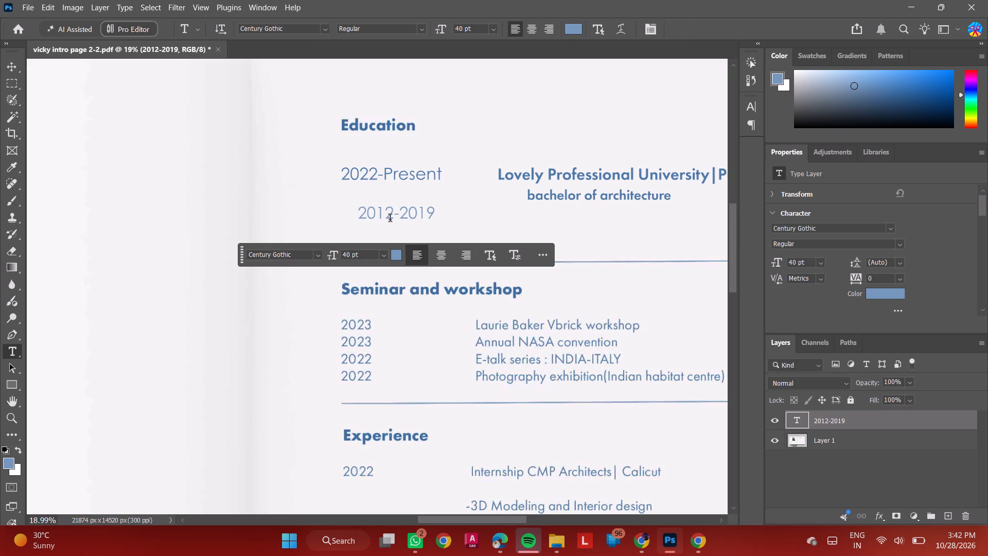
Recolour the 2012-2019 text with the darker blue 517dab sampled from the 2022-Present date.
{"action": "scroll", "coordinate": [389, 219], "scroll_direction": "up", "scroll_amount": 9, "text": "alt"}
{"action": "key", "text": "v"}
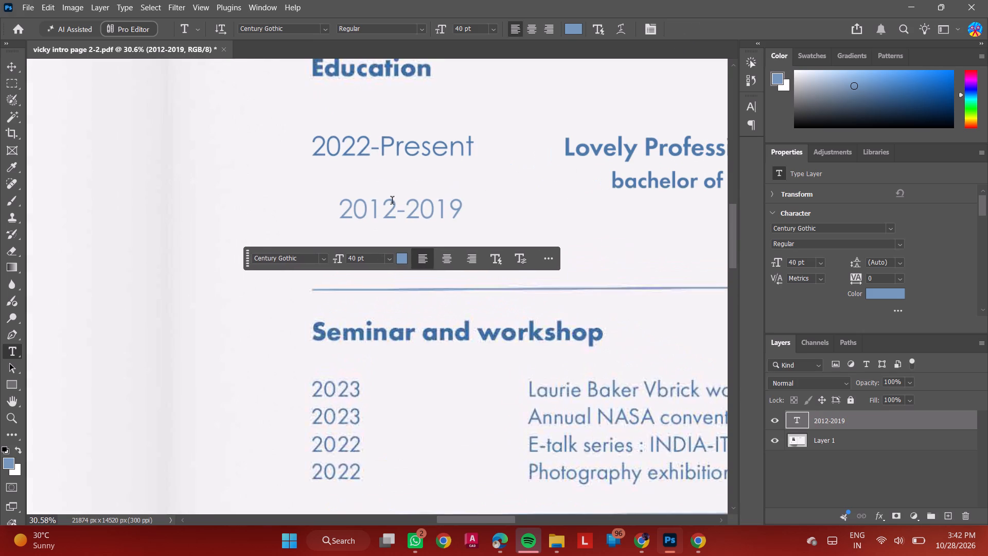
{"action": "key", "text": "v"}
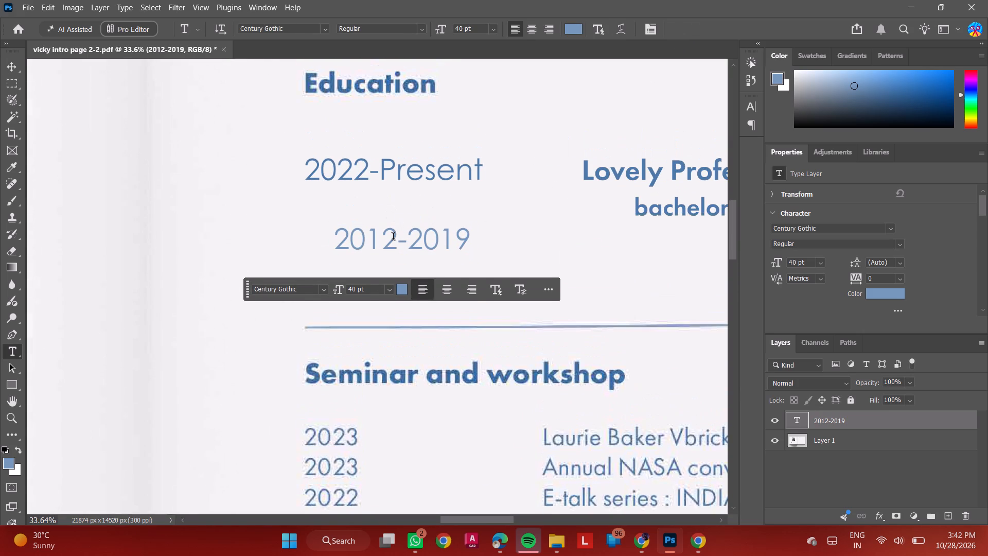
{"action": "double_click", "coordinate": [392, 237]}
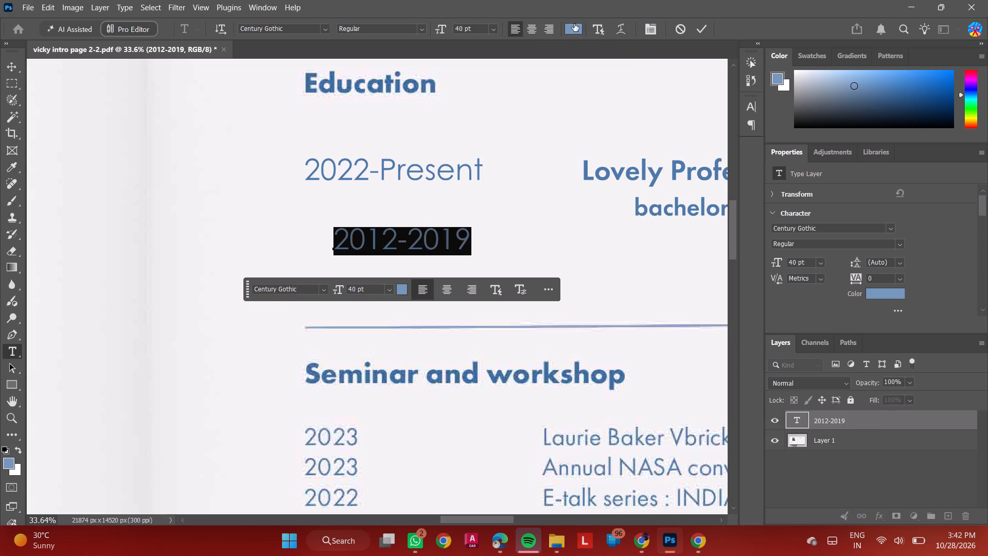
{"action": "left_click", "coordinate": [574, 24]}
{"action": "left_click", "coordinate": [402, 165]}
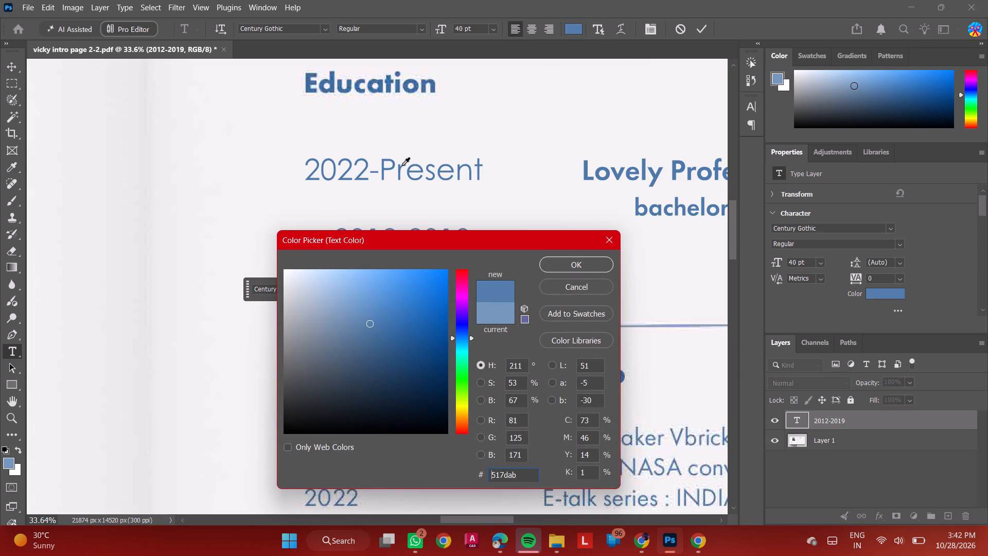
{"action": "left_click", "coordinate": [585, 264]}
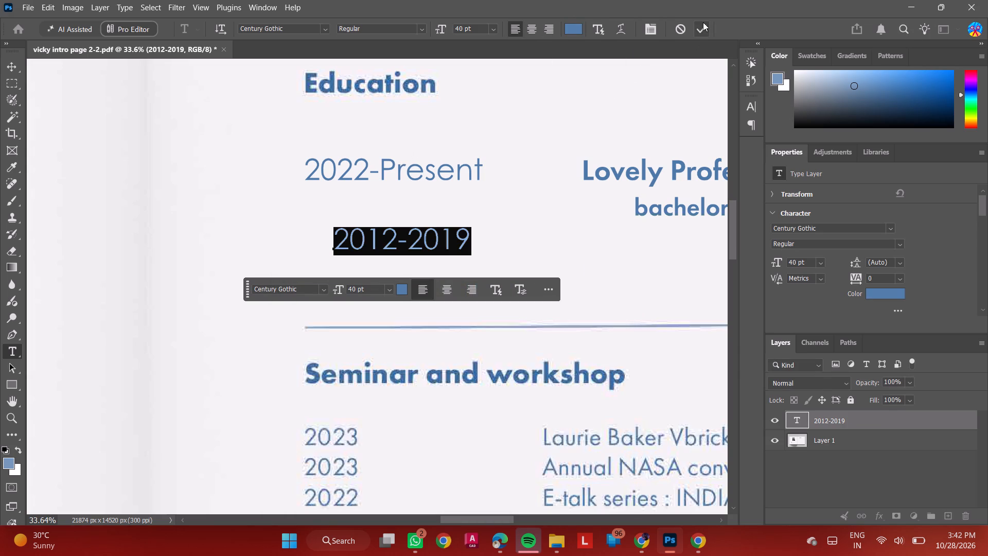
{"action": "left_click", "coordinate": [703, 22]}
Move the 2012-2019 text beneath the 2022-Present date, comparing their sizes and lining up their left edges.
{"action": "left_click_drag", "start_coordinate": [419, 240], "coordinate": [400, 244]}
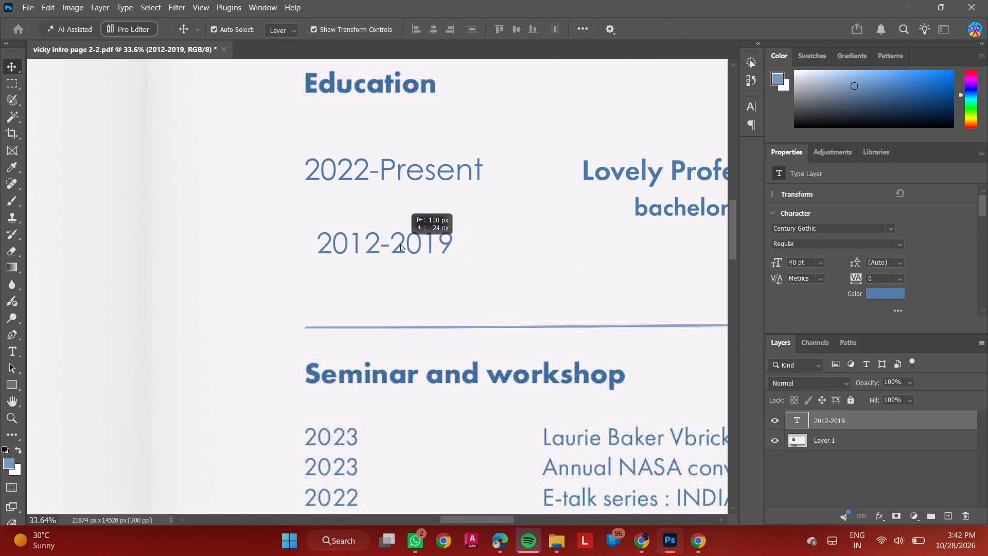
{"action": "left_click_drag", "start_coordinate": [400, 244], "coordinate": [391, 244]}
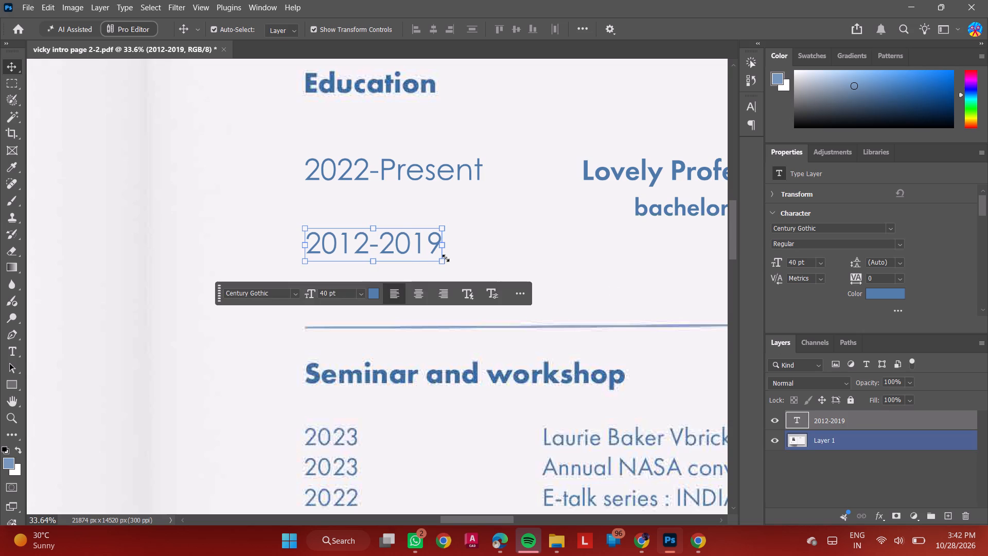
{"action": "left_click_drag", "start_coordinate": [403, 245], "coordinate": [401, 170]}
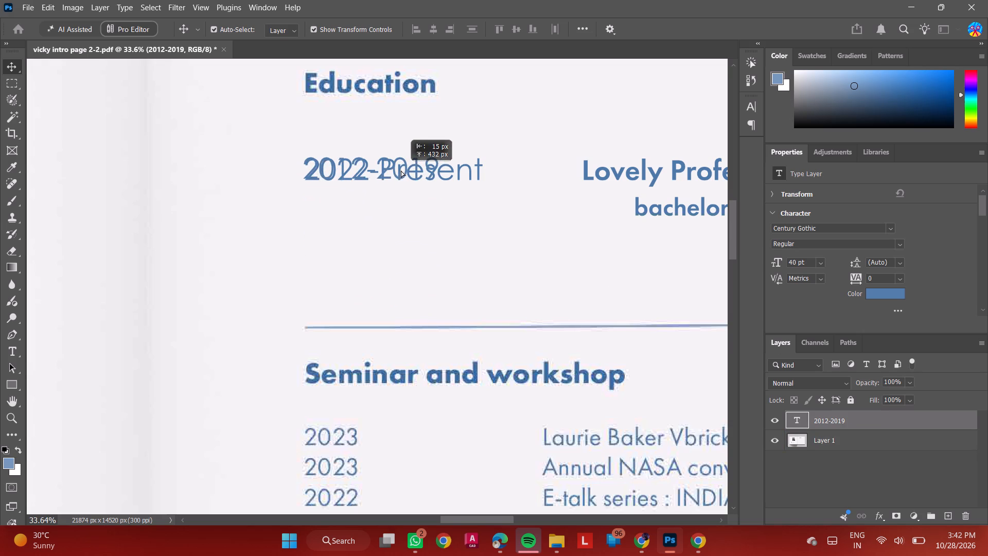
{"action": "left_click_drag", "start_coordinate": [401, 170], "coordinate": [400, 240]}
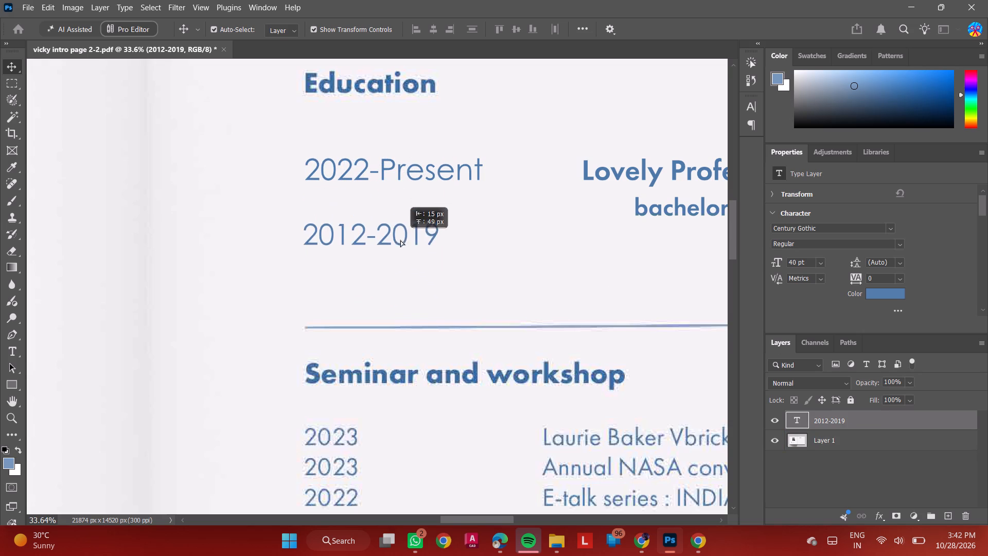
{"action": "left_click_drag", "start_coordinate": [400, 240], "coordinate": [401, 258]}
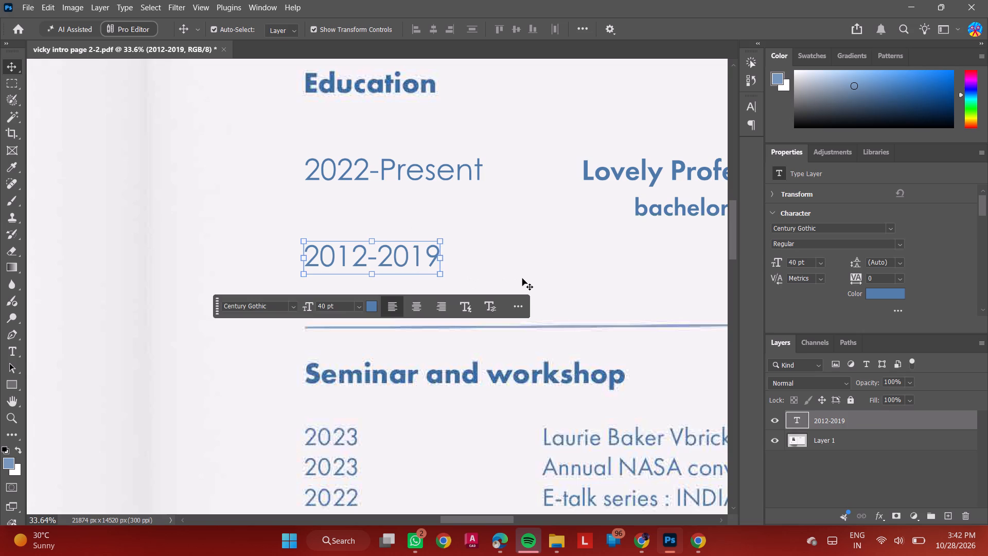
Set the 2012-2019 text colour to 4c79a9, sampled from the lettering of 2022-Present.
{"action": "scroll", "coordinate": [402, 132], "scroll_direction": "up", "scroll_amount": 4, "text": "alt"}
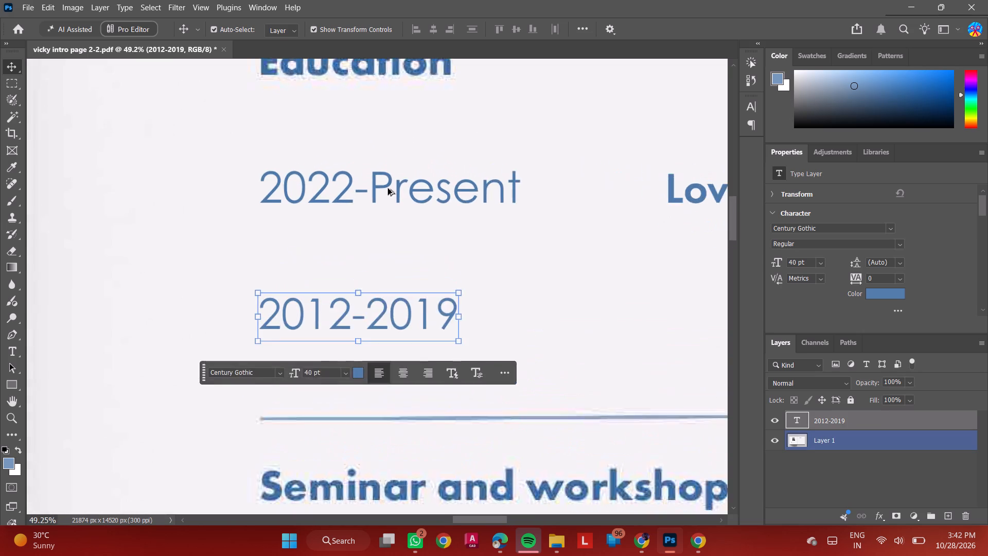
{"action": "scroll", "coordinate": [386, 200], "scroll_direction": "up", "scroll_amount": 4, "text": "alt"}
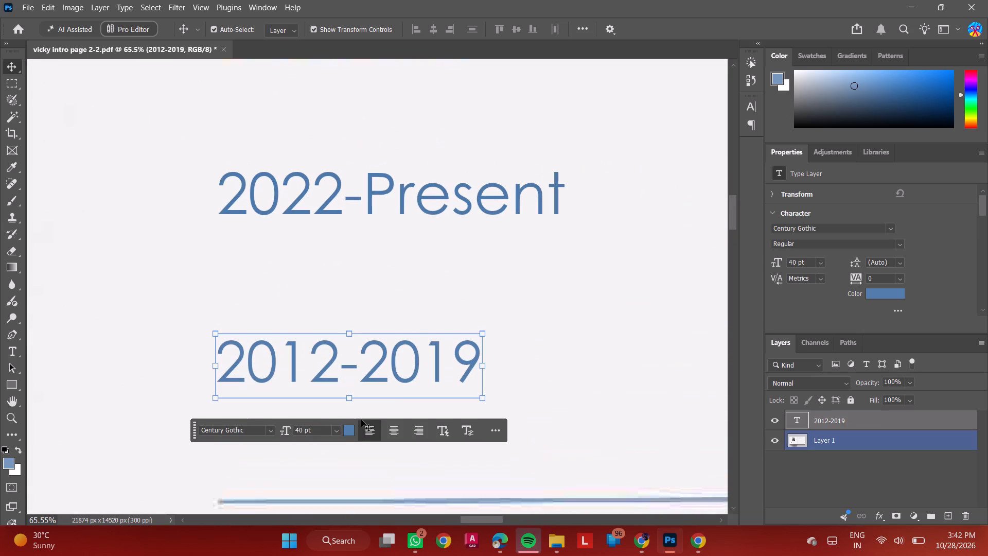
{"action": "left_click", "coordinate": [350, 433]}
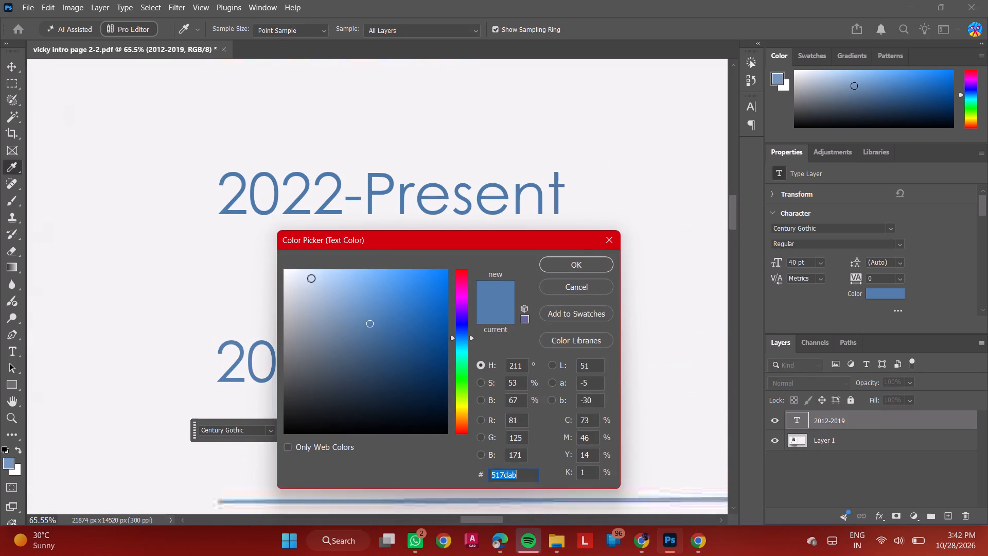
{"action": "left_click", "coordinate": [447, 197]}
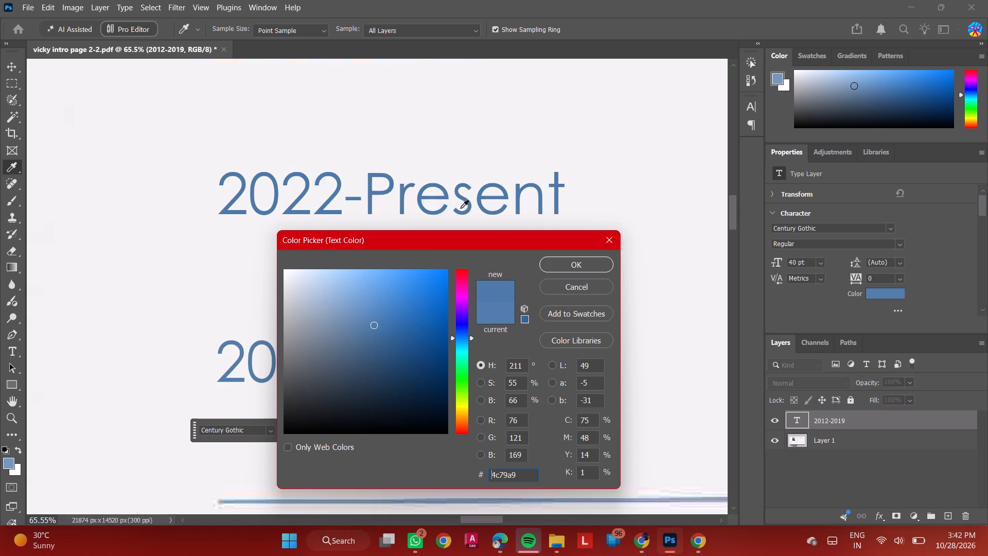
{"action": "left_click", "coordinate": [569, 269]}
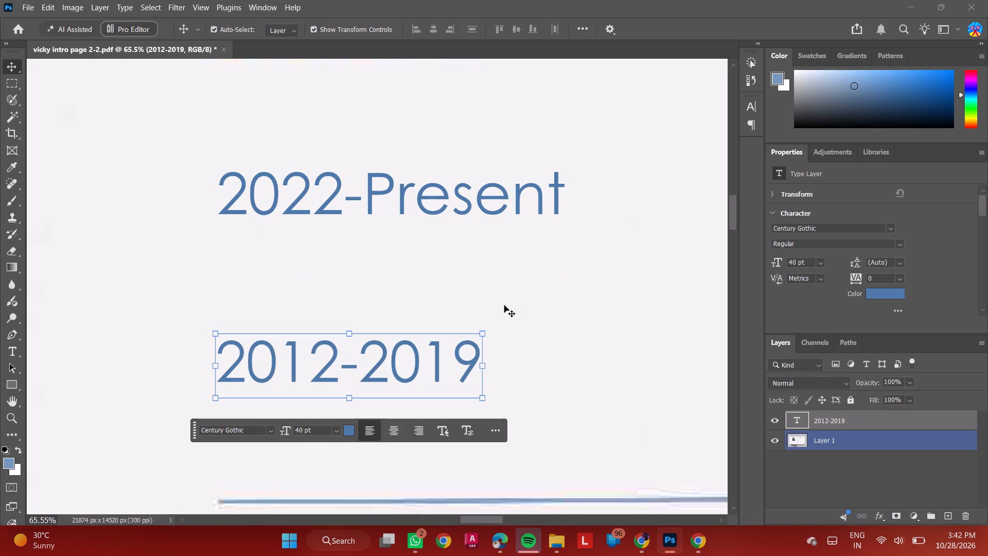
Duplicate the 2012-2019 text layer and place the copy on the same line, beneath the Lovely Professional University entry.
{"action": "scroll", "coordinate": [502, 302], "scroll_direction": "down", "scroll_amount": 10, "text": "alt"}
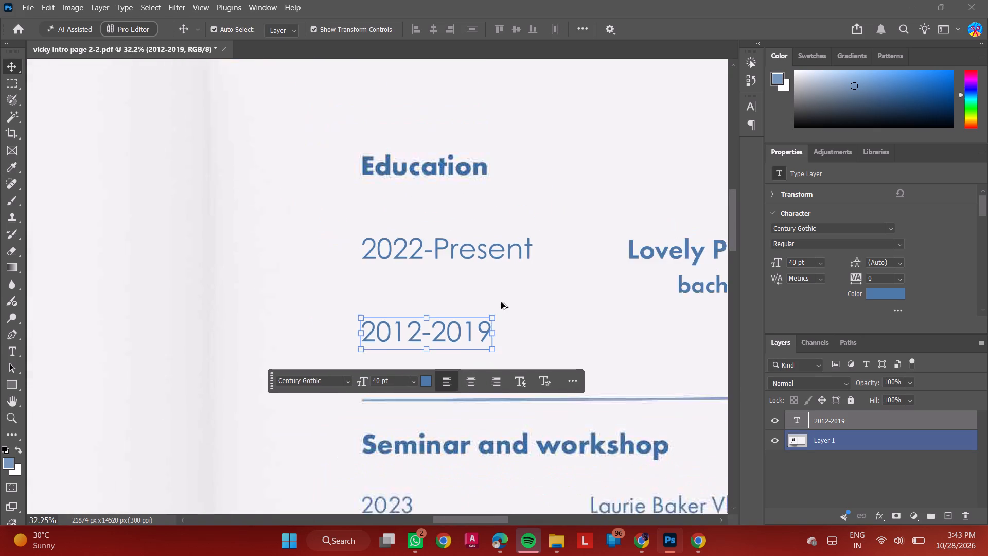
{"action": "scroll", "coordinate": [501, 302], "scroll_direction": "down", "scroll_amount": 9, "text": "alt"}
{"action": "scroll", "coordinate": [602, 323], "scroll_direction": "up", "scroll_amount": 4, "text": "alt"}
{"action": "scroll", "coordinate": [545, 319], "scroll_direction": "up", "scroll_amount": 1, "text": "alt"}
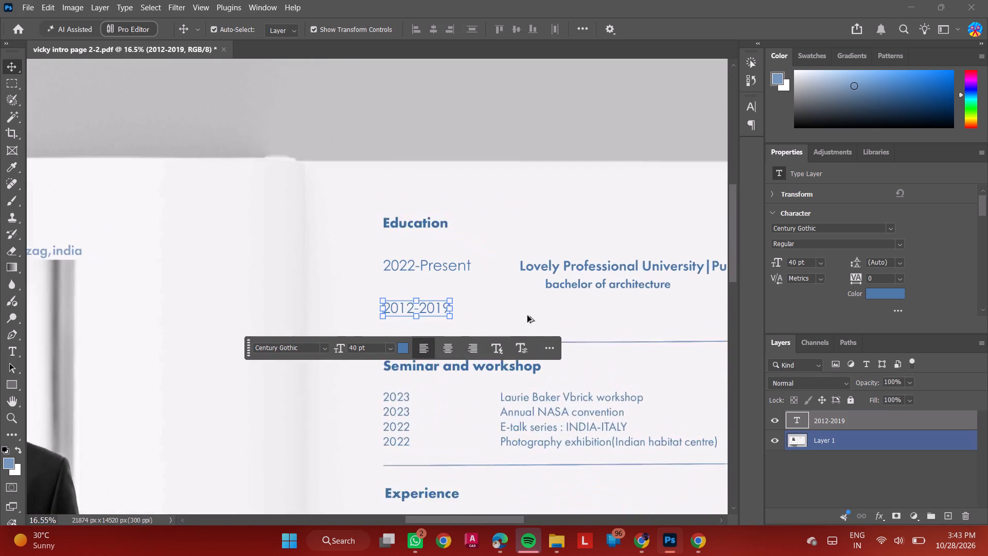
{"action": "scroll", "coordinate": [527, 316], "scroll_direction": "up", "scroll_amount": 3, "text": "alt"}
{"action": "key", "text": "ctrl+c"}
{"action": "key", "text": "ctrl+v"}
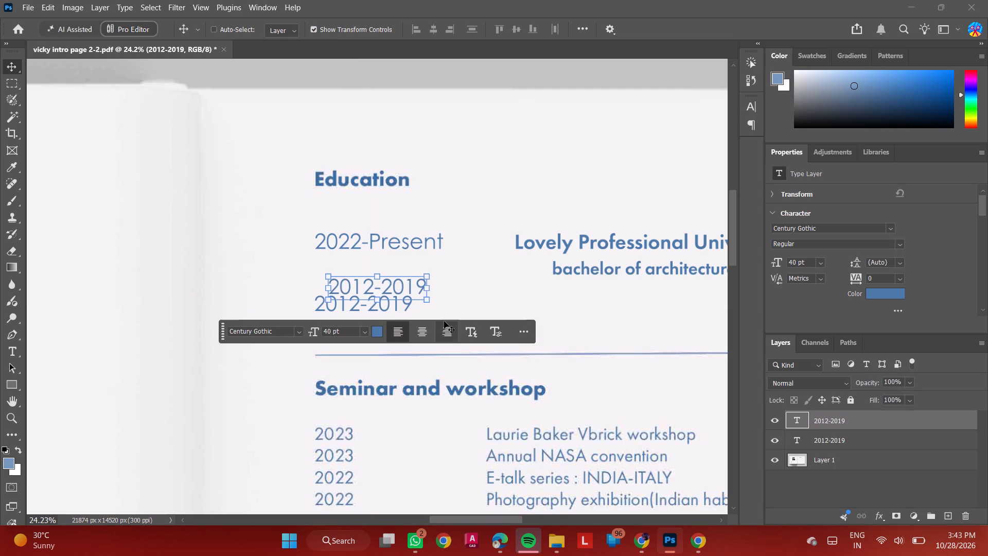
{"action": "left_click_drag", "start_coordinate": [403, 288], "coordinate": [499, 308]}
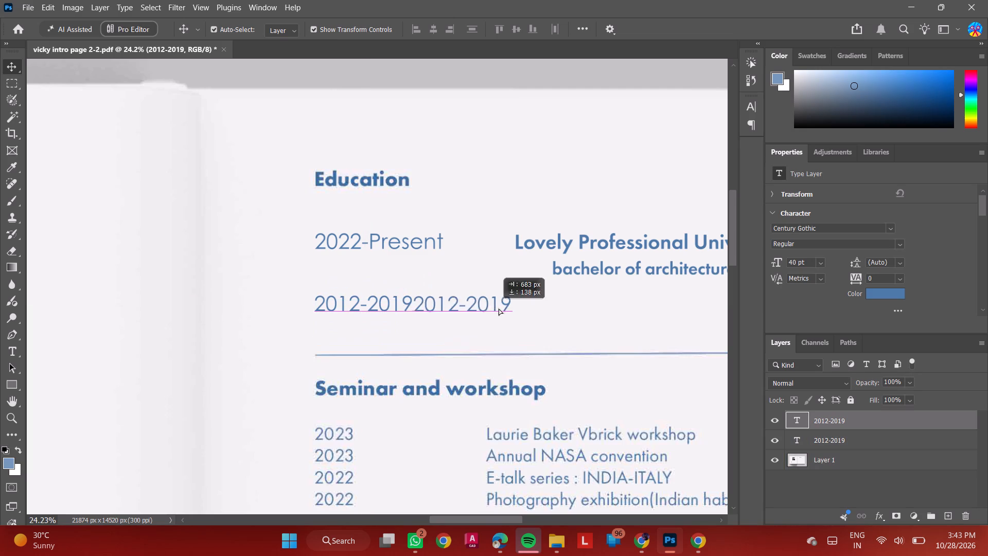
{"action": "left_click_drag", "start_coordinate": [499, 308], "coordinate": [593, 303]}
Select all the text in the duplicated 2012-2019 layer and set its font style to Bold.
{"action": "left_click", "coordinate": [593, 303]}
{"action": "left_click", "coordinate": [593, 303]}
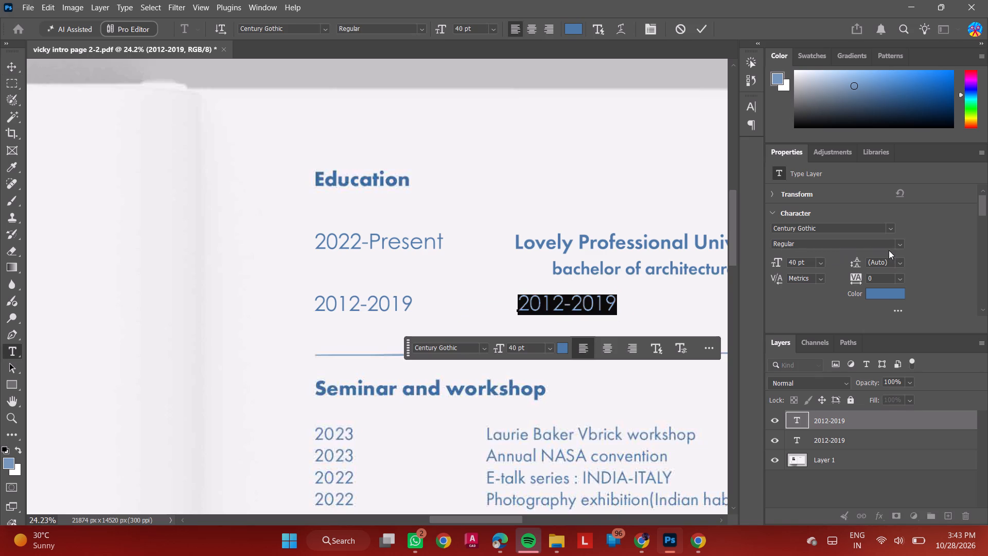
{"action": "left_click", "coordinate": [900, 244]}
{"action": "left_click", "coordinate": [862, 285]}
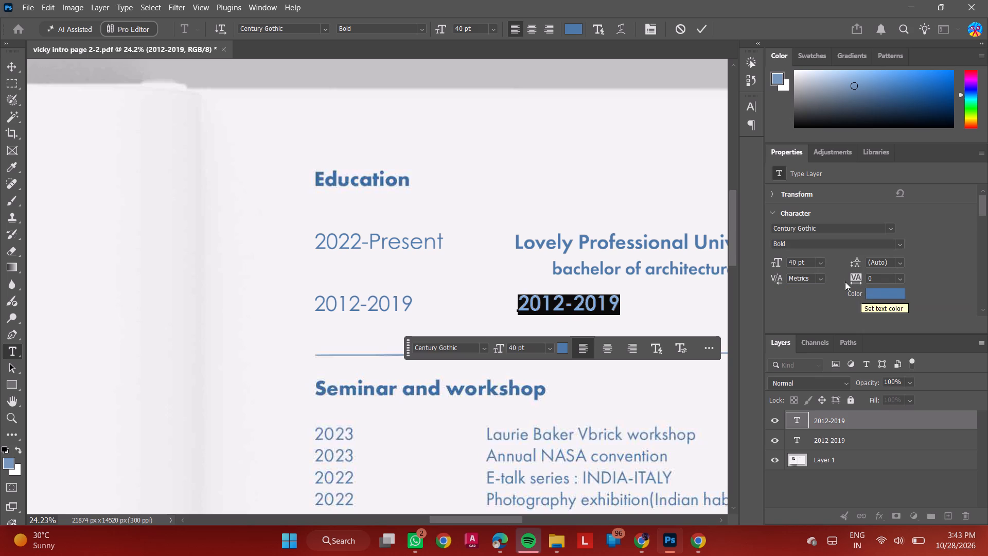
Switch to the Chrome window.
{"action": "left_click", "coordinate": [652, 550]}
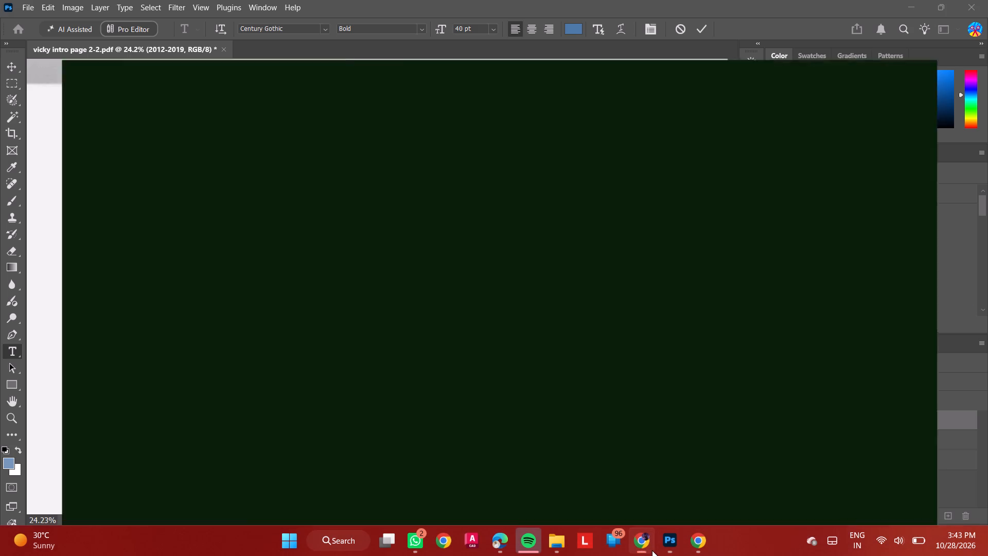
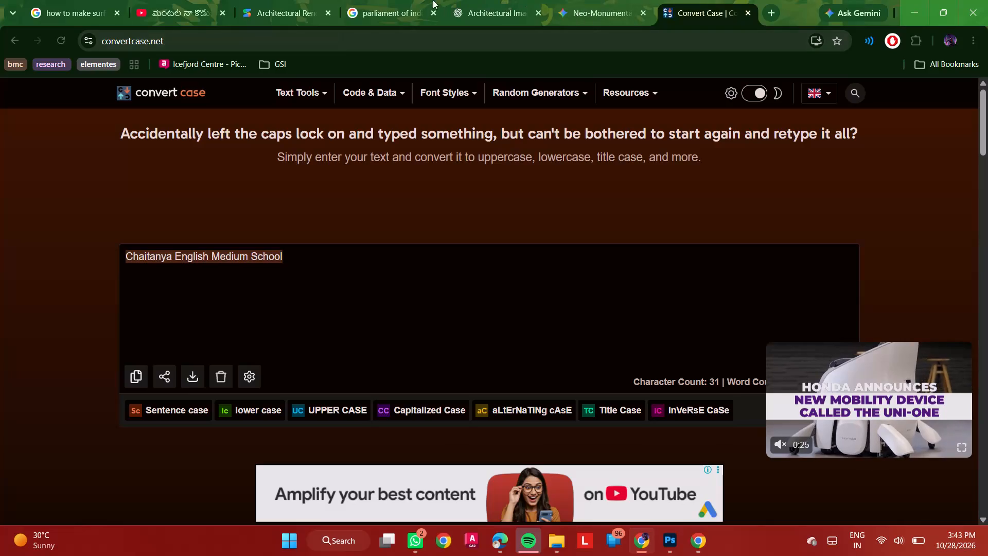
Copy the converted school name "Chaitanya English Medium School" from the Convert Case text box.
{"action": "triple_click", "coordinate": [315, 263]}
{"action": "key", "text": "ctrl+c"}
{"action": "key", "text": "ctrl+c"}
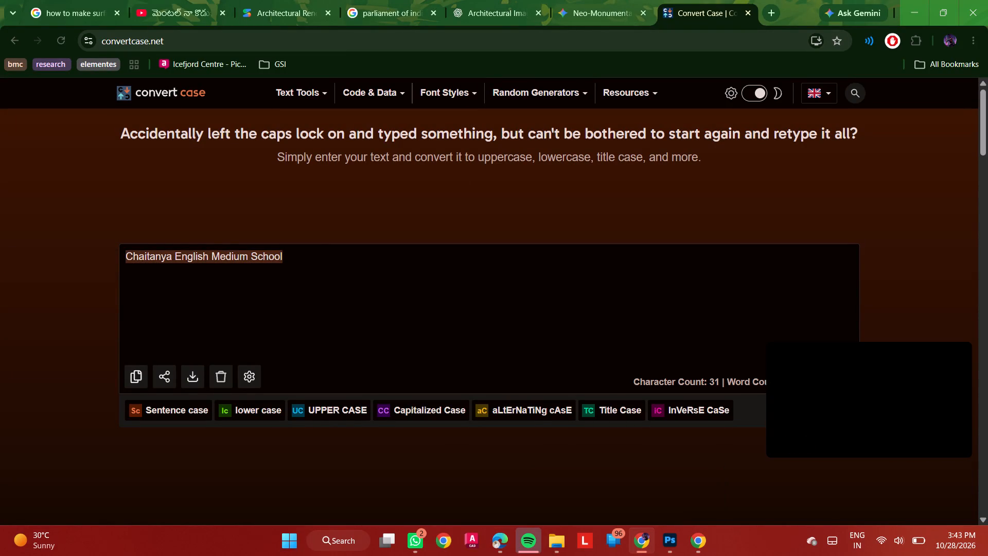
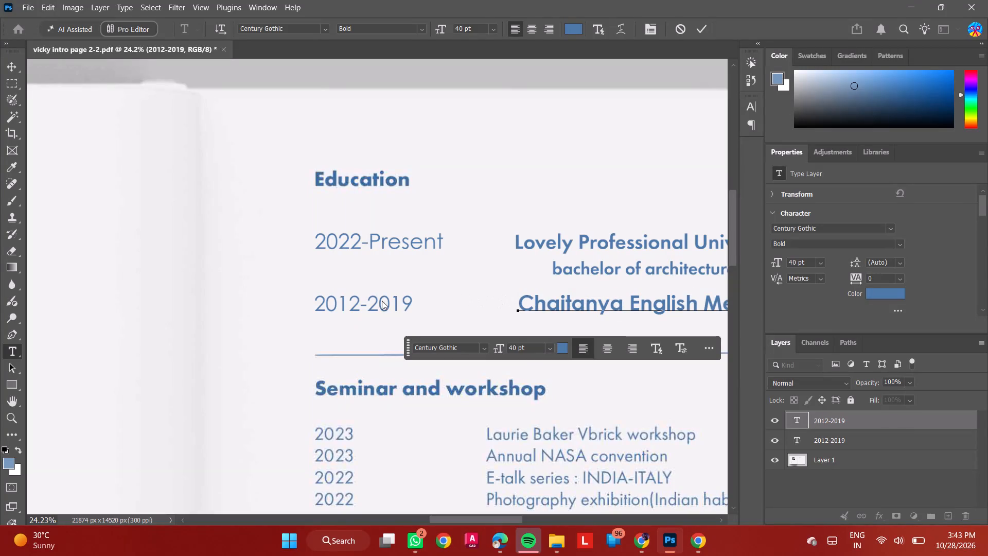
Set the text size of "Chaitanya English Medium School" to 38 pt and nudge it into line below "Lovely Professional University".
{"action": "triple_click", "coordinate": [562, 301]}
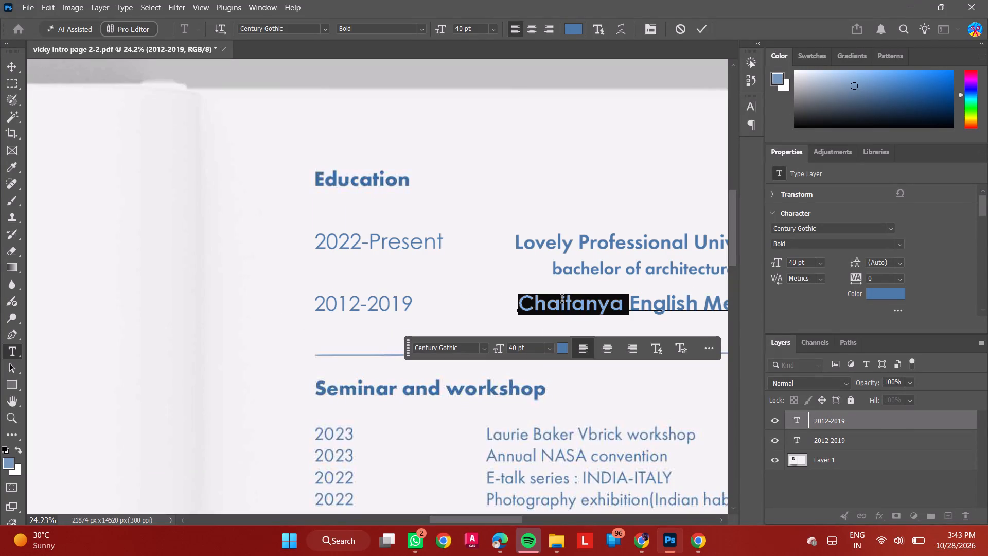
{"action": "left_click", "coordinate": [821, 263]}
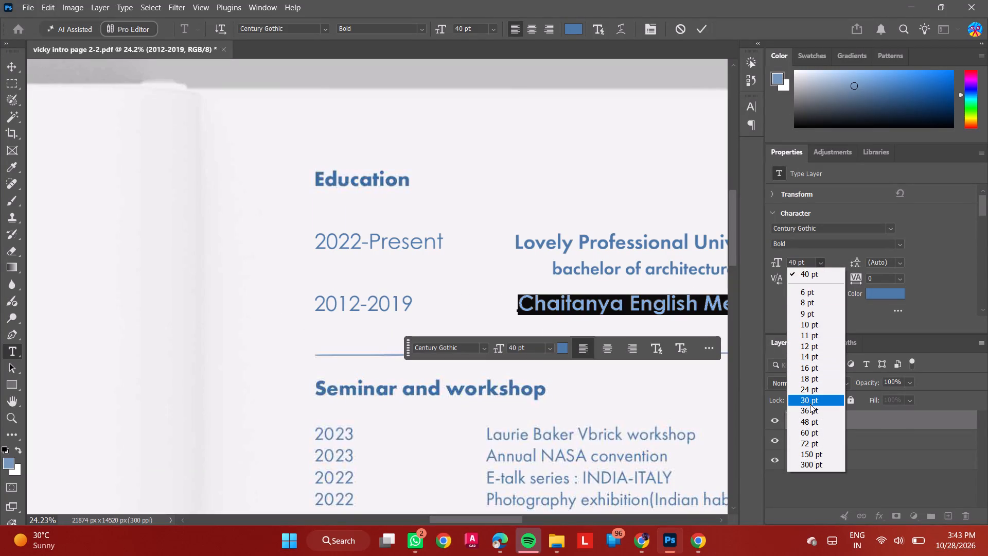
{"action": "left_click", "coordinate": [811, 406]}
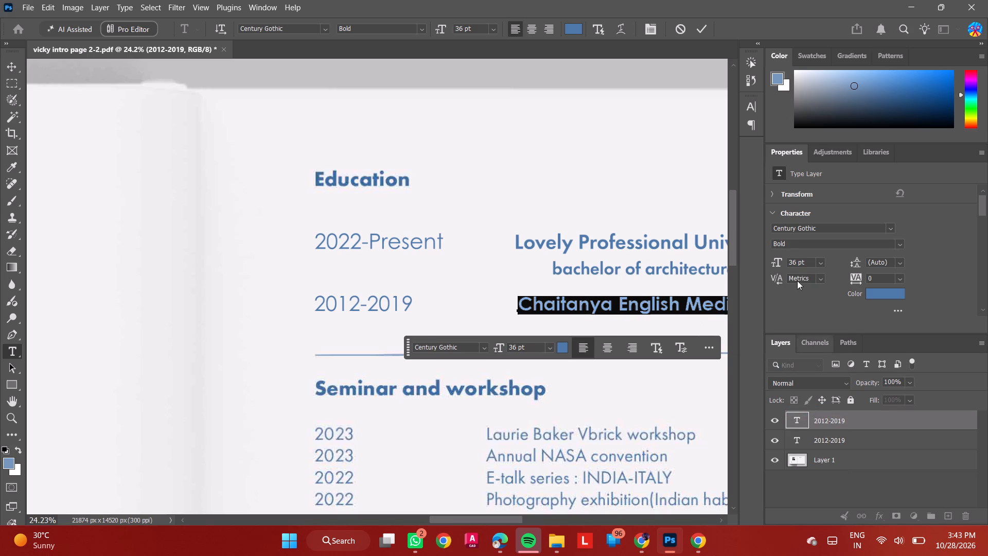
{"action": "left_click", "coordinate": [796, 262]}
{"action": "key", "text": "BackSpace"}
{"action": "key", "text": "8"}
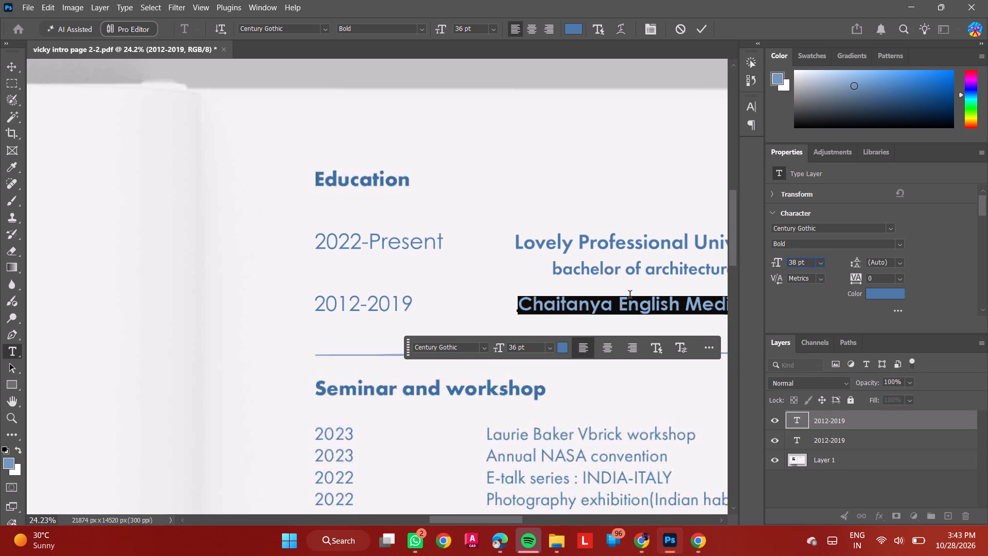
{"action": "key", "text": "Return"}
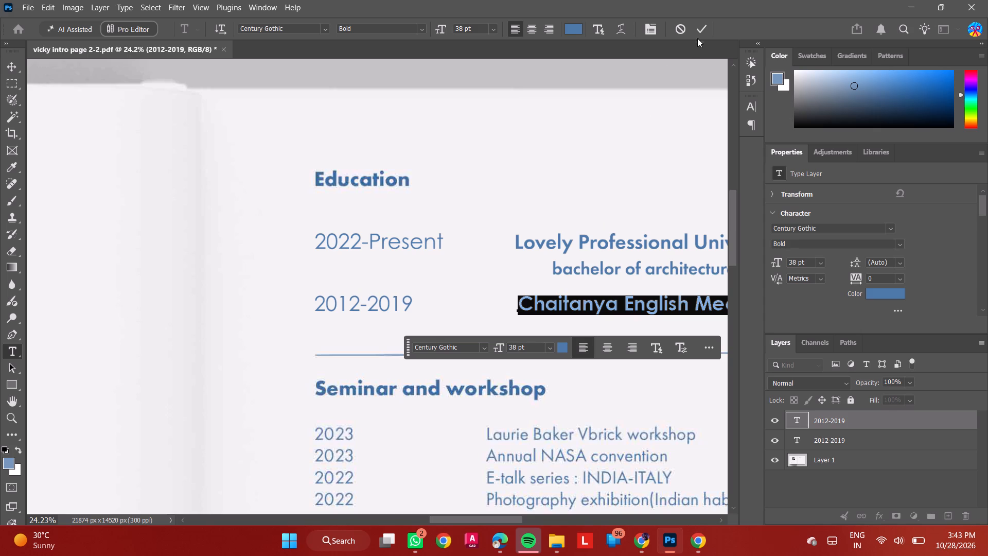
{"action": "left_click", "coordinate": [701, 34]}
{"action": "left_click_drag", "start_coordinate": [643, 303], "coordinate": [638, 305]}
Duplicate the 2012-2019 date and its school name together, placing the copy directly below the original row, above the divider line.
{"action": "left_click", "coordinate": [378, 299], "text": "shift"}
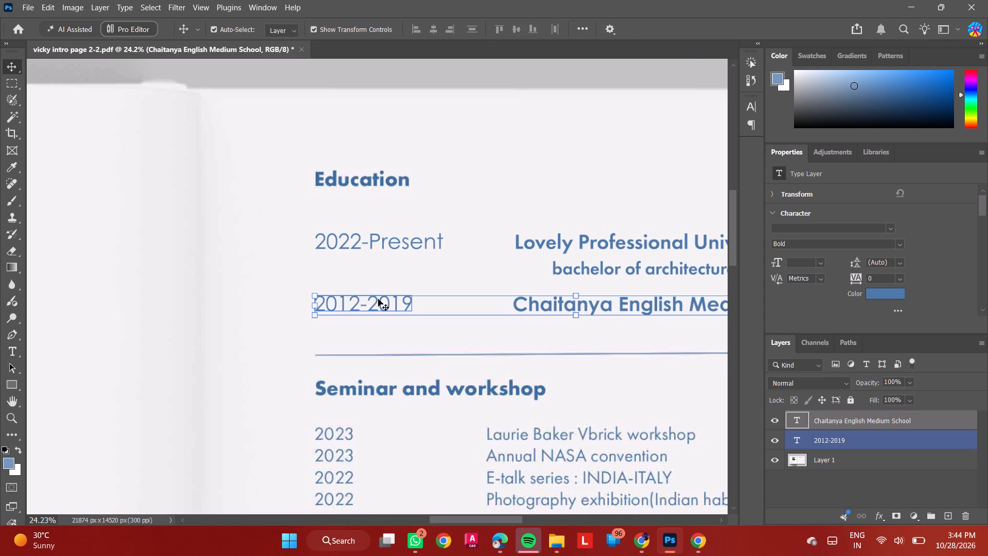
{"action": "key", "text": "ctrl+c"}
{"action": "key", "text": "ctrl+v"}
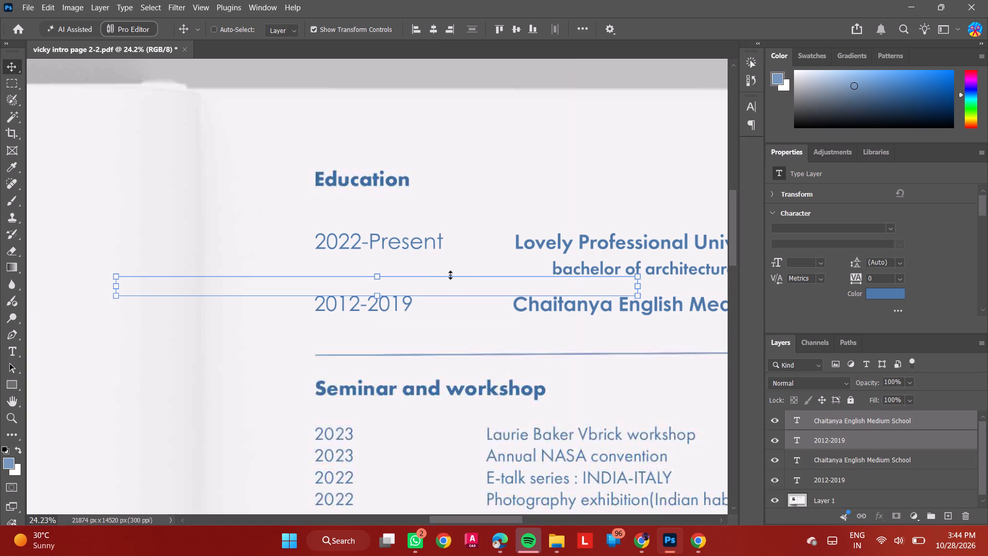
{"action": "left_click_drag", "start_coordinate": [428, 289], "coordinate": [623, 341]}
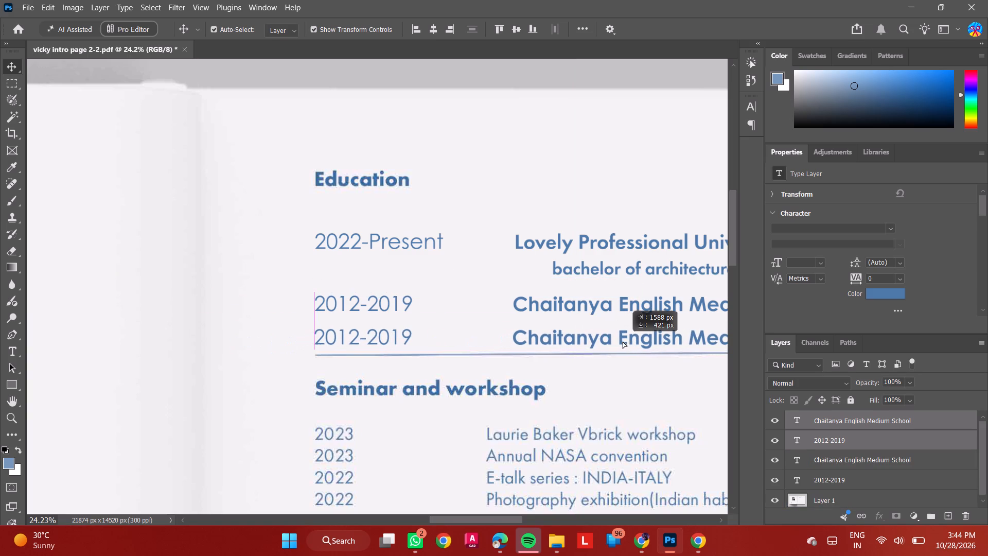
{"action": "left_click_drag", "start_coordinate": [623, 341], "coordinate": [626, 341]}
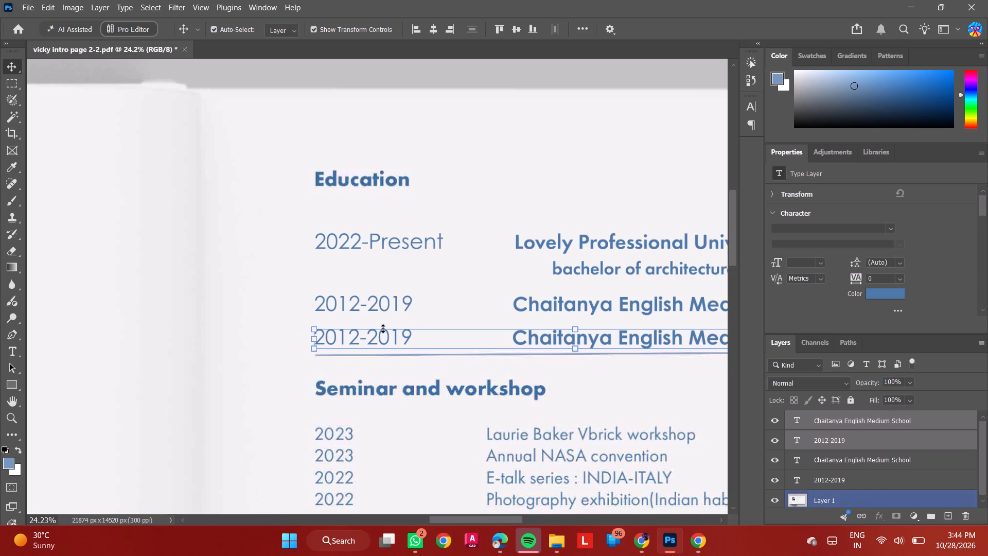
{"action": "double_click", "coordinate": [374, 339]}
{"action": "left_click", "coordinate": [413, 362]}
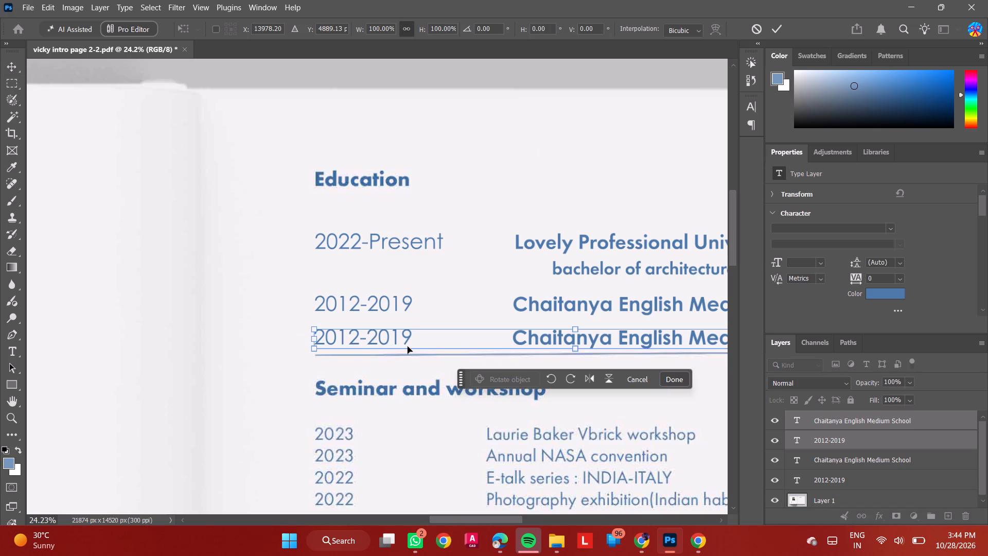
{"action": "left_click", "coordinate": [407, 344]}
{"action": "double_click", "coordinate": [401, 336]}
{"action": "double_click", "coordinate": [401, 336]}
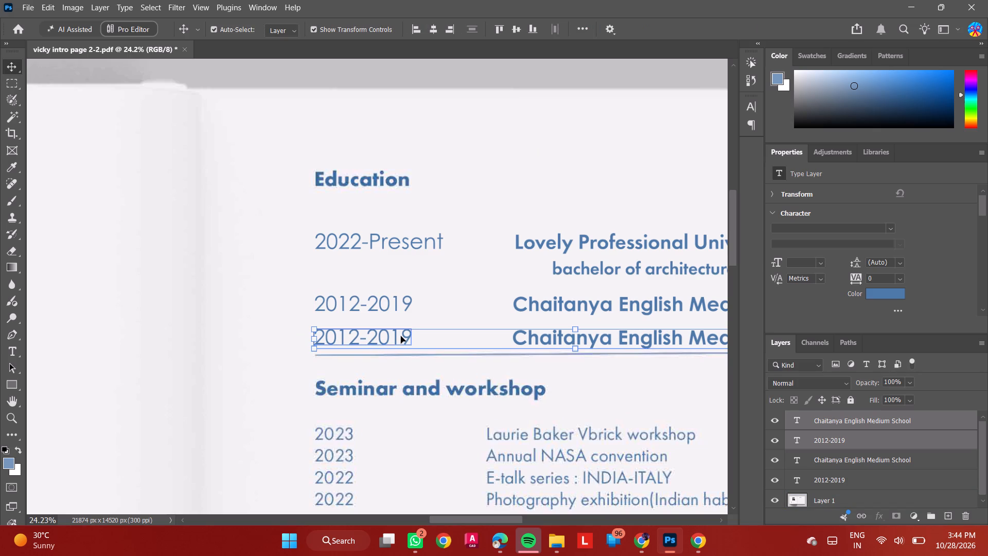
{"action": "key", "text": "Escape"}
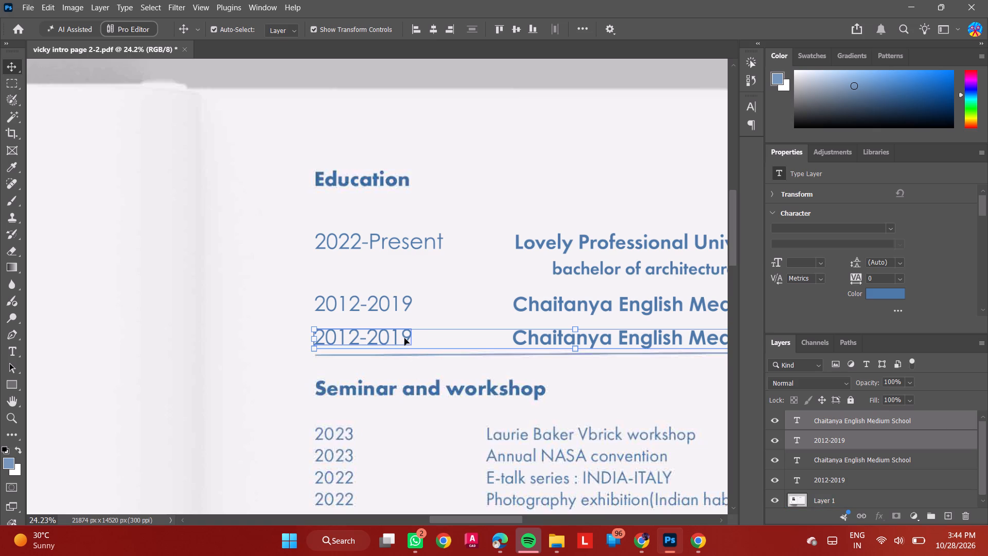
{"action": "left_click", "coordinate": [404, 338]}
Change the date in the duplicated Education row to 2019-2022.
{"action": "left_click", "coordinate": [445, 274]}
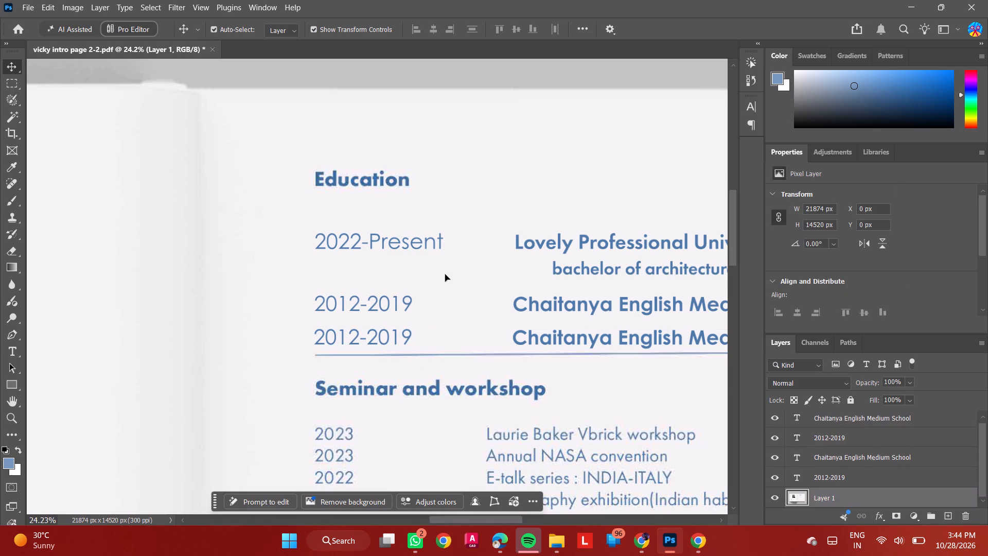
{"action": "key", "text": "v"}
{"action": "double_click", "coordinate": [391, 334]}
{"action": "left_click", "coordinate": [391, 334]}
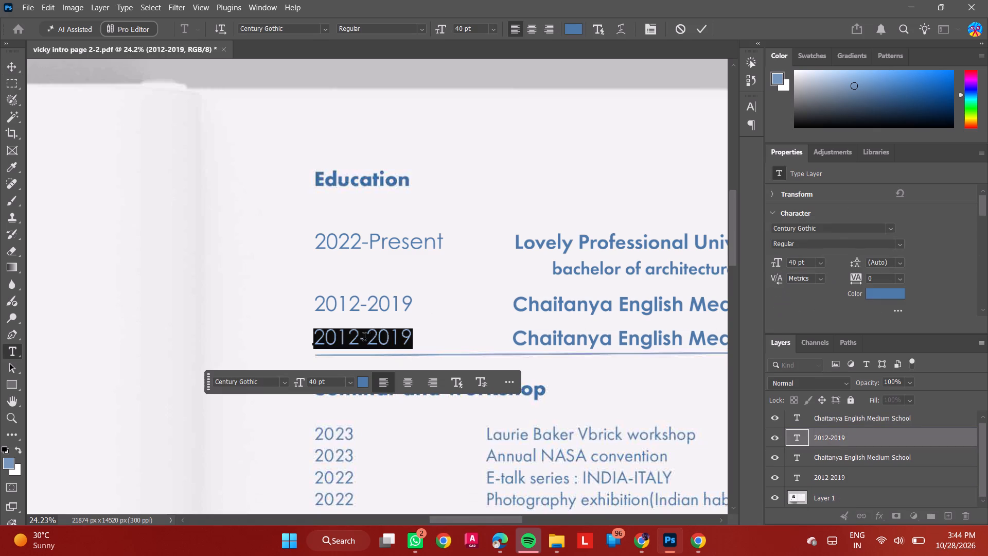
{"action": "left_click", "coordinate": [342, 335]}
{"action": "left_click", "coordinate": [356, 336]}
{"action": "key", "text": "BackSpace"}
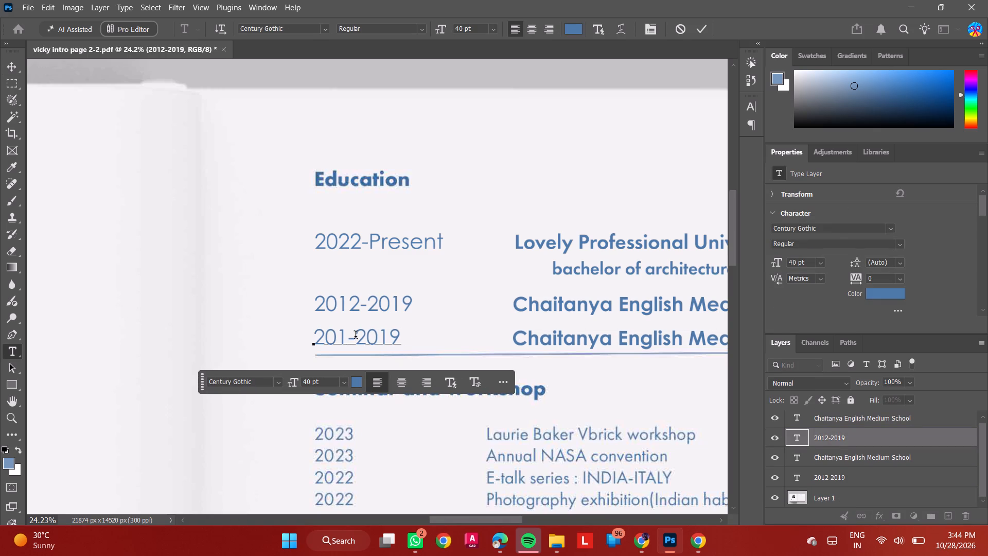
{"action": "key", "text": "9"}
{"action": "left_click", "coordinate": [407, 337]}
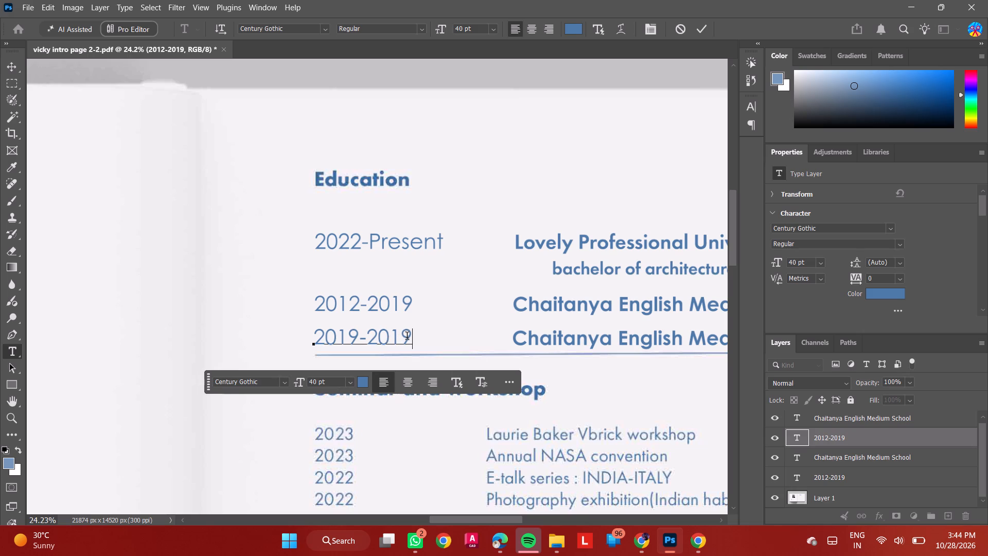
{"action": "key", "text": "BackSpace"}
{"action": "key", "text": "BackSpace"}
{"action": "type", "text": "22"}
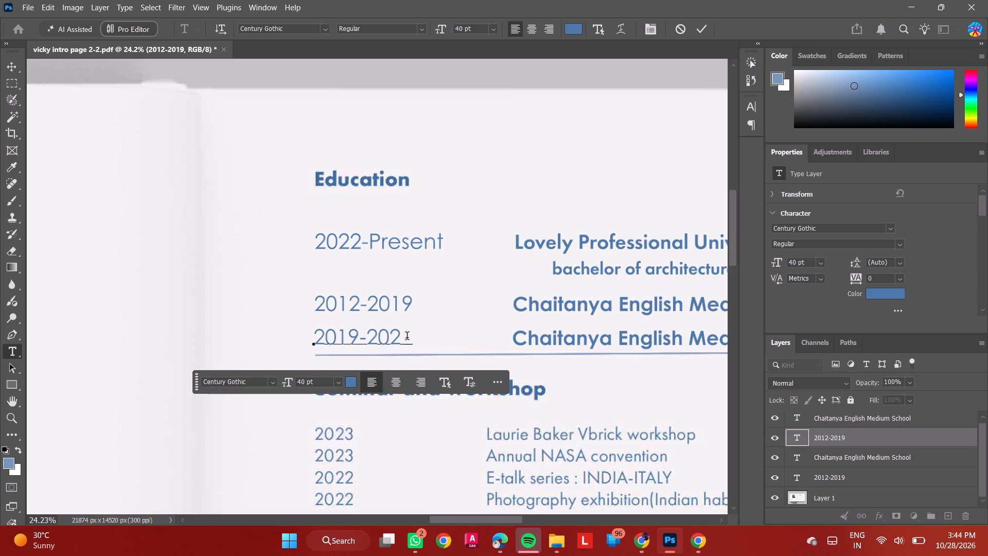
Open the duplicated school name beside 2019-2022 for editing with all its text selected.
{"action": "triple_click", "coordinate": [532, 334]}
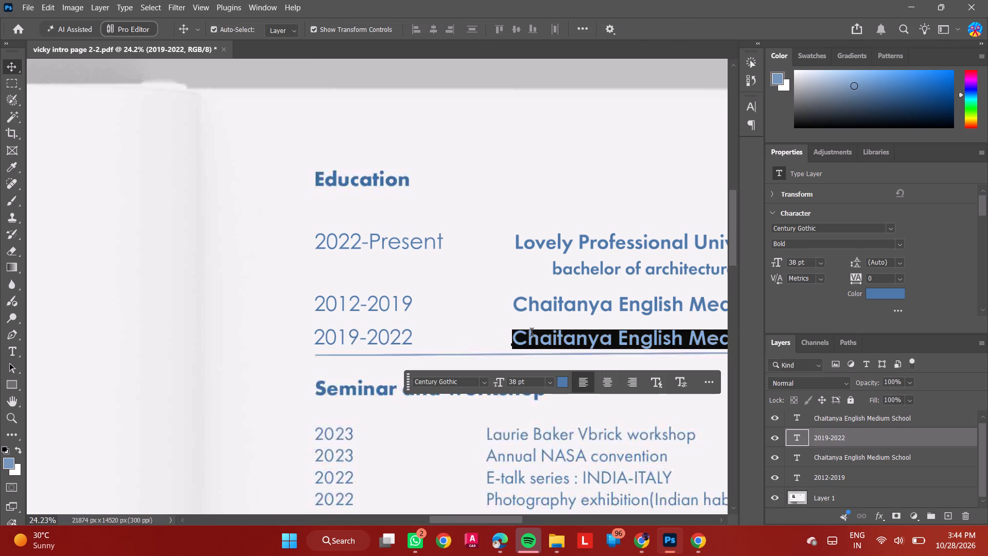
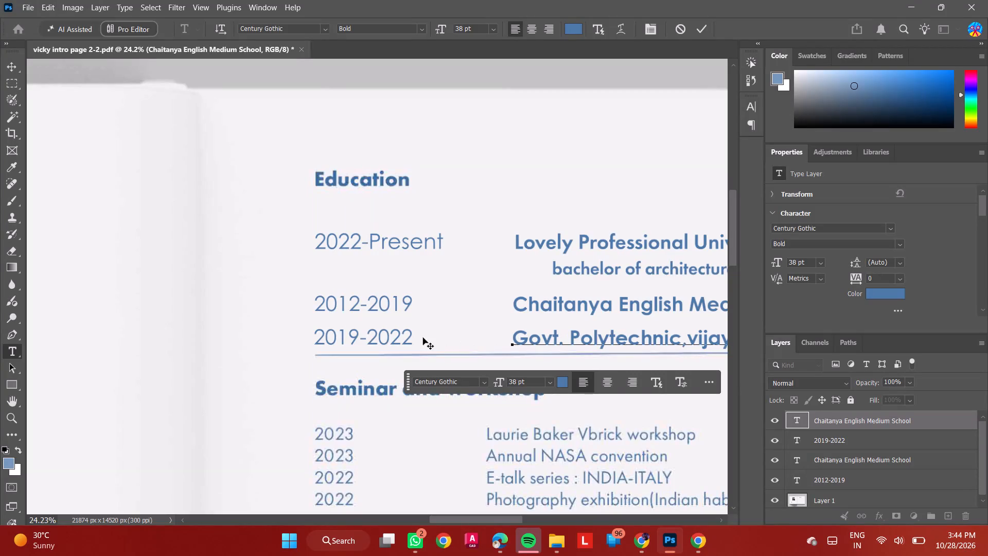
Finish the text edit of the duplicated school name beside 2019-2022 so it reads "Govt. Polytechnic,vijaywada".
{"action": "scroll", "coordinate": [410, 332], "scroll_direction": "down", "scroll_amount": 12, "text": "alt"}
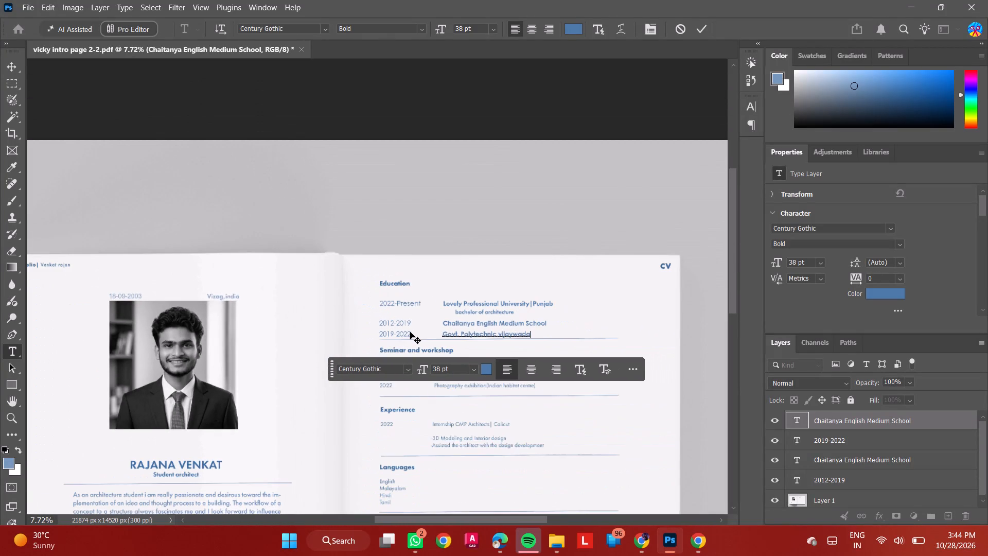
{"action": "scroll", "coordinate": [407, 325], "scroll_direction": "down", "scroll_amount": 1, "text": "alt"}
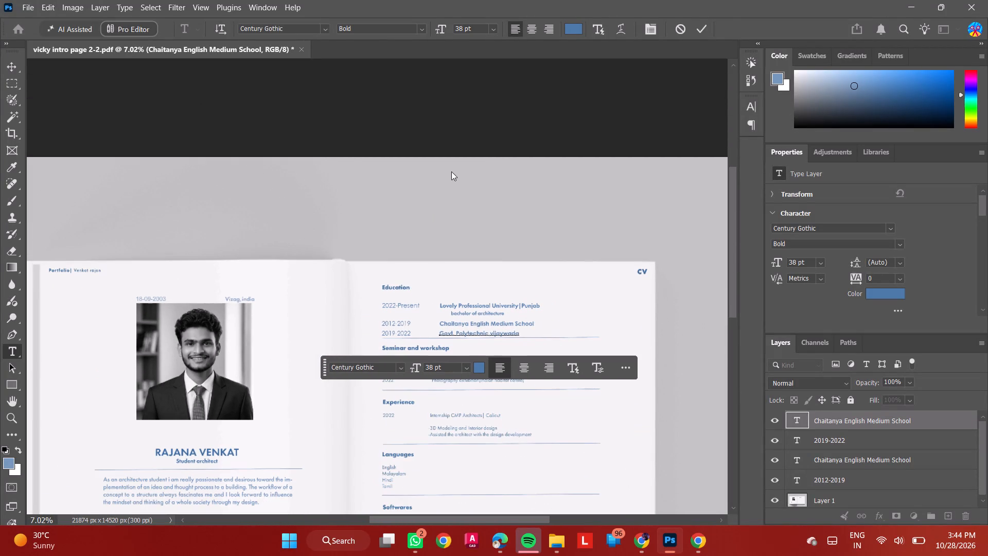
{"action": "left_click", "coordinate": [703, 21]}
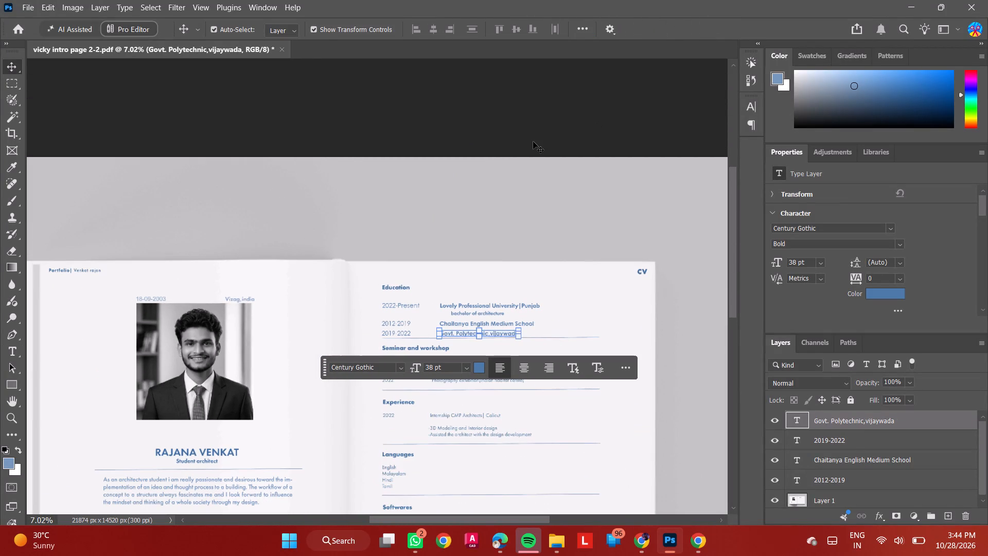
{"action": "left_click", "coordinate": [533, 142]}
Nudge "Govt. Polytechnic,vijaywada" slightly to the right to align with "Chaitanya English Medium School" above it, and deselect it.
{"action": "scroll", "coordinate": [420, 397], "scroll_direction": "up", "scroll_amount": 6, "text": "alt"}
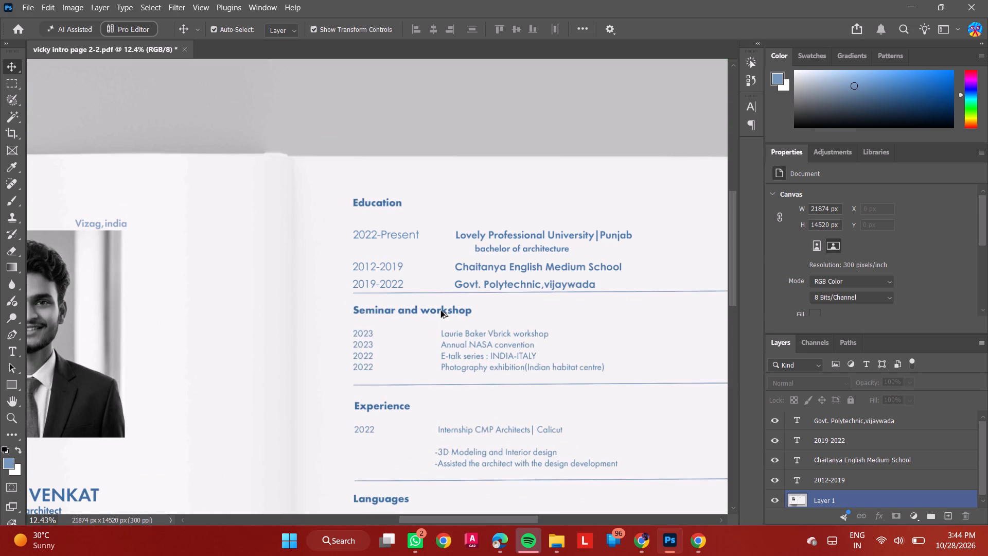
{"action": "left_click", "coordinate": [467, 285]}
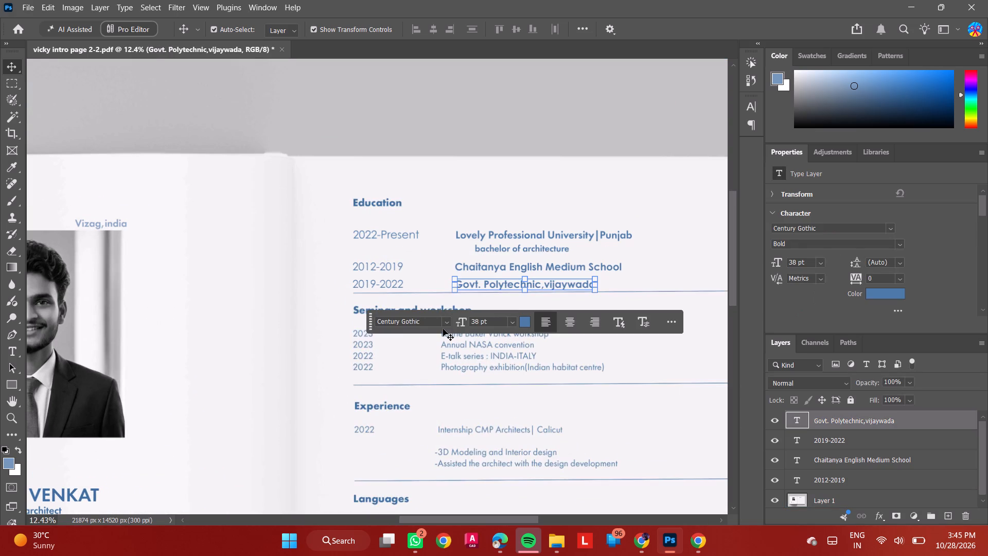
{"action": "scroll", "coordinate": [410, 341], "scroll_direction": "up", "scroll_amount": 1}
{"action": "key", "text": "Right"}
{"action": "key", "text": "Right"}
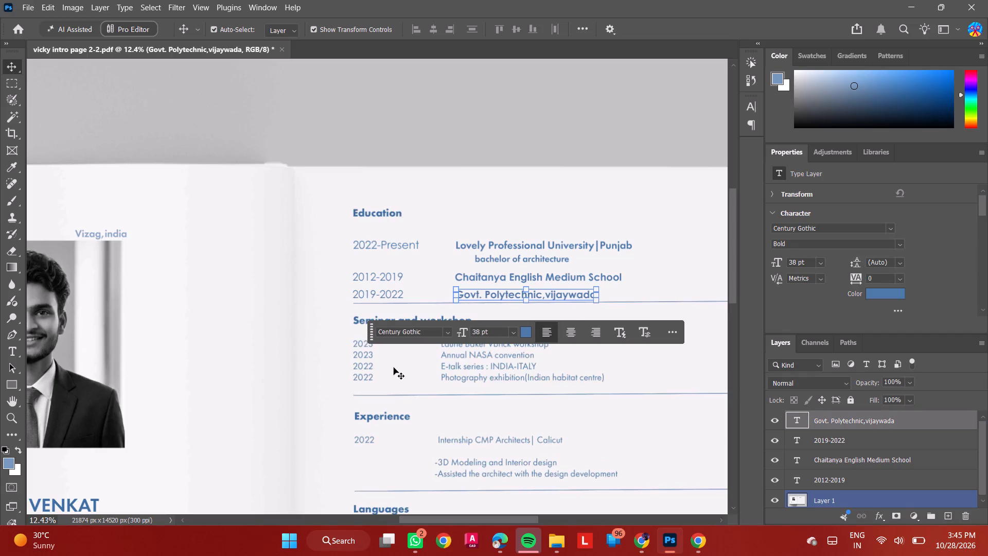
{"action": "left_click", "coordinate": [464, 138]}
{"action": "scroll", "coordinate": [458, 296], "scroll_direction": "down", "scroll_amount": 3, "text": "alt"}
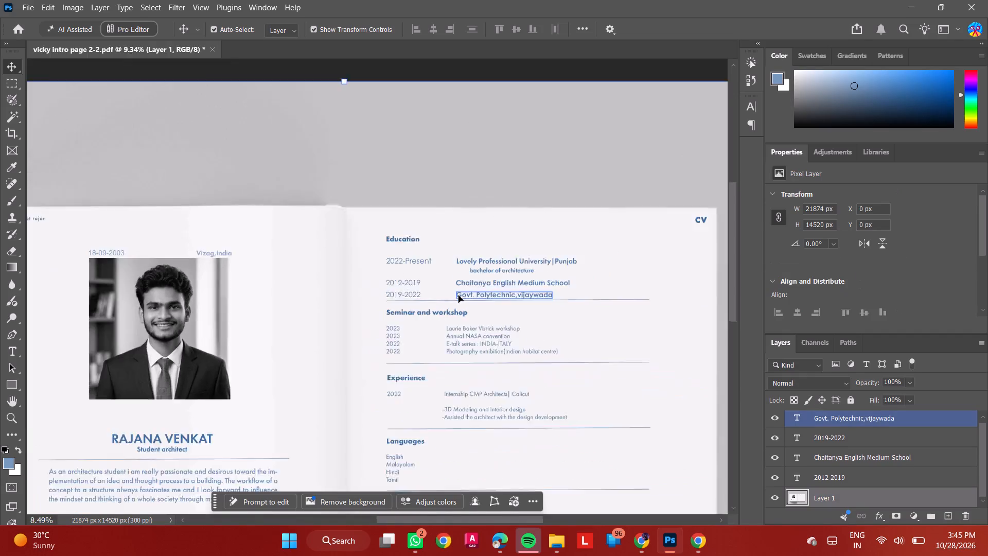
{"action": "scroll", "coordinate": [458, 296], "scroll_direction": "down", "scroll_amount": 4, "text": "alt"}
{"action": "left_click", "coordinate": [471, 110]}
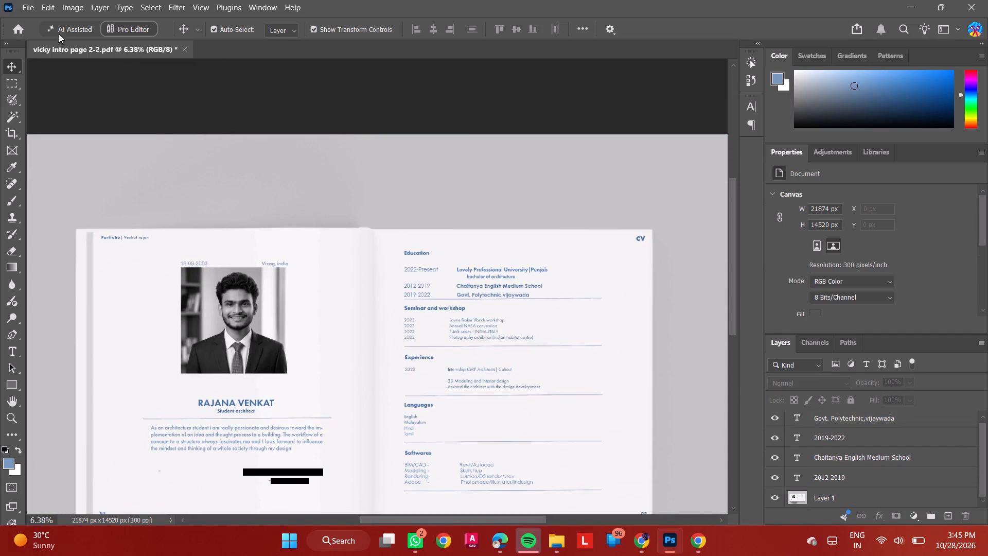
Export the edited CV spread as a PNG into the Downloads folder, keeping the proposed image size and file name.
{"action": "left_click", "coordinate": [21, 4]}
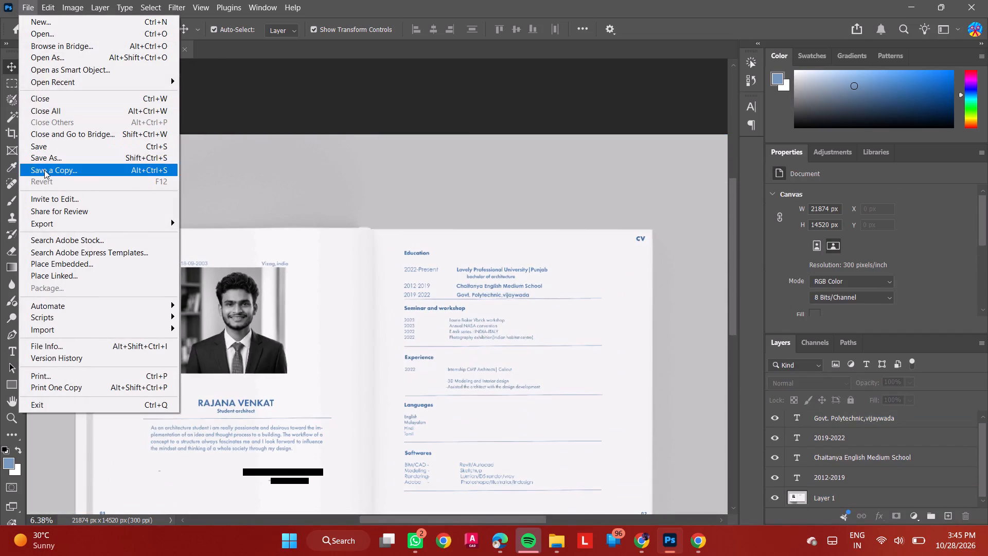
{"action": "left_click", "coordinate": [43, 227]}
{"action": "left_click", "coordinate": [259, 237]}
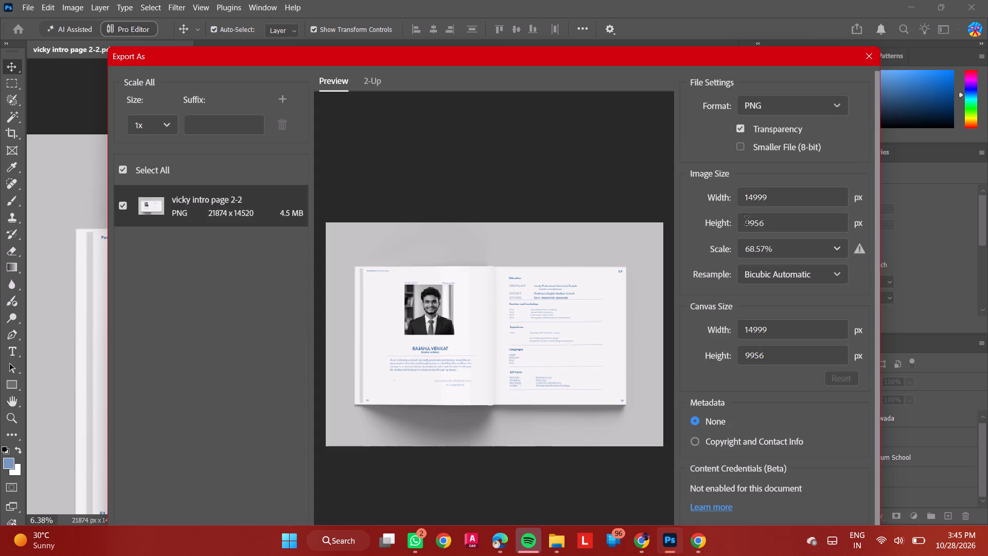
{"action": "scroll", "coordinate": [477, 318], "scroll_direction": "down", "scroll_amount": 2}
{"action": "left_click_drag", "start_coordinate": [642, 51], "coordinate": [642, 48]}
{"action": "left_click_drag", "start_coordinate": [642, 48], "coordinate": [627, 0]}
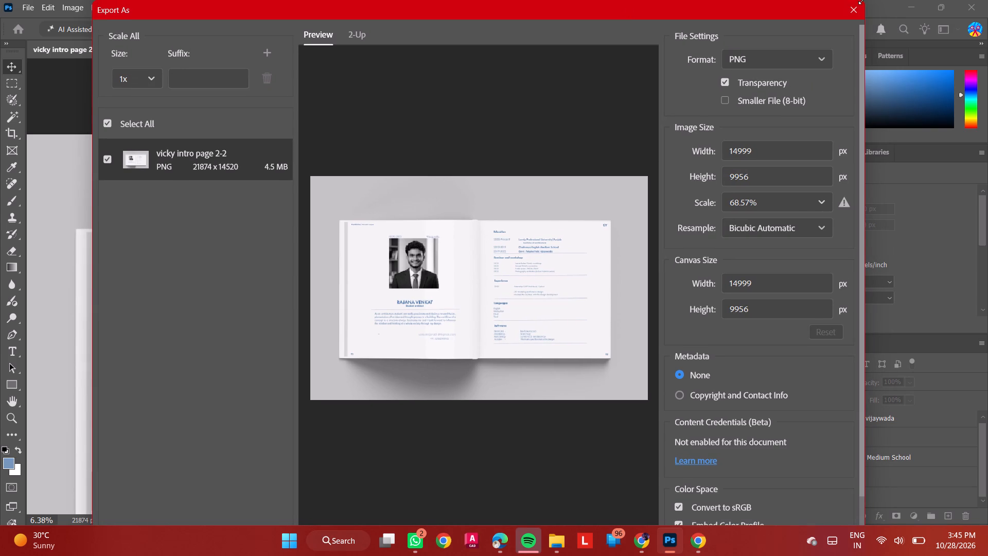
{"action": "left_click_drag", "start_coordinate": [862, 0], "coordinate": [672, 153]}
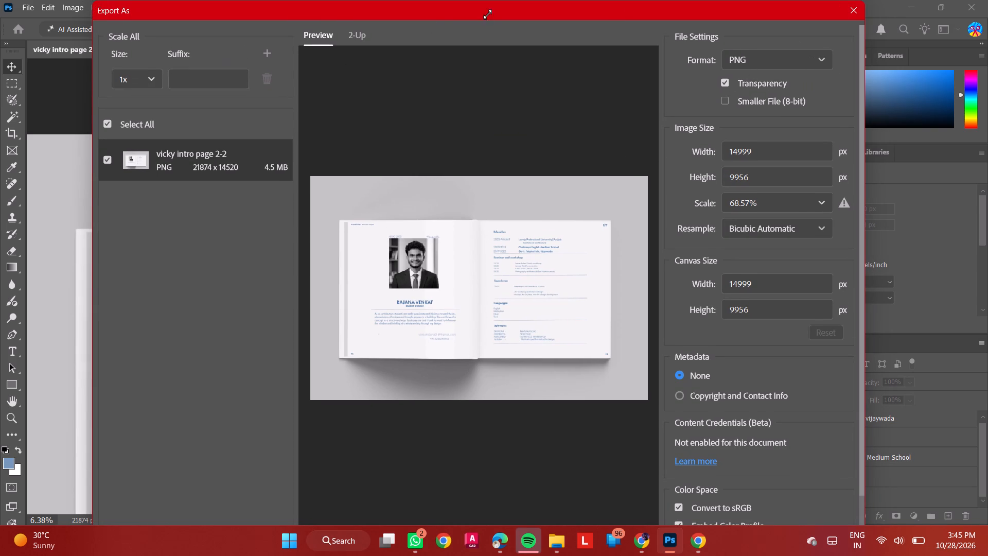
{"action": "left_click_drag", "start_coordinate": [482, 163], "coordinate": [489, 66]}
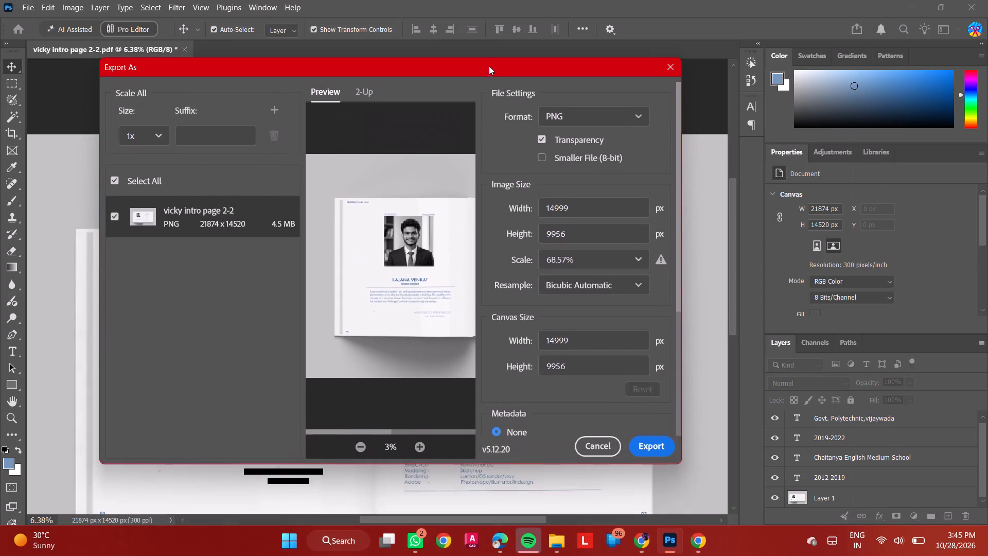
{"action": "left_click_drag", "start_coordinate": [489, 66], "coordinate": [489, 65]}
{"action": "left_click", "coordinate": [657, 442]}
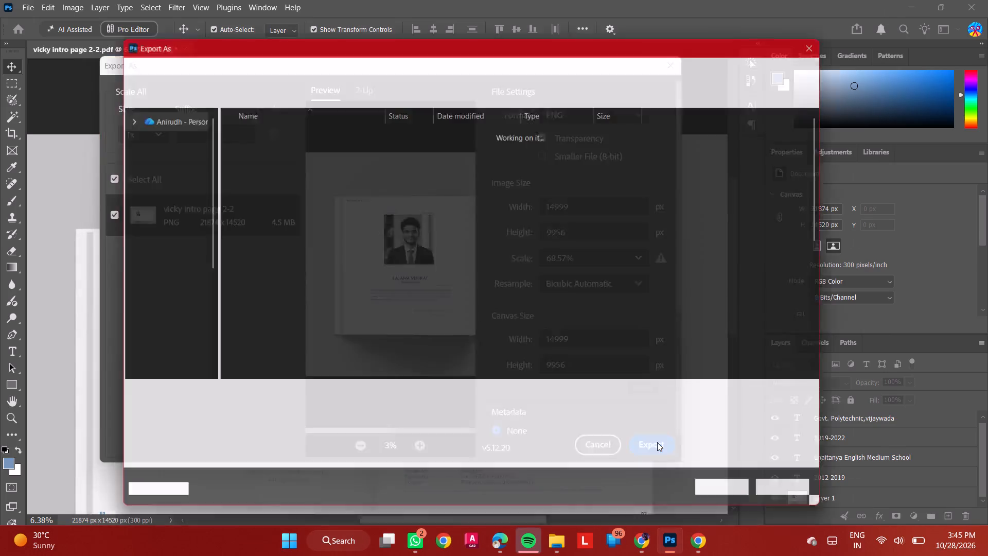
{"action": "left_click", "coordinate": [174, 173]}
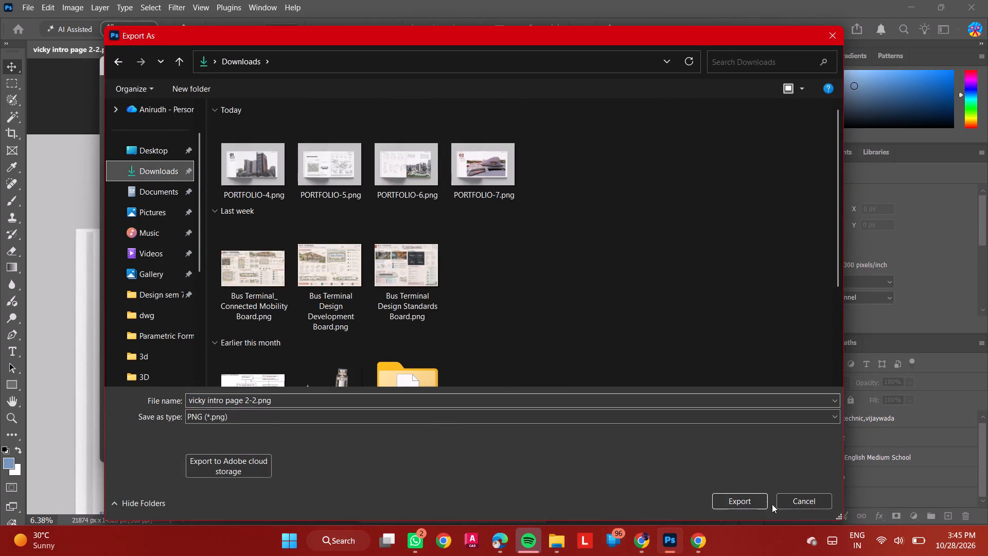
Complete the PNG export of the CV spread to the Downloads folder as "vicky intro page 2-2.png".
{"action": "left_click", "coordinate": [750, 500]}
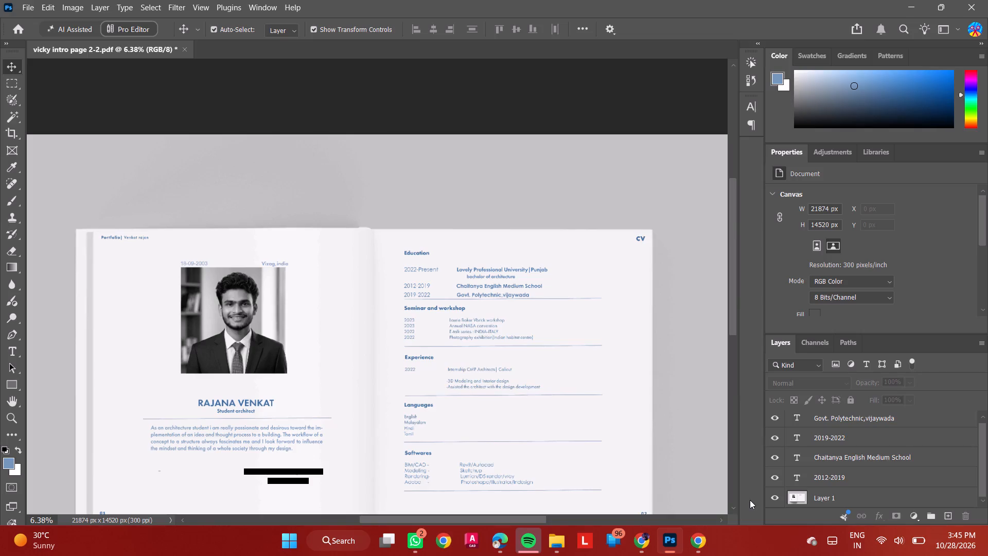
Close the "vicky intro page 2-2.pdf" document without saving its changes.
{"action": "left_click", "coordinate": [186, 50]}
{"action": "left_click", "coordinate": [500, 208]}
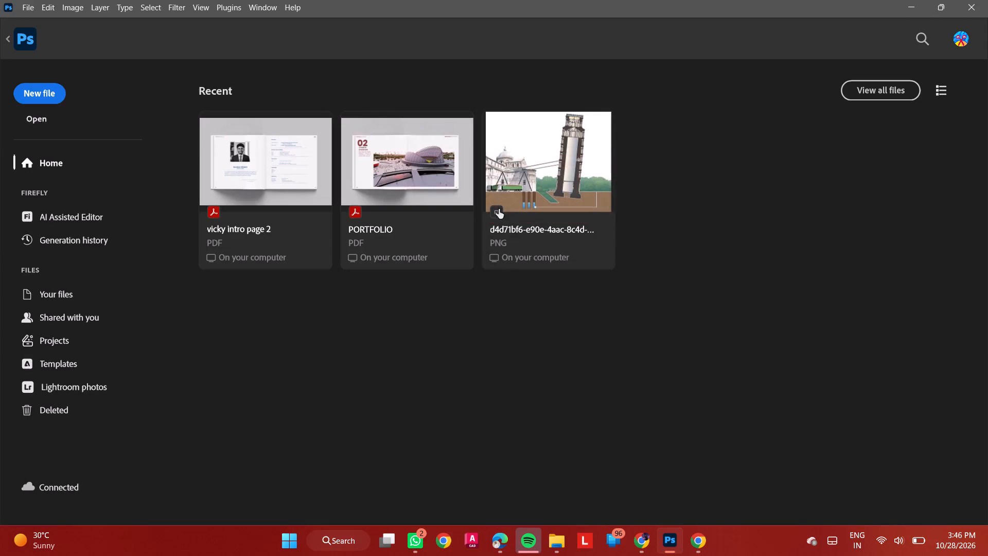
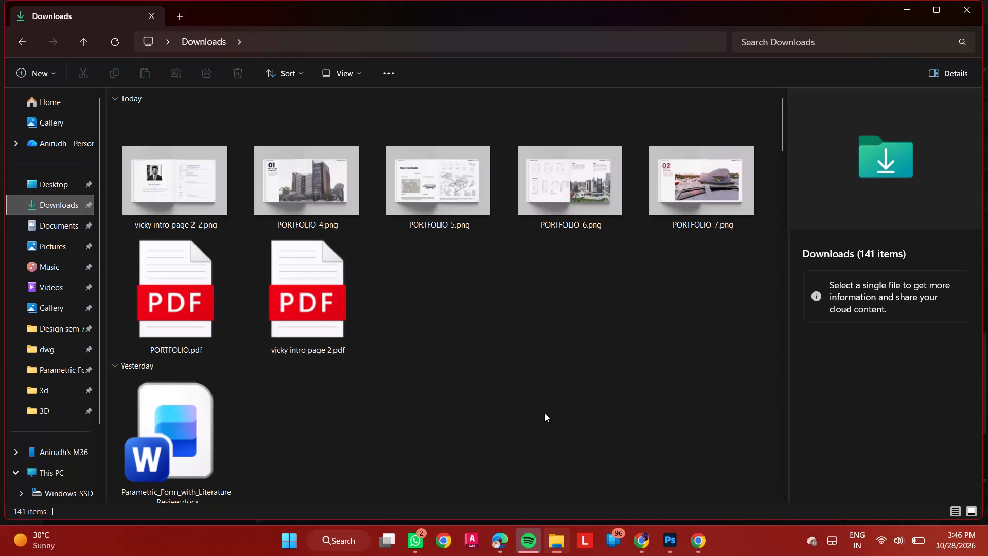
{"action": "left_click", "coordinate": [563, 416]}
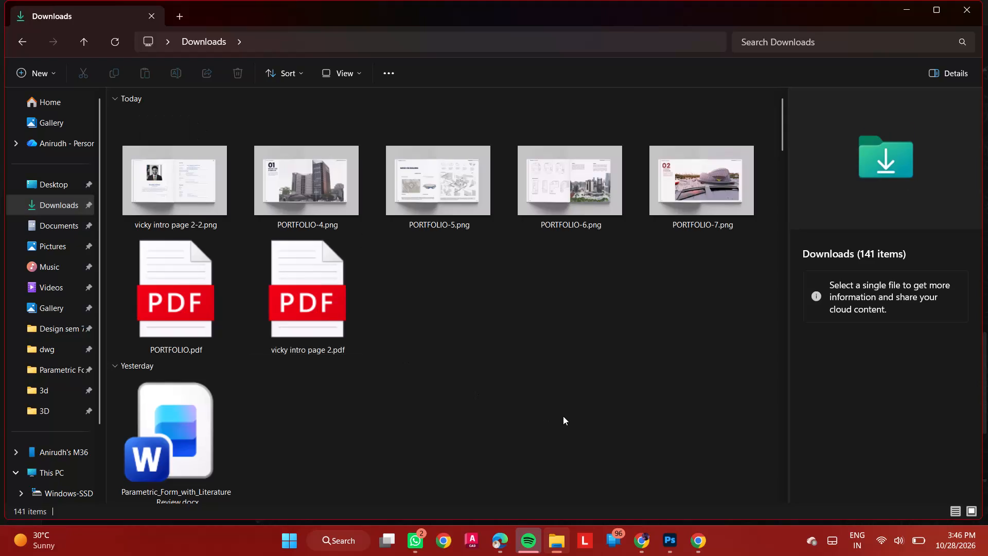
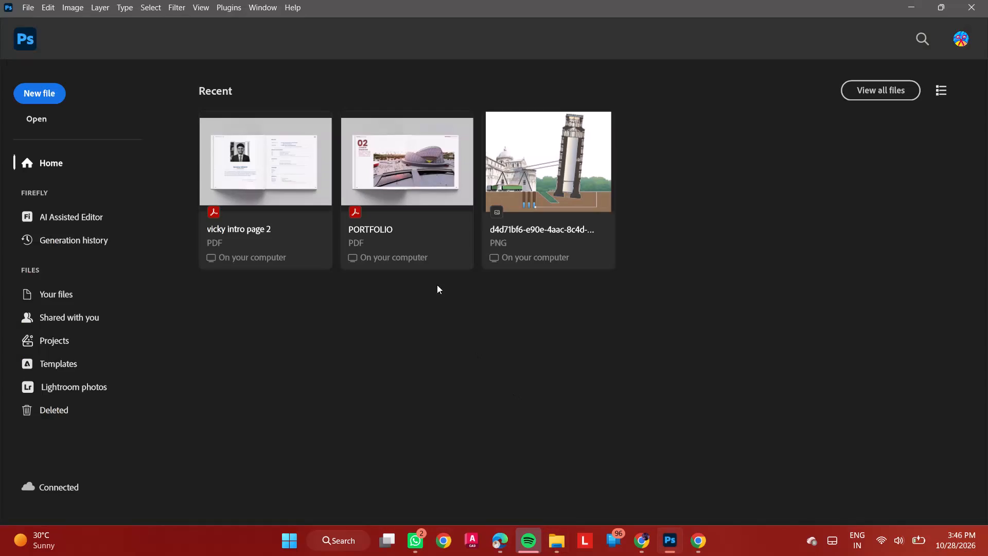
Open page 8 of the recent PORTFOLIO PDF with the proposed import settings.
{"action": "left_click", "coordinate": [375, 231]}
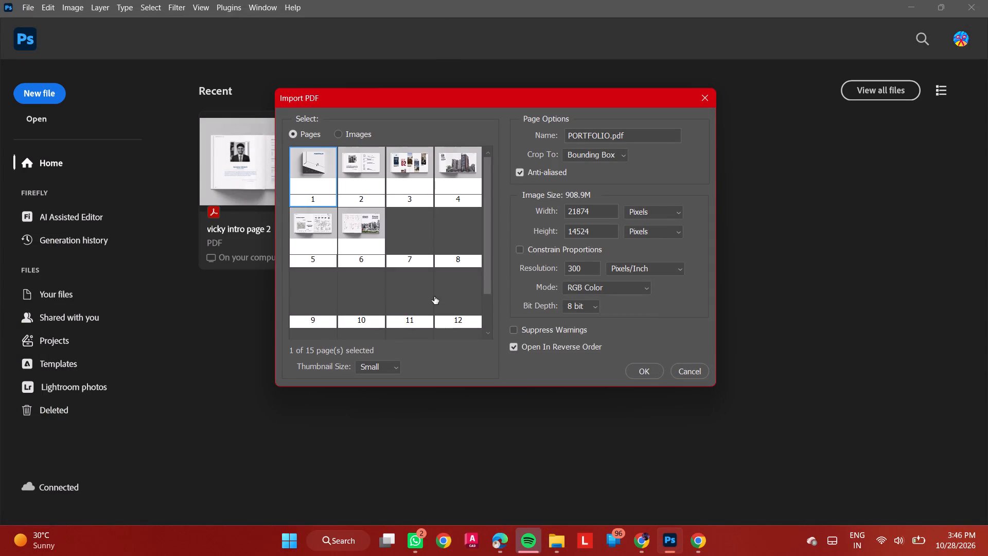
{"action": "left_click", "coordinate": [458, 230]}
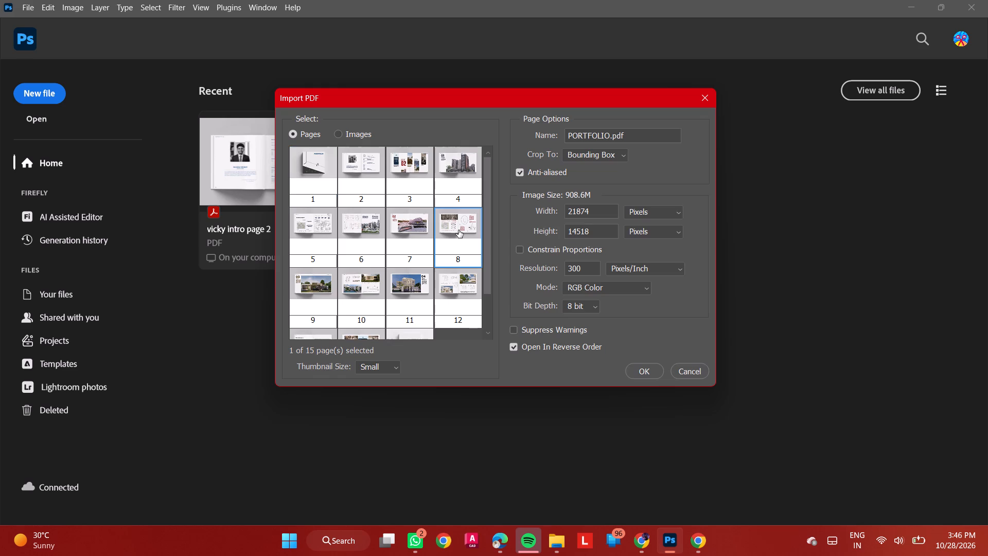
{"action": "left_click", "coordinate": [638, 368]}
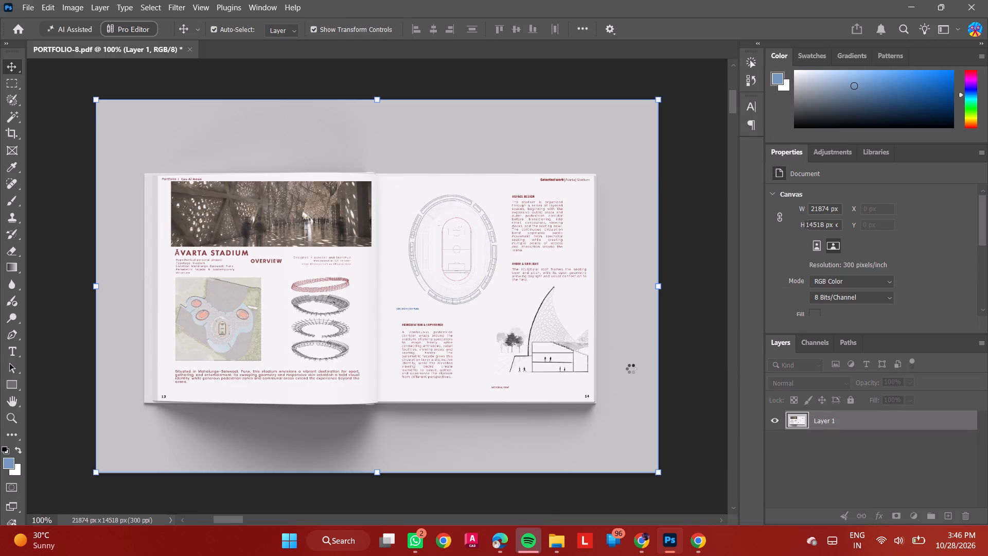
Delete the name after "Portfolio |" in the stadium spread's header and fill the cleared rectangle with colour #f3f3f3.
{"action": "scroll", "coordinate": [183, 181], "scroll_direction": "up", "scroll_amount": 3, "text": "alt"}
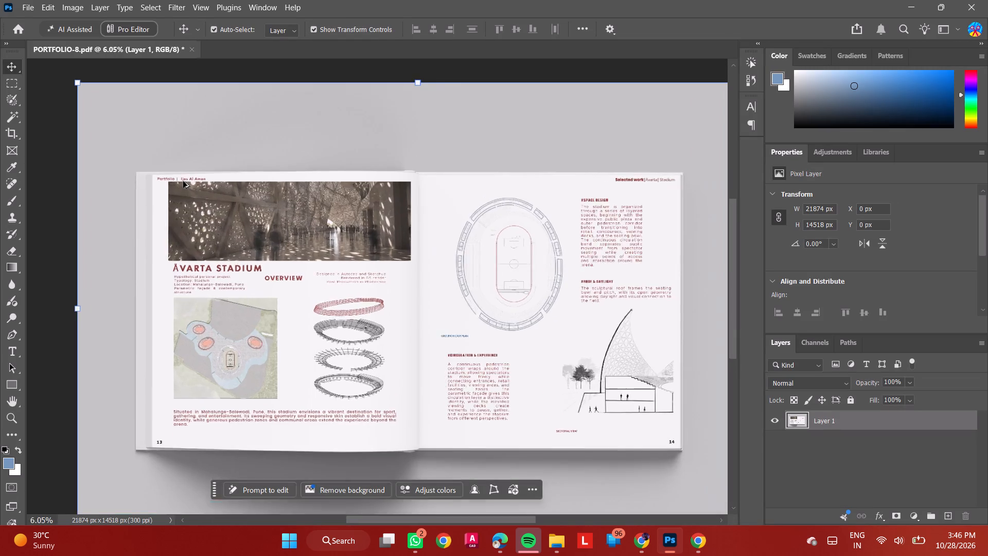
{"action": "scroll", "coordinate": [183, 181], "scroll_direction": "up", "scroll_amount": 13, "text": "alt"}
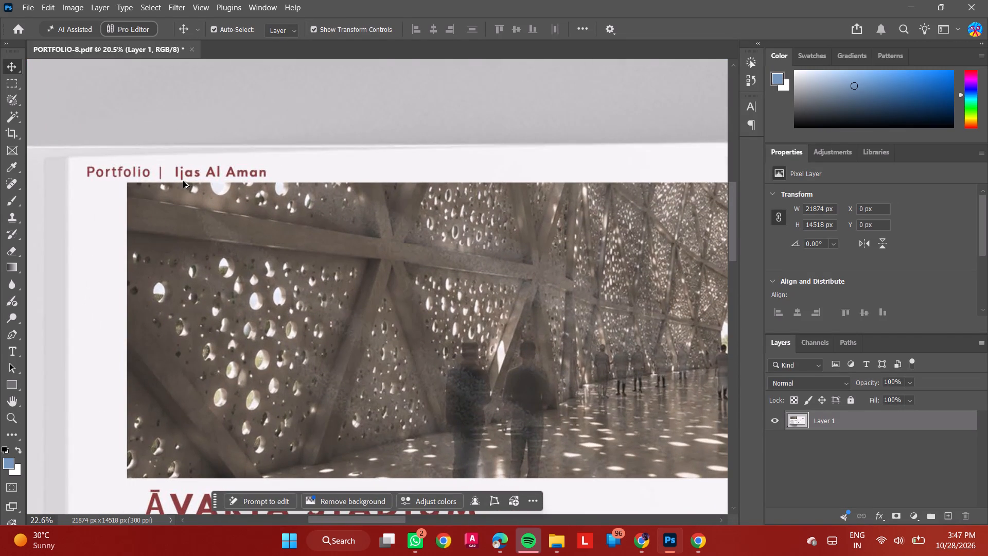
{"action": "scroll", "coordinate": [183, 181], "scroll_direction": "up", "scroll_amount": 3, "text": "alt"}
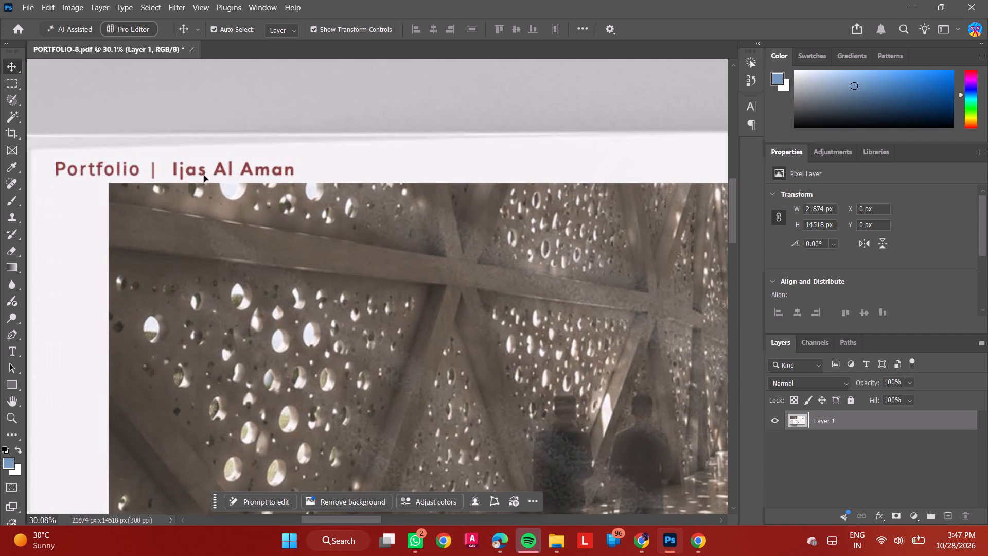
{"action": "left_click", "coordinate": [15, 84]}
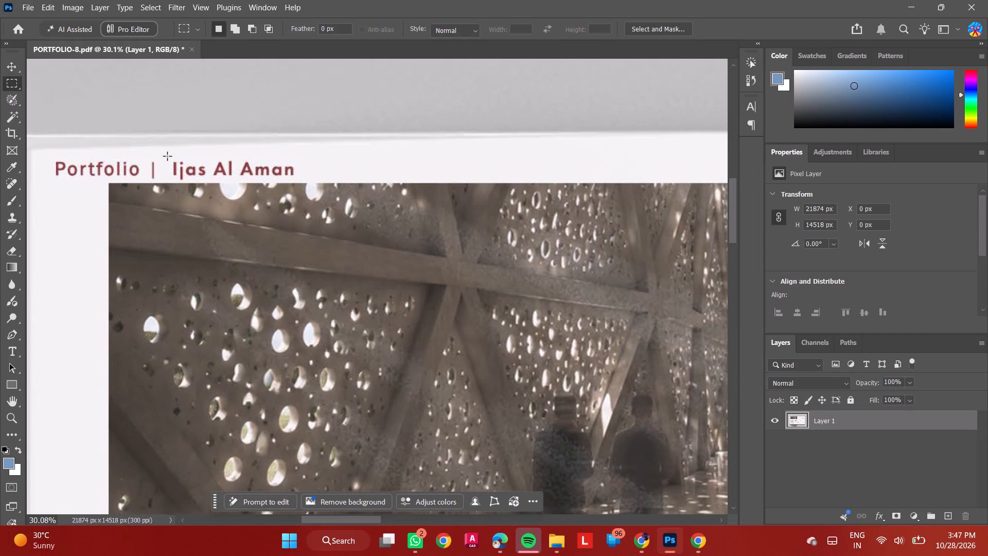
{"action": "left_click_drag", "start_coordinate": [168, 156], "coordinate": [299, 181]}
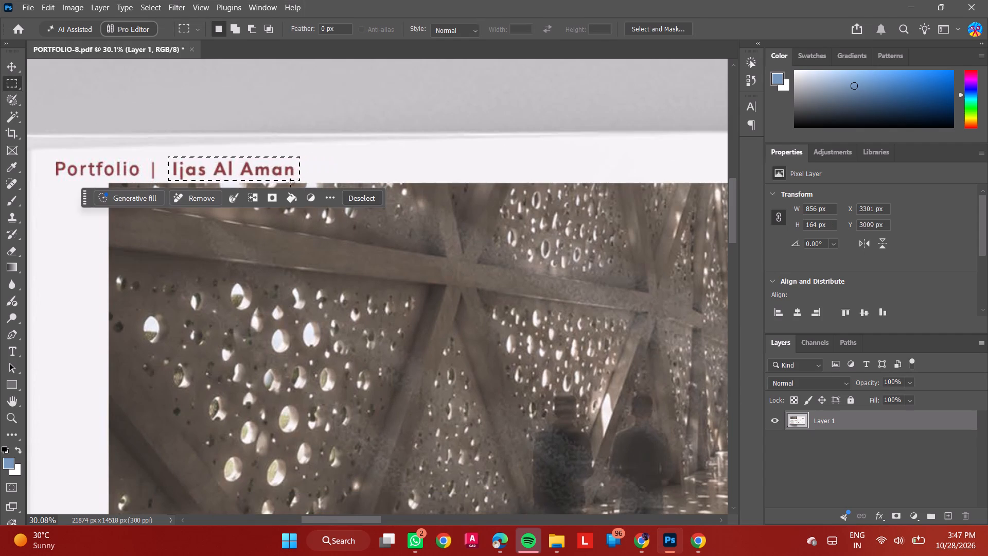
{"action": "key", "text": "Delete"}
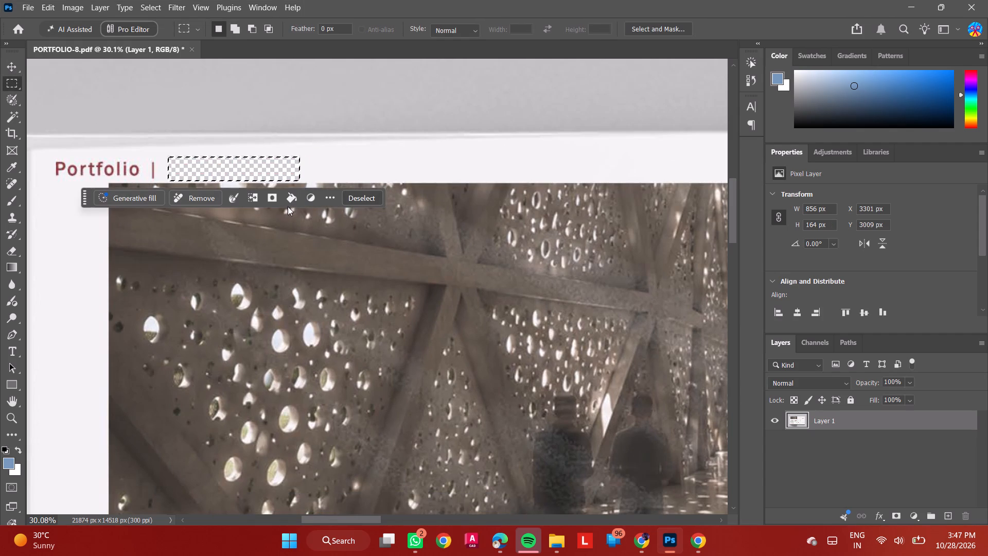
{"action": "left_click", "coordinate": [293, 195]}
{"action": "left_click", "coordinate": [312, 231]}
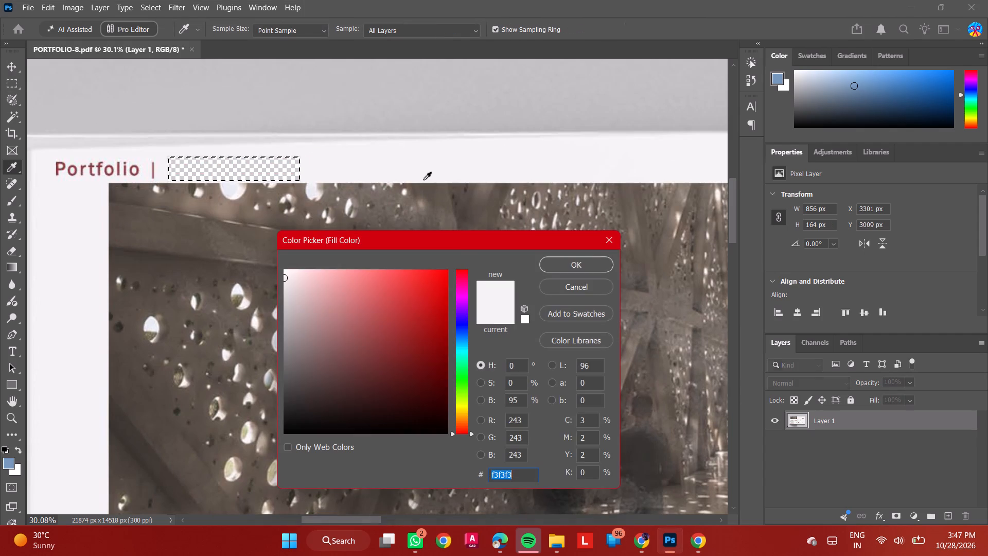
{"action": "left_click", "coordinate": [553, 263]}
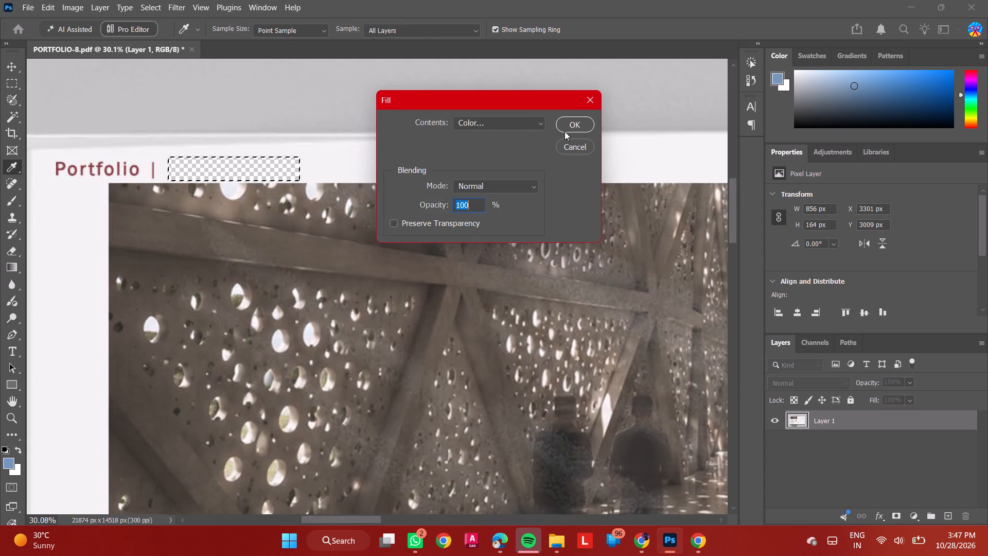
{"action": "left_click", "coordinate": [569, 128]}
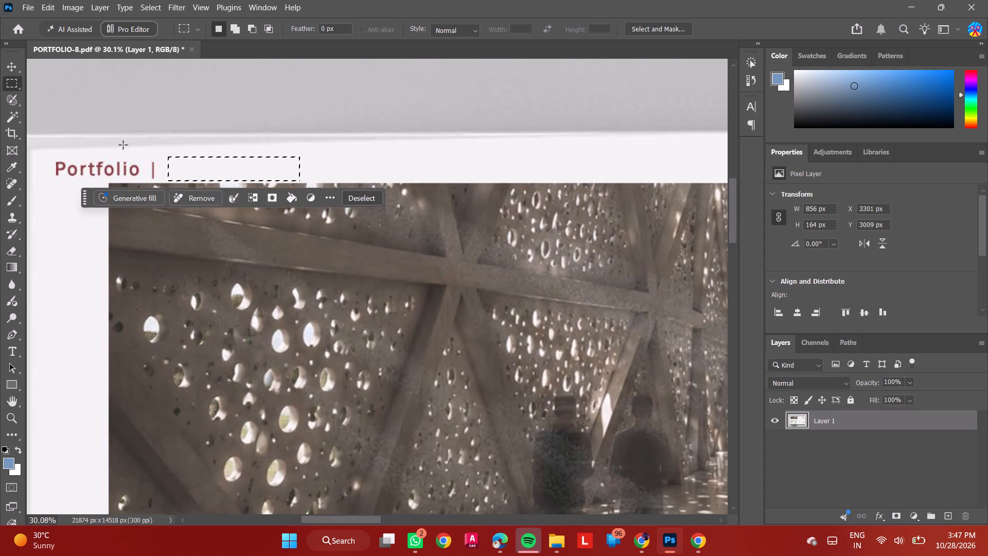
Look through the clipboard history for the replacement header name, and close it.
{"action": "key", "text": "super+v"}
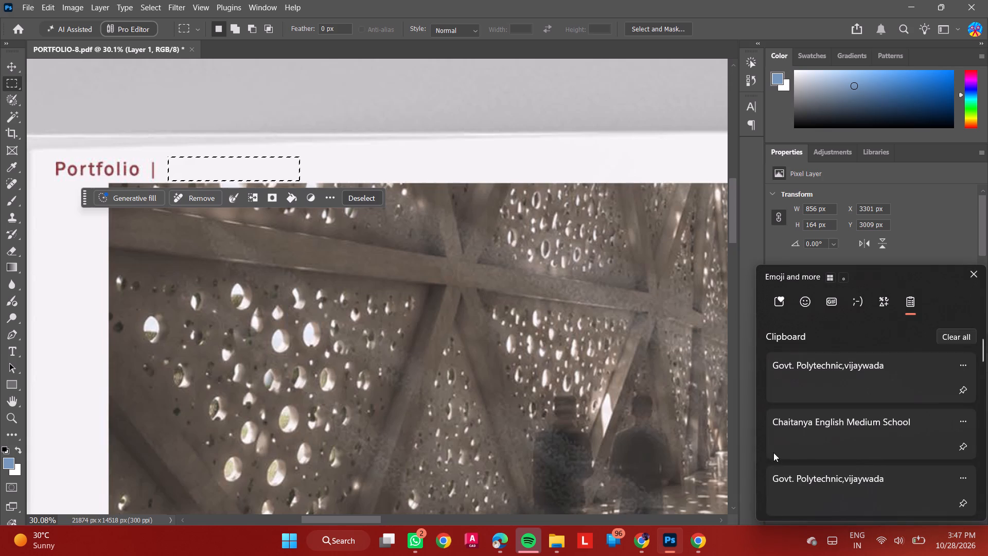
{"action": "scroll", "coordinate": [861, 483], "scroll_direction": "down", "scroll_amount": 5}
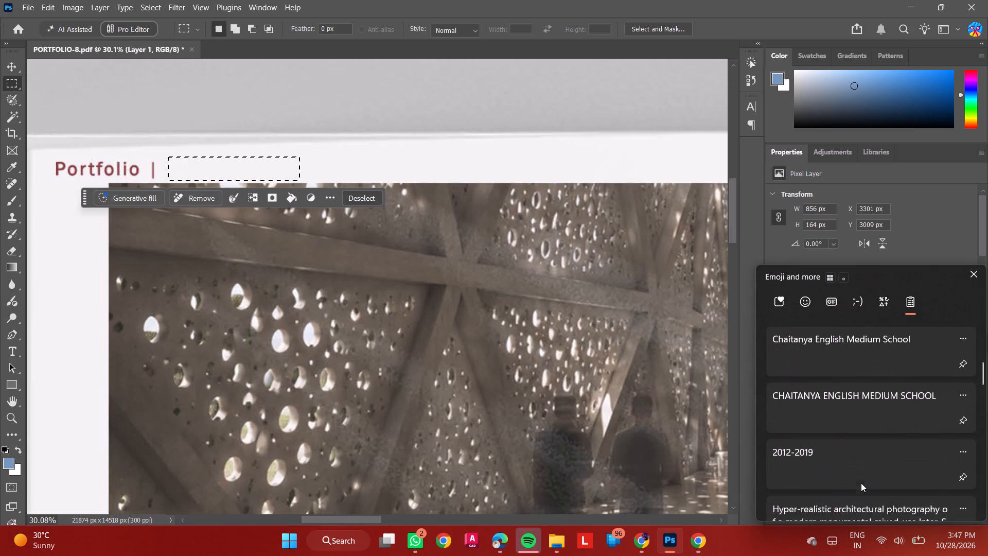
{"action": "scroll", "coordinate": [861, 483], "scroll_direction": "down", "scroll_amount": 3}
{"action": "scroll", "coordinate": [861, 483], "scroll_direction": "up", "scroll_amount": 7}
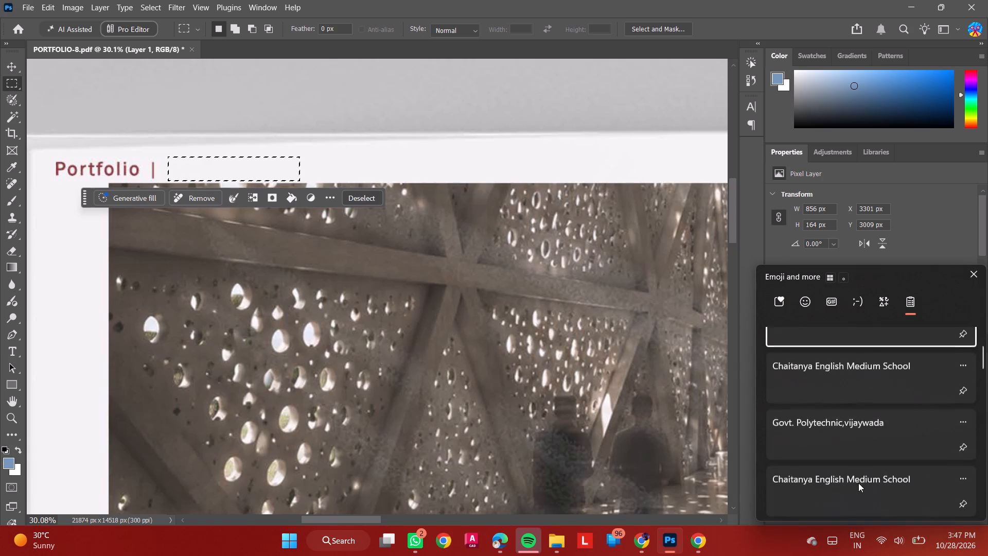
{"action": "scroll", "coordinate": [858, 483], "scroll_direction": "up", "scroll_amount": 5}
{"action": "left_click", "coordinate": [974, 276]}
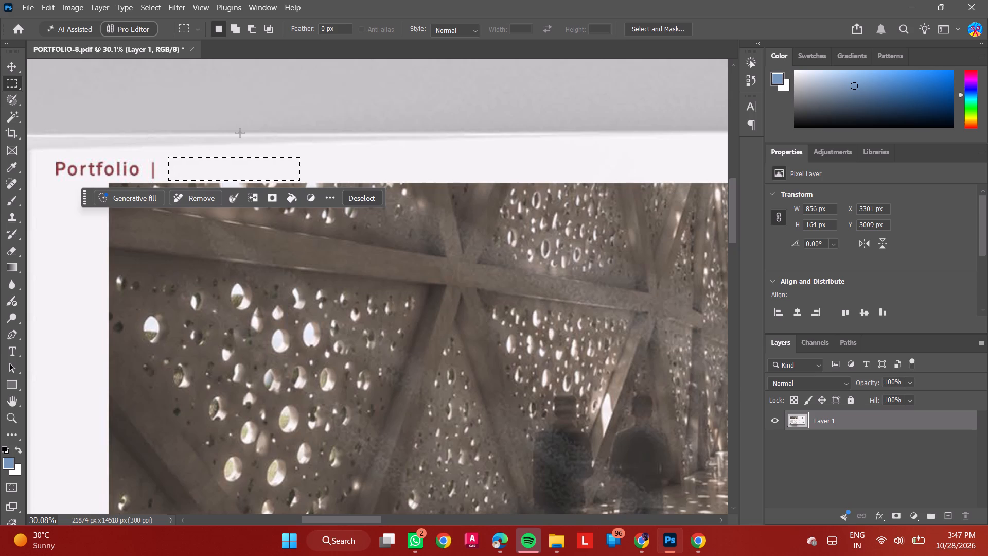
Start the replacement name as new text after "Portfolio |" in the header with "Ven", and bring up the other open windows.
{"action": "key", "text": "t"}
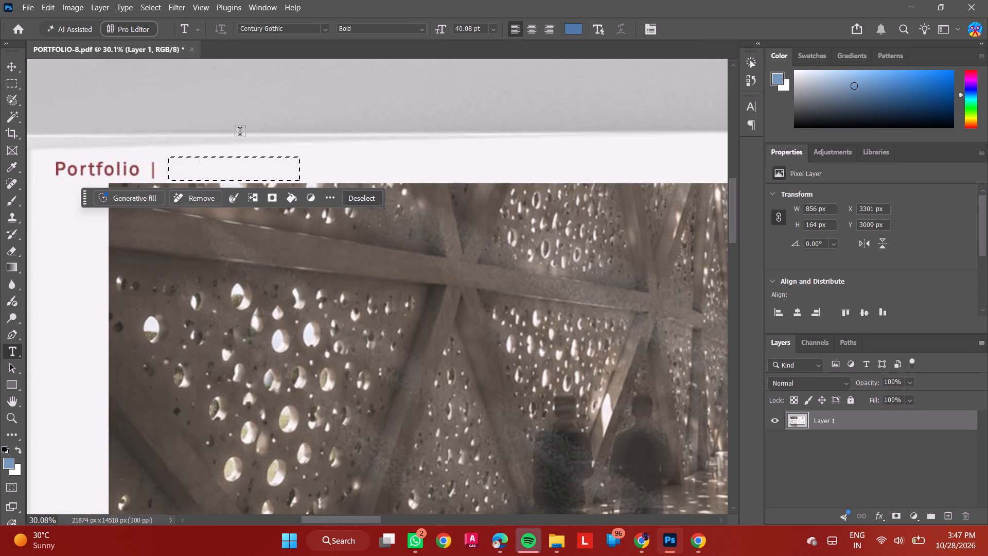
{"action": "left_click", "coordinate": [179, 171]}
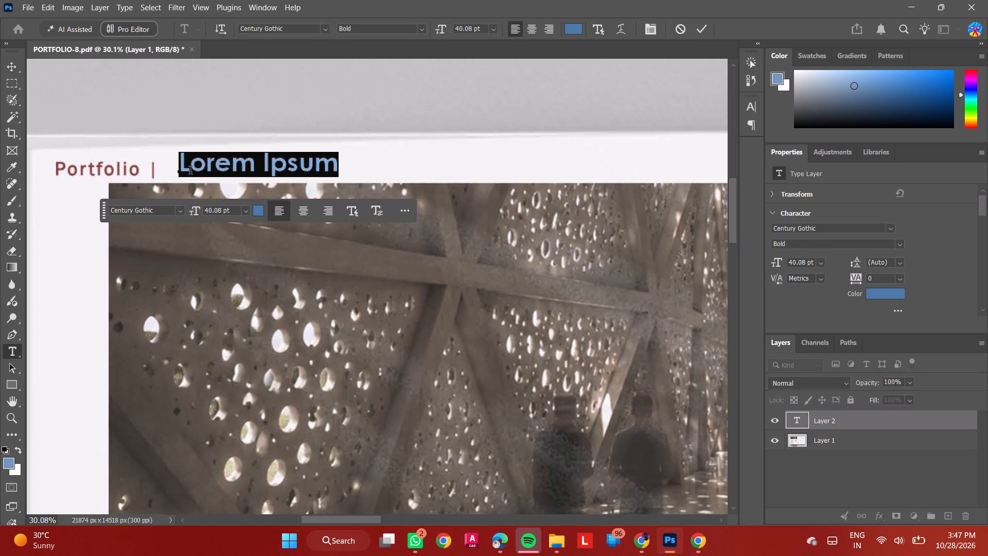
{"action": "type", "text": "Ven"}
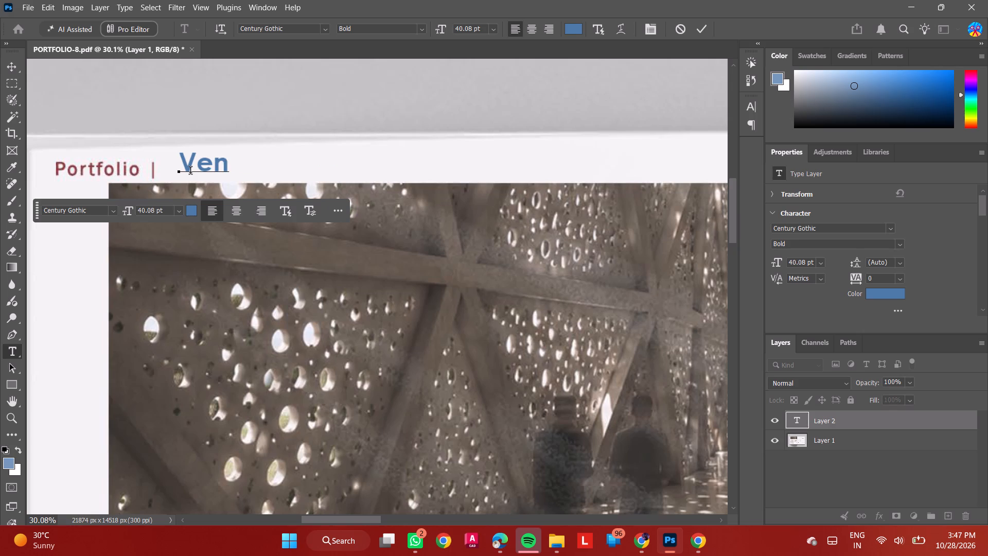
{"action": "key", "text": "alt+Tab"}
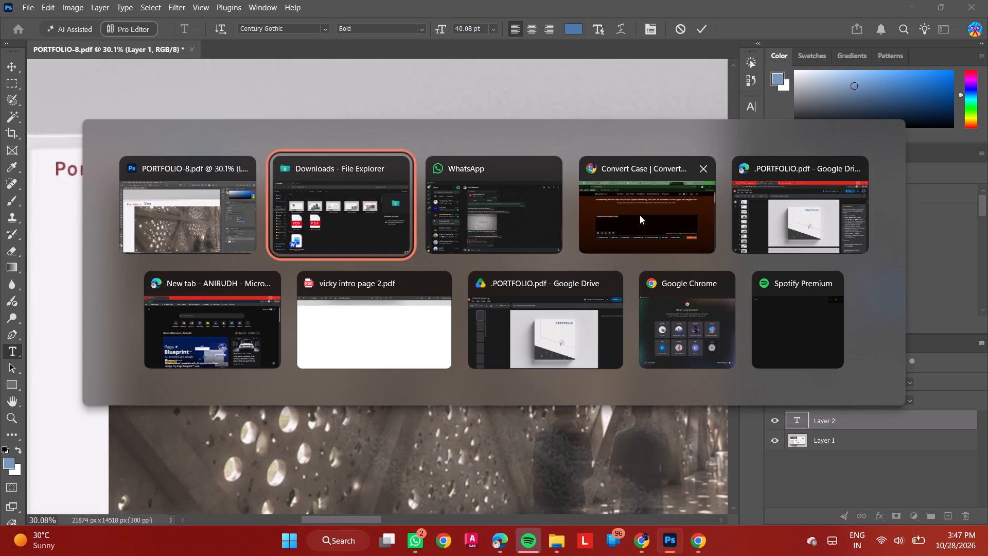
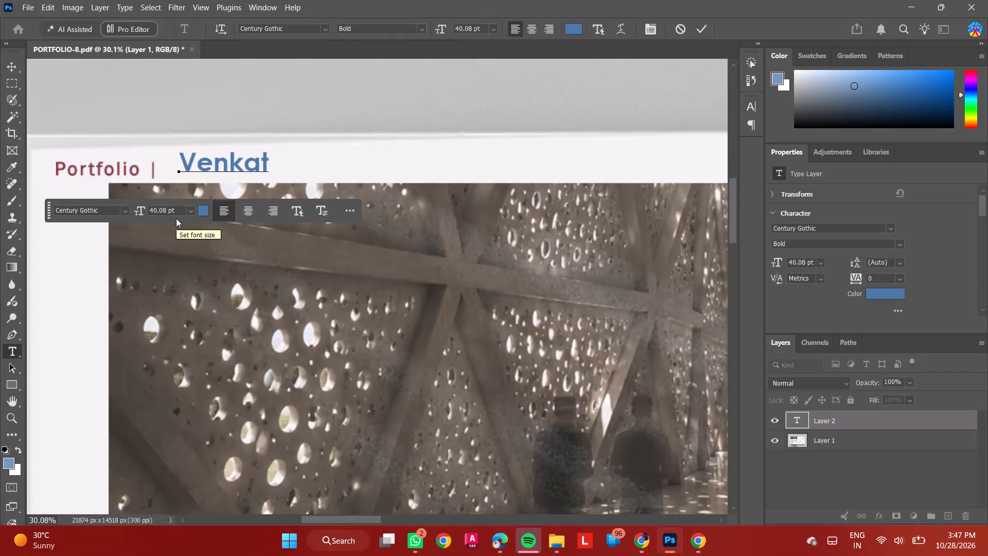
Complete the replacement header name after "Portfolio |" by adding the surname.
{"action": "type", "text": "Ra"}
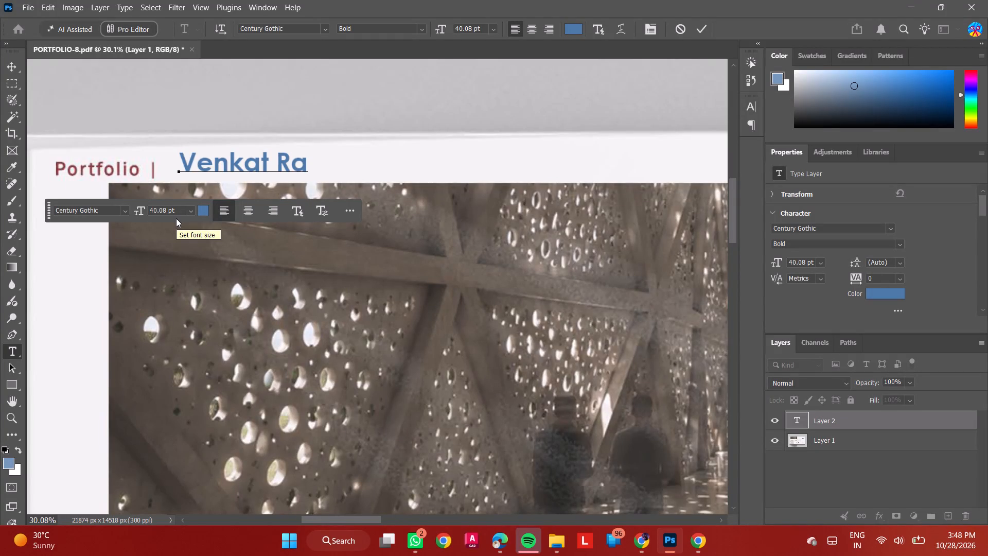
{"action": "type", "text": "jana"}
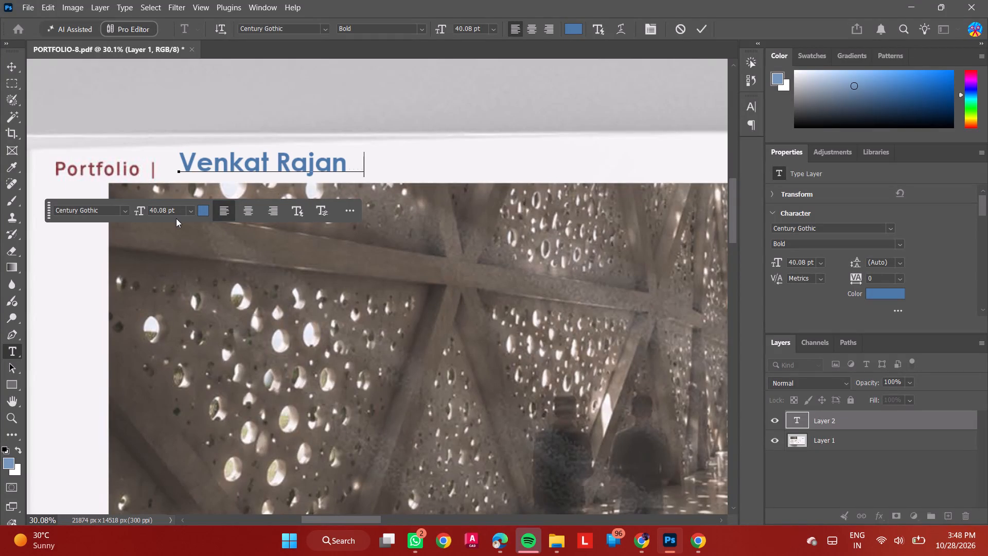
Recolour the whole replacement name to dark red #833741, sampled from the word "Portfolio" beside it.
{"action": "double_click", "coordinate": [228, 168]}
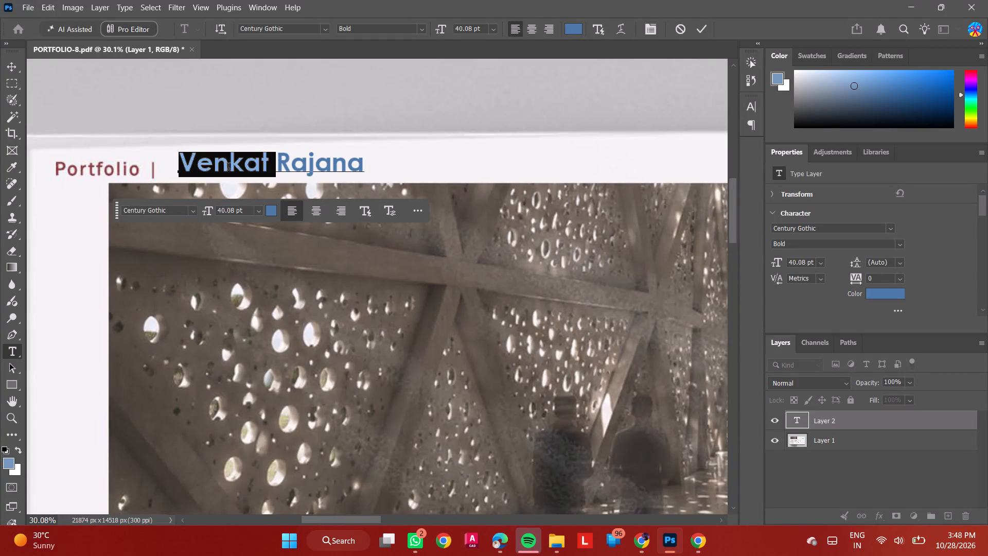
{"action": "triple_click", "coordinate": [228, 168]}
{"action": "left_click", "coordinate": [579, 30]}
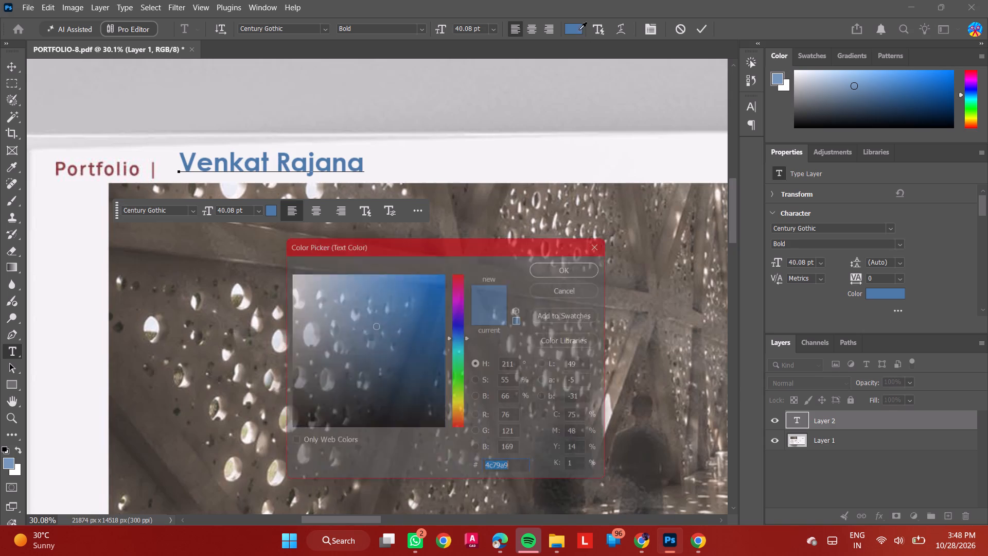
{"action": "left_click", "coordinate": [137, 170]}
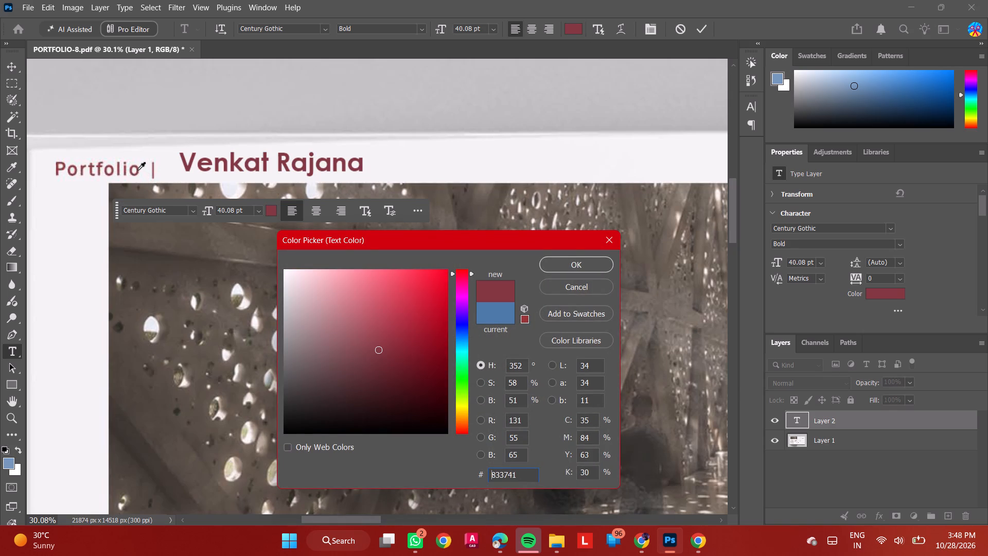
{"action": "left_click", "coordinate": [576, 263]}
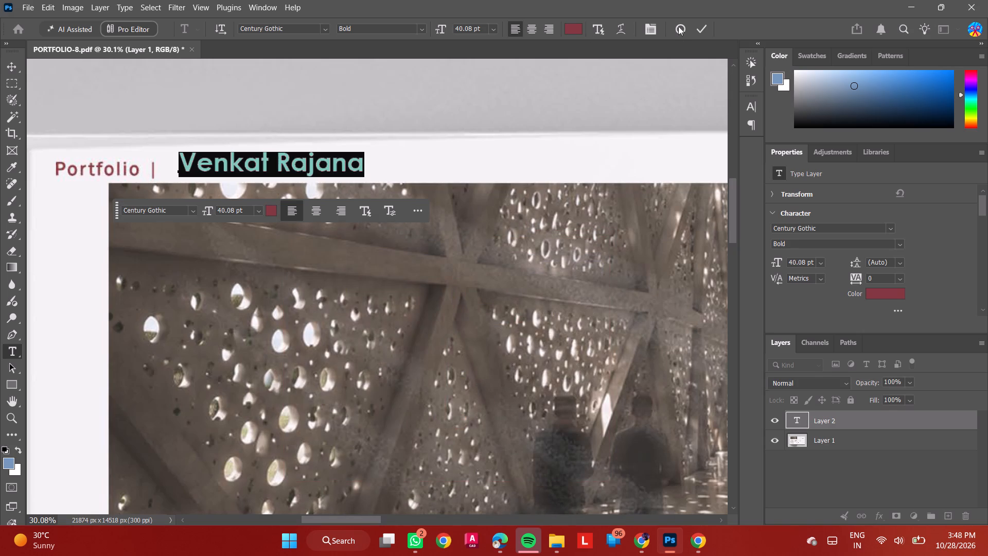
{"action": "left_click", "coordinate": [696, 29]}
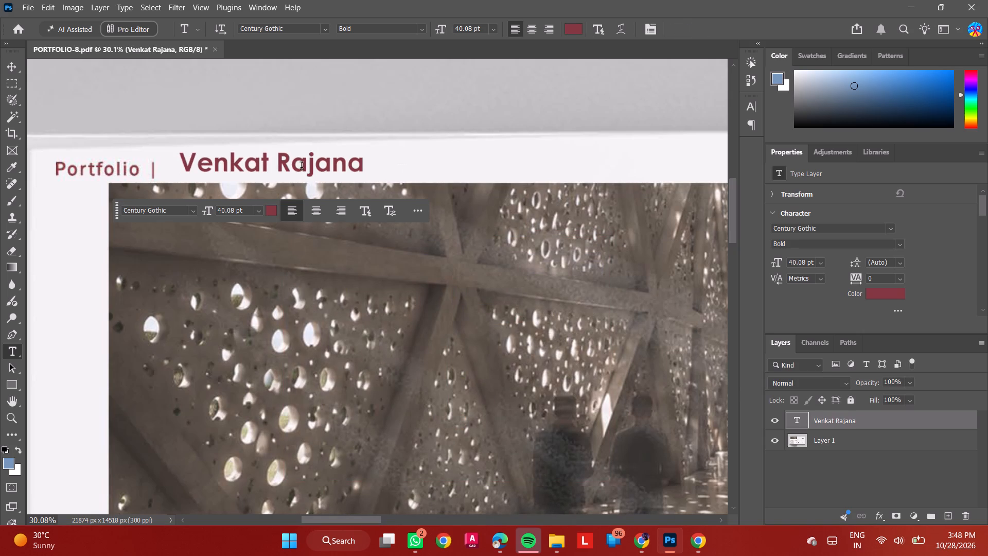
Reduce the replacement name to 24 pt and move it close beside "Portfolio |", in line with that text.
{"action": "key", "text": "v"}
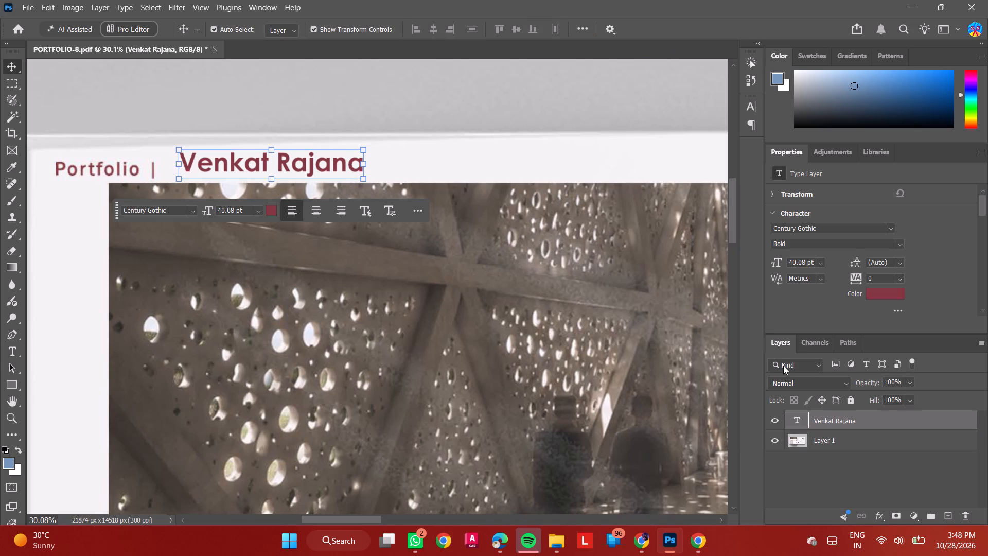
{"action": "left_click", "coordinate": [819, 264]}
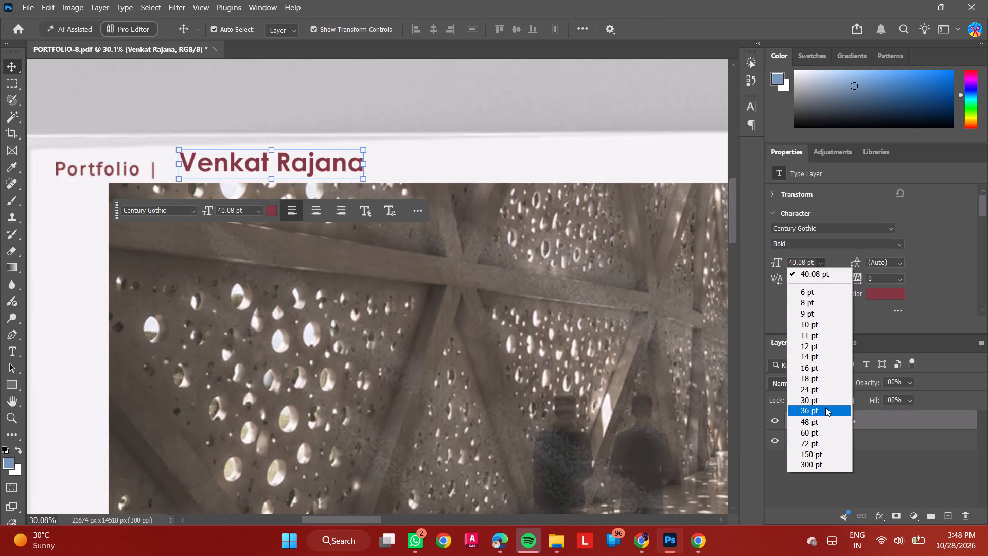
{"action": "left_click", "coordinate": [825, 400]}
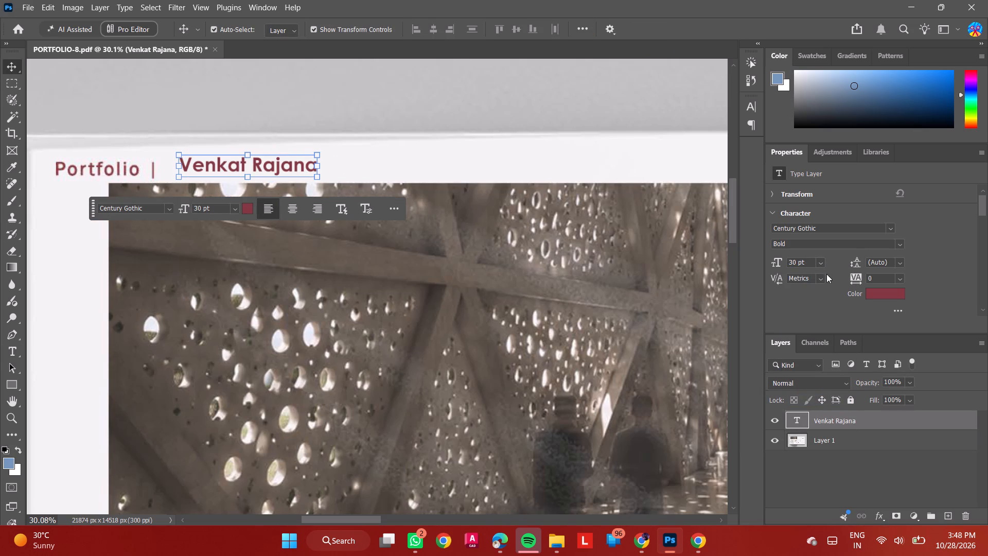
{"action": "left_click", "coordinate": [822, 260]}
{"action": "left_click", "coordinate": [830, 389]}
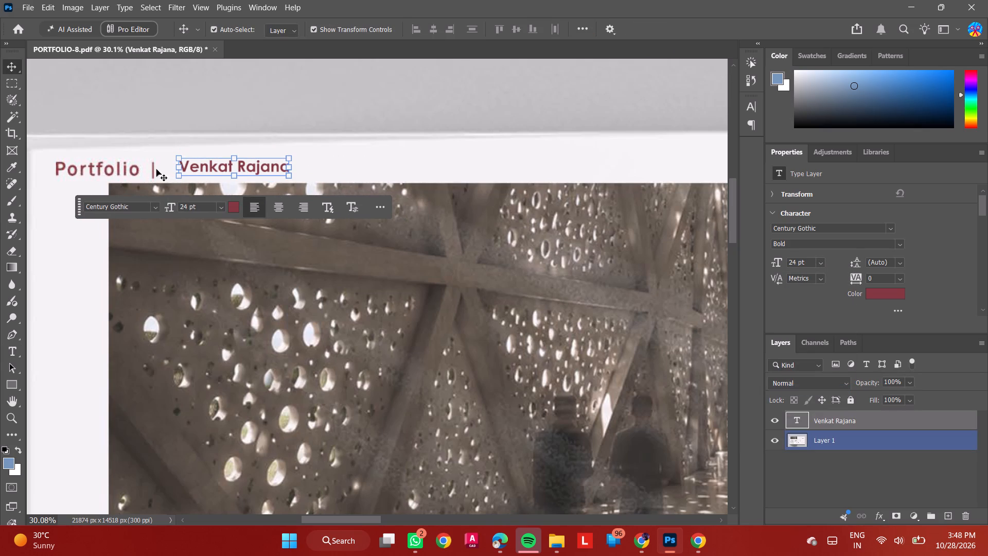
{"action": "left_click_drag", "start_coordinate": [211, 167], "coordinate": [196, 172]}
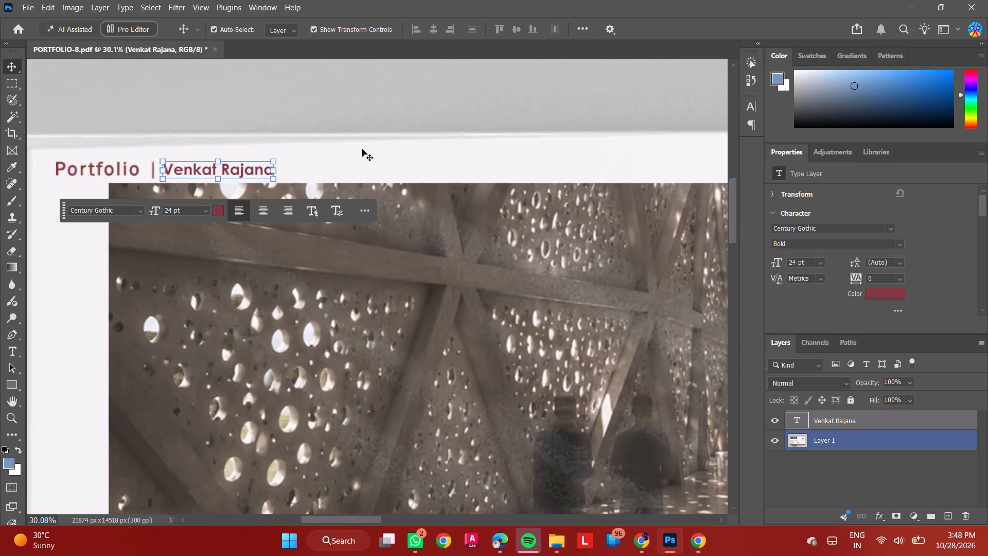
Deselect the name layer and export the stadium spread to Downloads as PORTFOLIO-8.png.
{"action": "scroll", "coordinate": [362, 149], "scroll_direction": "down", "scroll_amount": 13, "text": "alt"}
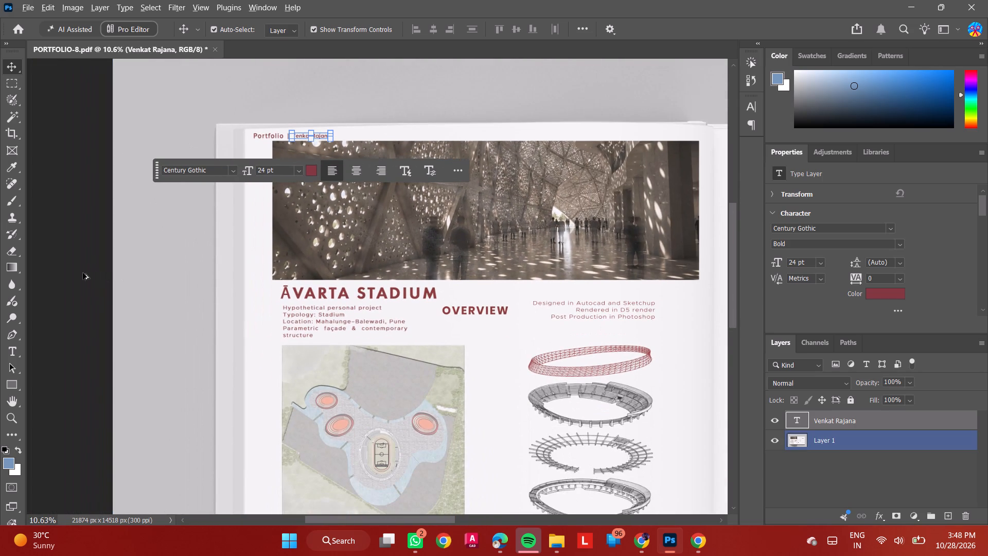
{"action": "left_click", "coordinate": [79, 273], "text": "alt"}
{"action": "scroll", "coordinate": [79, 273], "scroll_direction": "down", "scroll_amount": 3}
{"action": "scroll", "coordinate": [79, 273], "scroll_direction": "down", "scroll_amount": 3, "text": "alt"}
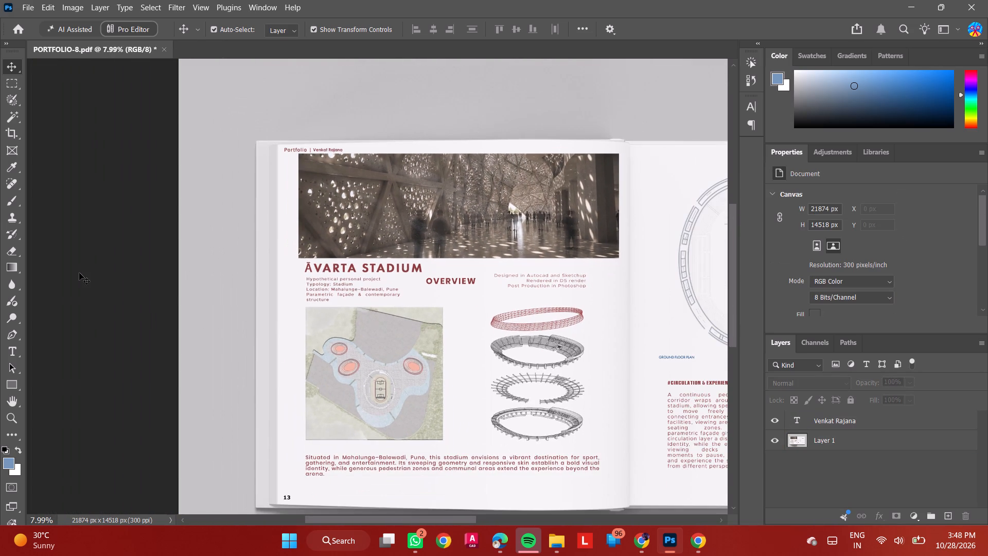
{"action": "left_click", "coordinate": [21, 9]}
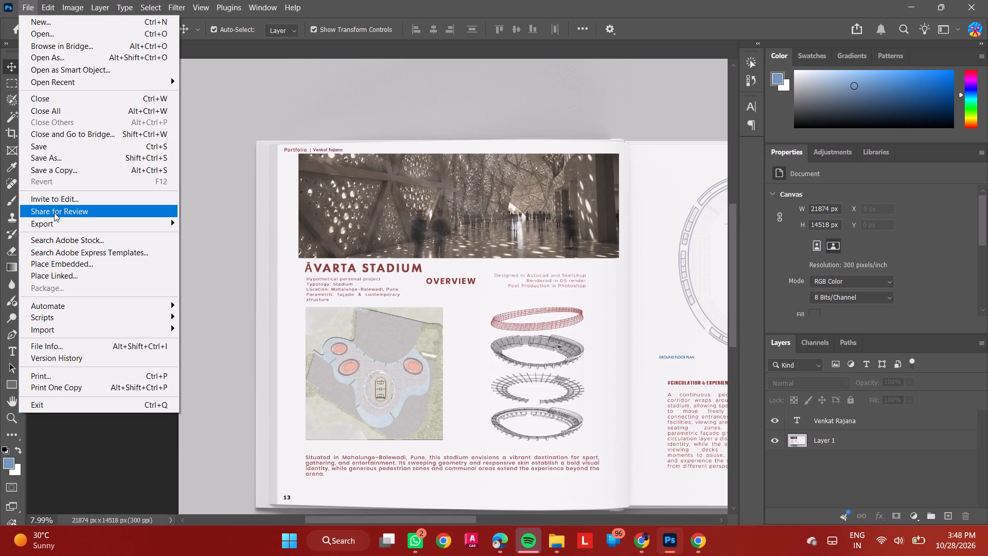
{"action": "left_click", "coordinate": [55, 223]}
{"action": "left_click", "coordinate": [253, 218]}
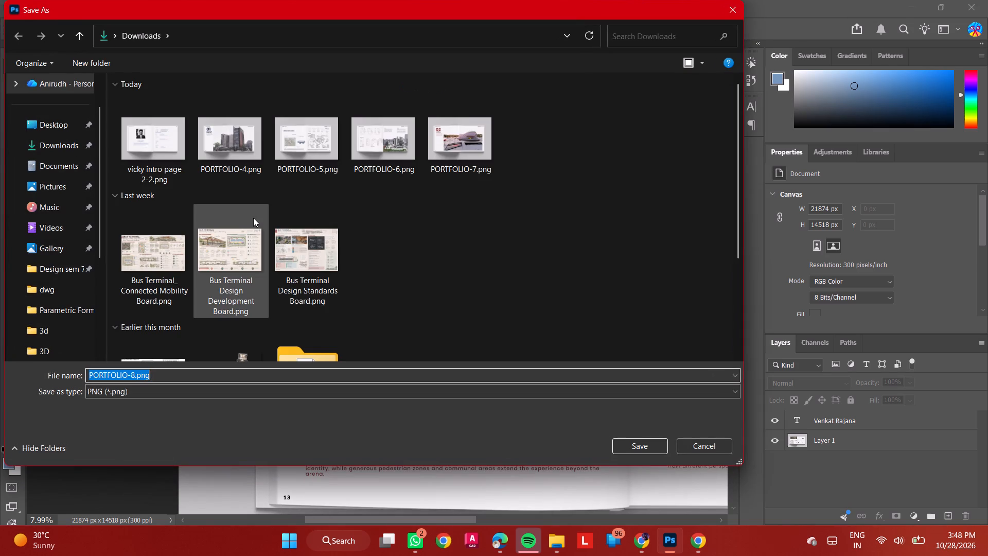
{"action": "left_click", "coordinate": [630, 451]}
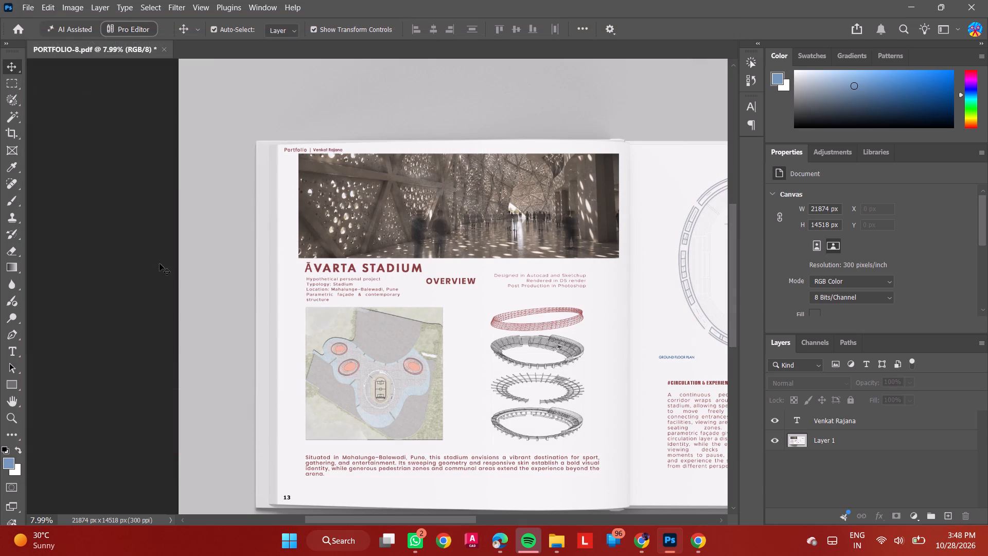
Switch to the Downloads folder in File Explorer and check the header name on the exported PORTFOLIO-7.png, closing the image when done.
{"action": "left_click", "coordinate": [555, 546]}
{"action": "left_click", "coordinate": [552, 385]}
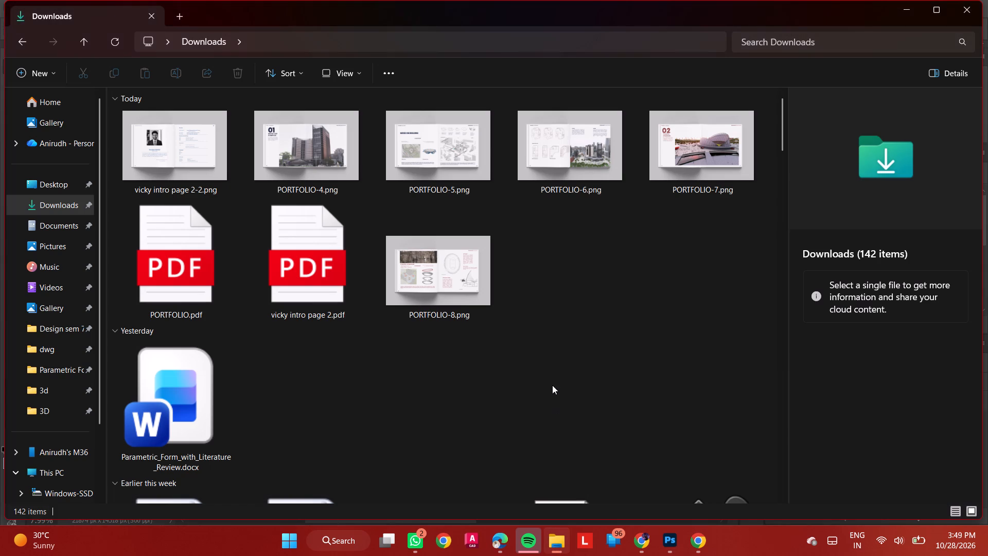
{"action": "double_click", "coordinate": [679, 171]}
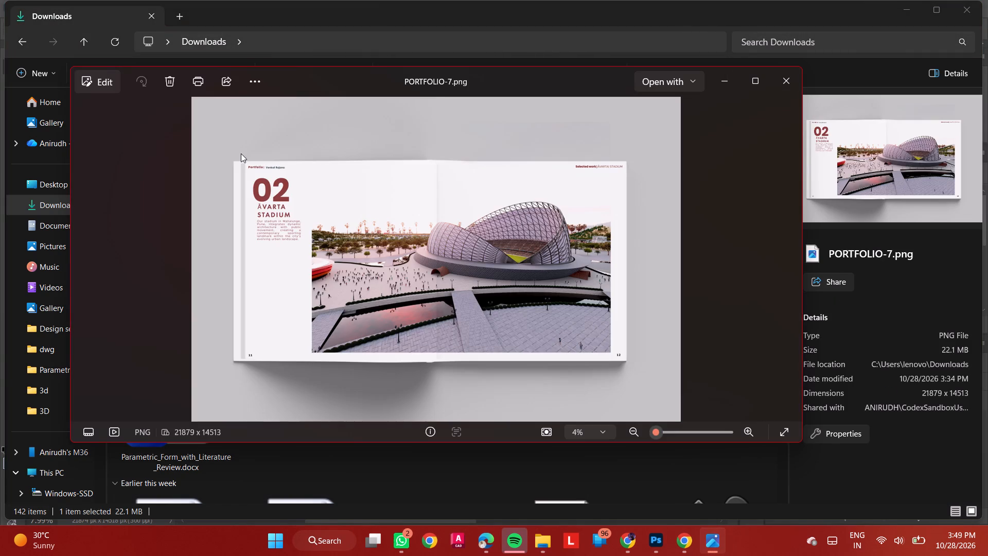
{"action": "scroll", "coordinate": [241, 153], "scroll_direction": "up", "scroll_amount": 8, "text": "ctrl"}
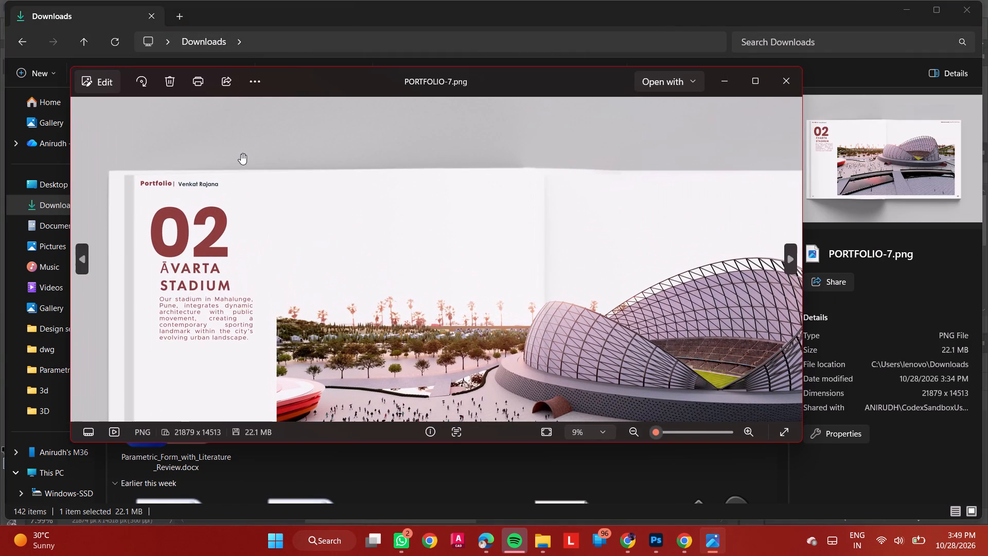
{"action": "scroll", "coordinate": [241, 153], "scroll_direction": "down", "scroll_amount": 1, "text": "ctrl"}
{"action": "key", "text": "Escape"}
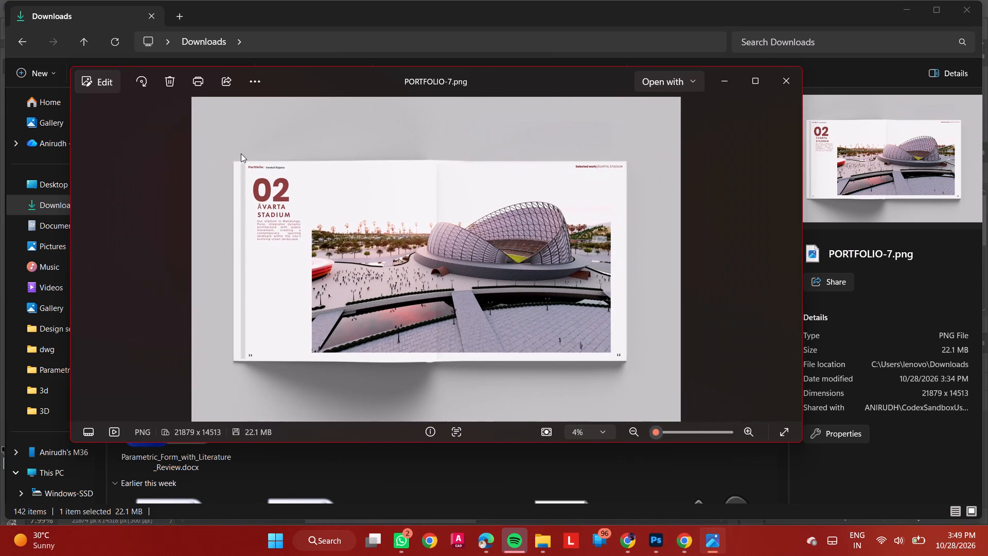
{"action": "left_click", "coordinate": [779, 85]}
Switch back to Photoshop and close PORTFOLIO-8.pdf without saving its changes.
{"action": "key", "text": "alt+Tab"}
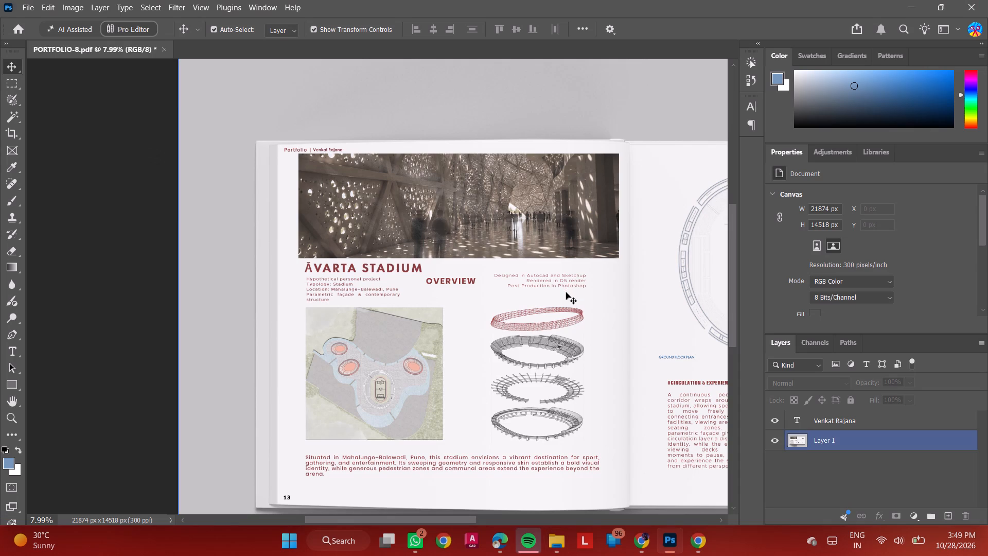
{"action": "left_click", "coordinate": [165, 51]}
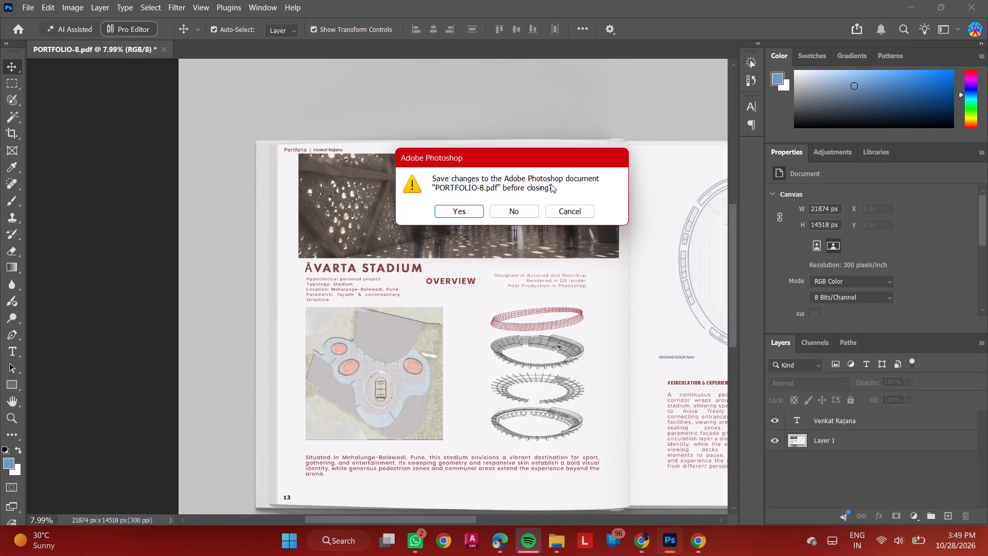
{"action": "left_click", "coordinate": [506, 206]}
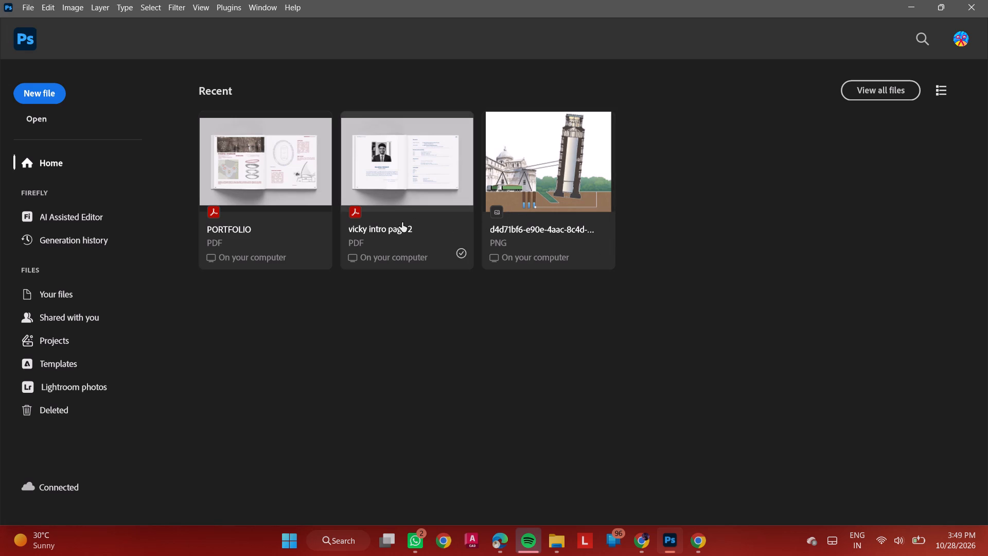
Open page 9 of the recent PORTFOLIO PDF with the proposed import settings.
{"action": "left_click", "coordinate": [246, 229]}
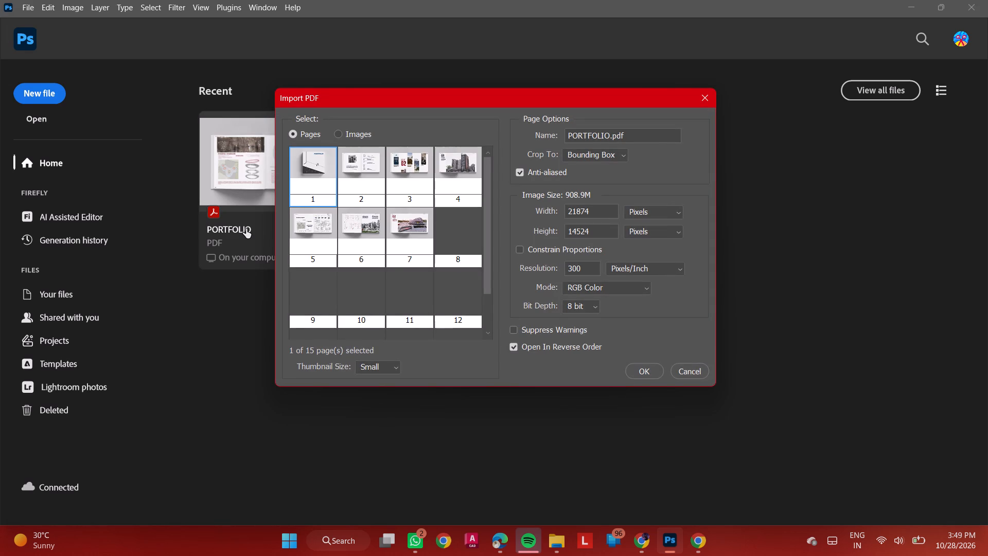
{"action": "left_click", "coordinate": [308, 282]}
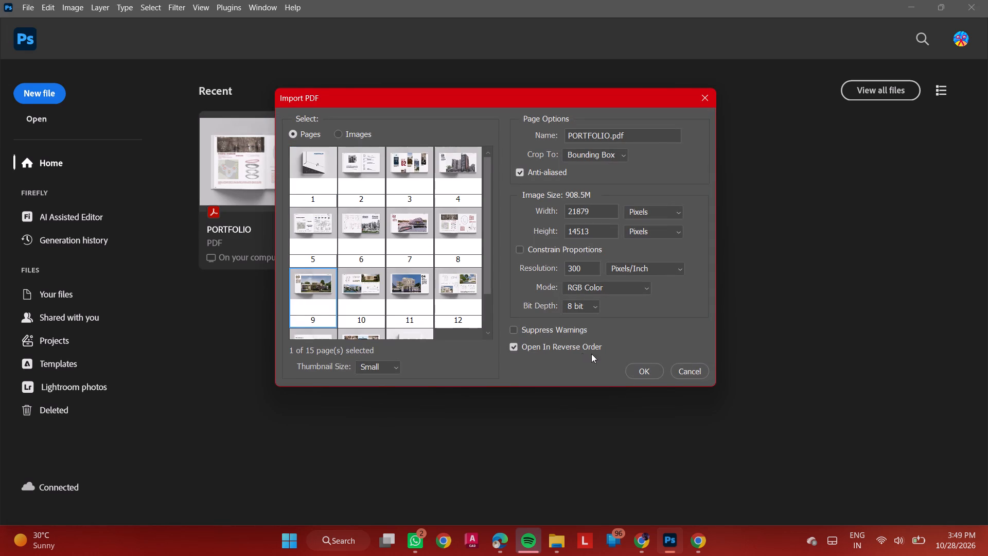
{"action": "left_click", "coordinate": [639, 366]}
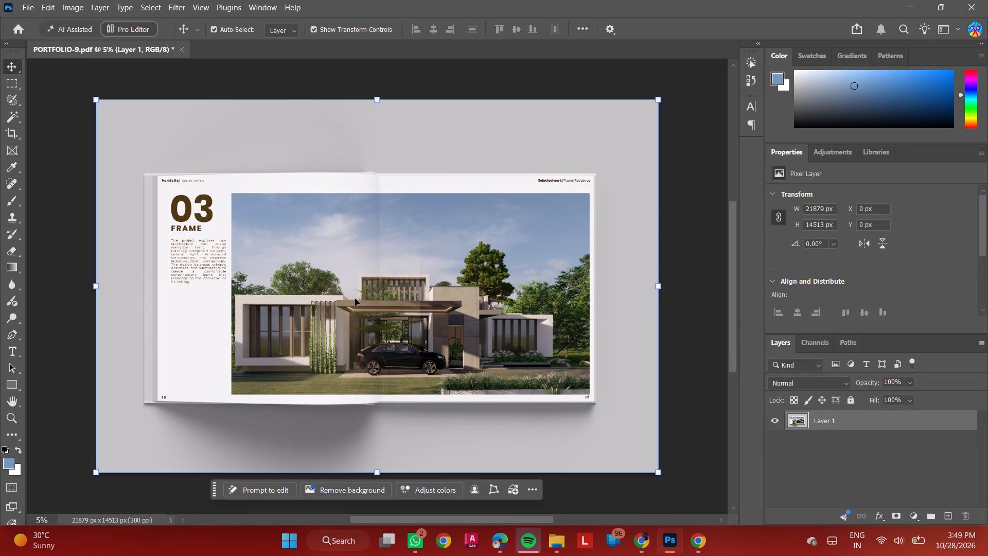
Delete the name after "Portfolio|" in the 03 Frame header with a rectangle about 902 x 166 px and fill it with #f3f3f3.
{"action": "scroll", "coordinate": [205, 212], "scroll_direction": "up", "scroll_amount": 7, "text": "alt"}
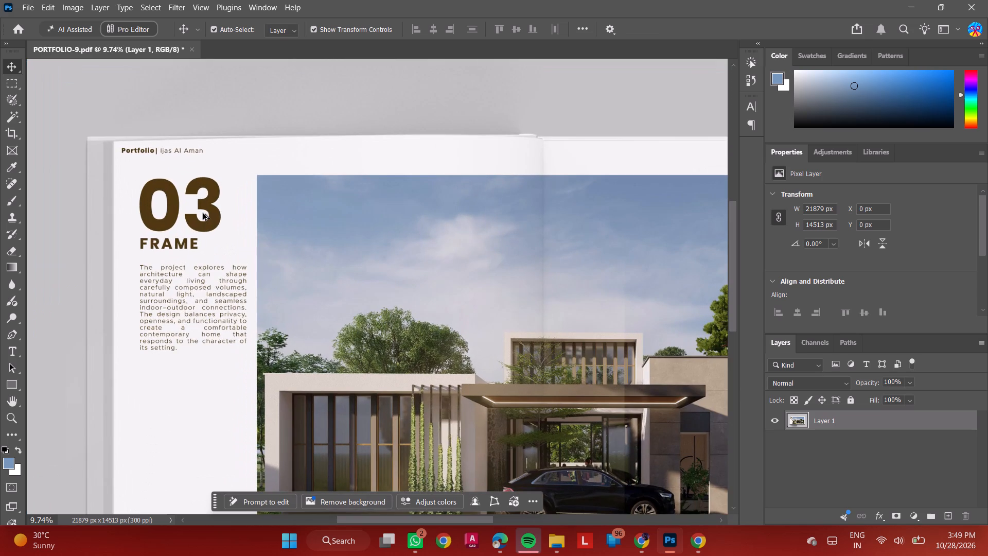
{"action": "scroll", "coordinate": [169, 189], "scroll_direction": "up", "scroll_amount": 5, "text": "alt"}
{"action": "scroll", "coordinate": [157, 144], "scroll_direction": "up", "scroll_amount": 3, "text": "alt"}
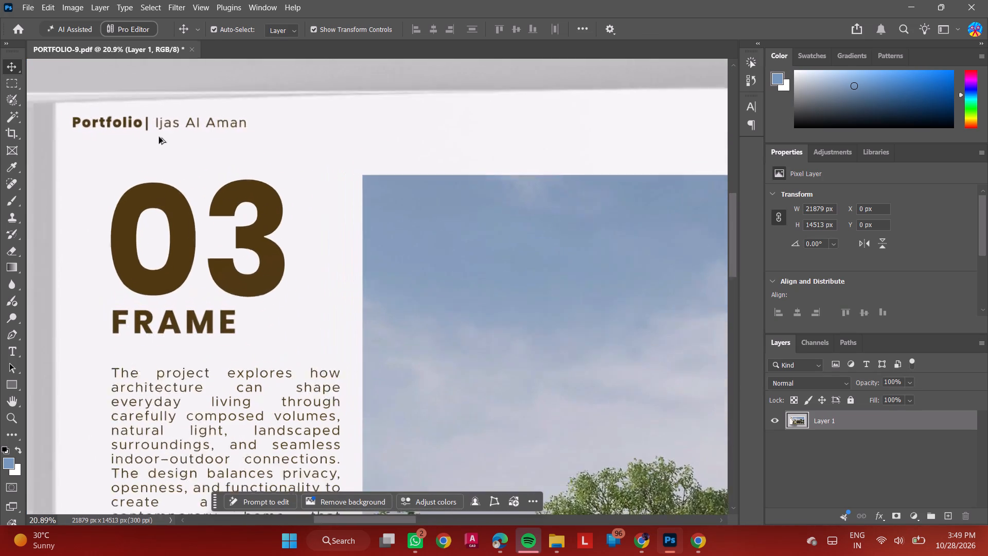
{"action": "scroll", "coordinate": [159, 137], "scroll_direction": "up", "scroll_amount": 1, "text": "alt"}
{"action": "scroll", "coordinate": [159, 137], "scroll_direction": "up", "scroll_amount": 3}
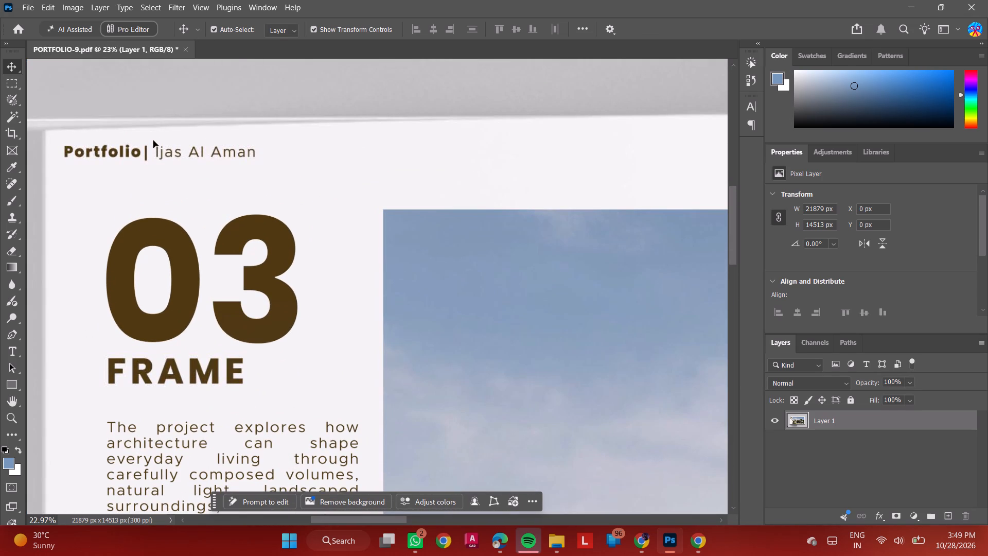
{"action": "left_click", "coordinate": [9, 90]}
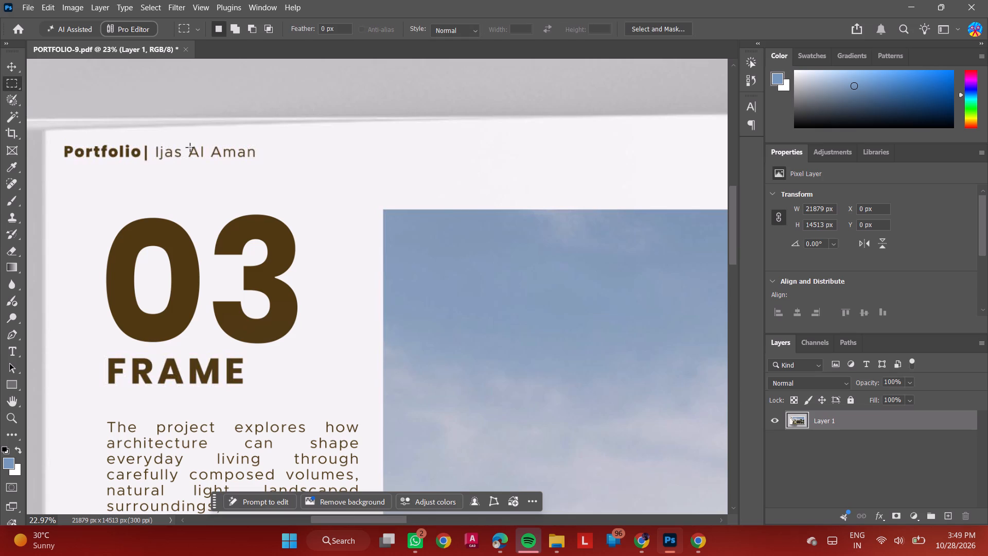
{"action": "left_click_drag", "start_coordinate": [153, 144], "coordinate": [262, 164]}
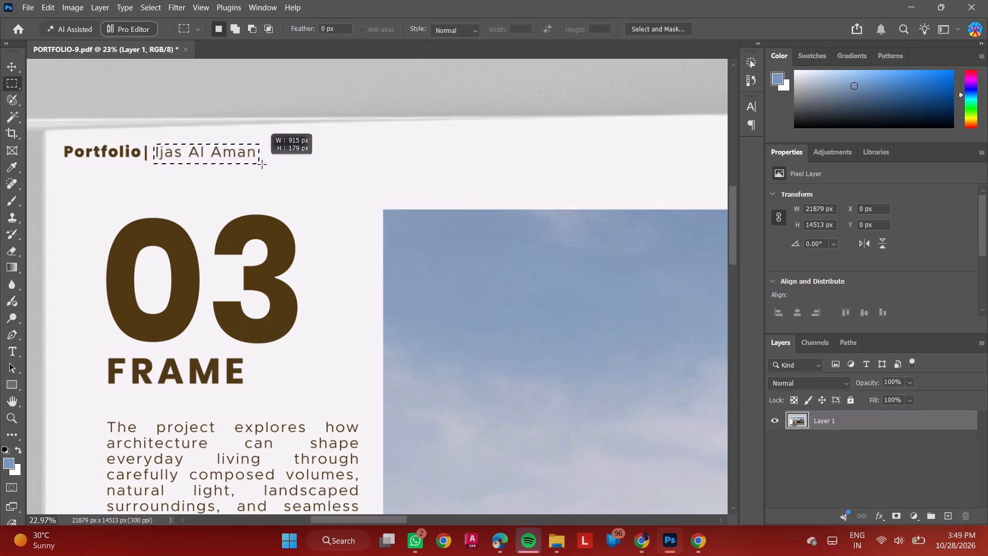
{"action": "left_click_drag", "start_coordinate": [262, 164], "coordinate": [259, 163]}
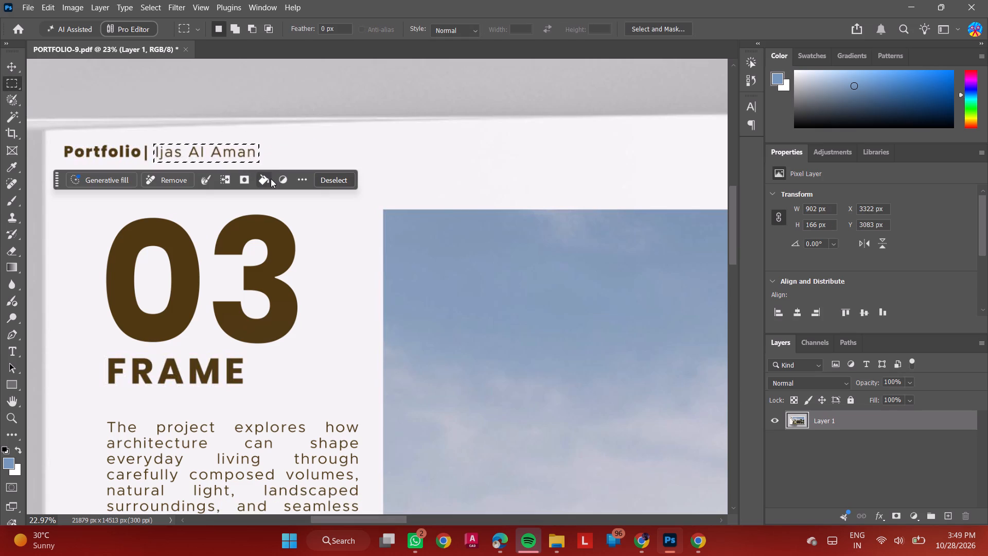
{"action": "key", "text": "Delete"}
{"action": "left_click", "coordinate": [268, 179]}
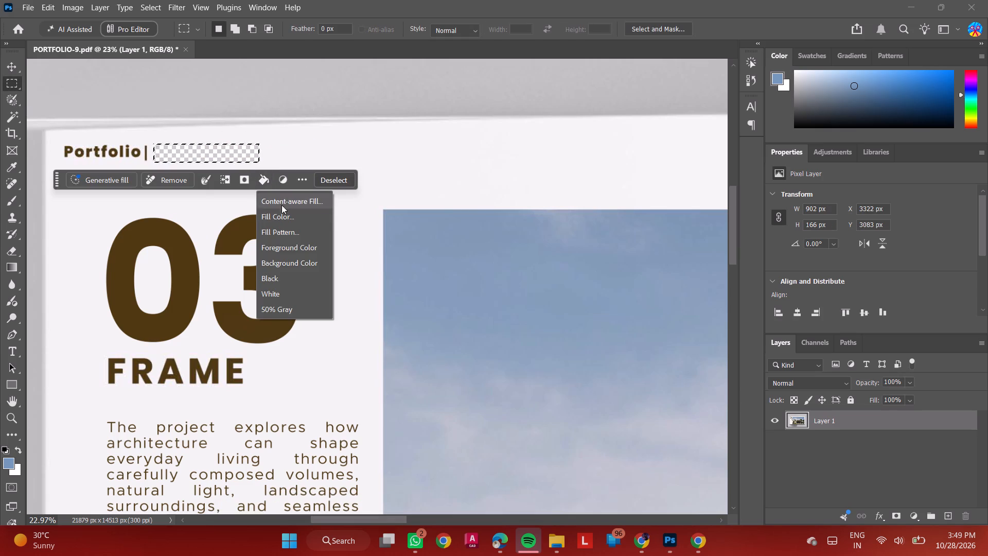
{"action": "left_click", "coordinate": [283, 212]}
{"action": "left_click", "coordinate": [551, 264]}
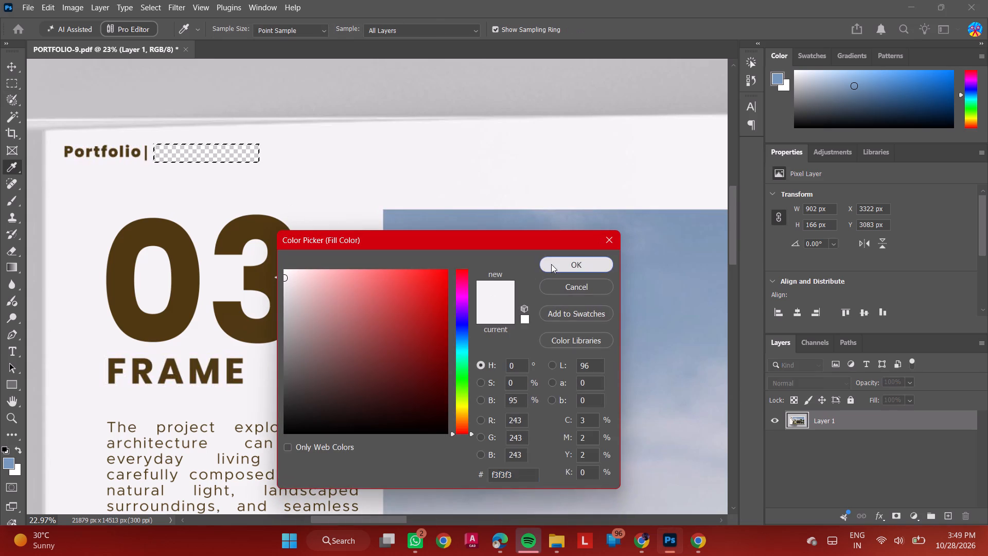
Apply the #f3f3f3 fill to the cleared name area after "Portfolio|".
{"action": "left_click", "coordinate": [573, 126]}
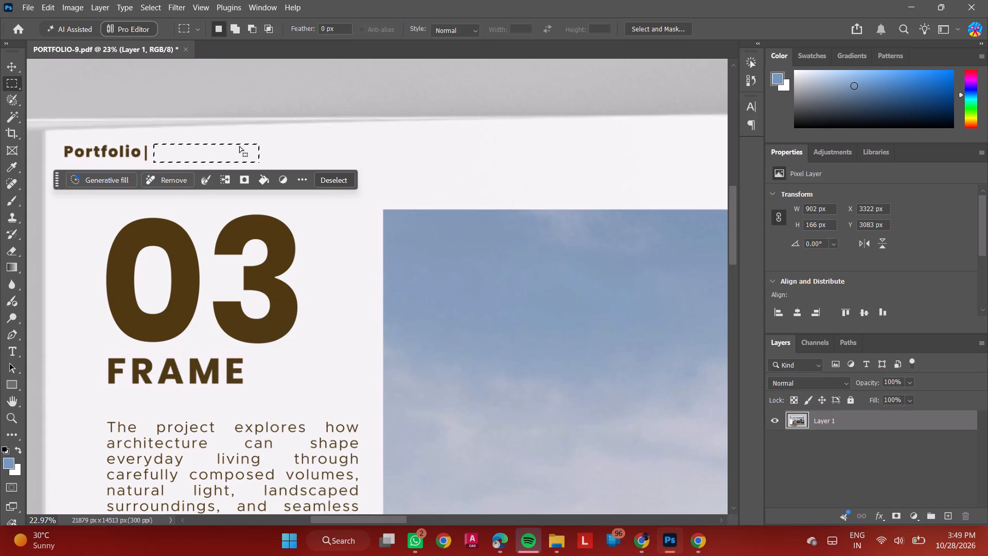
Start a new text layer just after "Portfolio|" and enter the first three letters of the replacement name, "Van".
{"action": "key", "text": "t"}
{"action": "left_click", "coordinate": [167, 155]}
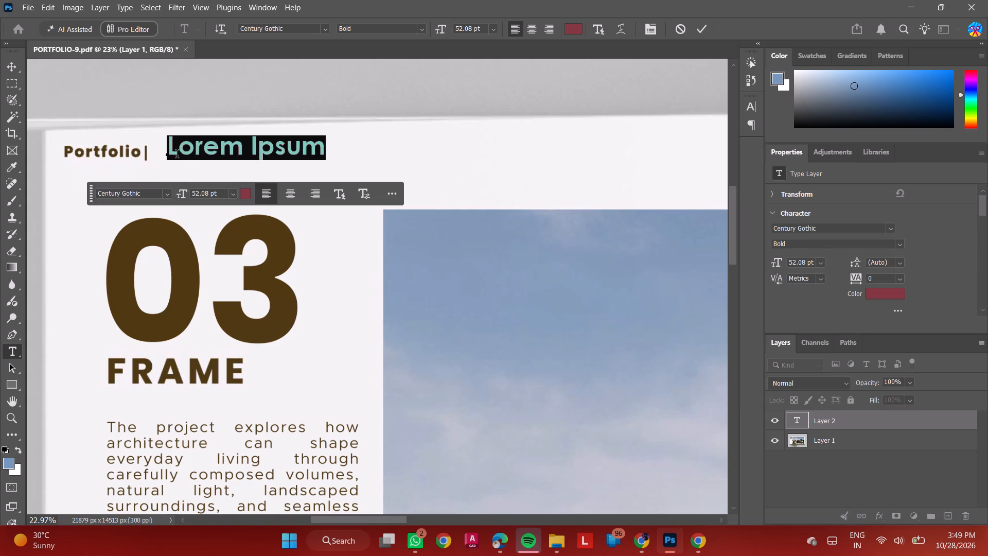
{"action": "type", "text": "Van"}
Open the intro page 2-2 PNG and PORTFOLIO-8.png from Downloads to check the header name's spelling, and return to Photoshop.
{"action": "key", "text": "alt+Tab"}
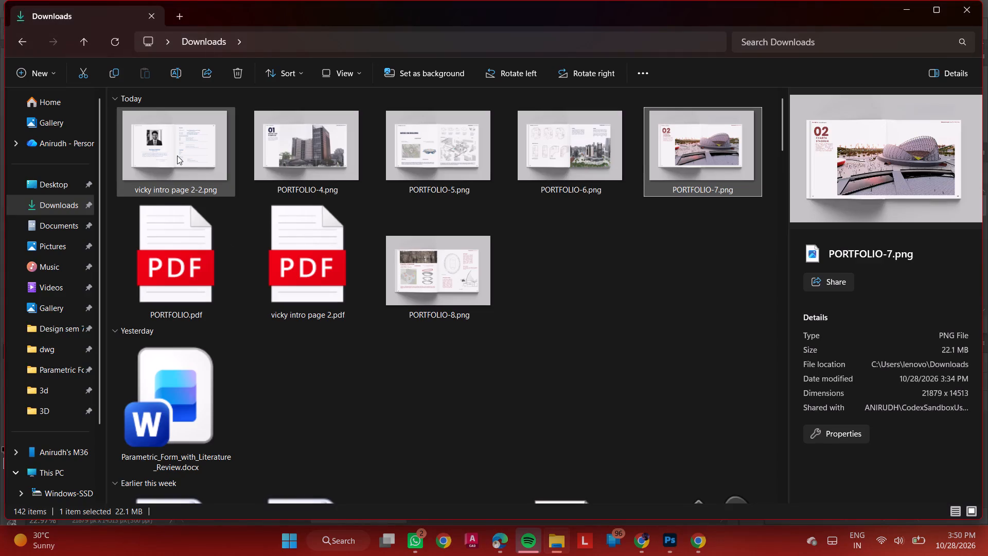
{"action": "double_click", "coordinate": [198, 155]}
{"action": "scroll", "coordinate": [354, 253], "scroll_direction": "up", "scroll_amount": 6, "text": "ctrl"}
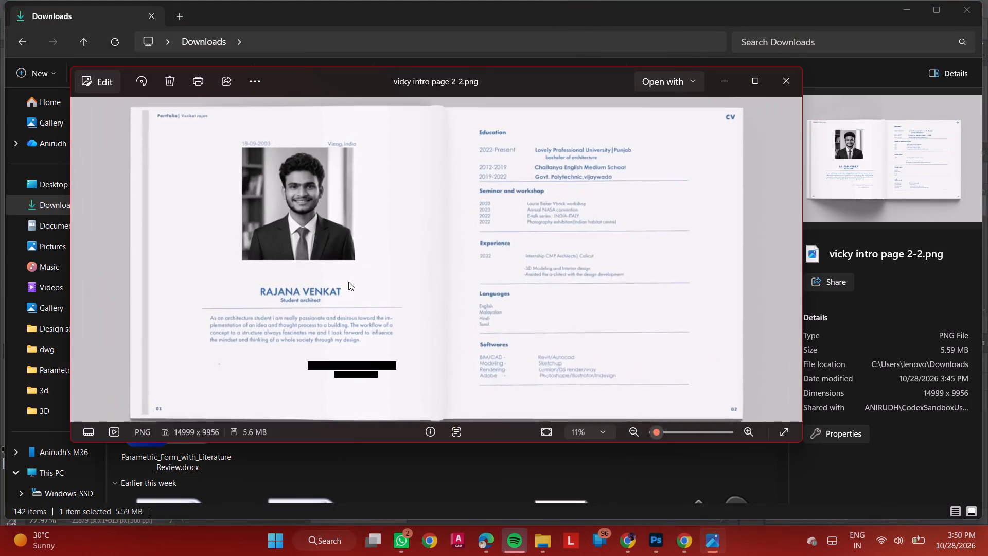
{"action": "key", "text": "alt+Tab"}
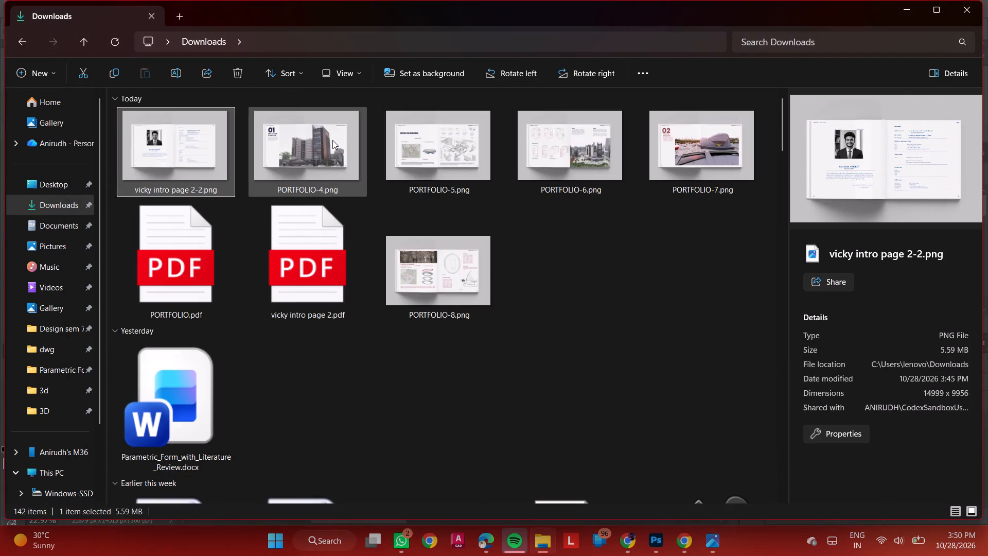
{"action": "double_click", "coordinate": [448, 274]}
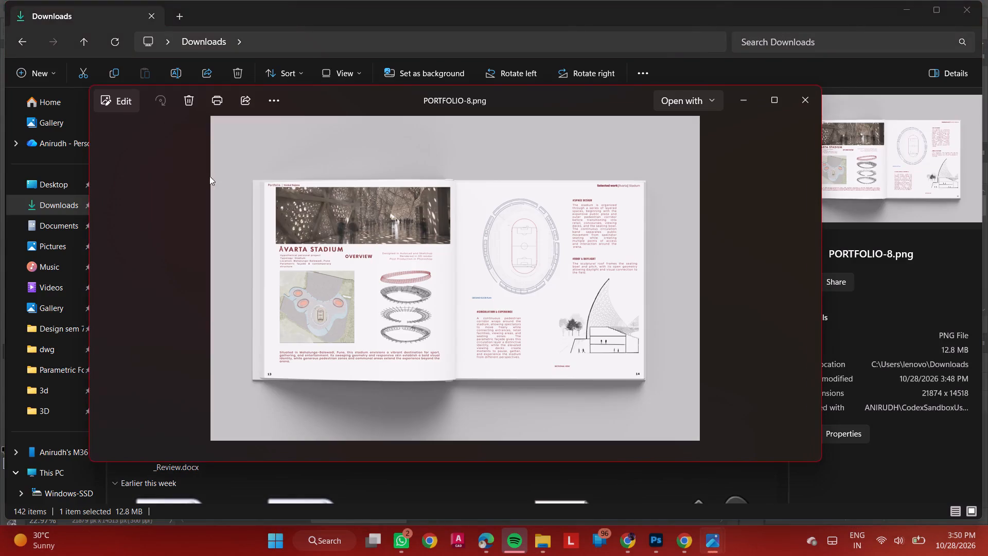
{"action": "scroll", "coordinate": [216, 178], "scroll_direction": "up", "scroll_amount": 18, "text": "ctrl"}
{"action": "scroll", "coordinate": [290, 190], "scroll_direction": "up", "scroll_amount": 5, "text": "ctrl"}
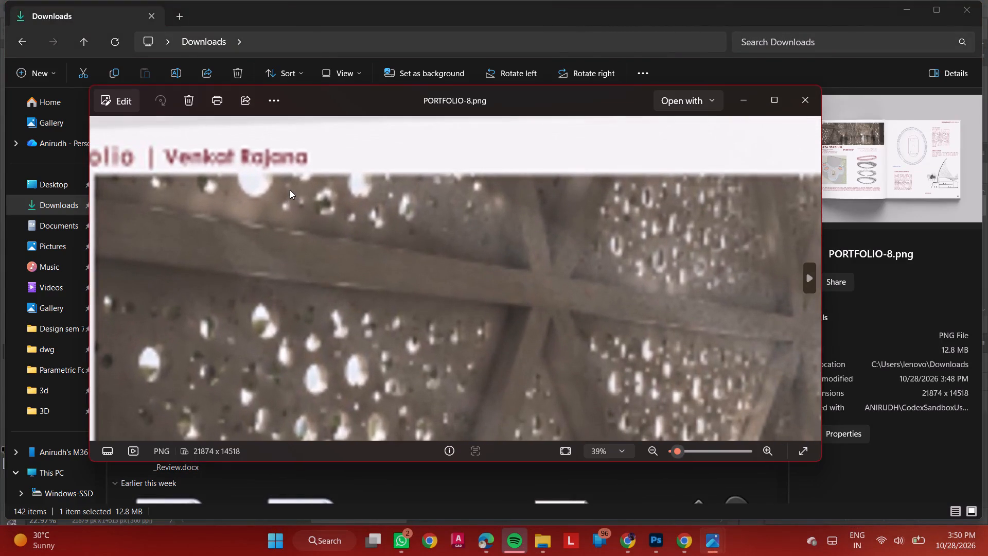
{"action": "key", "text": "alt+Tab"}
{"action": "key", "text": "alt+Tab"}
{"action": "key", "text": "alt+Tab"}
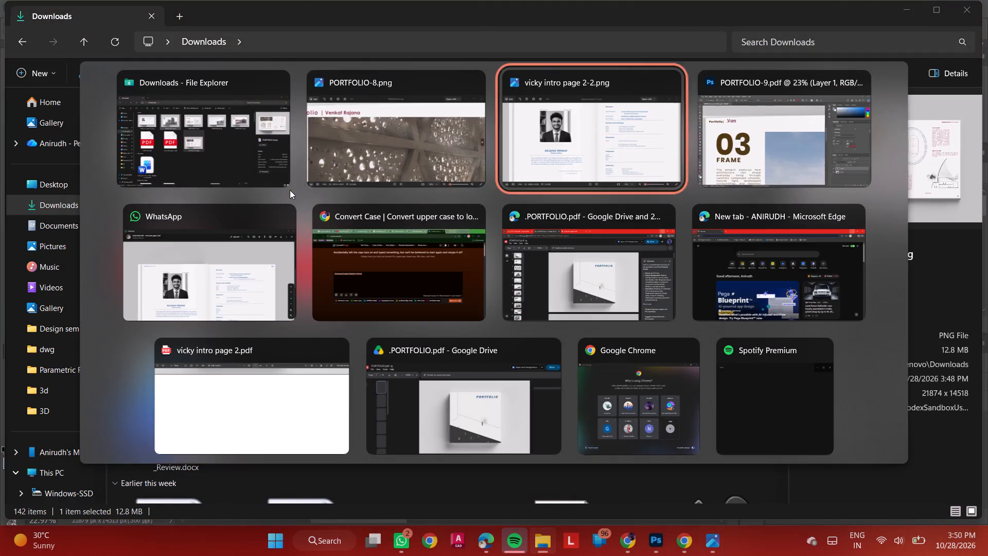
{"action": "key", "text": "alt+Tab"}
{"action": "key", "text": "alt+Tab"}
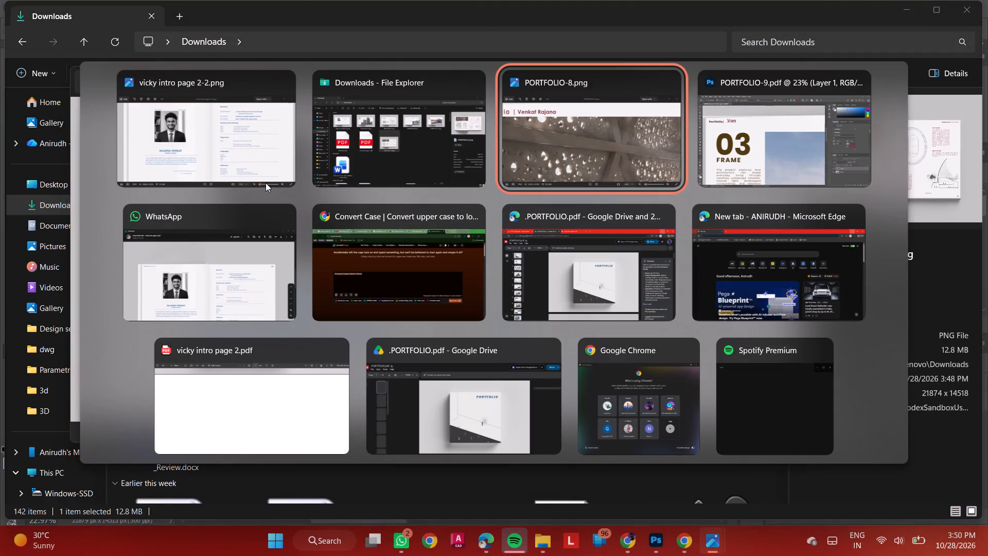
{"action": "key", "text": "alt+Tab"}
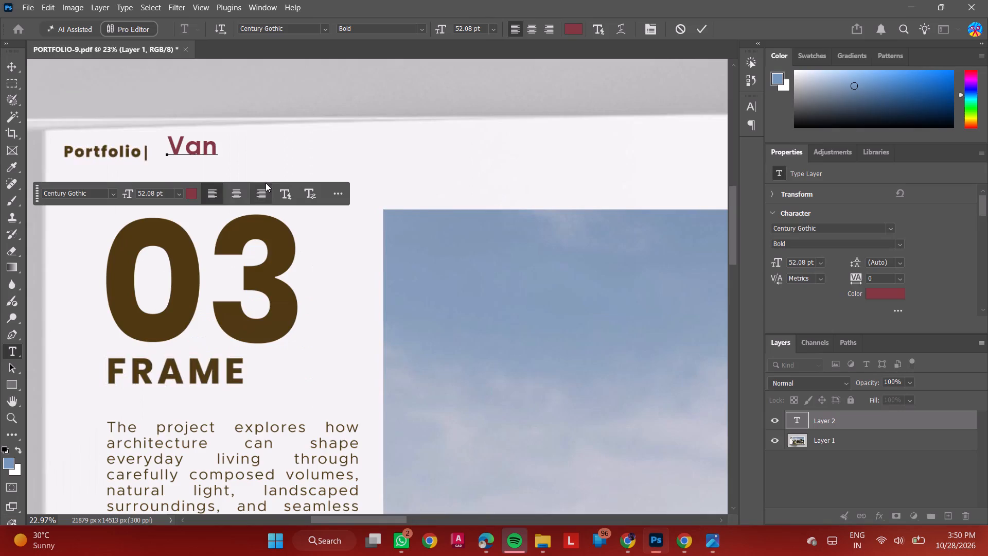
Complete the portfolio owner's first name and surname in the header text, rechecking the intro page image, and commit the text.
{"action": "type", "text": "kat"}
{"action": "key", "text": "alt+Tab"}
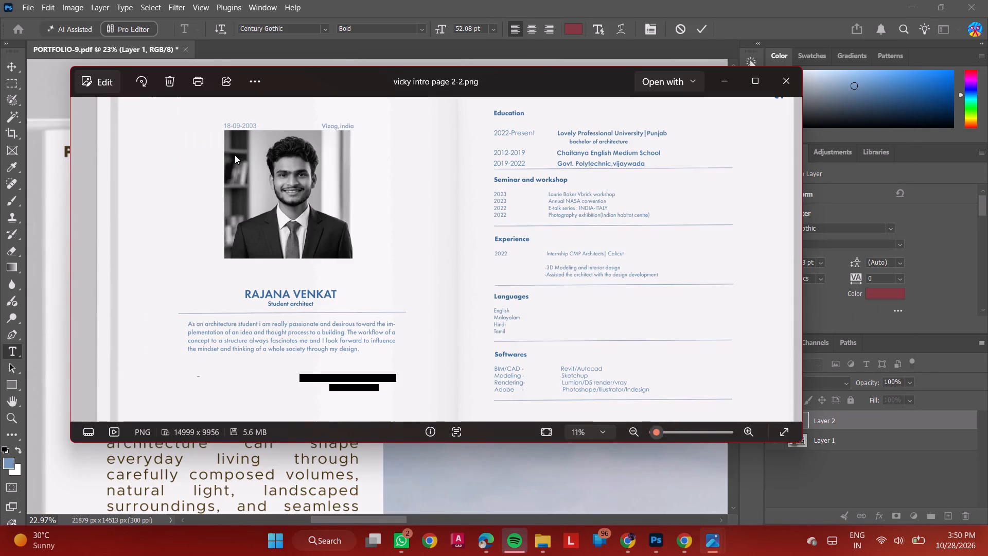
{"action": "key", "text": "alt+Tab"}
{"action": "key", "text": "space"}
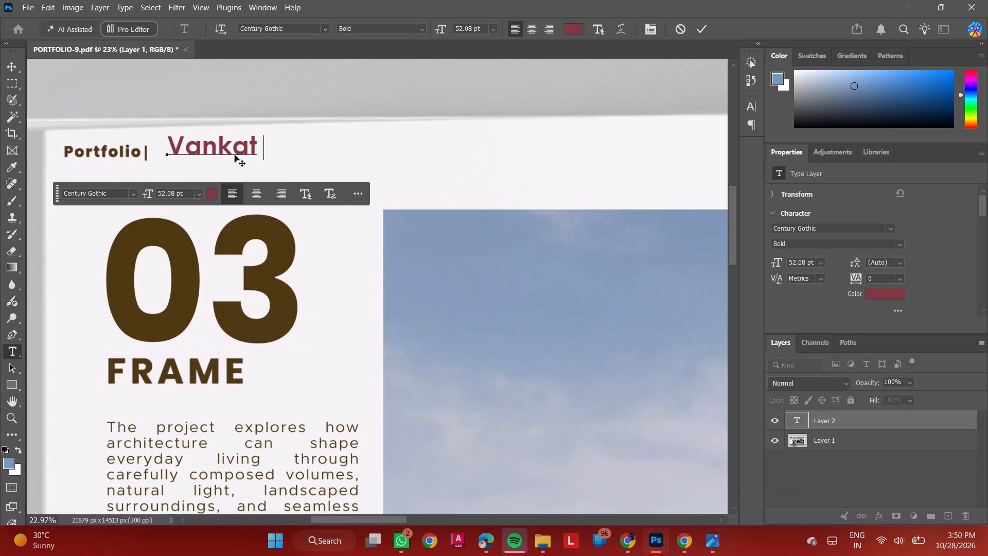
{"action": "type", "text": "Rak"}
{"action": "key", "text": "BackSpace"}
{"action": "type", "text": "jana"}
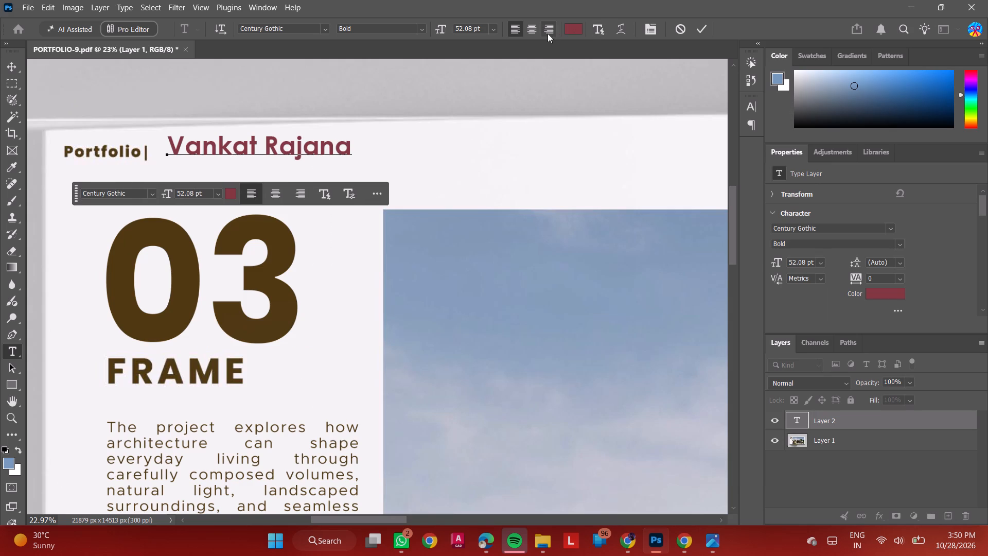
{"action": "left_click", "coordinate": [694, 33]}
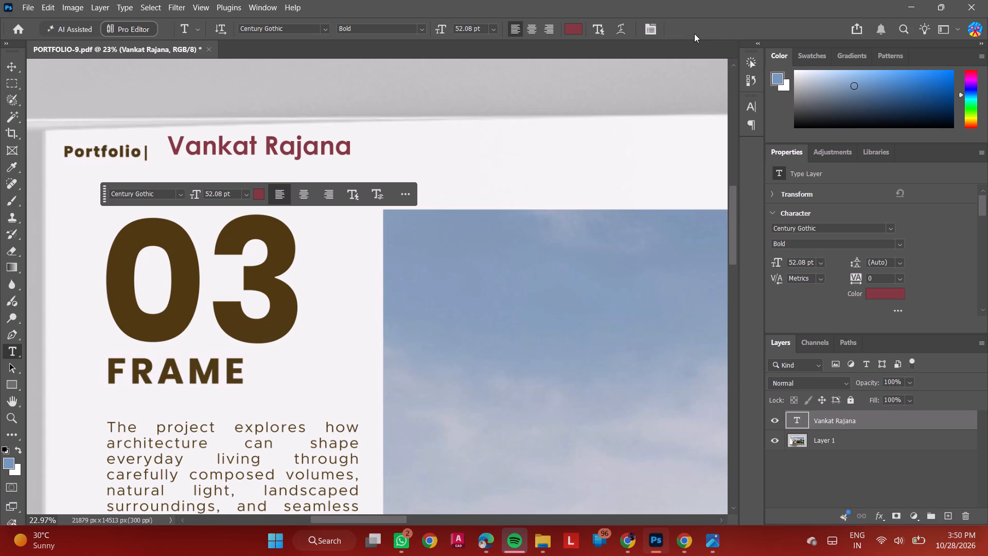
Reduce the whole header name's font size, trying 24 pt before settling on 30 pt, and commit the text.
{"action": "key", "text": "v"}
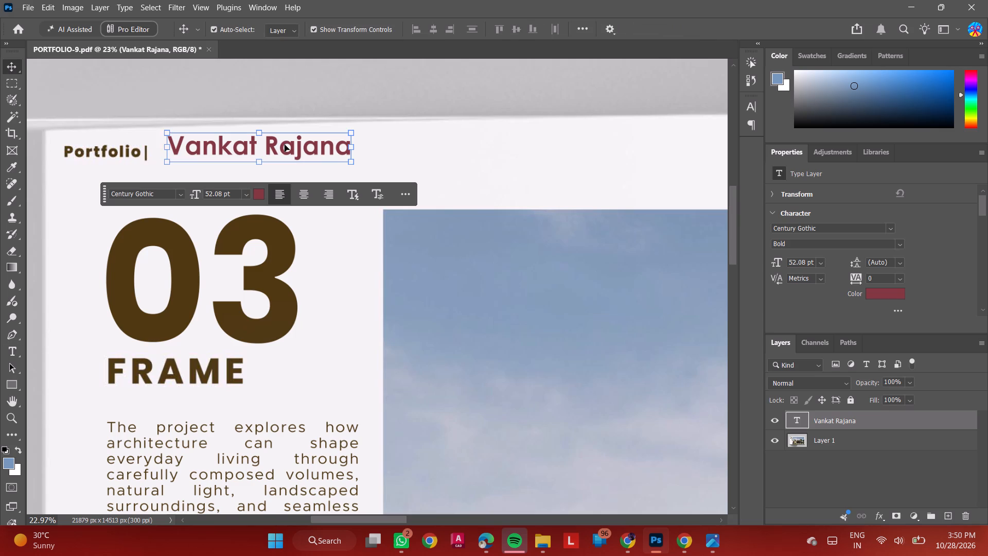
{"action": "double_click", "coordinate": [285, 145]}
{"action": "double_click", "coordinate": [285, 145]}
{"action": "left_click", "coordinate": [285, 145]}
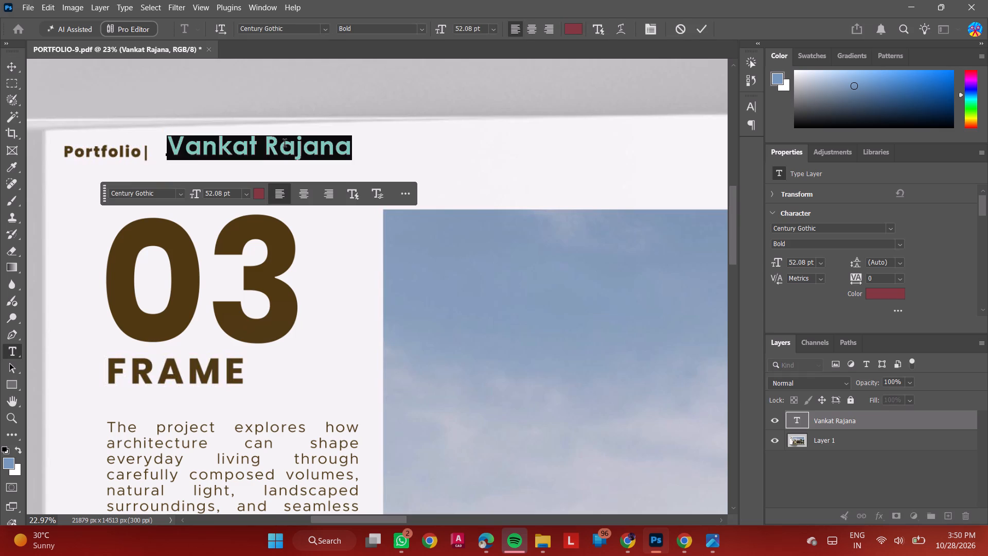
{"action": "left_click", "coordinate": [246, 194]}
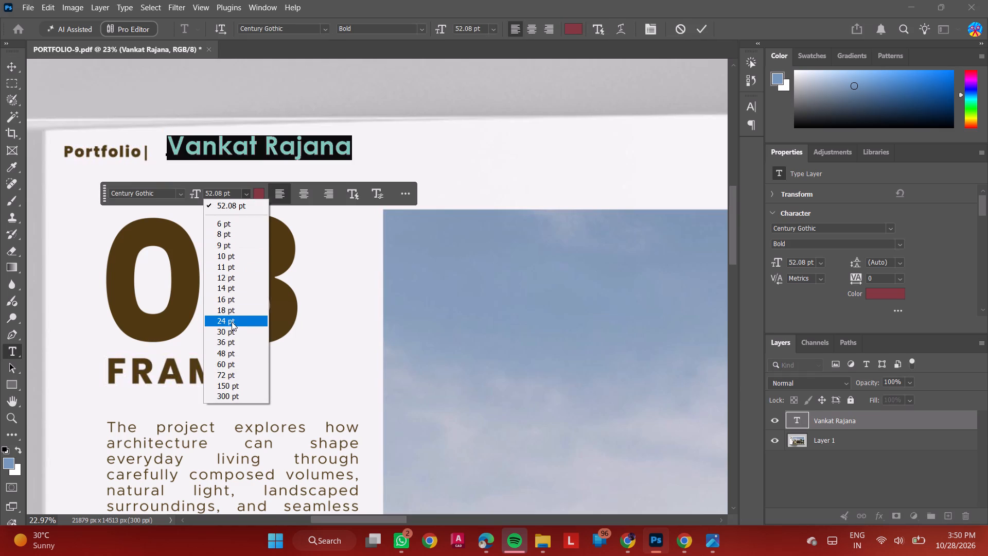
{"action": "left_click", "coordinate": [232, 322]}
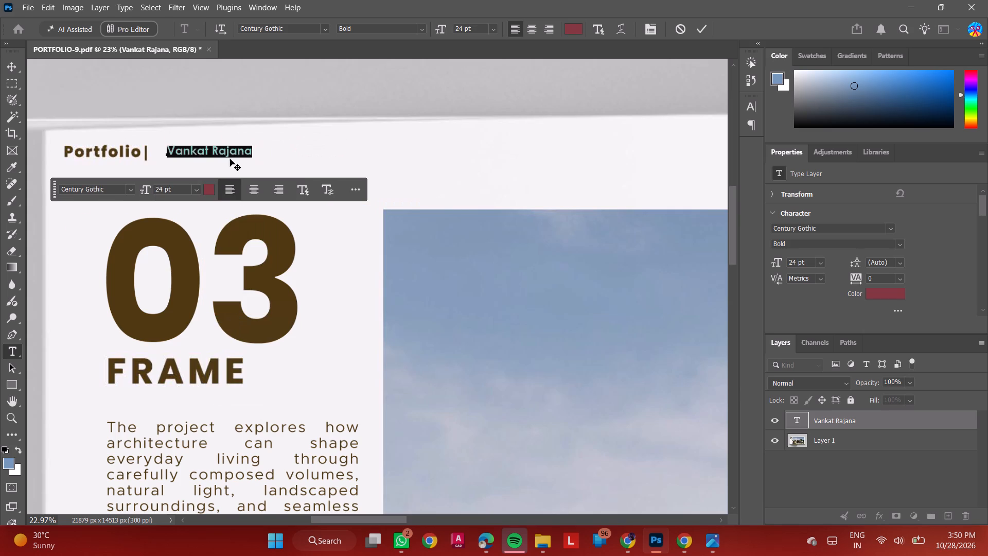
{"action": "left_click", "coordinate": [199, 189]}
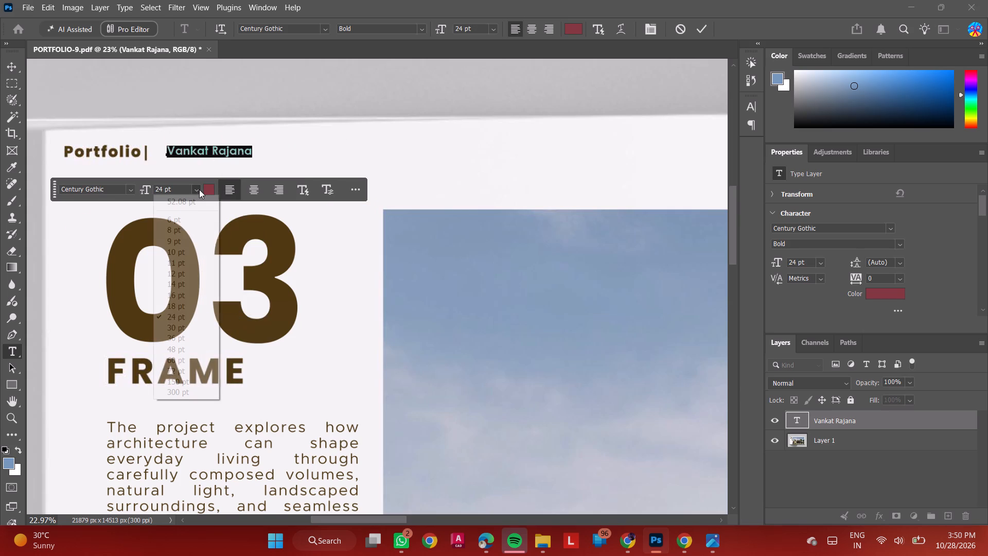
{"action": "left_click", "coordinate": [178, 325]}
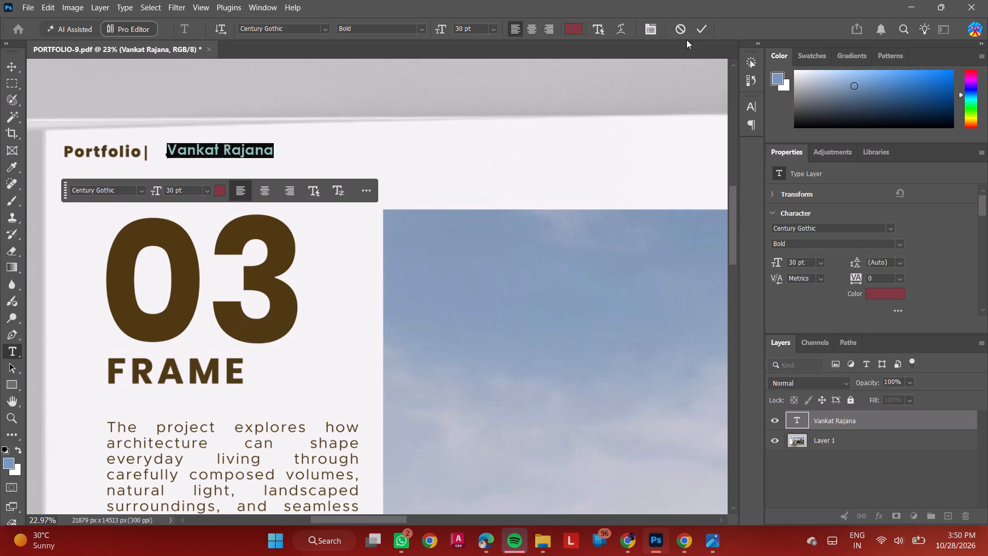
{"action": "left_click", "coordinate": [700, 23]}
Move the header name close behind "Portfolio|" and level with it, over the filled area.
{"action": "left_click_drag", "start_coordinate": [236, 149], "coordinate": [222, 153]}
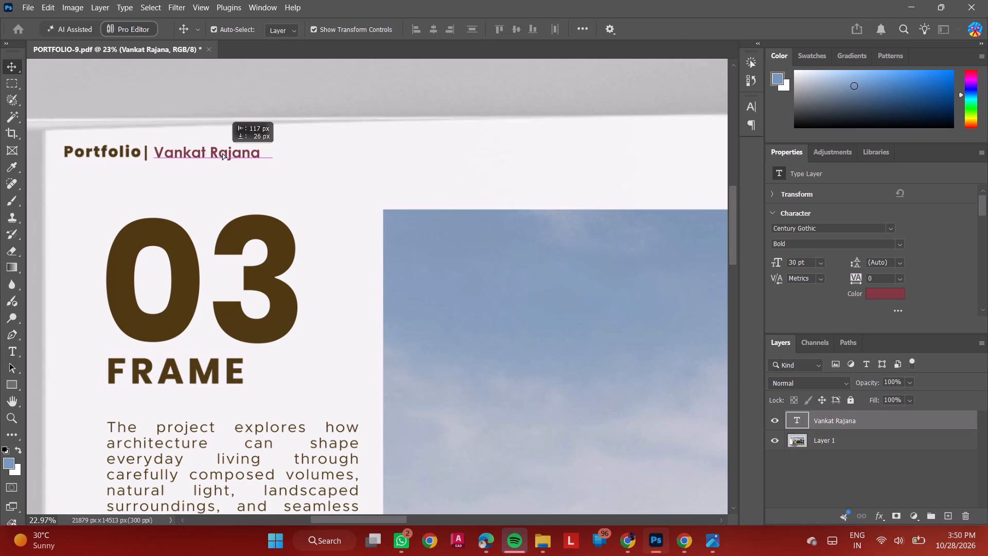
{"action": "left_click_drag", "start_coordinate": [222, 153], "coordinate": [225, 153]}
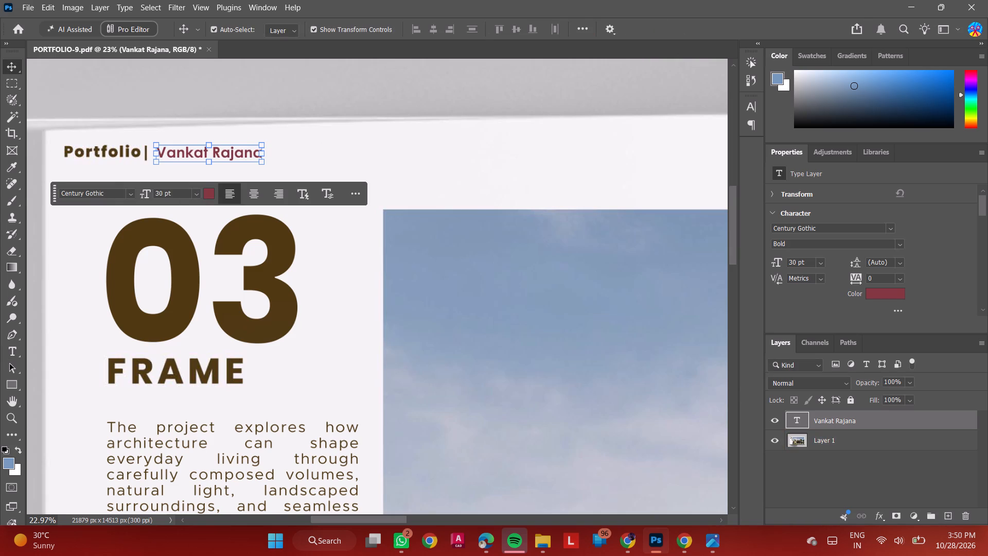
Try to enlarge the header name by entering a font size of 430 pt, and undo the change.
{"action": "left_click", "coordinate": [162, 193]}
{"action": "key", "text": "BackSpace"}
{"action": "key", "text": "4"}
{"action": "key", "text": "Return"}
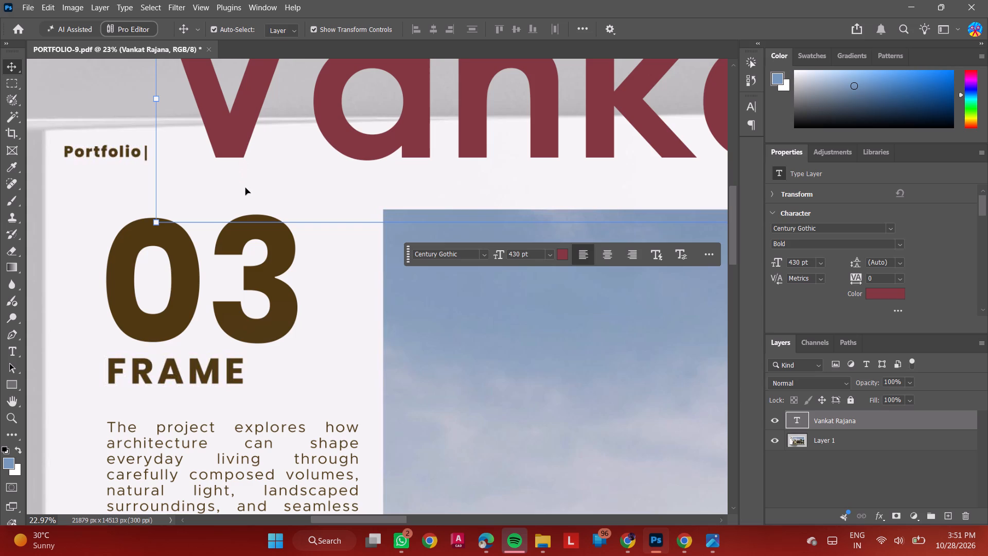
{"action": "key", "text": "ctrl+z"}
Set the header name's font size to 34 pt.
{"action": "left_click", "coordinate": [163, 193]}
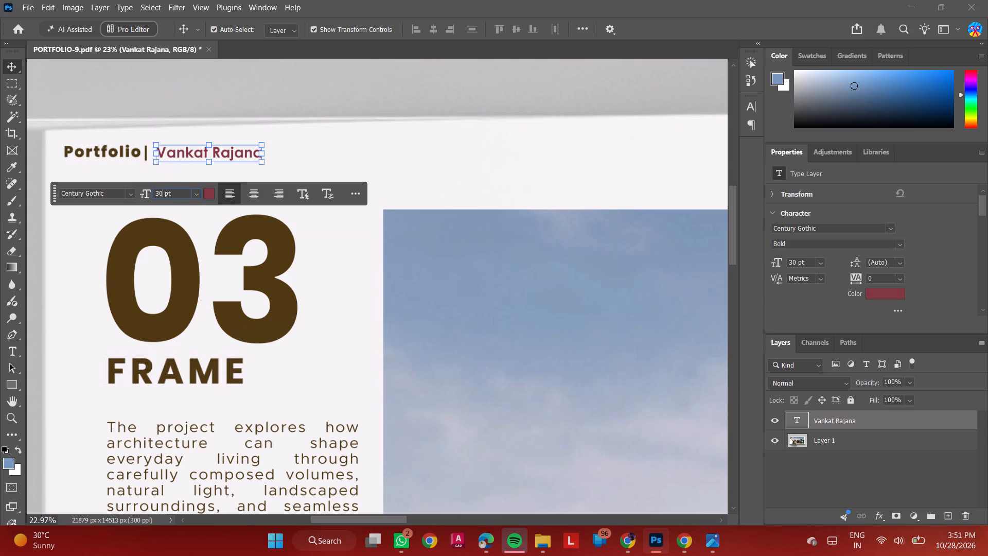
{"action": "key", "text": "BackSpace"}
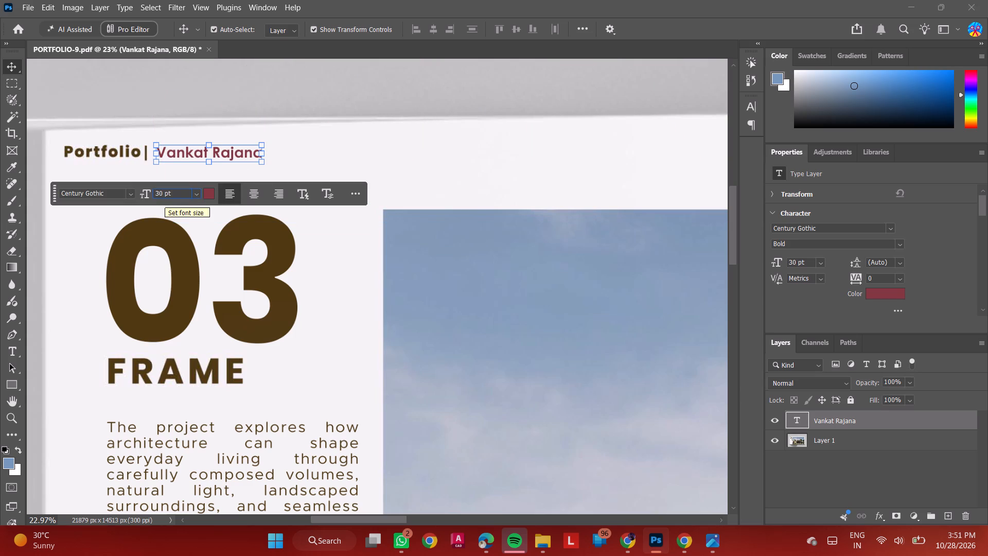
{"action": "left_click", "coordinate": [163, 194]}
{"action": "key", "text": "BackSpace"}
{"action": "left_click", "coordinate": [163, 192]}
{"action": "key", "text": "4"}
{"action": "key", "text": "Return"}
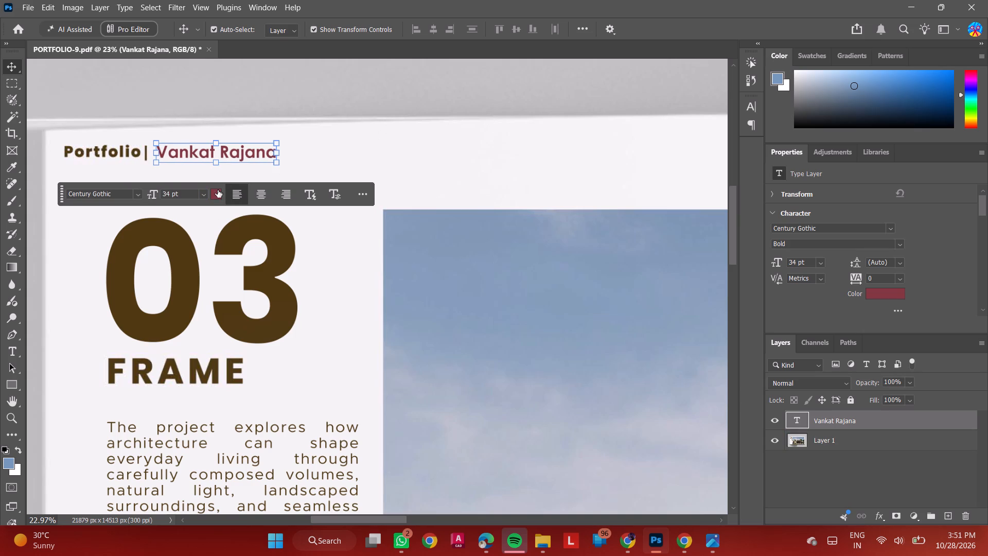
Set the header name's font size to 32 pt and keep the name layer selected.
{"action": "left_click", "coordinate": [170, 192]}
{"action": "key", "text": "BackSpace"}
{"action": "key", "text": "Right"}
{"action": "key", "text": "Right"}
{"action": "key", "text": "shift+Left"}
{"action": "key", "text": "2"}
{"action": "key", "text": "Return"}
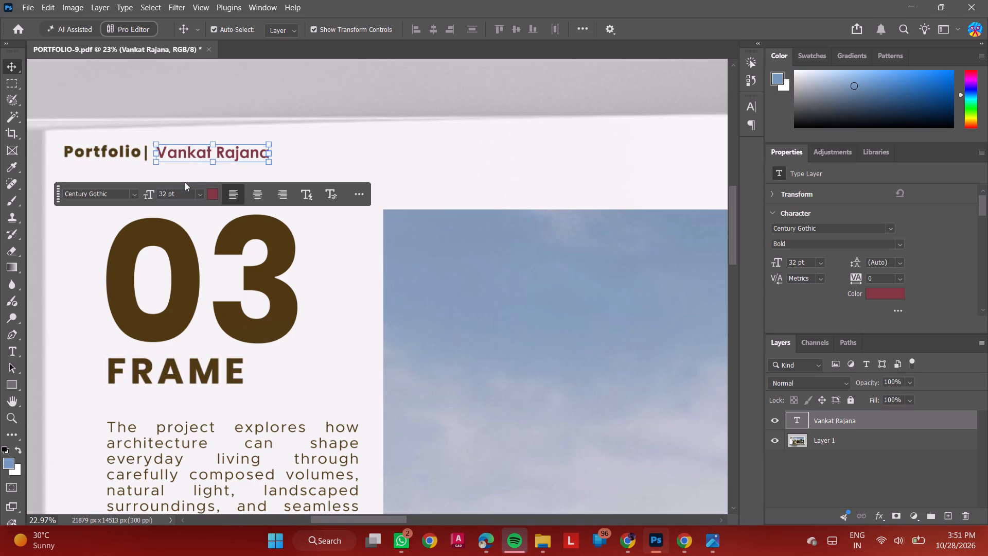
{"action": "left_click", "coordinate": [539, 53]}
{"action": "left_click", "coordinate": [237, 154]}
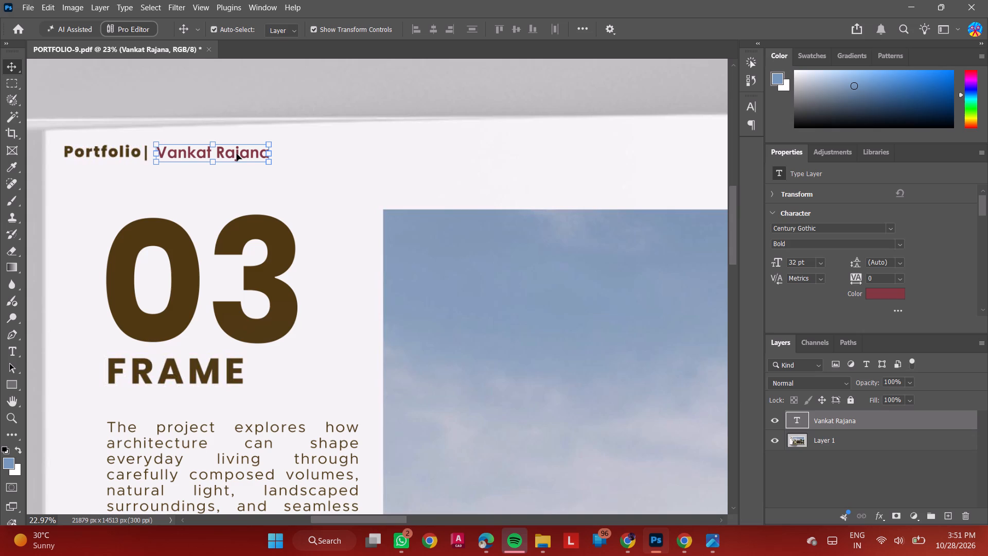
Copy the header name's text layer.
{"action": "key", "text": "ctrl+c"}
{"action": "key", "text": "ctrl+c"}
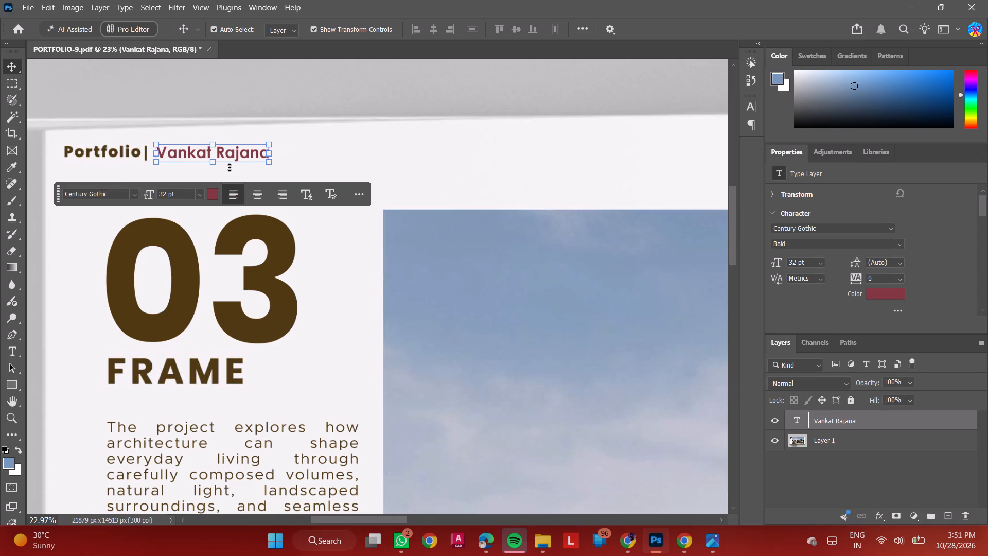
Deselect the name layer and export the spread as PORTFOLIO-9.png in the Downloads folder.
{"action": "scroll", "coordinate": [231, 181], "scroll_direction": "down", "scroll_amount": 6, "text": "alt"}
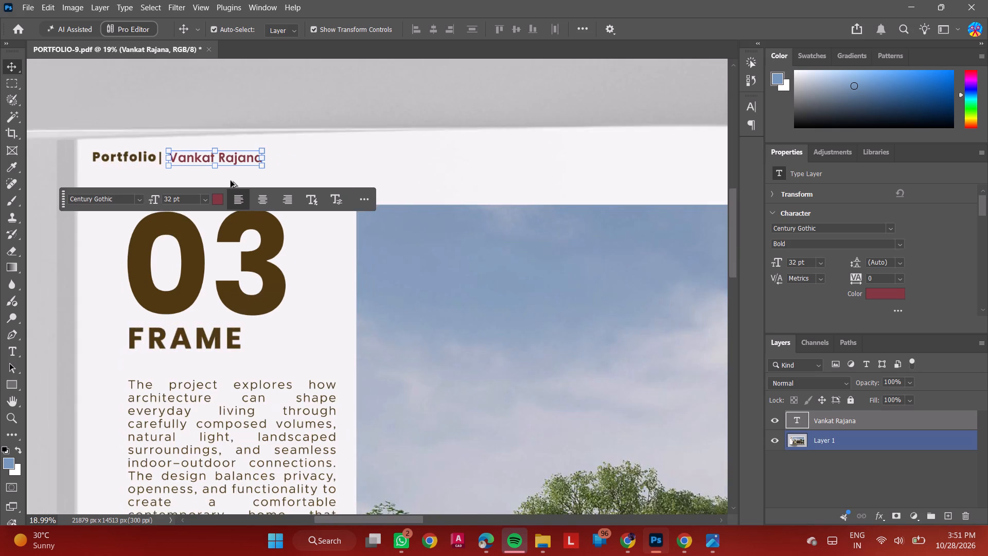
{"action": "scroll", "coordinate": [231, 181], "scroll_direction": "down", "scroll_amount": 8, "text": "alt"}
{"action": "left_click", "coordinate": [93, 127]}
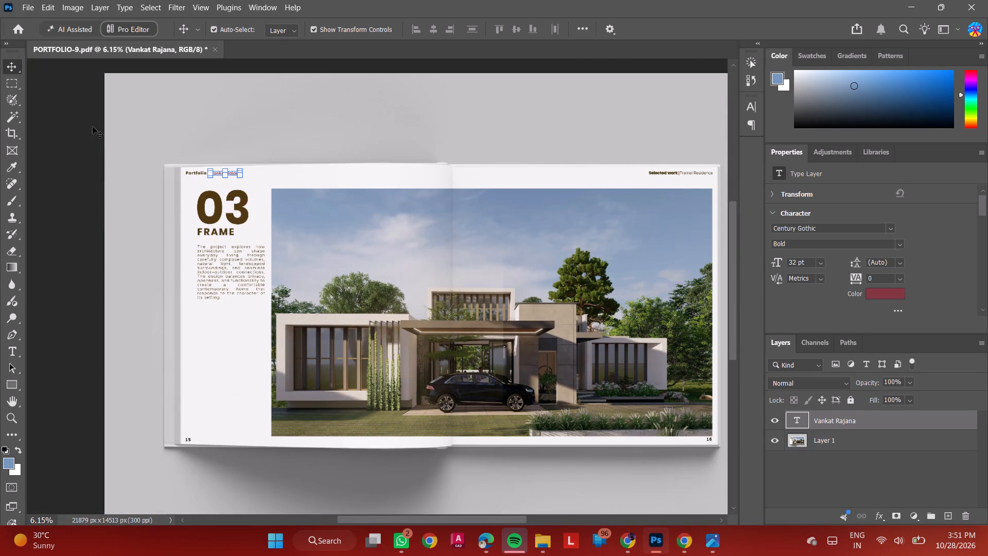
{"action": "left_click", "coordinate": [29, 4]}
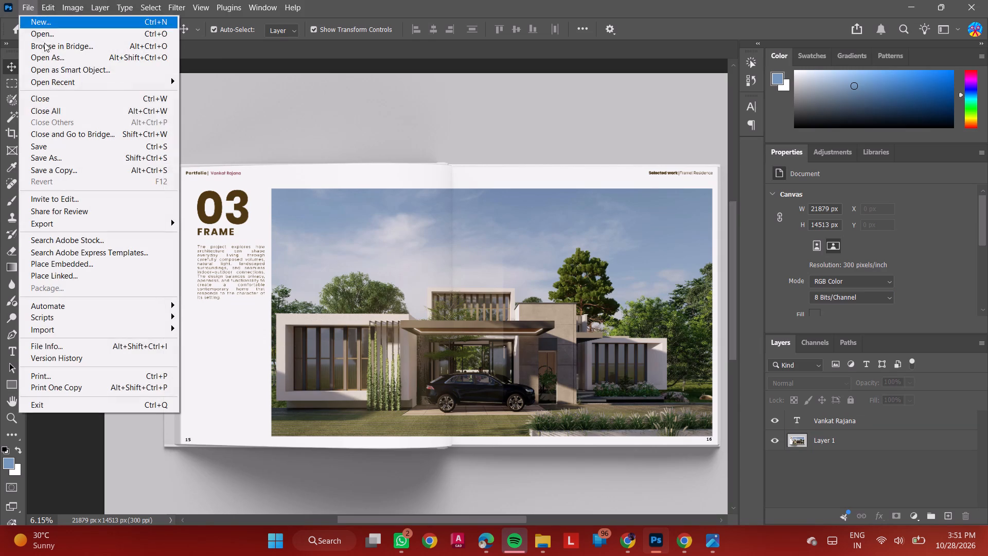
{"action": "left_click", "coordinate": [68, 224]}
{"action": "left_click", "coordinate": [216, 224]}
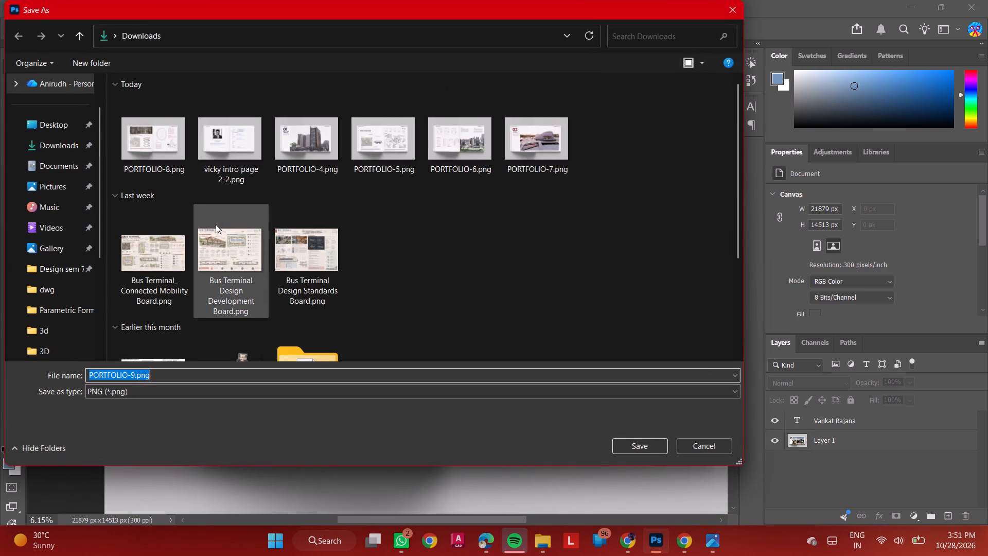
{"action": "left_click", "coordinate": [638, 447]}
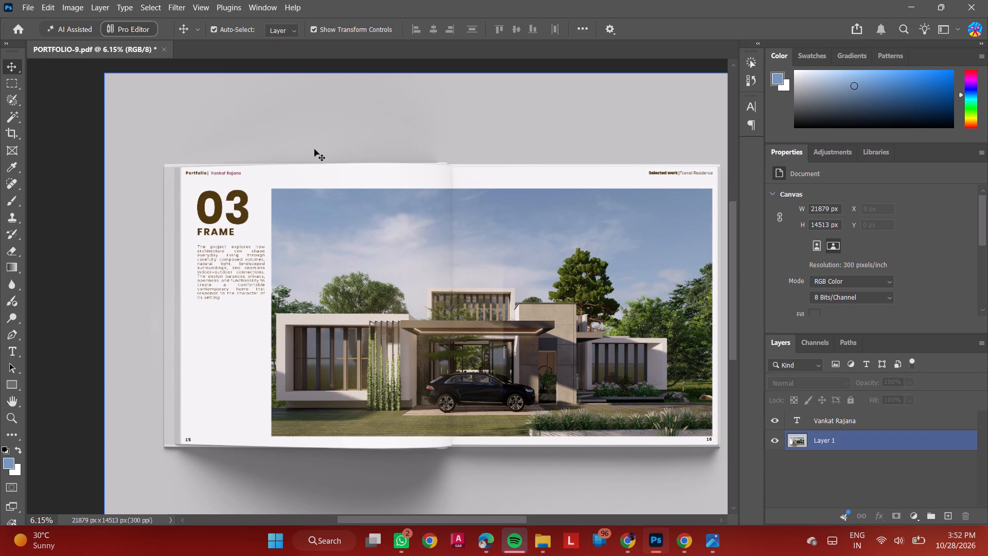
Close PORTFOLIO-9.pdf without saving its changes.
{"action": "left_click", "coordinate": [166, 46]}
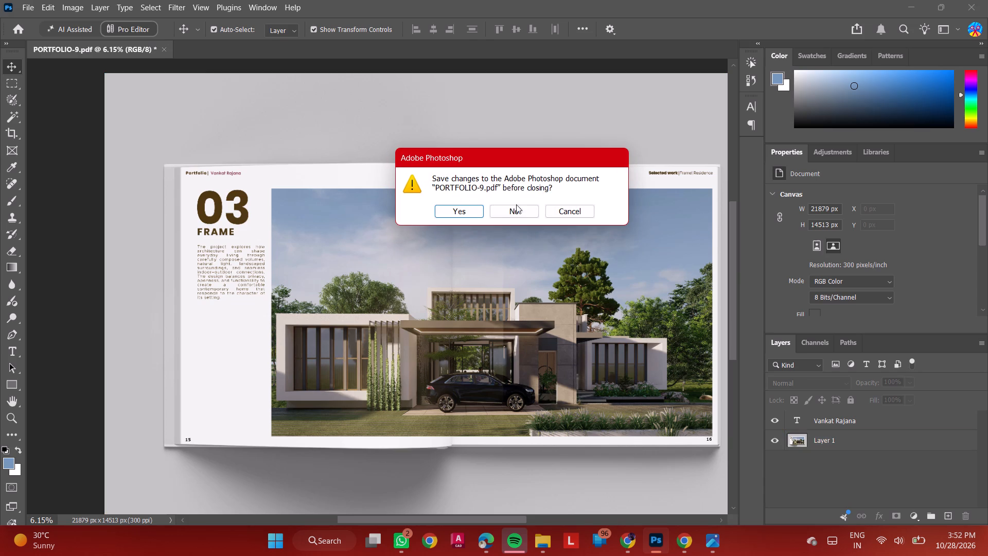
{"action": "left_click", "coordinate": [522, 210]}
Open the recent PORTFOLIO PDF again.
{"action": "left_click", "coordinate": [248, 228]}
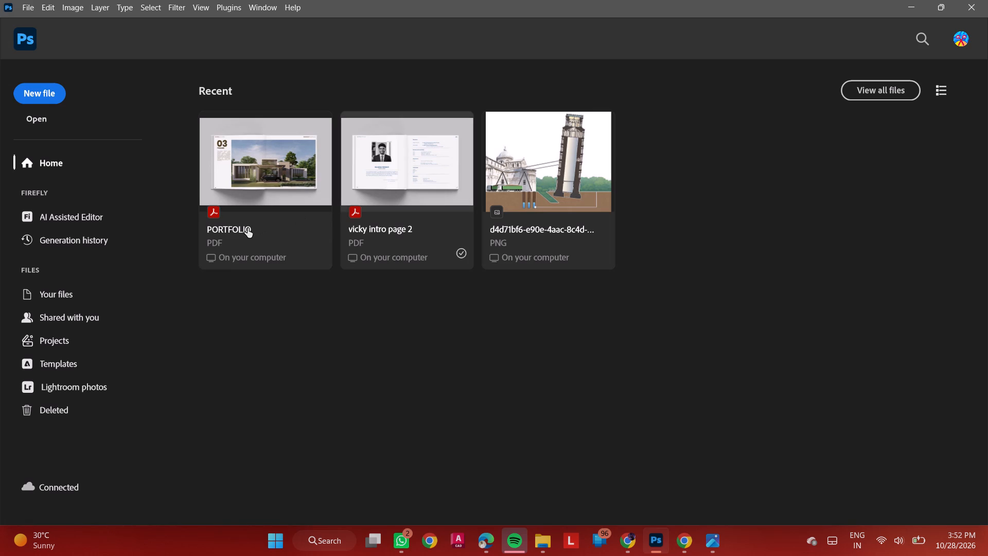
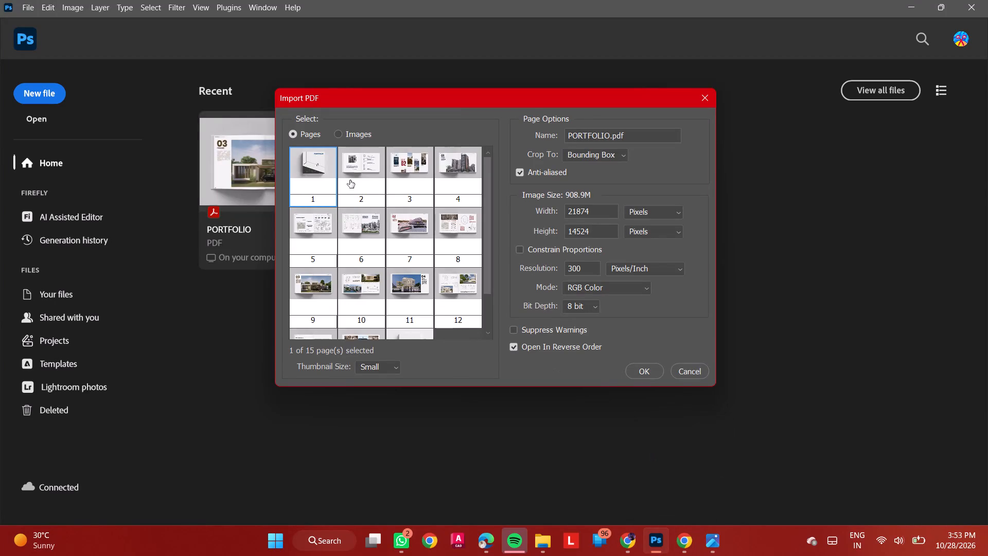
Check the Downloads folder in File Explorer for the portfolio pages already exported, and return to the PDF import in Photoshop.
{"action": "left_click", "coordinate": [538, 539]}
{"action": "left_click", "coordinate": [537, 428]}
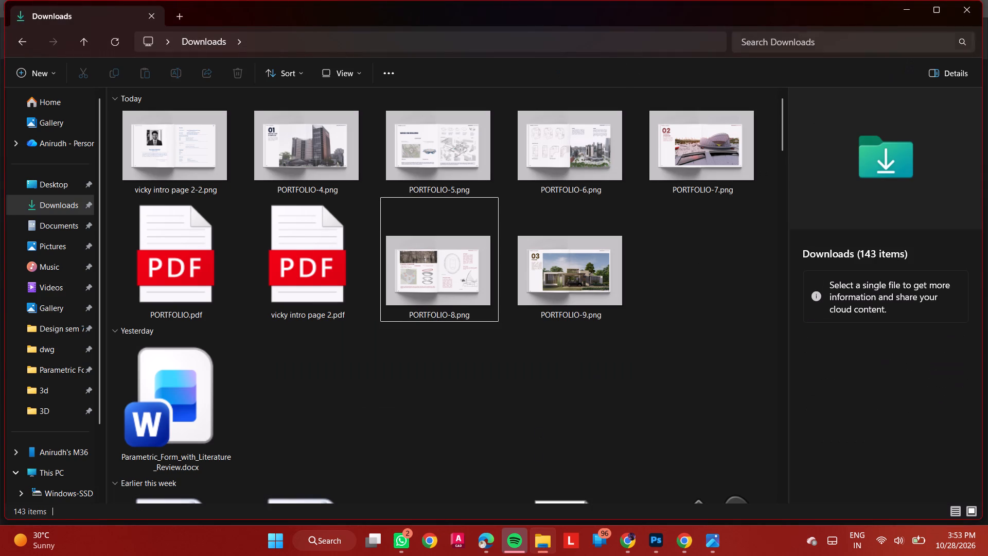
{"action": "left_click", "coordinate": [907, 0]}
{"action": "left_click", "coordinate": [907, 3]}
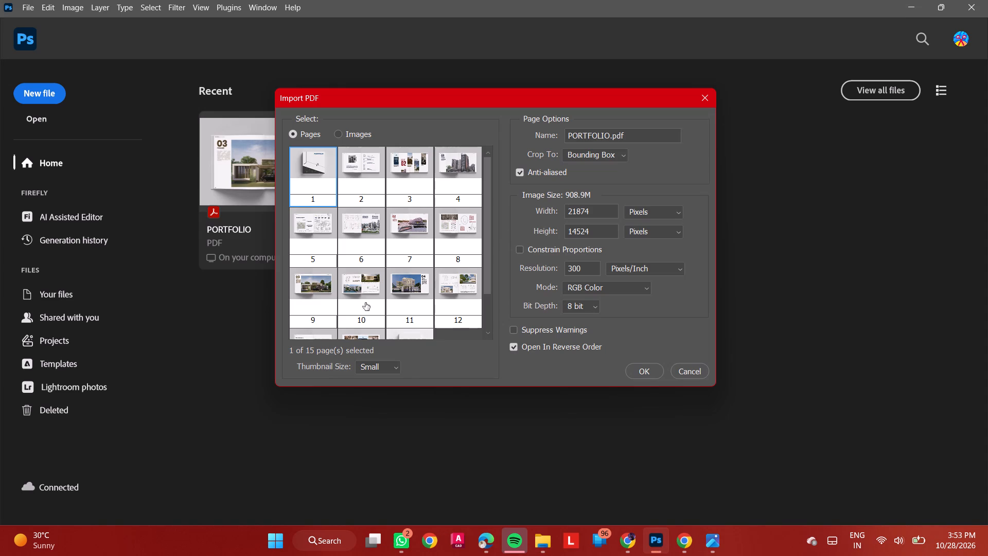
{"action": "left_click", "coordinate": [546, 545]}
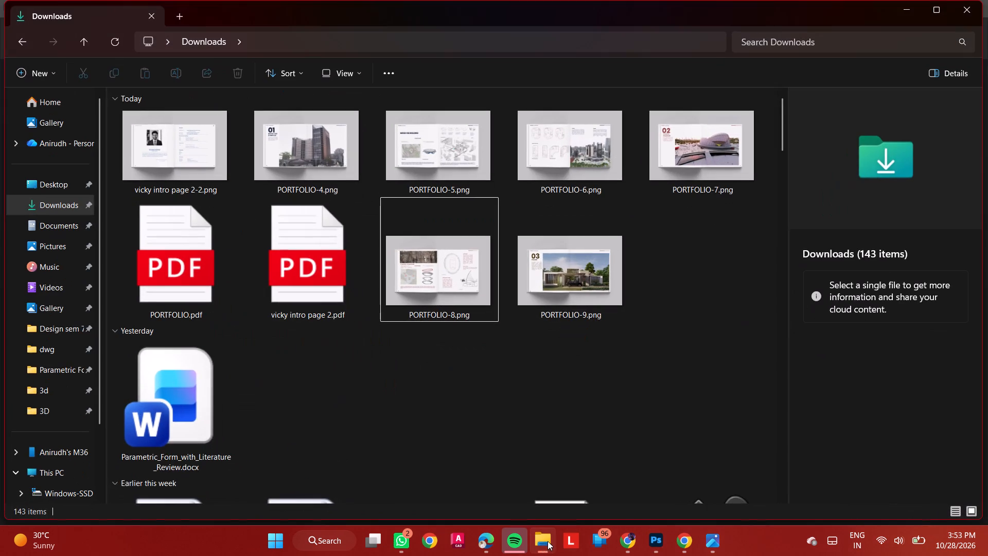
{"action": "left_click", "coordinate": [911, 13]}
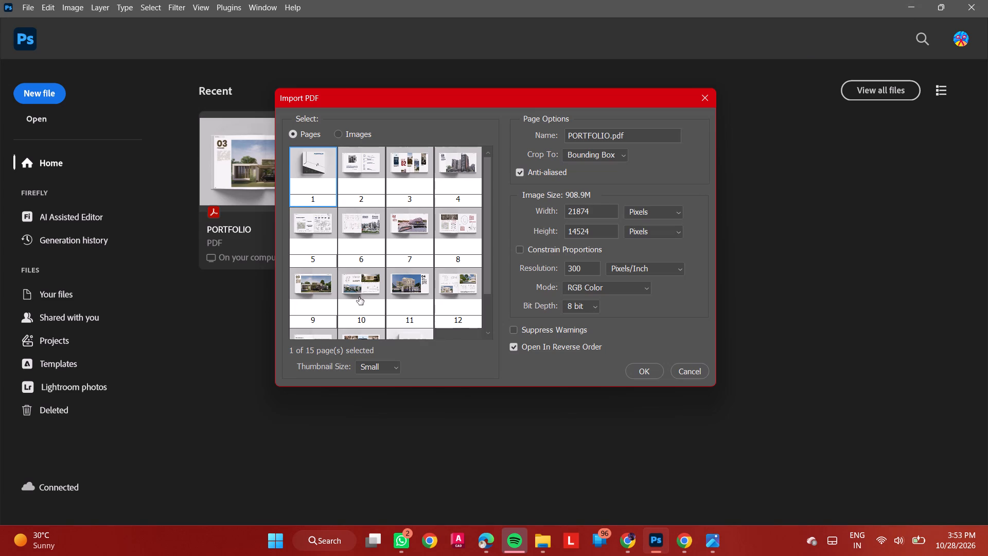
Import page 10 of the PORTFOLIO PDF at 300 pixels/inch in RGB Color.
{"action": "left_click", "coordinate": [359, 297]}
{"action": "left_click", "coordinate": [646, 373]}
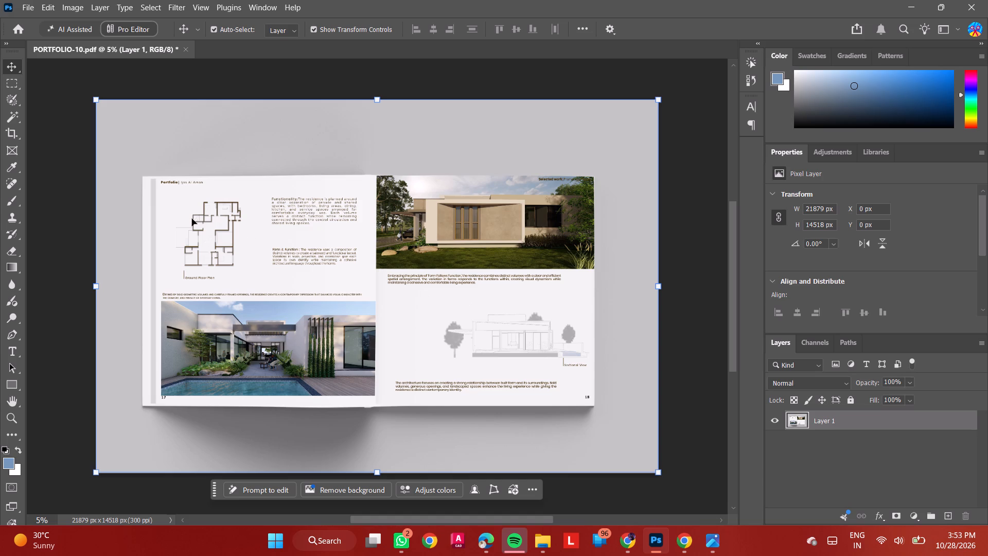
Delete the old name after "Portfolio |" in the page header and fill the cleared rectangle with colour f3f3f3.
{"action": "scroll", "coordinate": [167, 188], "scroll_direction": "up", "scroll_amount": 11, "text": "alt"}
{"action": "left_click", "coordinate": [10, 87]}
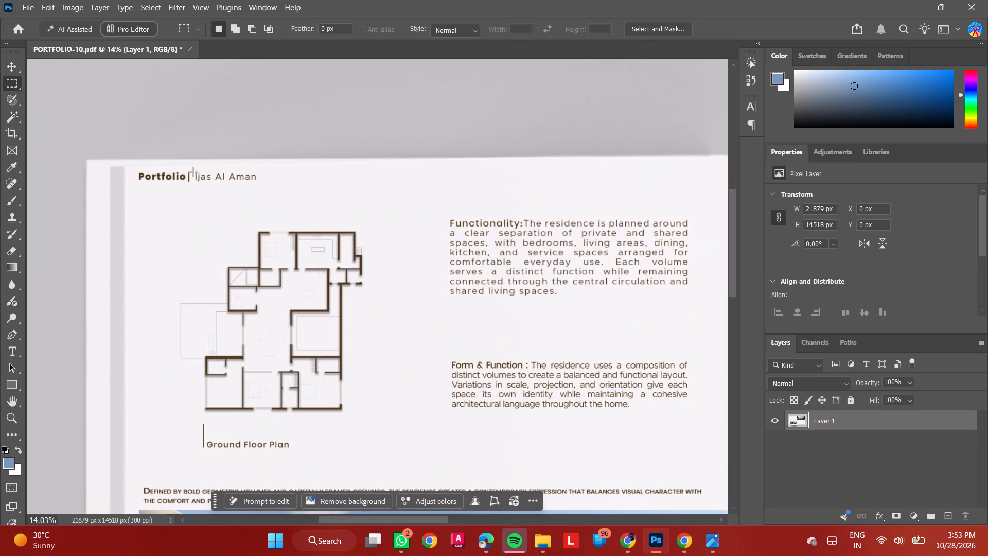
{"action": "left_click_drag", "start_coordinate": [193, 171], "coordinate": [261, 183]}
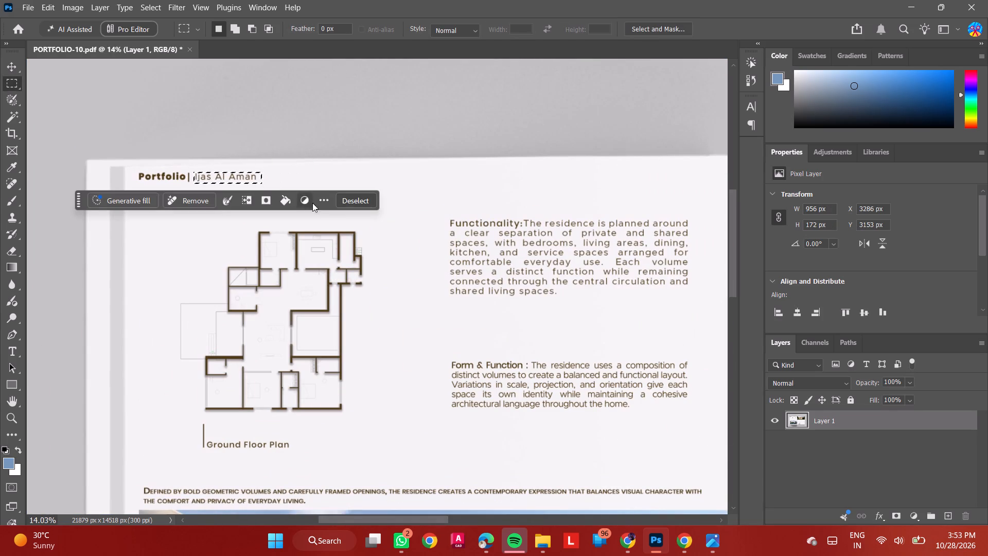
{"action": "key", "text": "Delete"}
{"action": "left_click", "coordinate": [280, 200]}
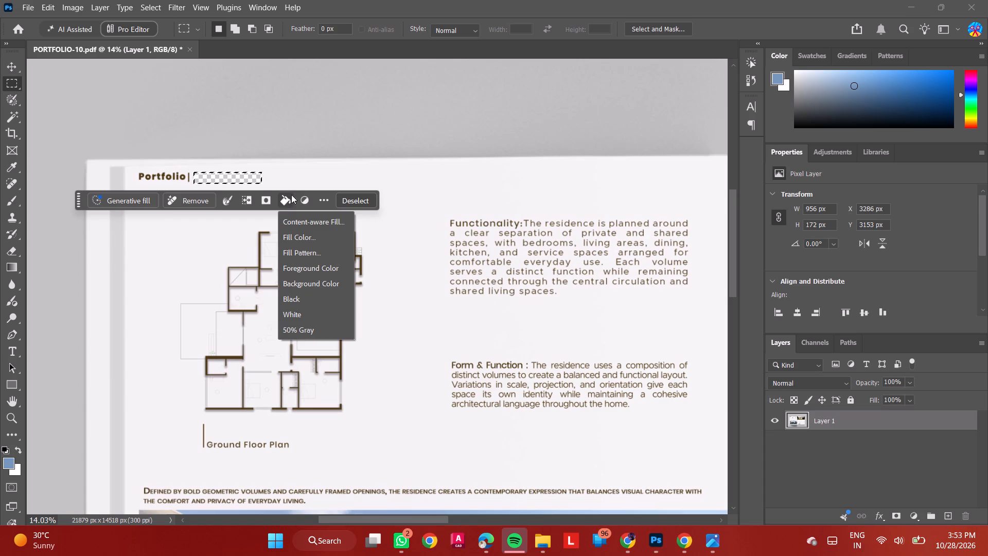
{"action": "left_click", "coordinate": [291, 236]}
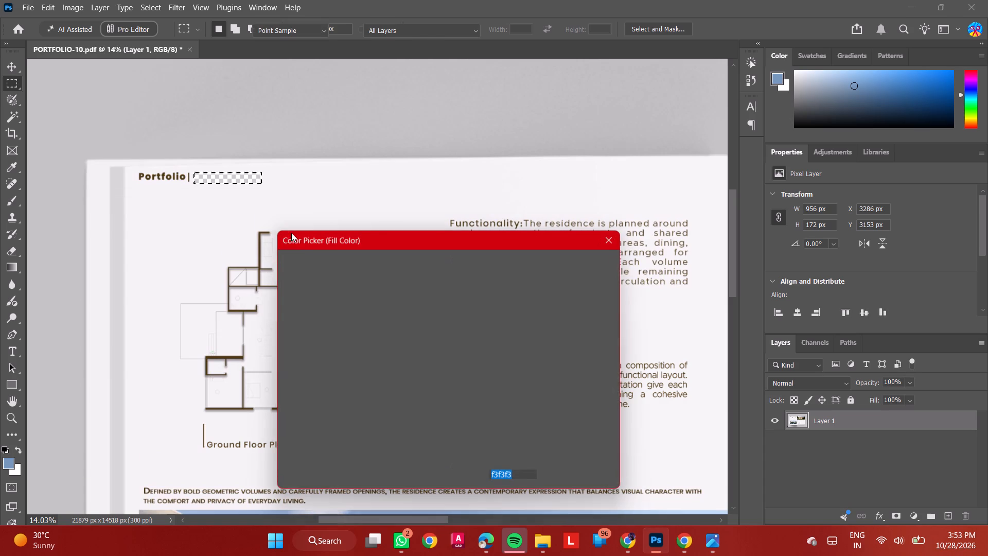
{"action": "left_click", "coordinate": [560, 263]}
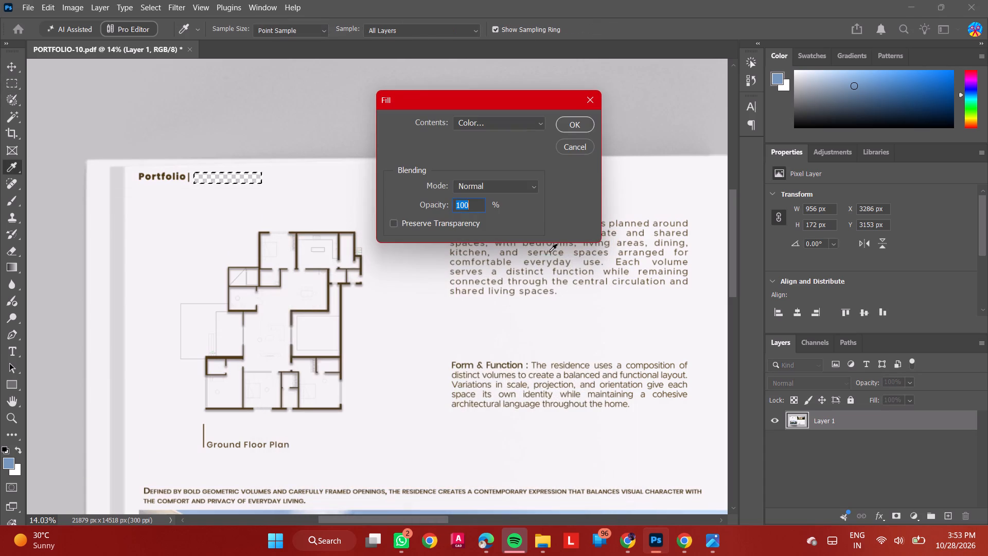
{"action": "left_click", "coordinate": [574, 118]}
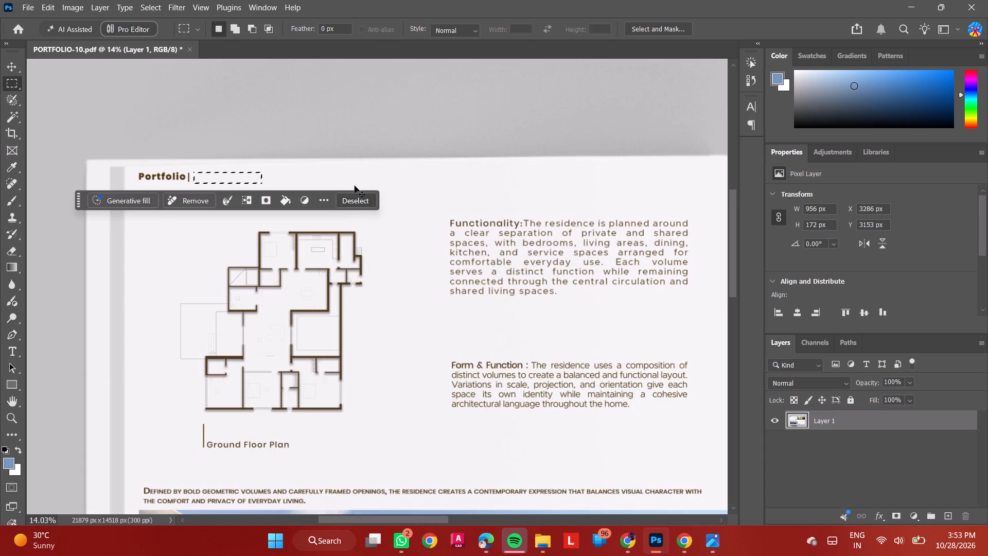
Paste the copied name text layer into the cleared header area and deselect it.
{"action": "key", "text": "ctrl+v"}
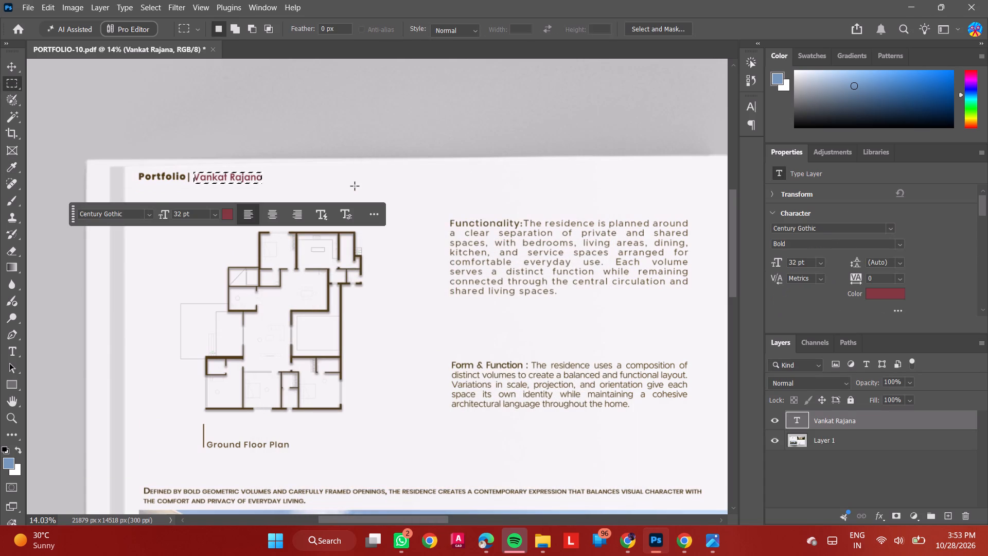
{"action": "scroll", "coordinate": [354, 186], "scroll_direction": "down", "scroll_amount": 9, "text": "alt"}
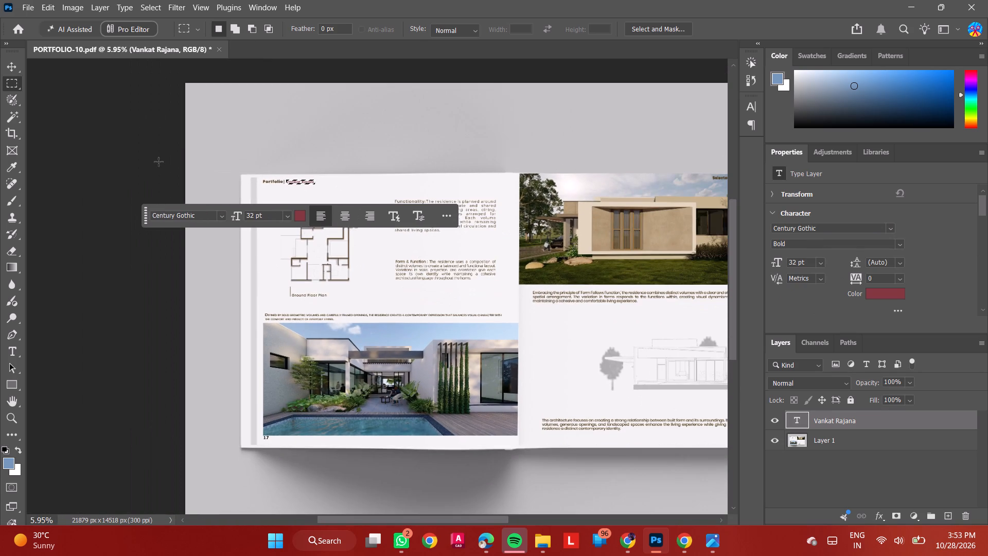
{"action": "left_click", "coordinate": [158, 162]}
Export the personalised spread as PORTFOLIO-10.png in the Downloads folder.
{"action": "left_click", "coordinate": [31, 8]}
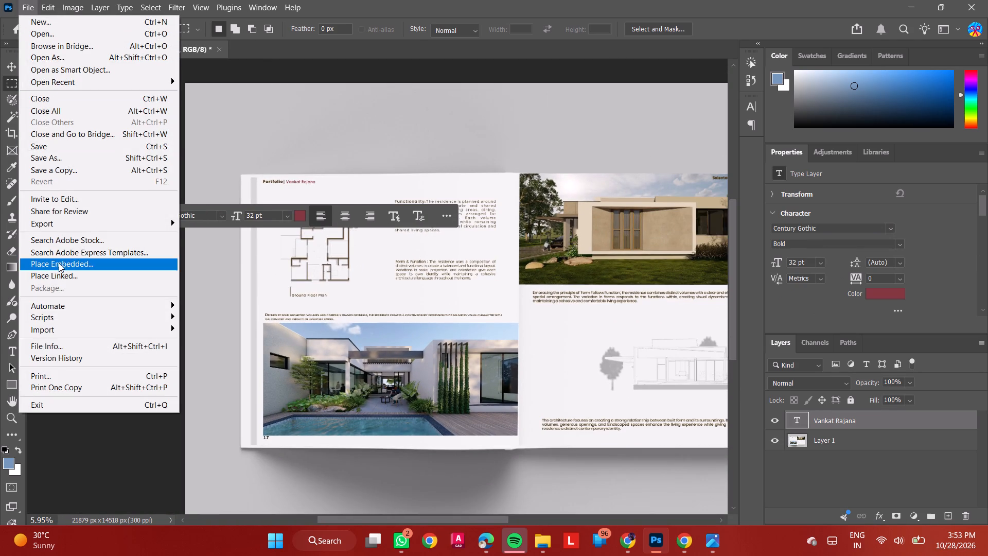
{"action": "left_click", "coordinate": [60, 218]}
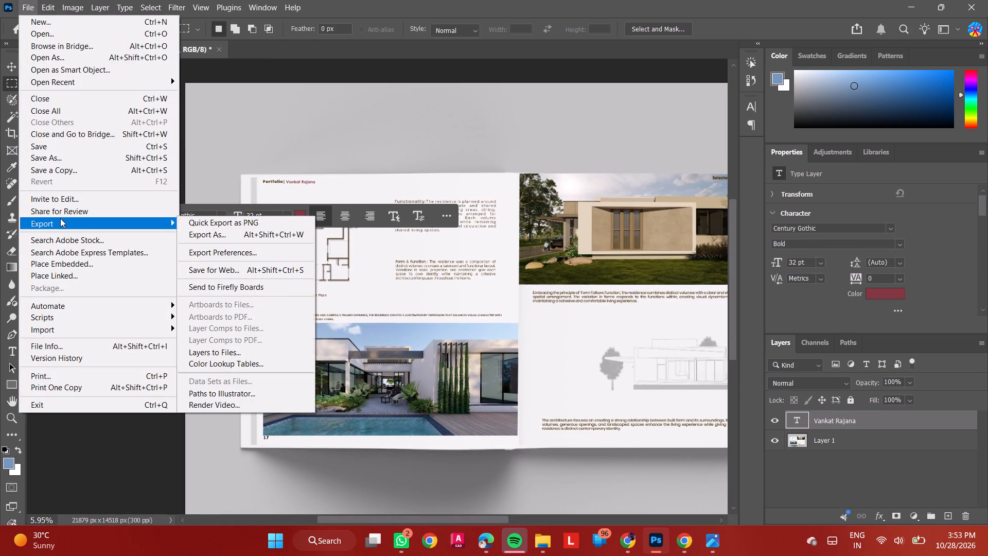
{"action": "left_click", "coordinate": [243, 226]}
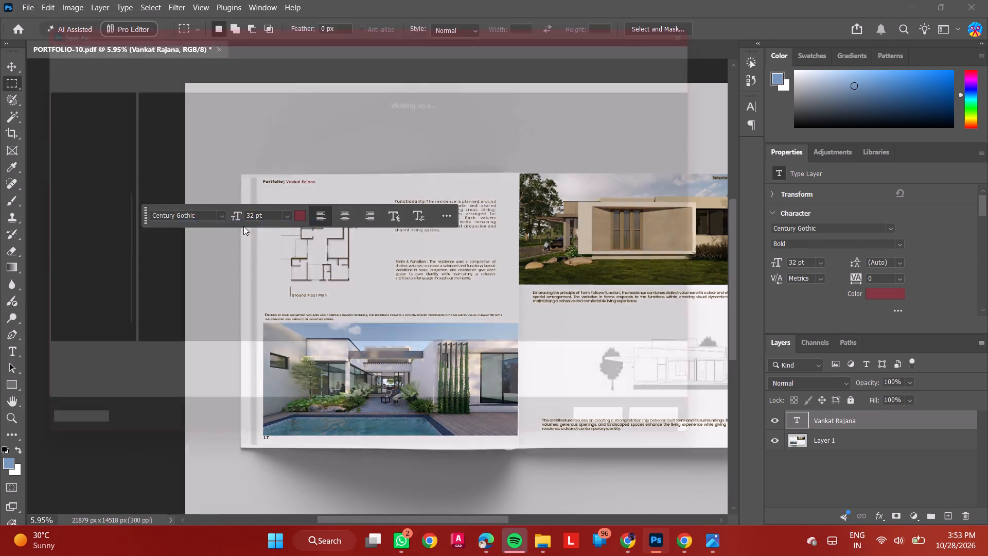
{"action": "left_click", "coordinate": [628, 445]}
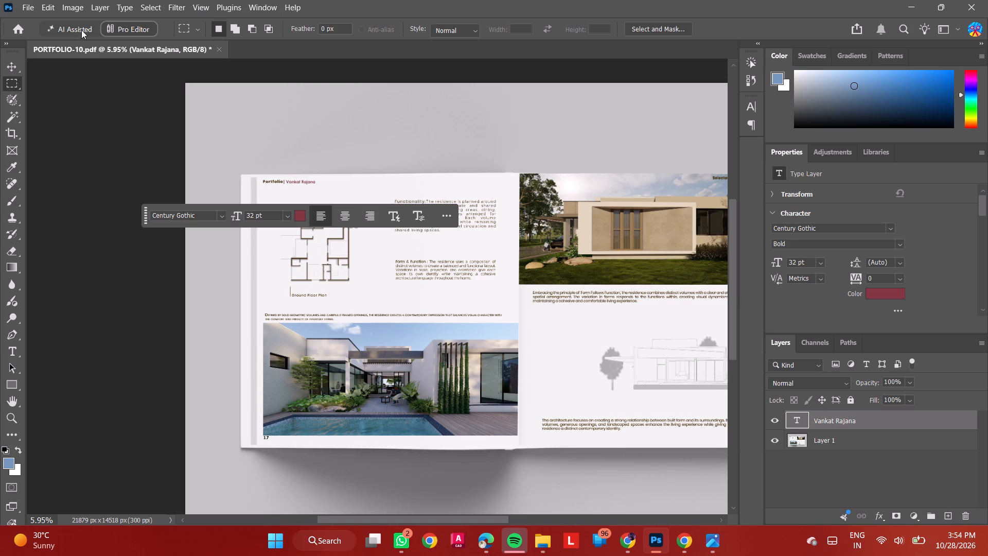
Close PORTFOLIO-10.pdf without saving its changes.
{"action": "left_click", "coordinate": [218, 47]}
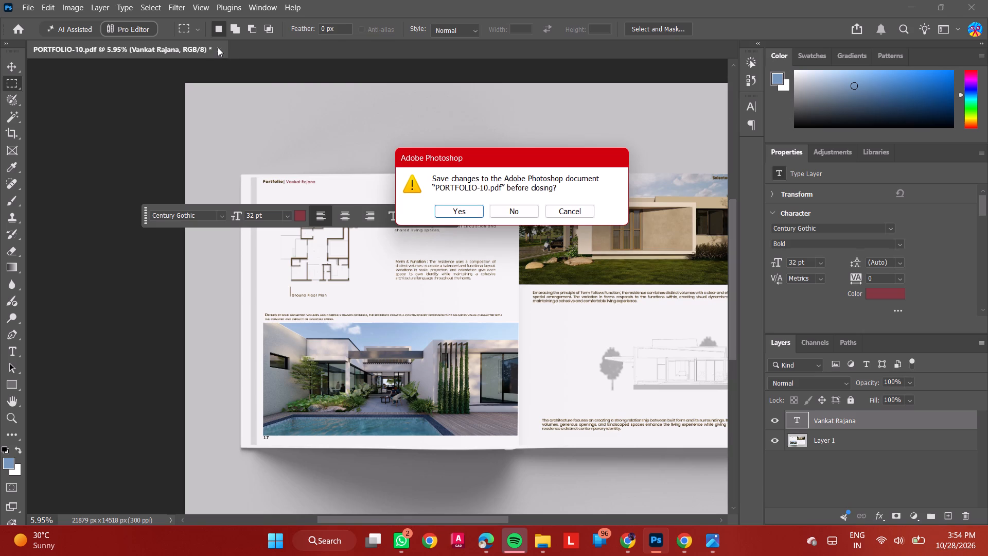
{"action": "left_click", "coordinate": [509, 208]}
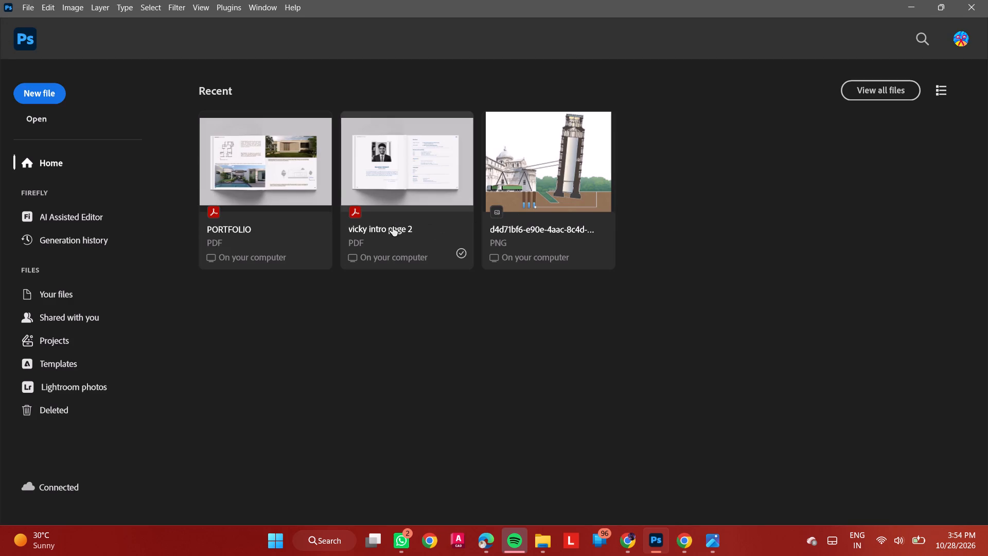
Reopen the recent PORTFOLIO PDF and import page 11, the Villa Regalia title spread.
{"action": "left_click", "coordinate": [223, 226]}
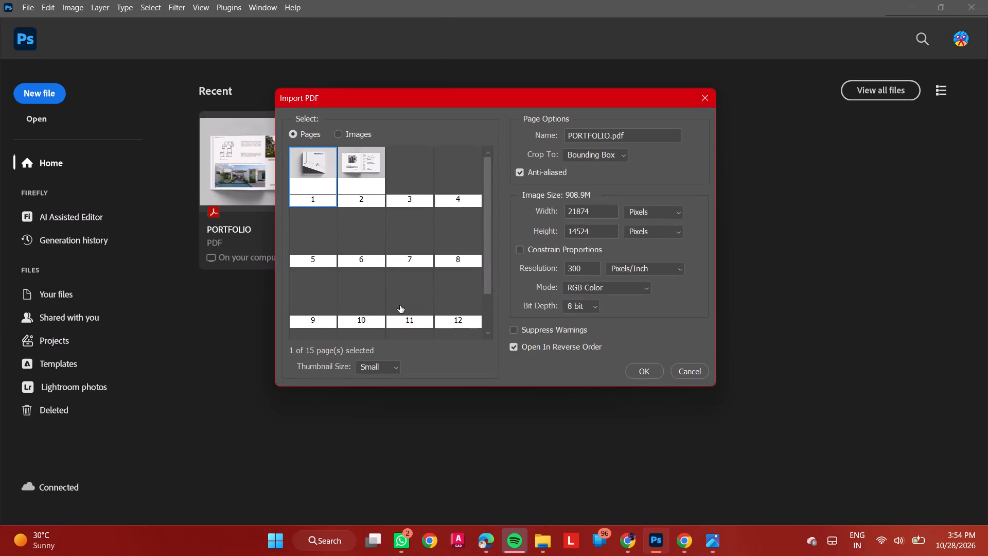
{"action": "scroll", "coordinate": [398, 306], "scroll_direction": "down", "scroll_amount": 6}
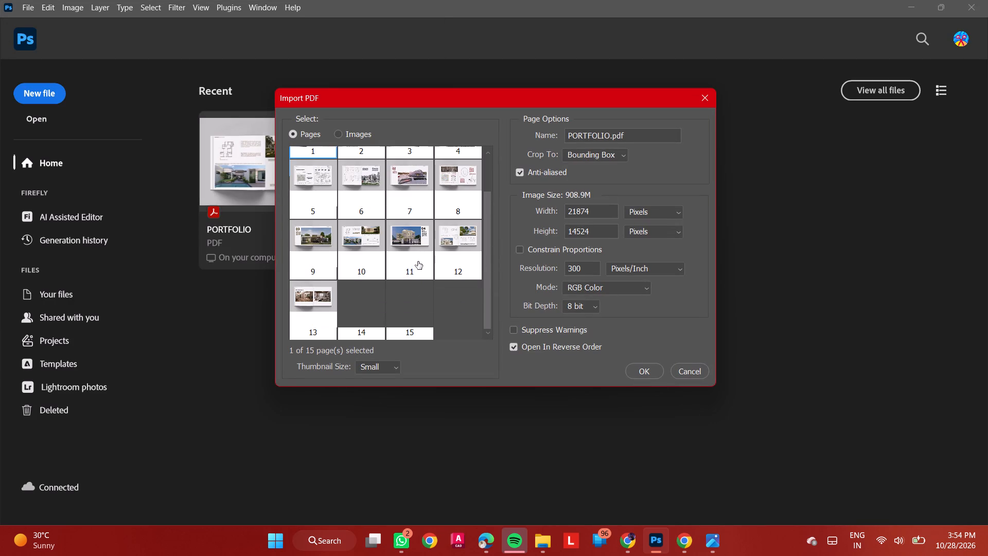
{"action": "left_click", "coordinate": [418, 262]}
{"action": "left_click", "coordinate": [640, 370]}
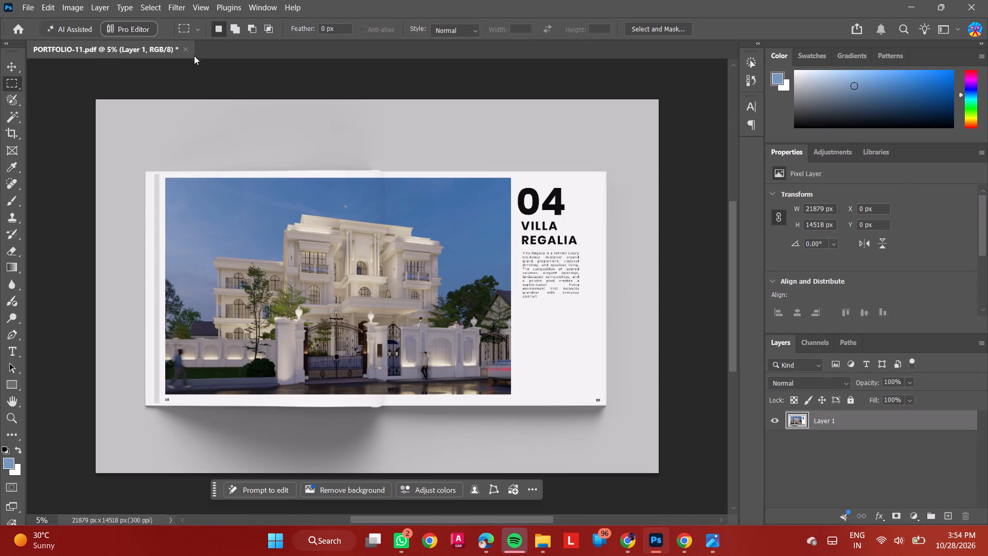
Export the Villa Regalia title spread as PORTFOLIO-11.png in the Downloads folder using the quick PNG export.
{"action": "left_click", "coordinate": [33, 8]}
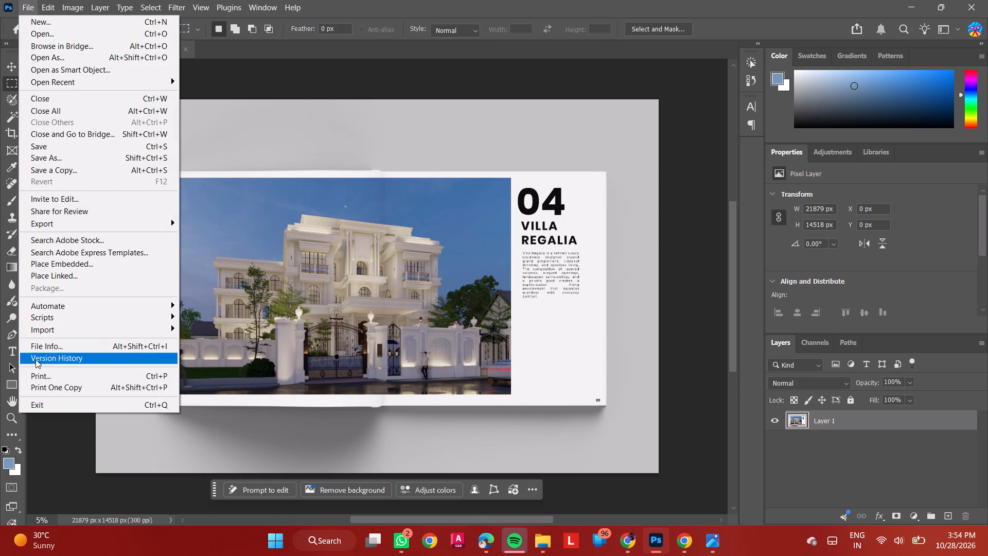
{"action": "left_click", "coordinate": [55, 220]}
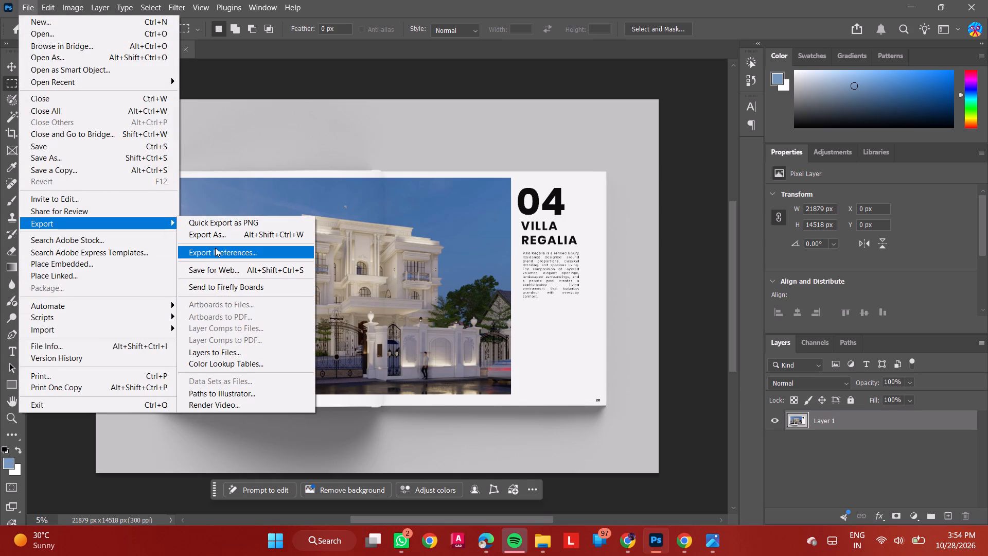
{"action": "left_click", "coordinate": [223, 221]}
{"action": "left_click", "coordinate": [623, 441]}
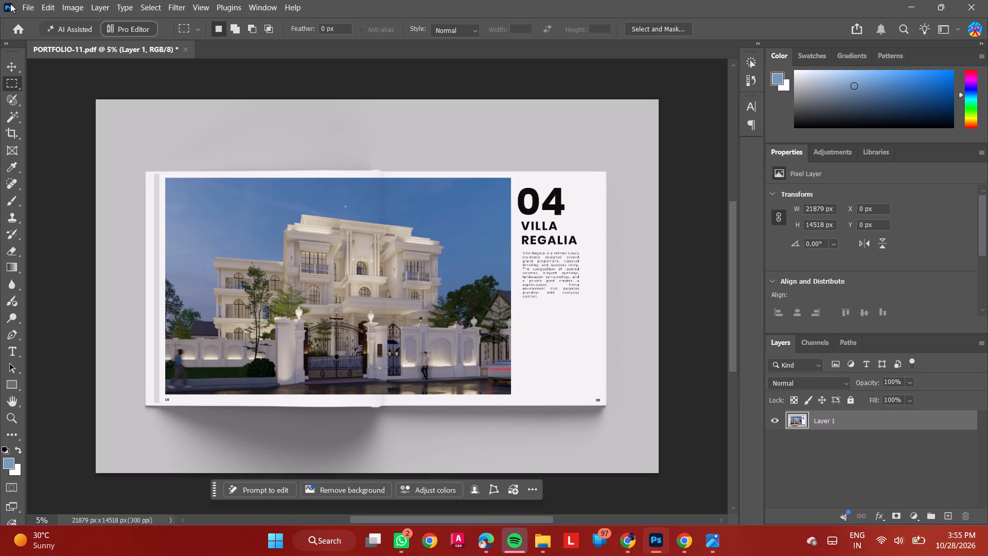
Close PORTFOLIO-11.pdf without saving its changes.
{"action": "left_click", "coordinate": [29, 11]}
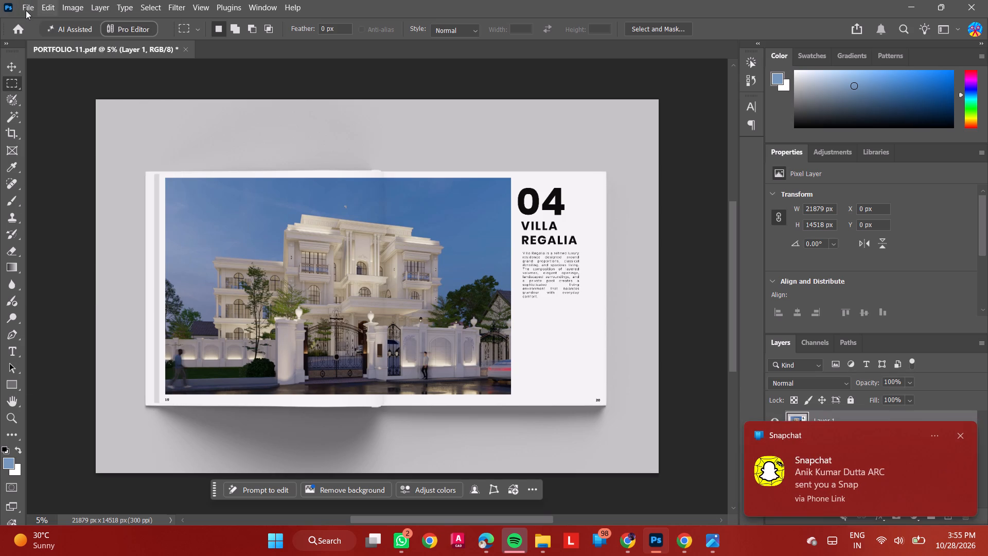
{"action": "left_click", "coordinate": [184, 49]}
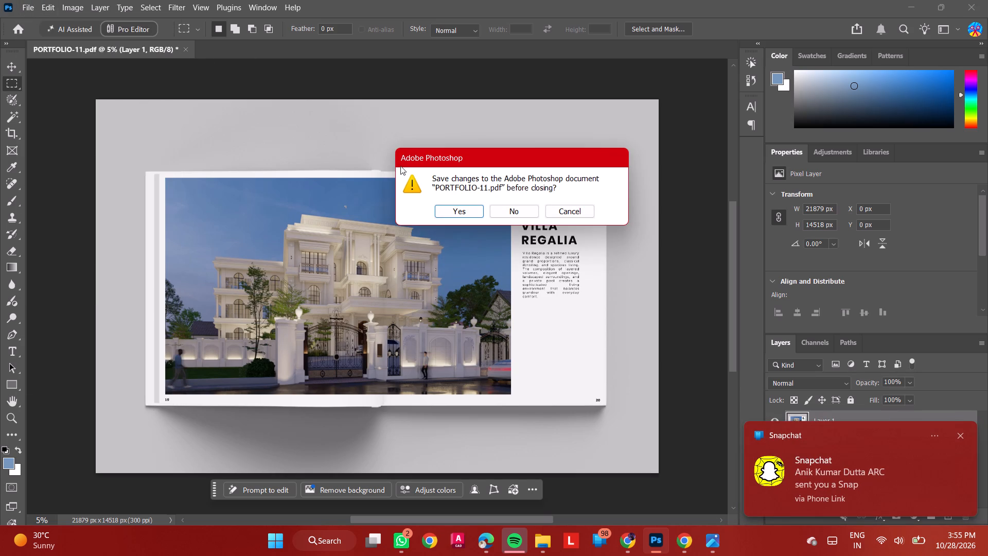
{"action": "left_click", "coordinate": [507, 212]}
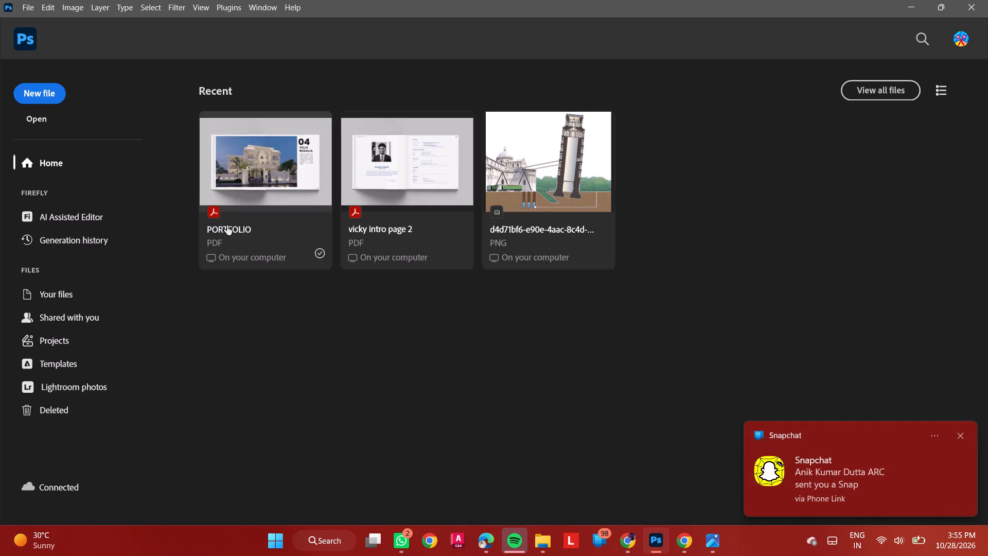
Reopen the recent PORTFOLIO PDF and import page 12, the spread with the villa's floor plans.
{"action": "left_click", "coordinate": [227, 225]}
{"action": "scroll", "coordinate": [463, 301], "scroll_direction": "down", "scroll_amount": 4}
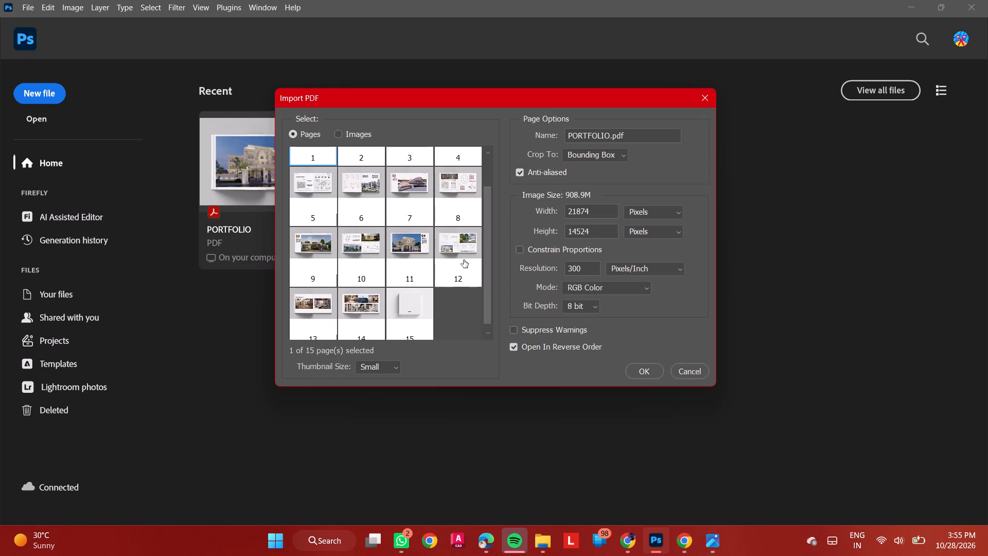
{"action": "left_click", "coordinate": [464, 260]}
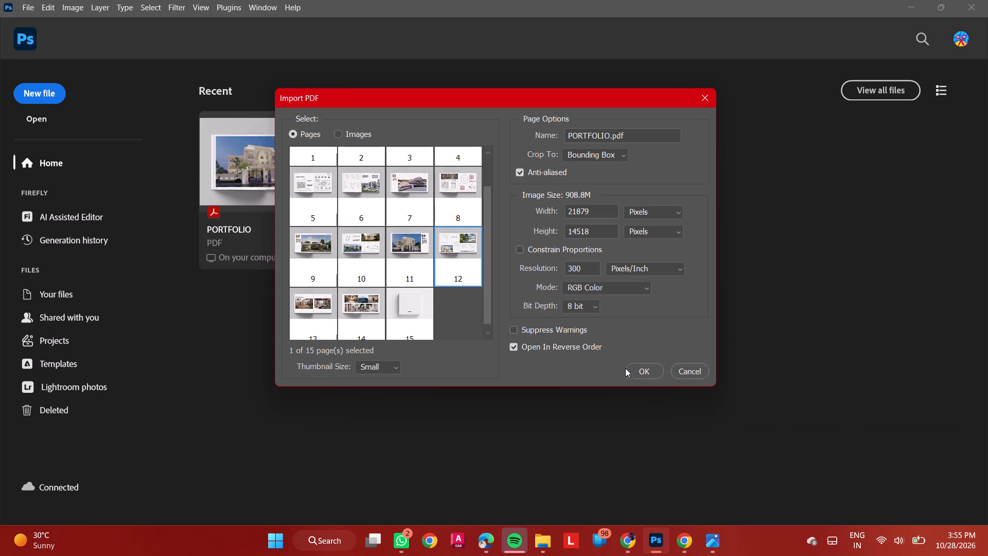
{"action": "left_click", "coordinate": [640, 370]}
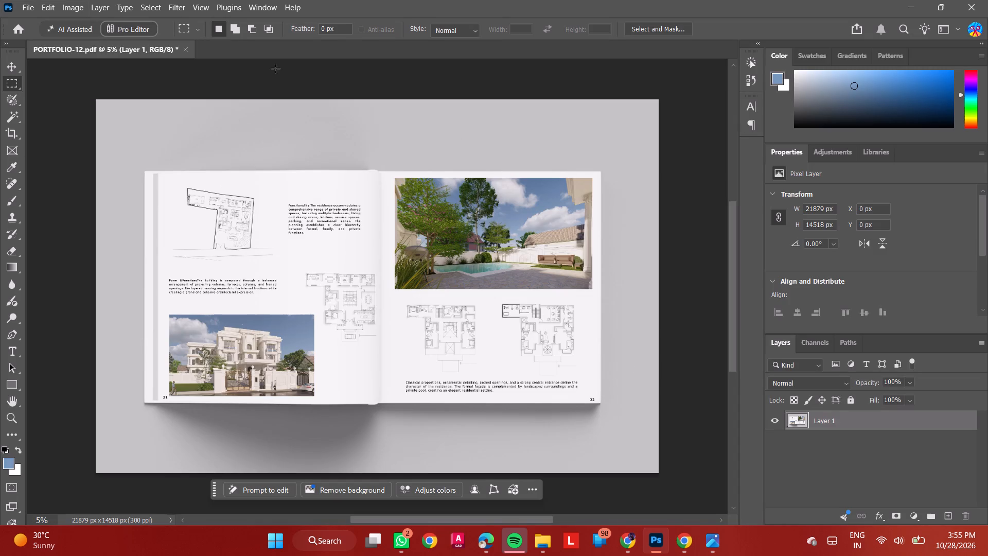
Export the floor plan spread as PORTFOLIO-12.png in the Downloads folder using the quick PNG export.
{"action": "left_click", "coordinate": [22, 12]}
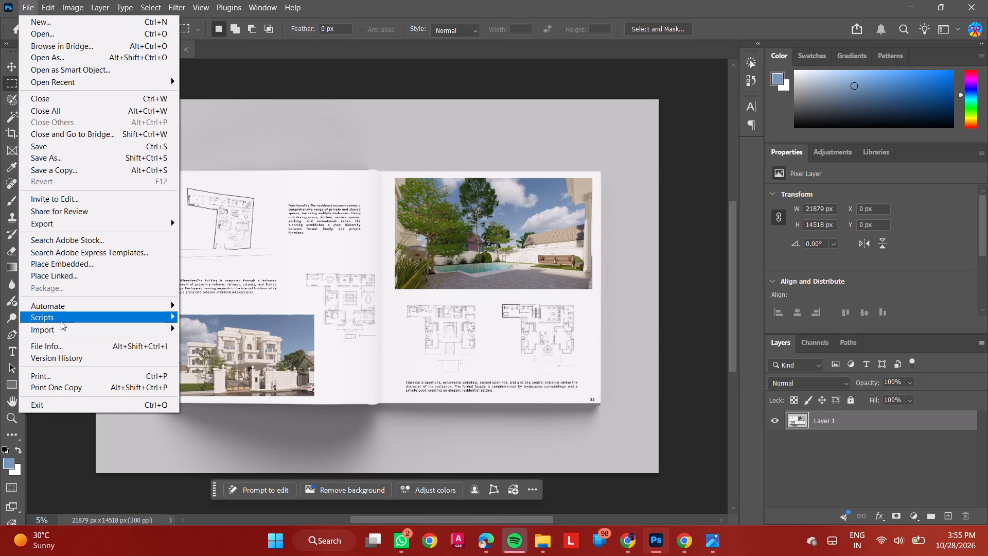
{"action": "left_click", "coordinate": [54, 221]}
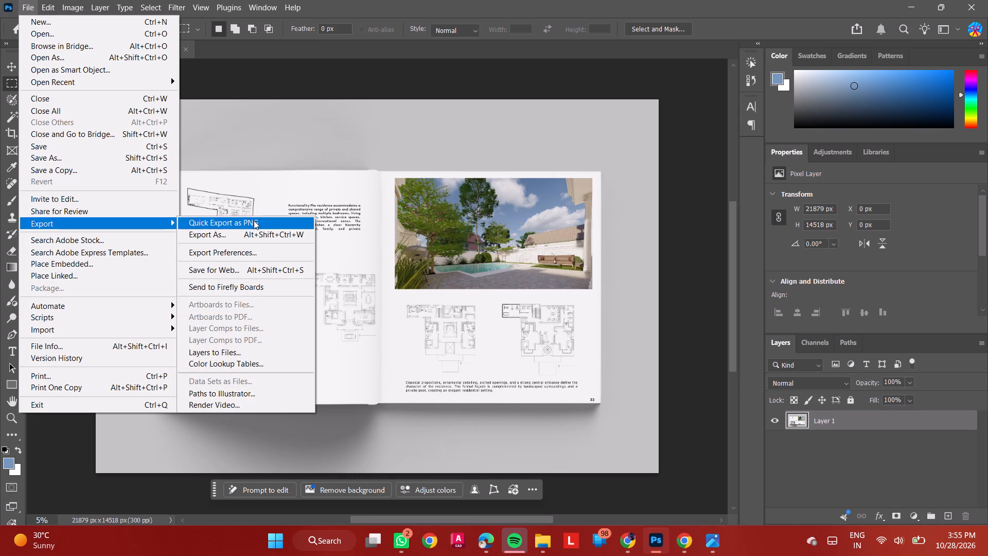
{"action": "left_click", "coordinate": [254, 220]}
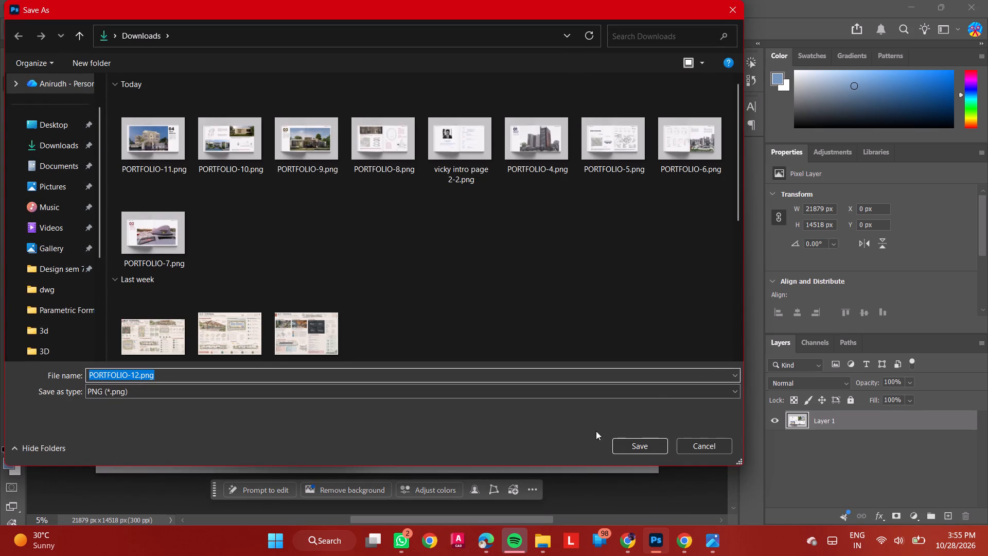
{"action": "left_click", "coordinate": [648, 445]}
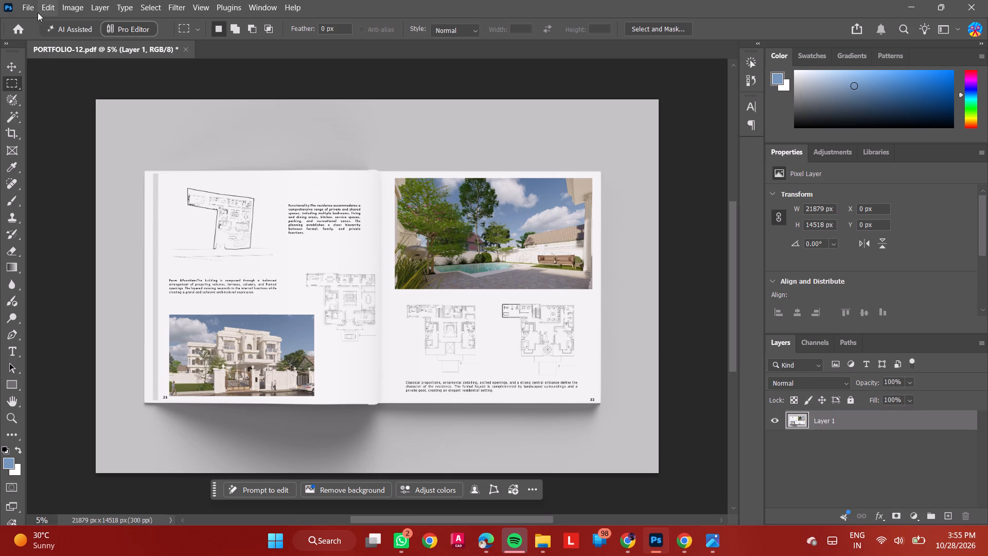
Close PORTFOLIO-12.pdf without saving its changes.
{"action": "left_click", "coordinate": [186, 51]}
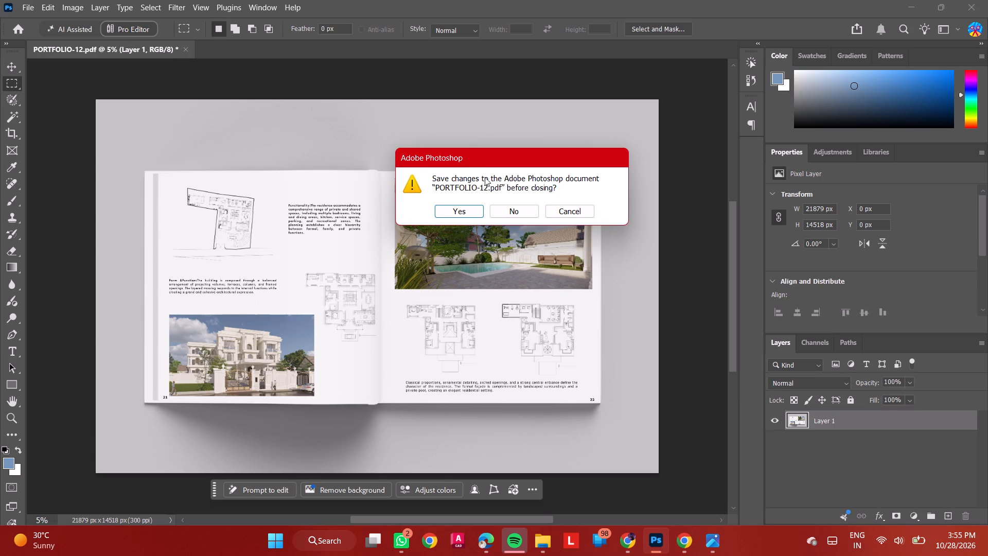
{"action": "left_click", "coordinate": [506, 207]}
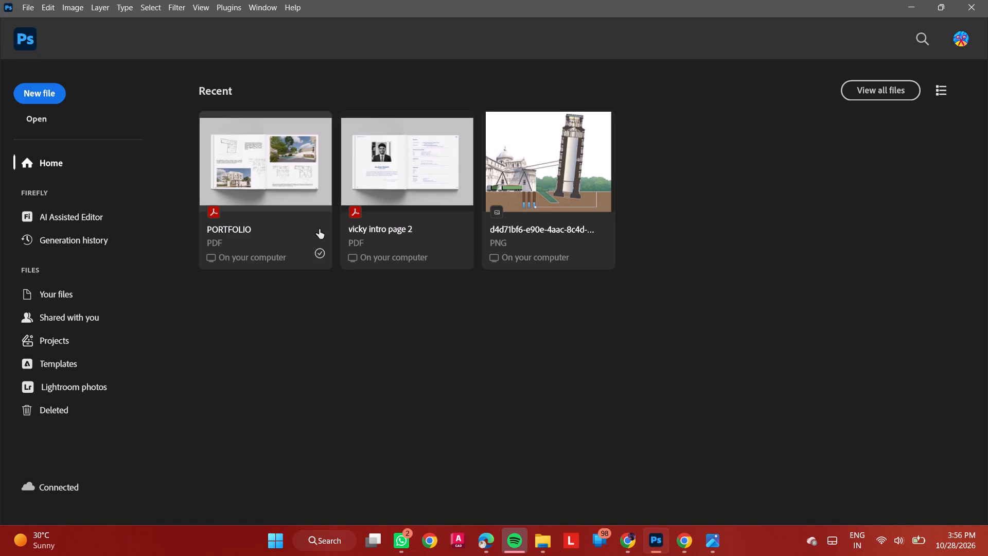
Reopen the recent PORTFOLIO PDF and import page 13, the Miscellaneous spread with two interior renders.
{"action": "left_click", "coordinate": [239, 234]}
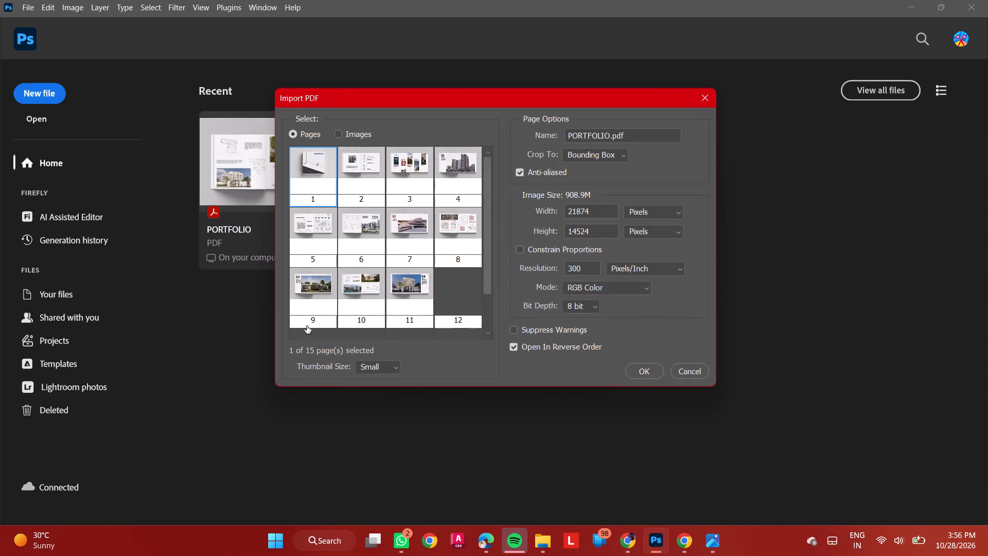
{"action": "scroll", "coordinate": [401, 308], "scroll_direction": "down", "scroll_amount": 7}
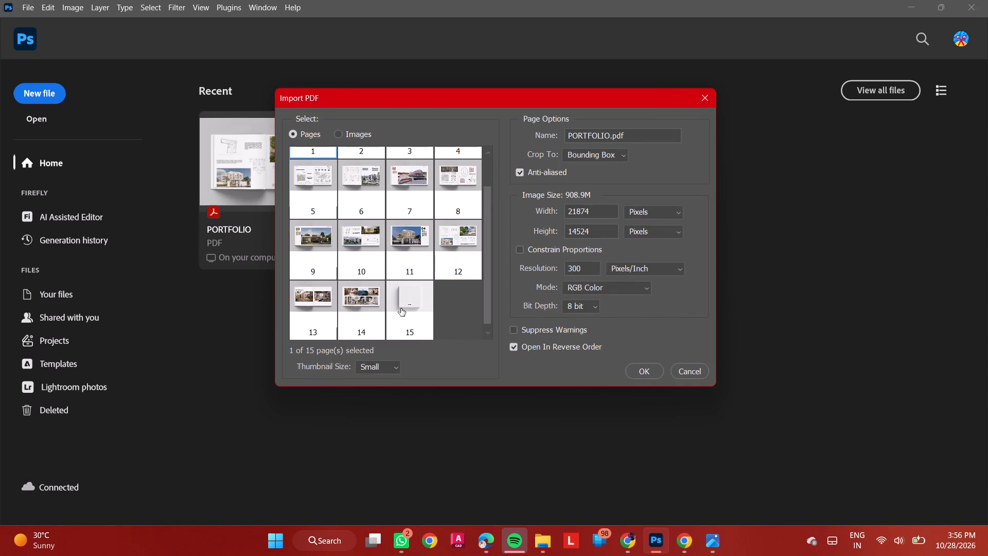
{"action": "scroll", "coordinate": [401, 308], "scroll_direction": "down", "scroll_amount": 1}
{"action": "left_click", "coordinate": [308, 310]}
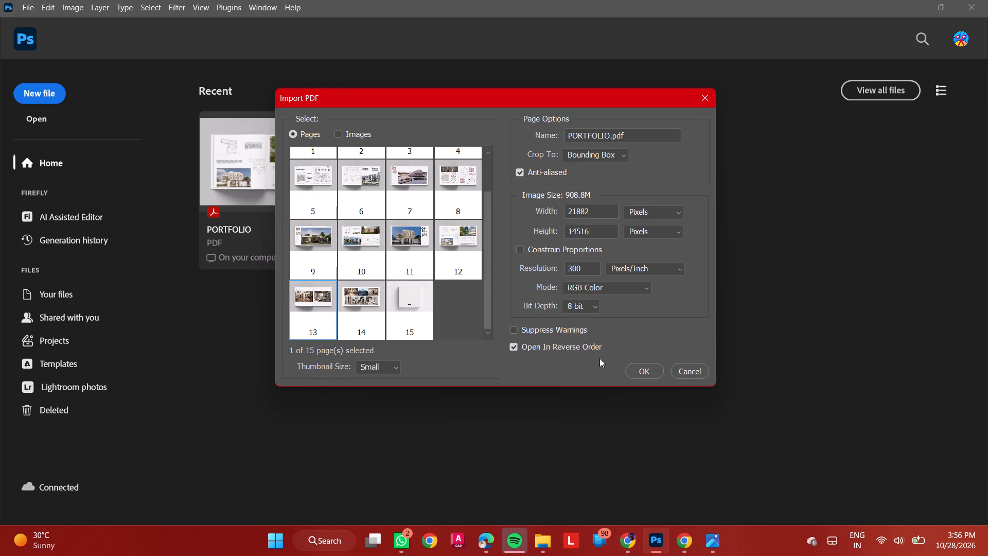
{"action": "left_click", "coordinate": [639, 369]}
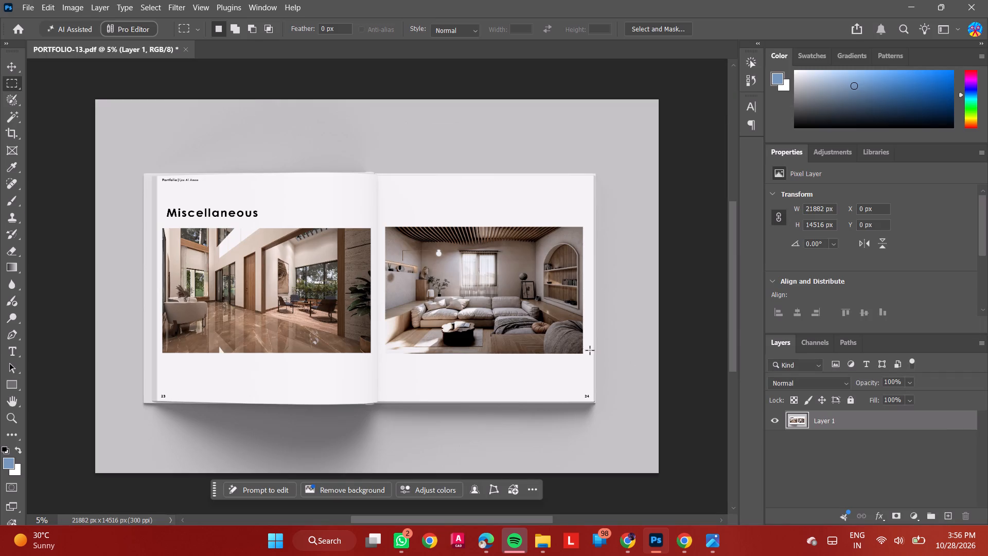
Delete the old name after "Portfolio|" in the page header and fill the gap with the light page colour f3f3f3.
{"action": "scroll", "coordinate": [179, 180], "scroll_direction": "up", "scroll_amount": 12, "text": "alt"}
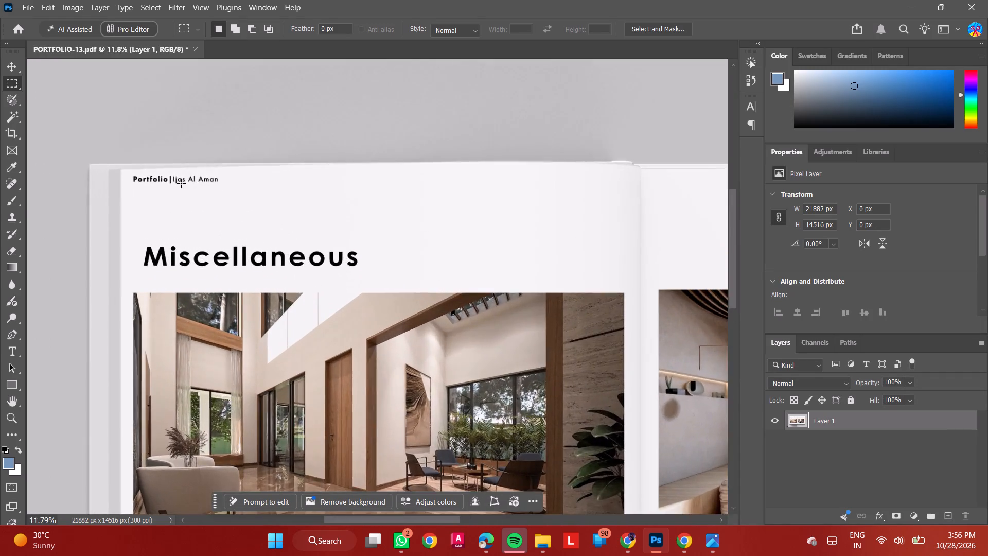
{"action": "scroll", "coordinate": [181, 183], "scroll_direction": "up", "scroll_amount": 8, "text": "alt"}
{"action": "left_click_drag", "start_coordinate": [166, 175], "coordinate": [202, 201]}
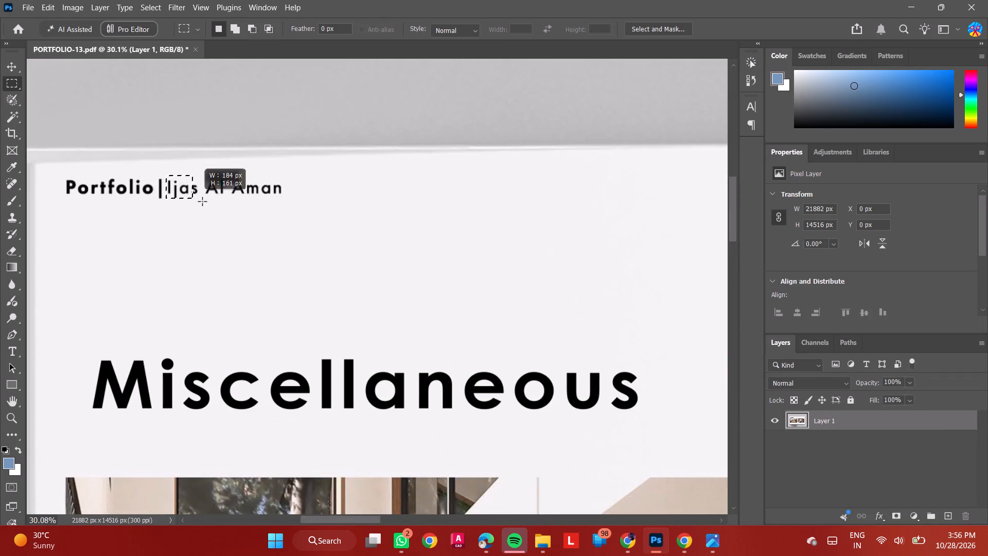
{"action": "left_click_drag", "start_coordinate": [202, 201], "coordinate": [294, 202]}
{"action": "key", "text": "Delete"}
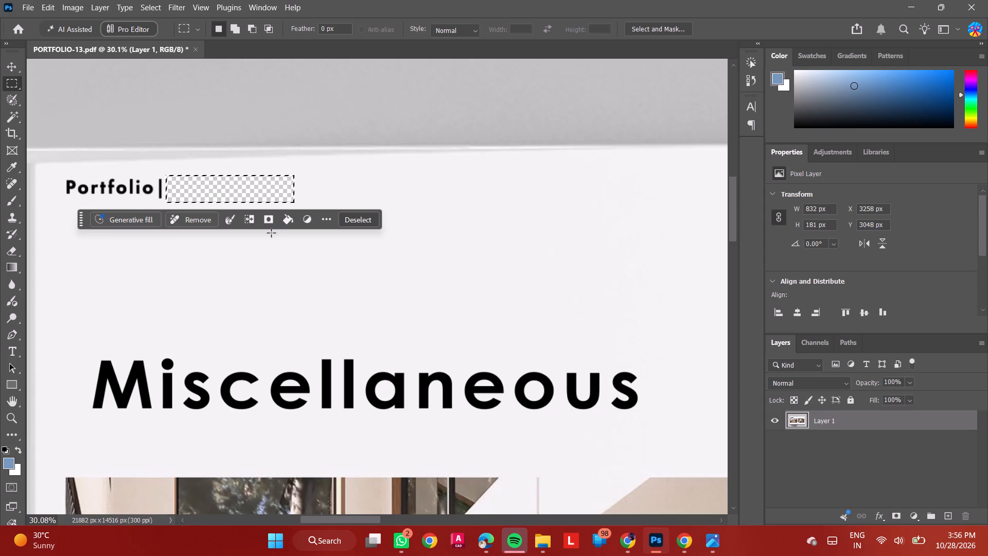
{"action": "left_click", "coordinate": [292, 222]}
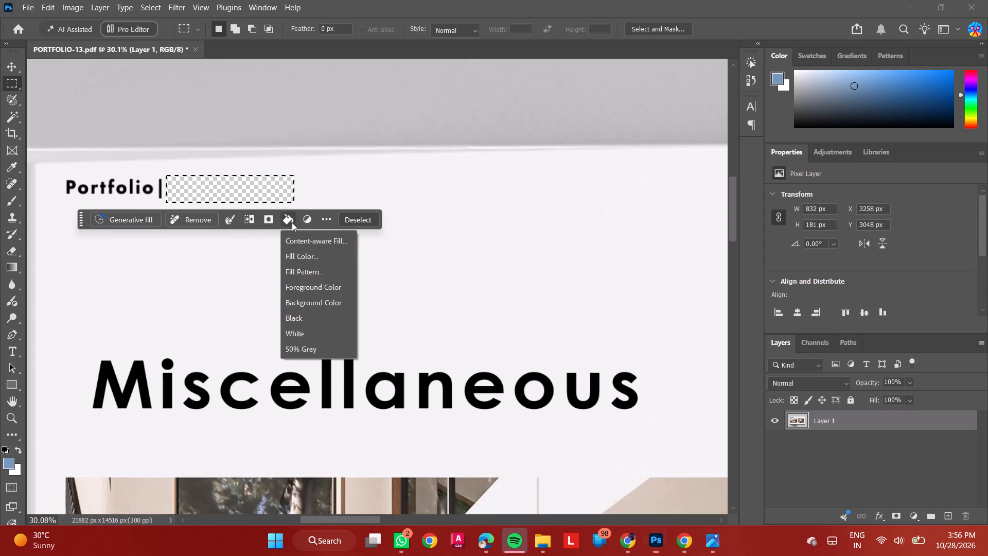
{"action": "left_click", "coordinate": [314, 256]}
{"action": "left_click", "coordinate": [564, 268]}
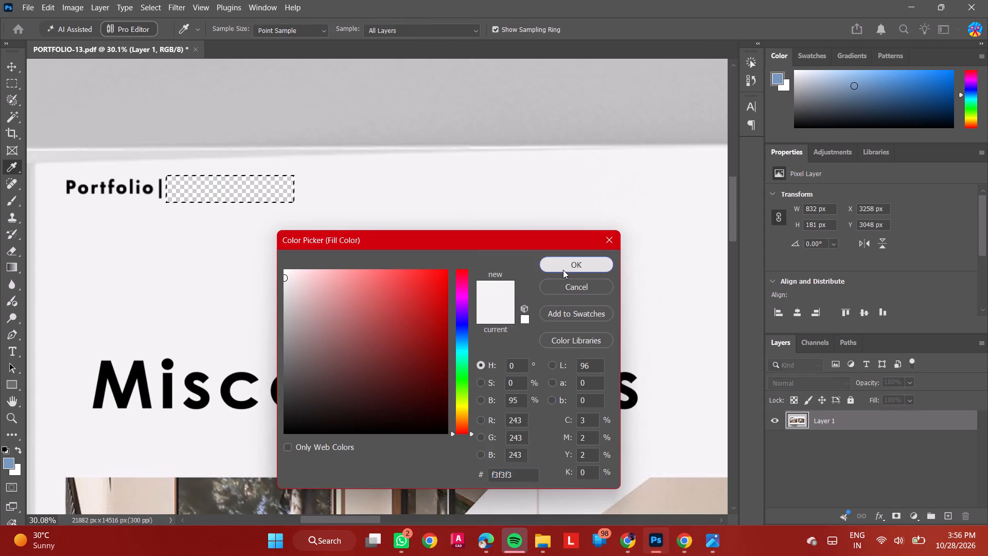
{"action": "left_click", "coordinate": [580, 119]}
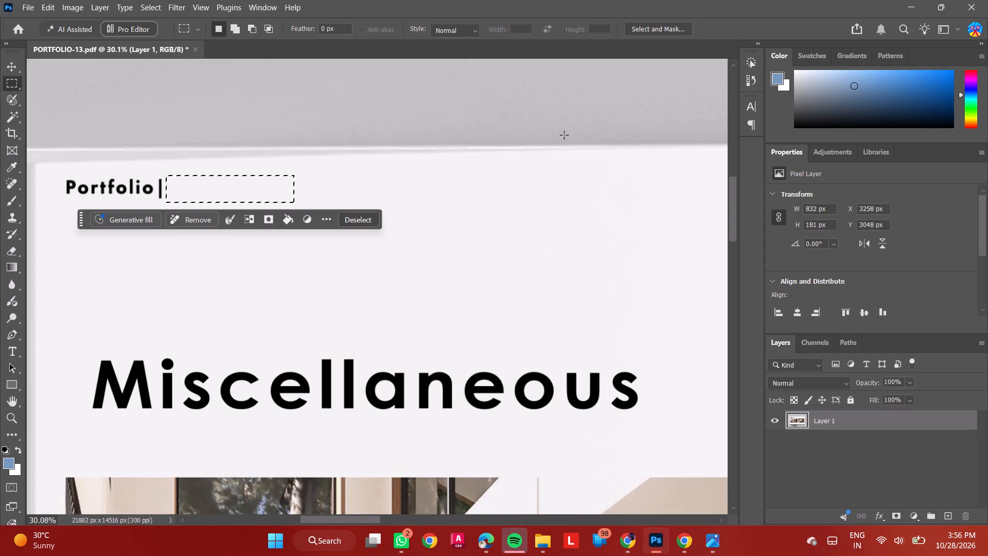
Paste the replacement name as a text layer and move it so it starts just after "Portfolio|" in the header.
{"action": "key", "text": "ctrl+v"}
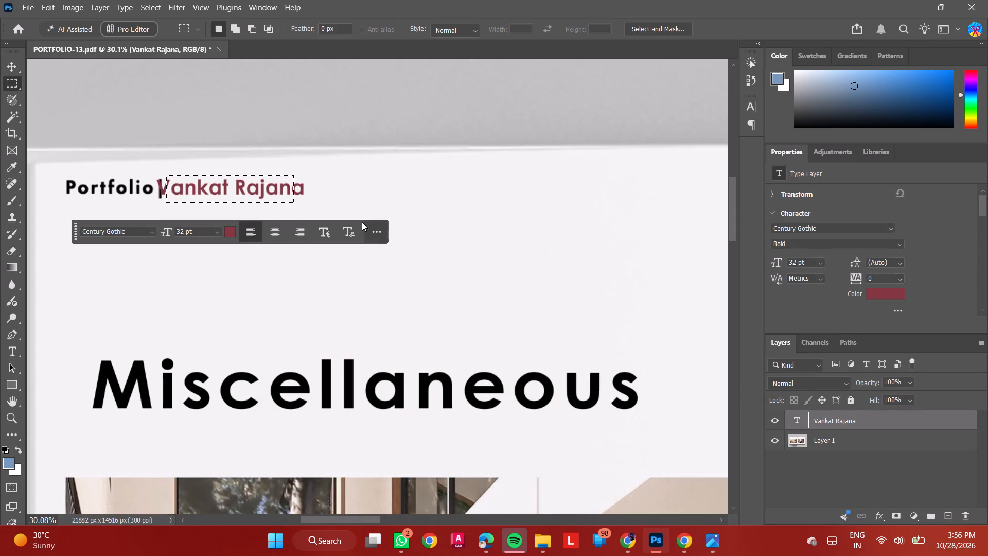
{"action": "left_click_drag", "start_coordinate": [258, 192], "coordinate": [264, 192]}
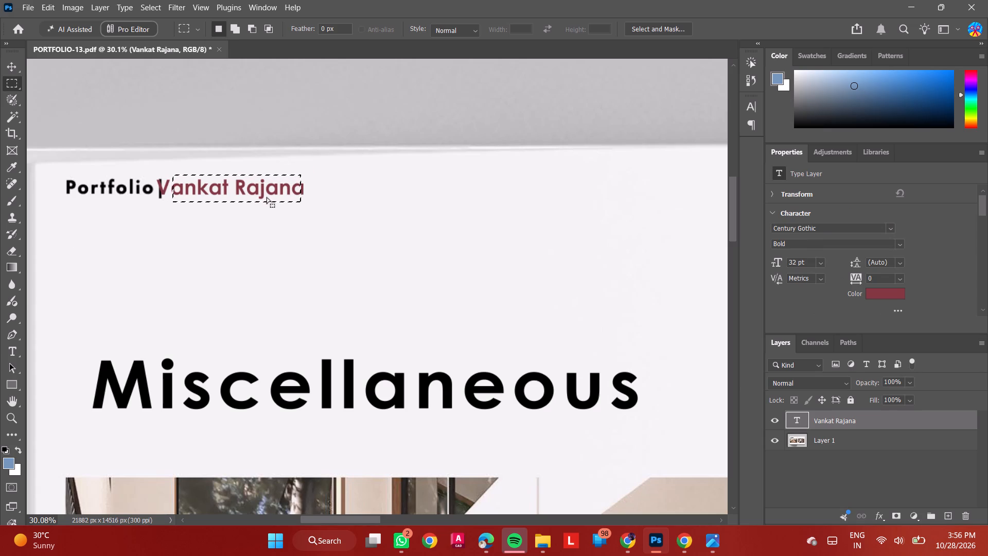
{"action": "key", "text": "ctrl+z"}
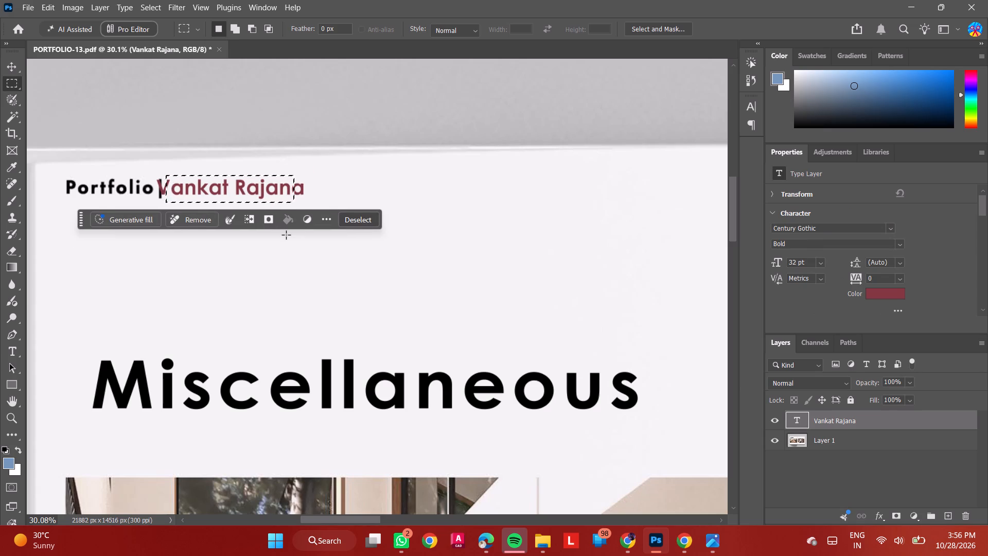
{"action": "scroll", "coordinate": [297, 258], "scroll_direction": "down", "scroll_amount": 11, "text": "alt"}
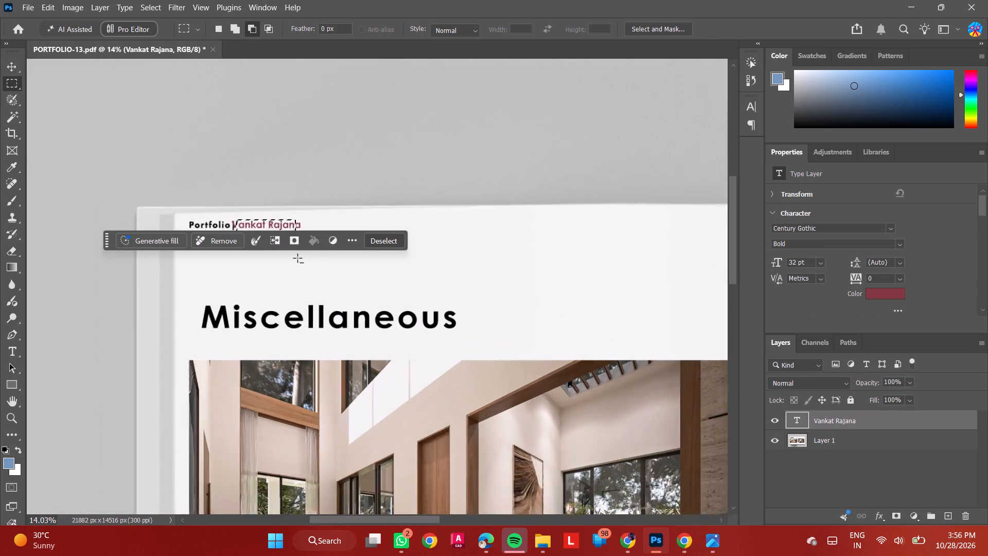
{"action": "scroll", "coordinate": [297, 258], "scroll_direction": "down", "scroll_amount": 3, "text": "alt"}
{"action": "left_click", "coordinate": [101, 226]}
{"action": "scroll", "coordinate": [259, 246], "scroll_direction": "up", "scroll_amount": 12, "text": "alt"}
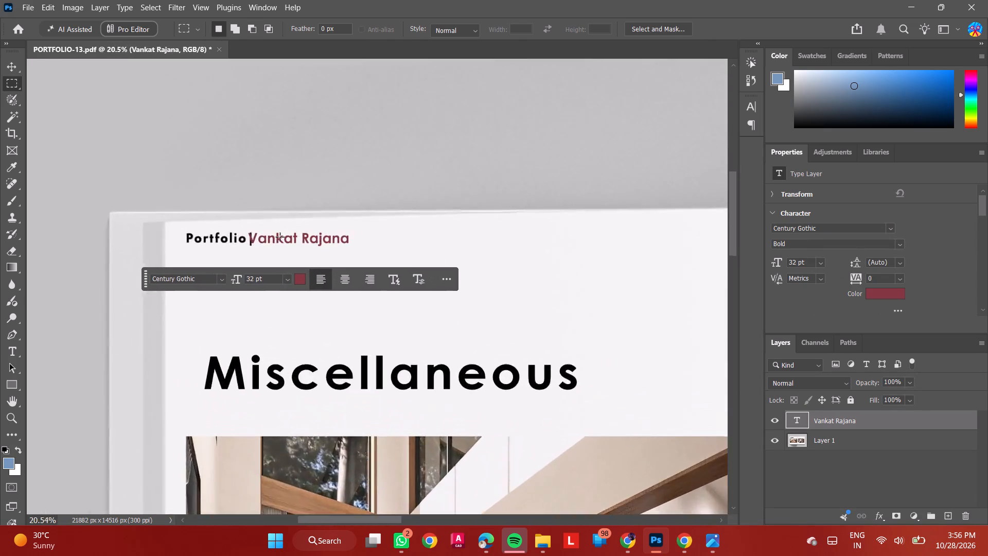
{"action": "scroll", "coordinate": [280, 237], "scroll_direction": "up", "scroll_amount": 3, "text": "alt"}
{"action": "key", "text": "v"}
{"action": "left_click_drag", "start_coordinate": [281, 242], "coordinate": [295, 243]}
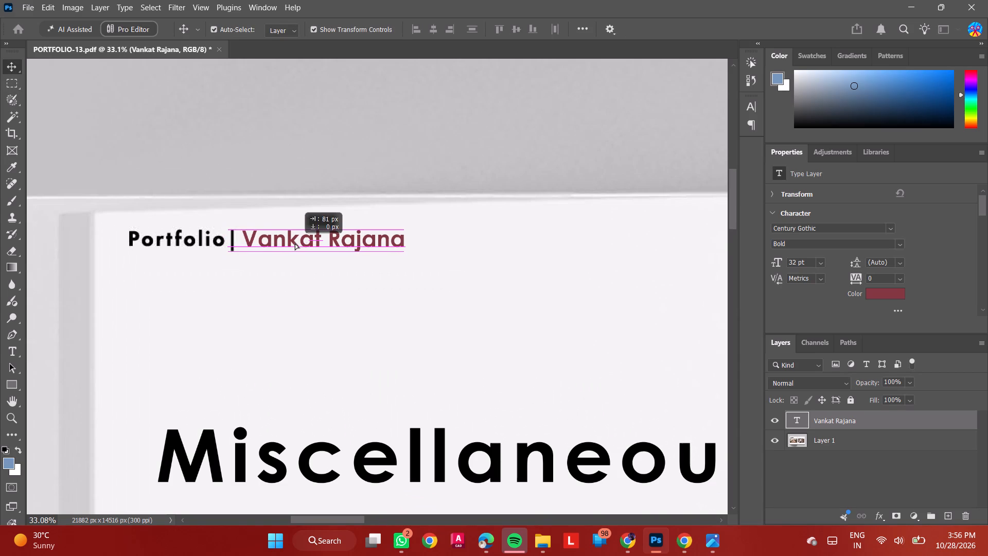
{"action": "left_click_drag", "start_coordinate": [295, 243], "coordinate": [294, 243]}
Recolour the replacement name's text to the black sampled from the "Portfolio" lettering.
{"action": "double_click", "coordinate": [294, 243]}
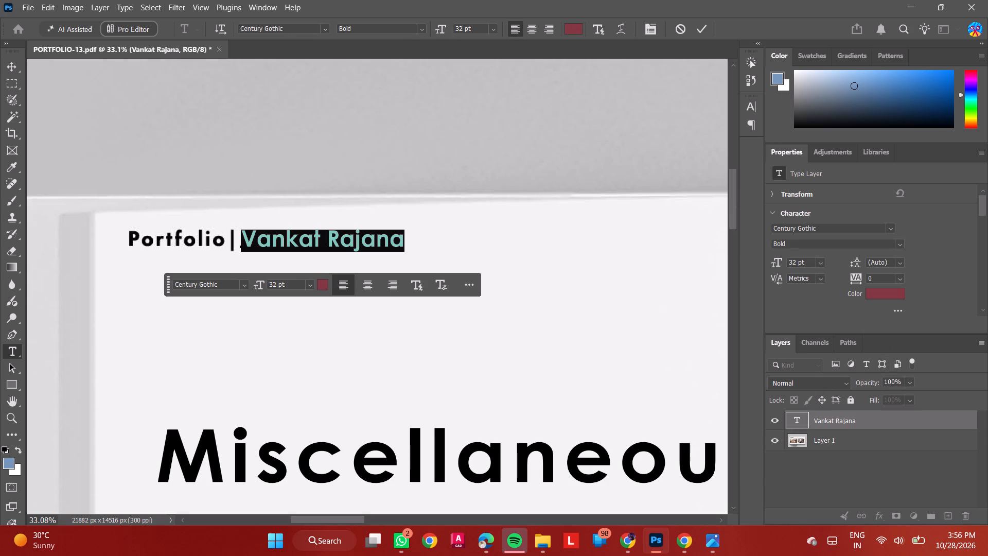
{"action": "left_click", "coordinate": [326, 287]}
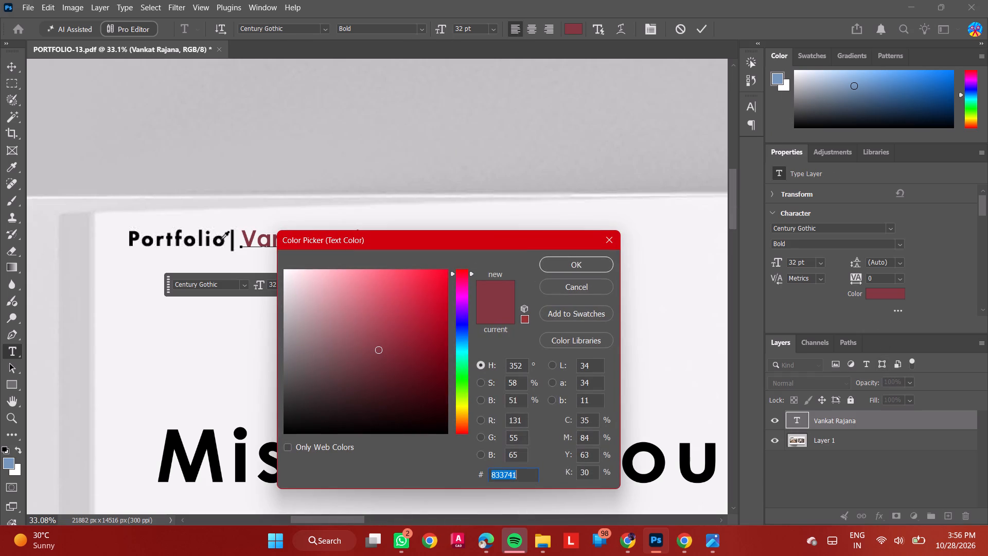
{"action": "left_click", "coordinate": [222, 239]}
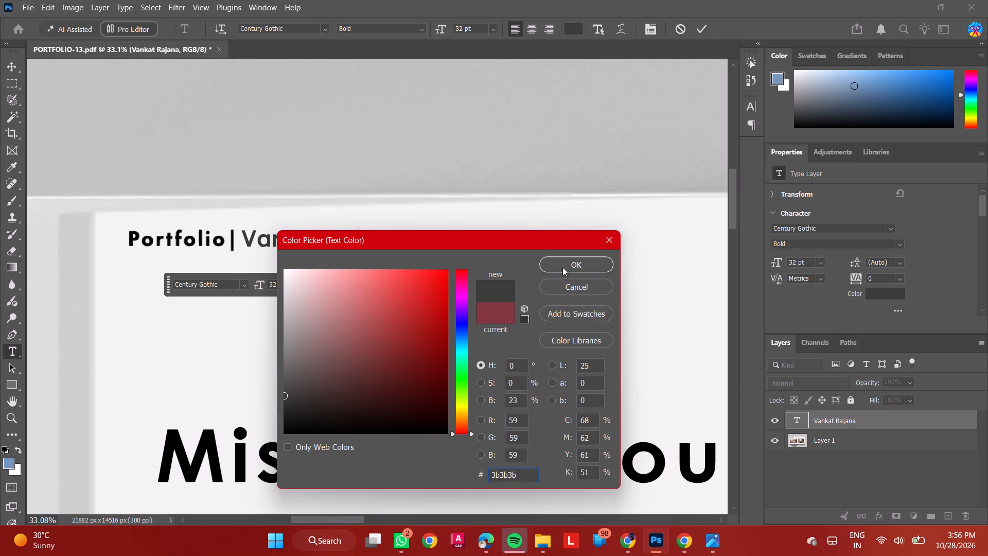
{"action": "left_click", "coordinate": [224, 239]}
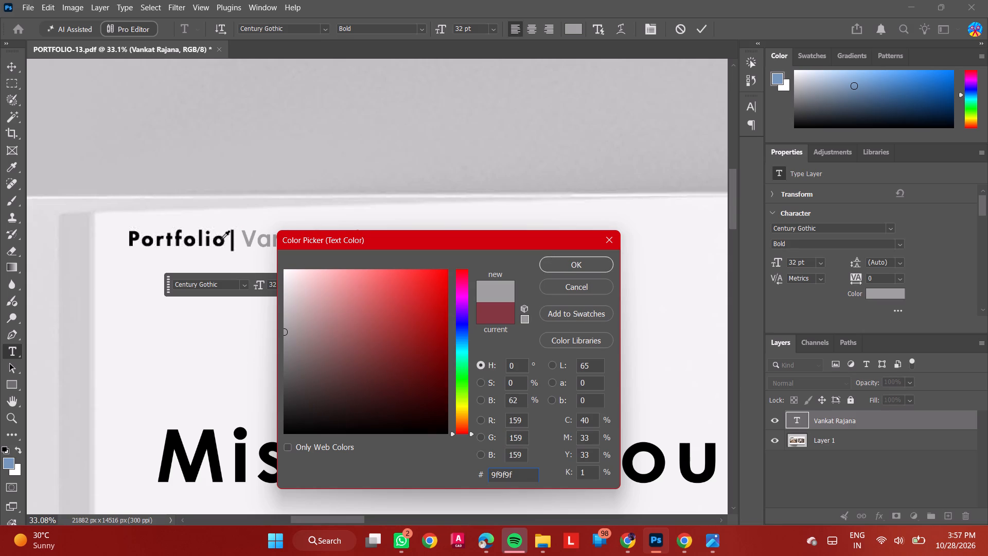
{"action": "left_click", "coordinate": [222, 238]}
{"action": "left_click", "coordinate": [557, 267]}
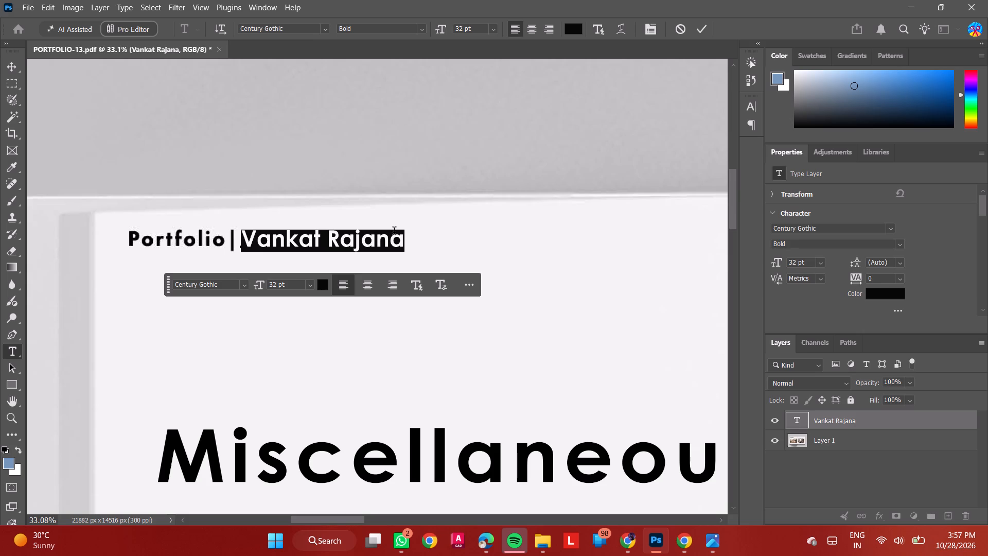
Set the replacement name's font size to 30 pt, commit the text edit and deselect the layer.
{"action": "scroll", "coordinate": [394, 232], "scroll_direction": "down", "scroll_amount": 11, "text": "alt"}
{"action": "scroll", "coordinate": [391, 235], "scroll_direction": "up", "scroll_amount": 5}
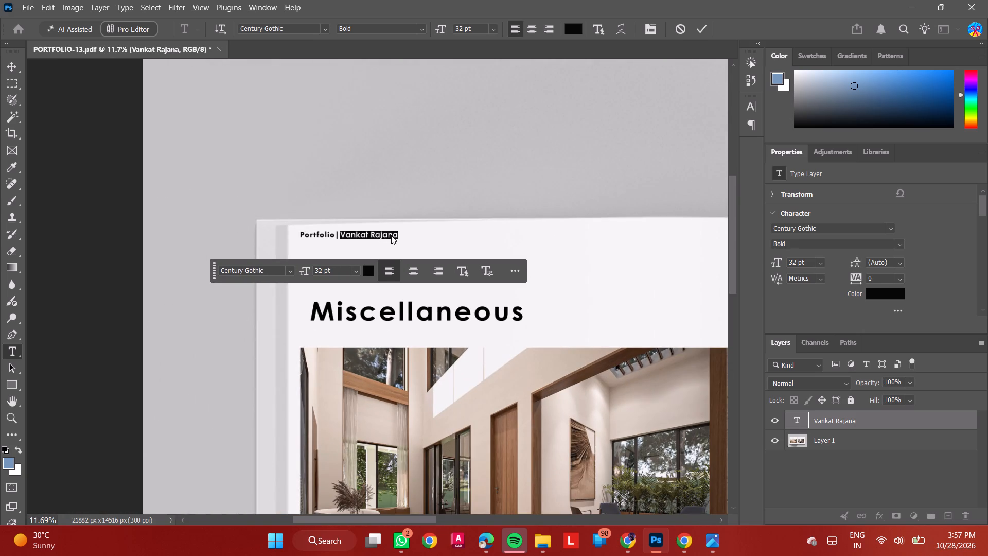
{"action": "scroll", "coordinate": [391, 235], "scroll_direction": "up", "scroll_amount": 4}
{"action": "scroll", "coordinate": [379, 237], "scroll_direction": "up", "scroll_amount": 5, "text": "alt"}
{"action": "left_click", "coordinate": [346, 274]}
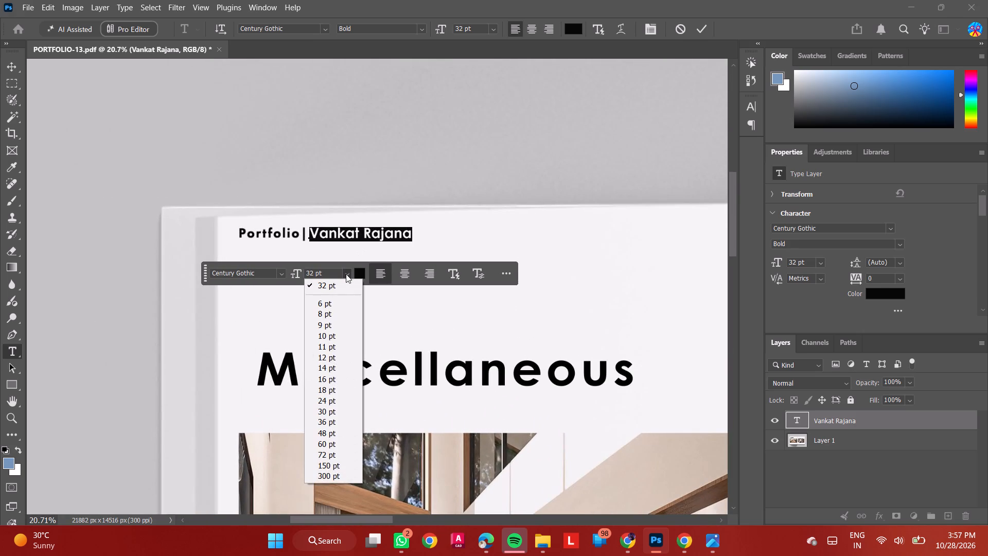
{"action": "left_click", "coordinate": [335, 408]}
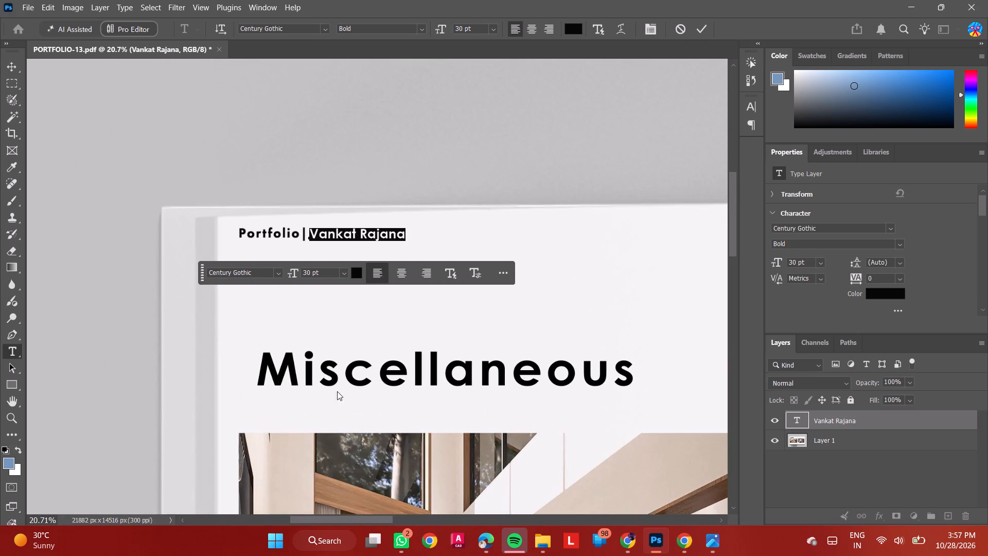
{"action": "left_click", "coordinate": [696, 30]}
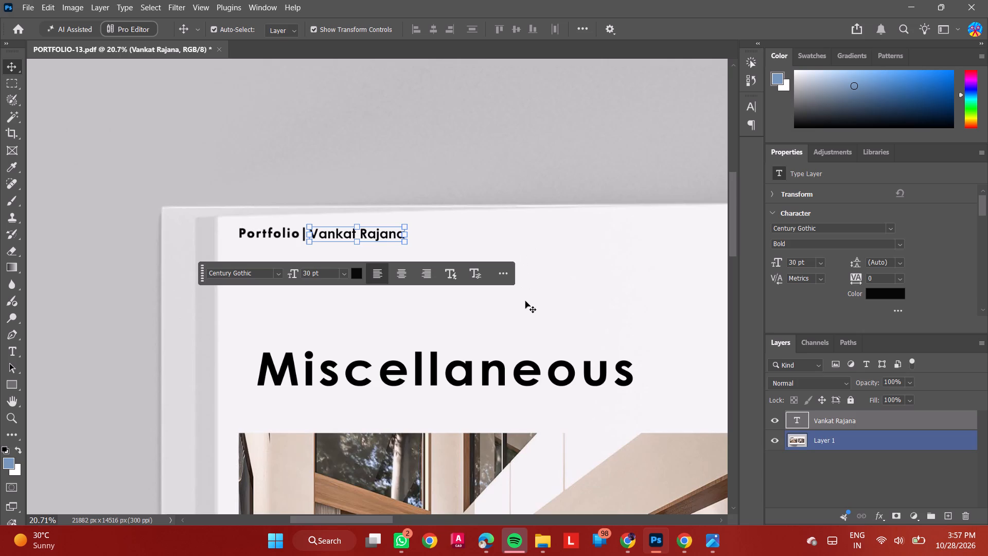
{"action": "scroll", "coordinate": [545, 300], "scroll_direction": "down", "scroll_amount": 8, "text": "alt"}
{"action": "left_click", "coordinate": [198, 282]}
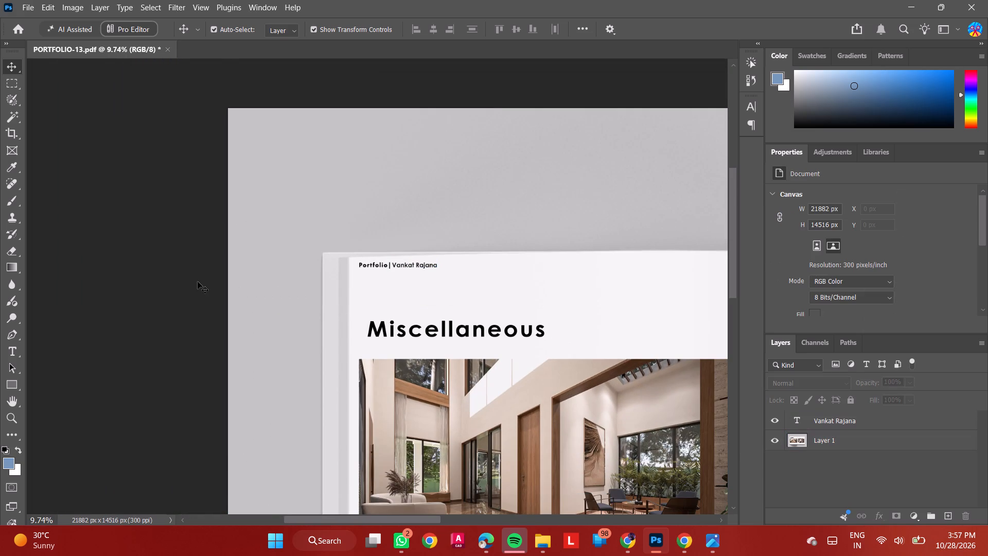
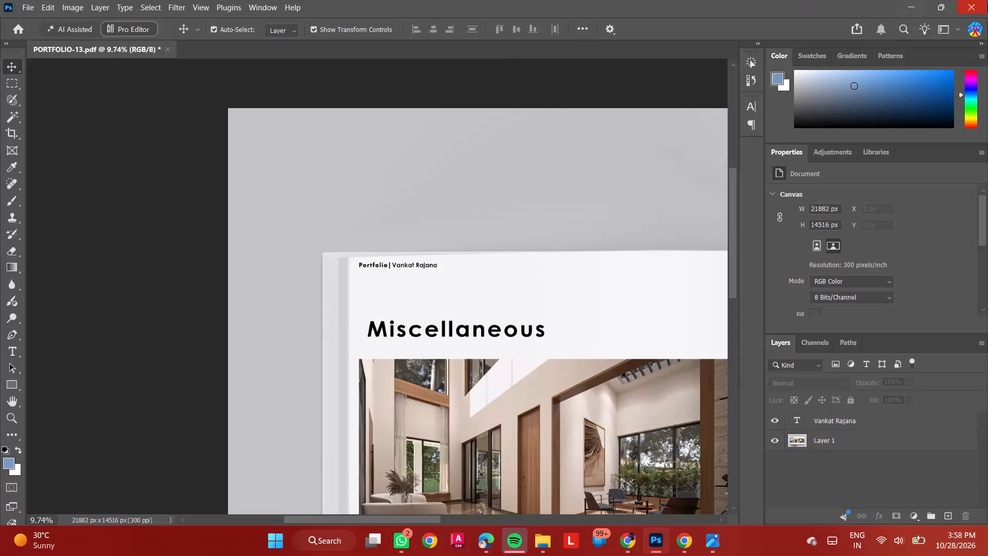
Quick-export the Miscellaneous page as a PNG named PORTFOLIO-13.png in the Downloads folder.
{"action": "left_click", "coordinate": [964, 3]}
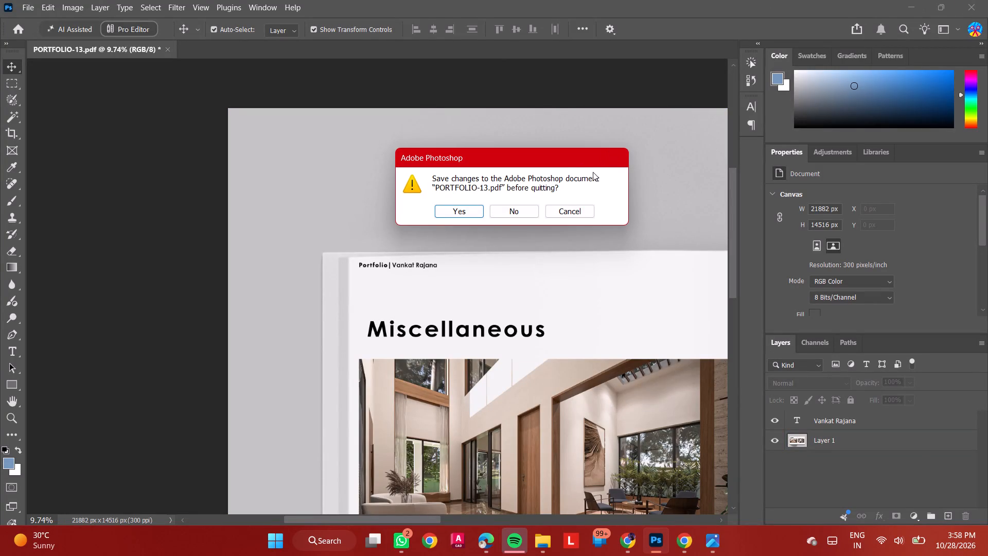
{"action": "left_click", "coordinate": [567, 204]}
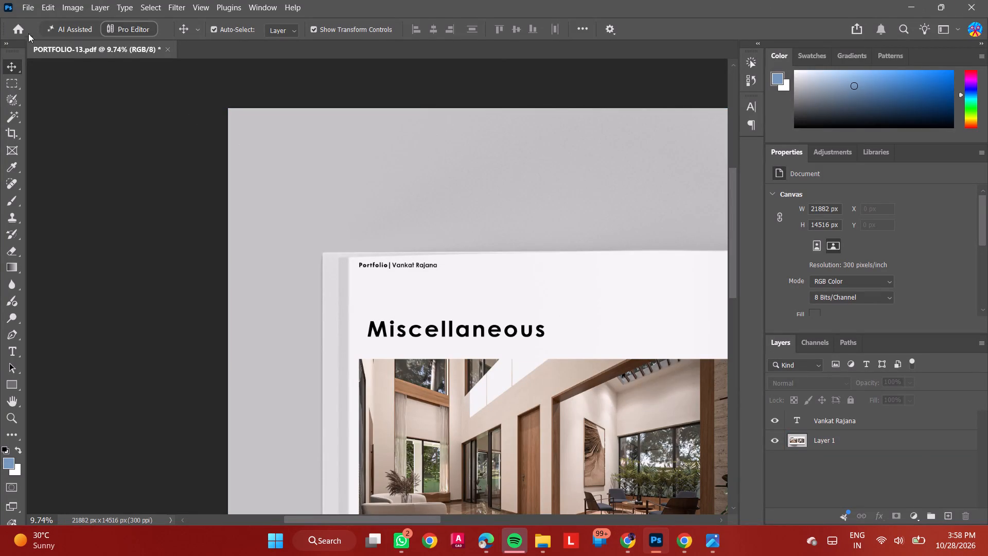
{"action": "left_click", "coordinate": [23, 9]}
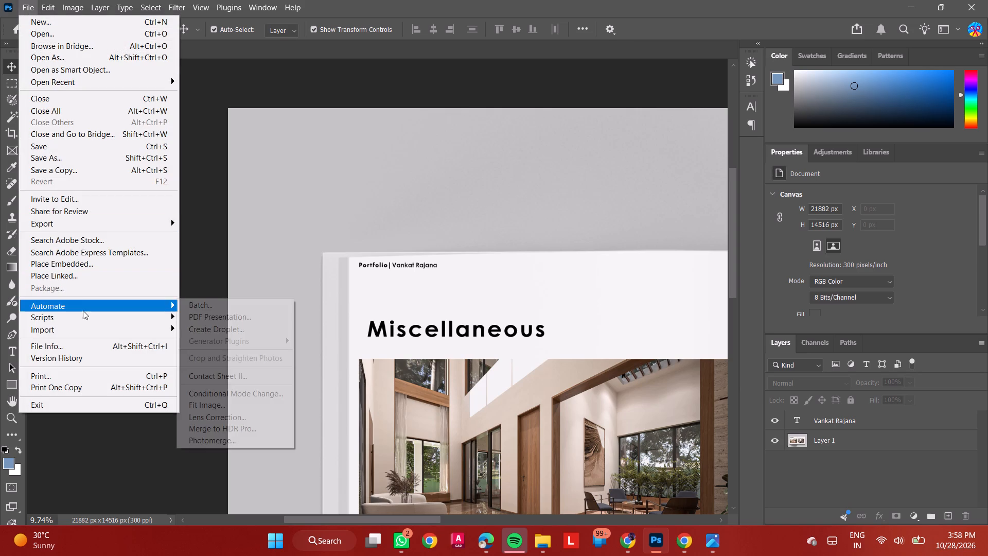
{"action": "left_click", "coordinate": [100, 223]}
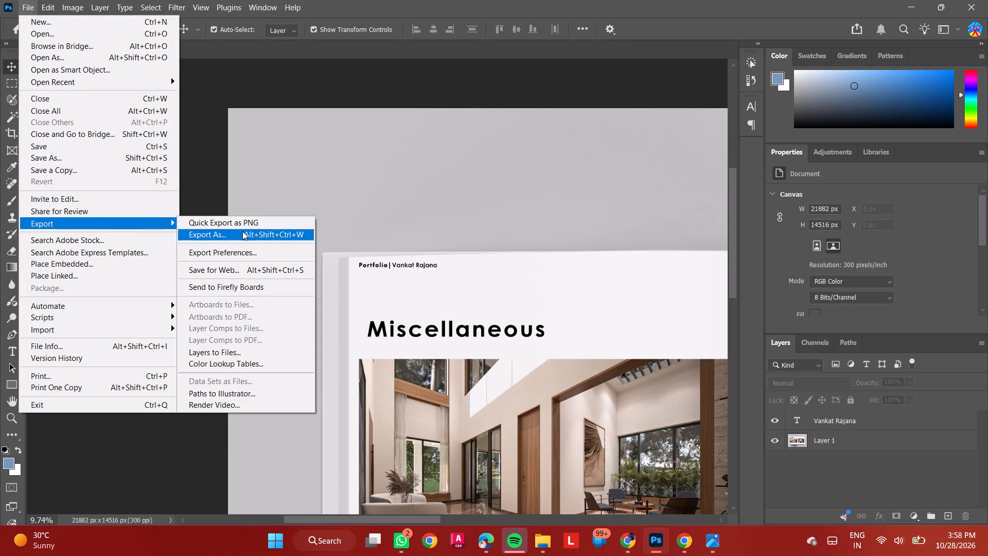
{"action": "left_click", "coordinate": [239, 224]}
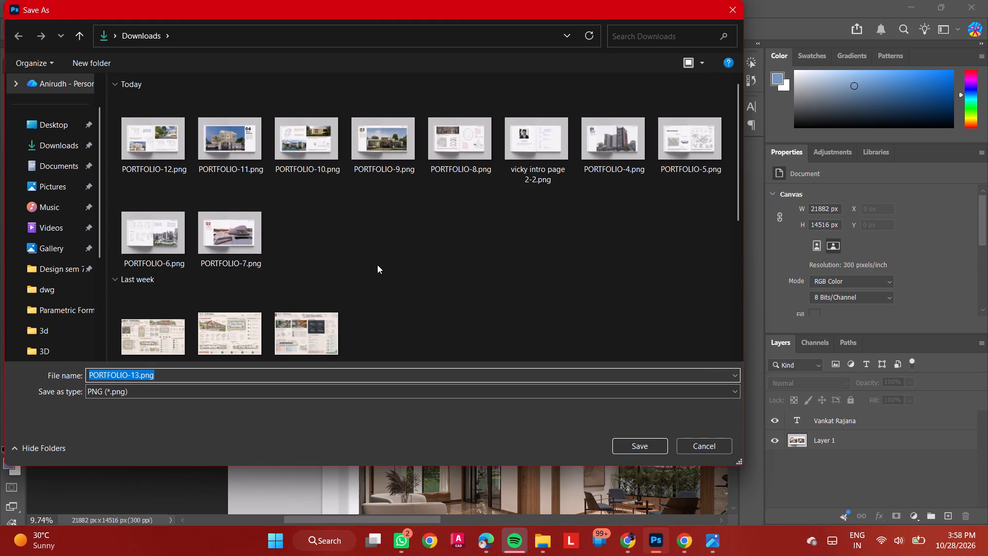
{"action": "left_click", "coordinate": [652, 446]}
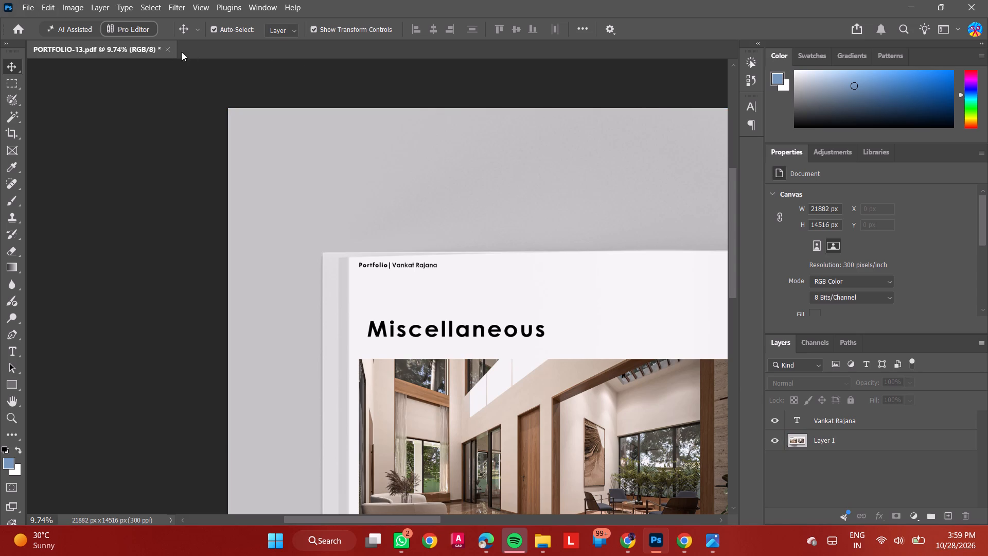
Close the PORTFOLIO-13.pdf document without saving its changes.
{"action": "left_click", "coordinate": [166, 46]}
{"action": "left_click", "coordinate": [510, 207]}
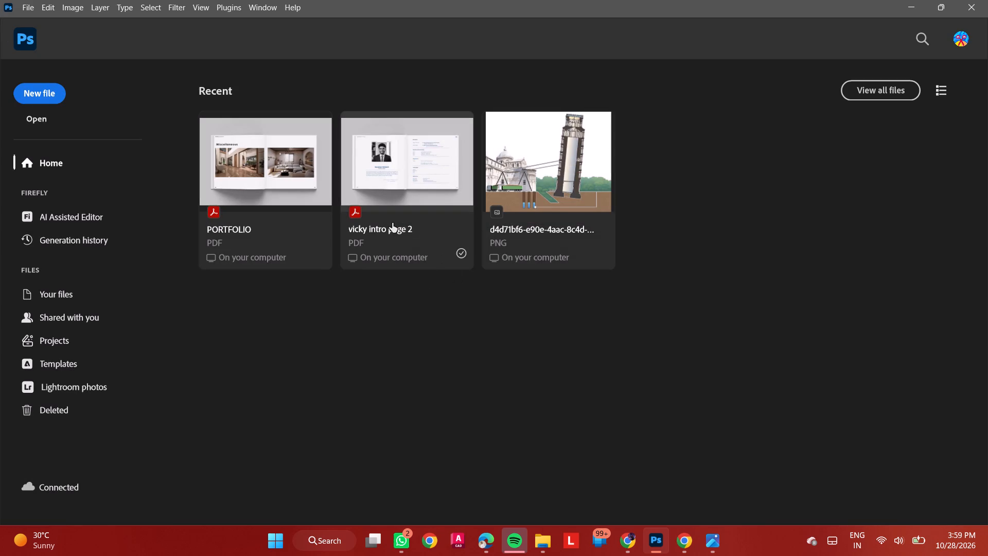
Reopen the recent PORTFOLIO PDF and import page 14 at 300 pixels/inch in RGB Color.
{"action": "left_click", "coordinate": [245, 229]}
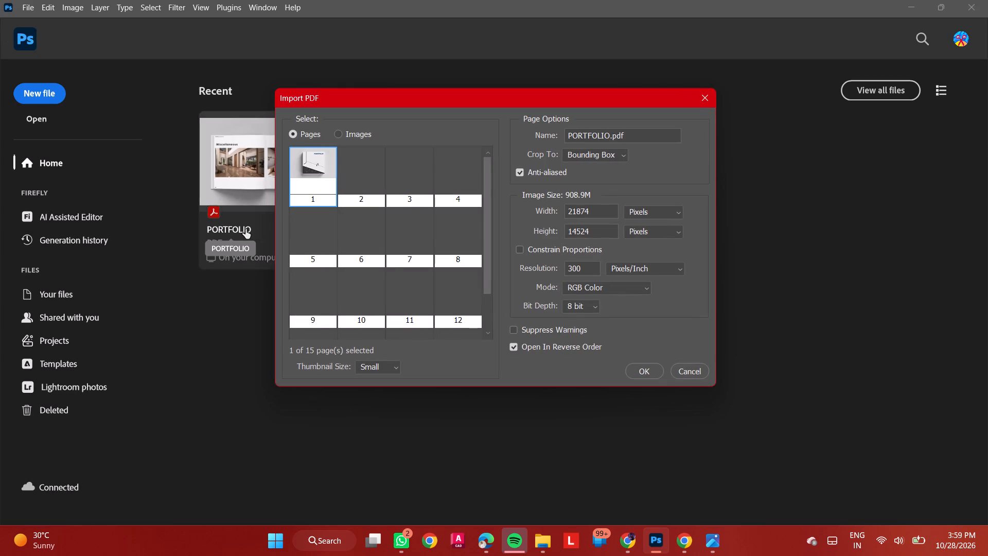
{"action": "scroll", "coordinate": [395, 263], "scroll_direction": "down", "scroll_amount": 10}
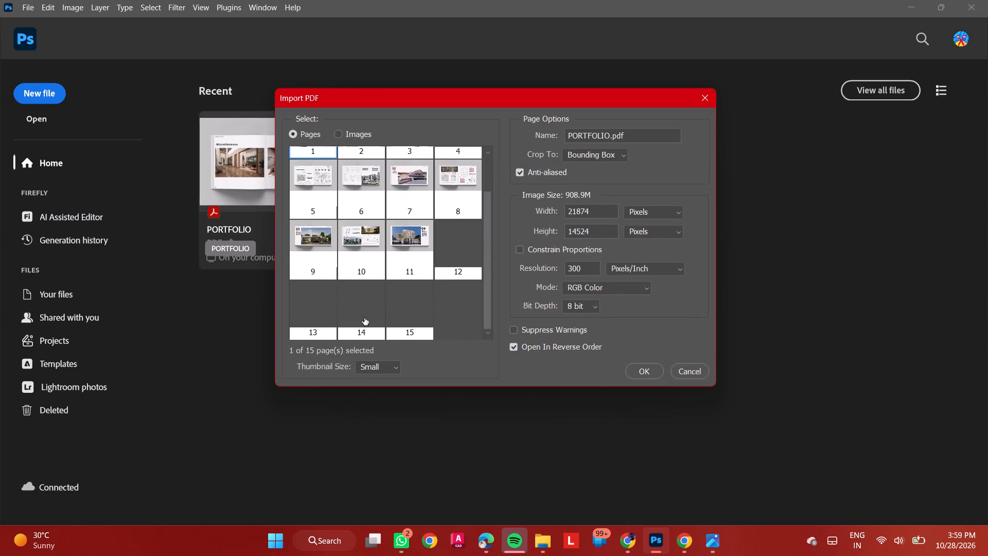
{"action": "left_click", "coordinate": [364, 314]}
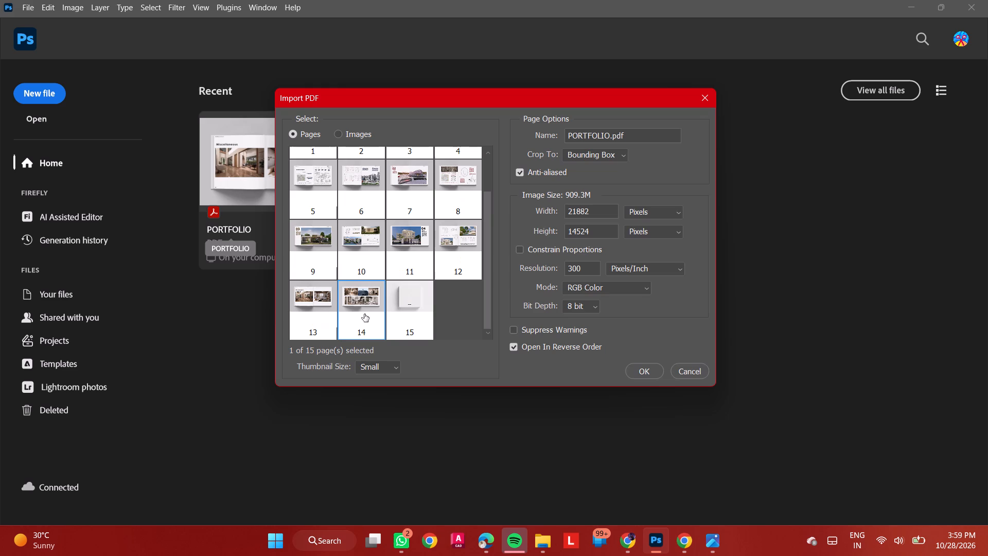
{"action": "left_click", "coordinate": [634, 372]}
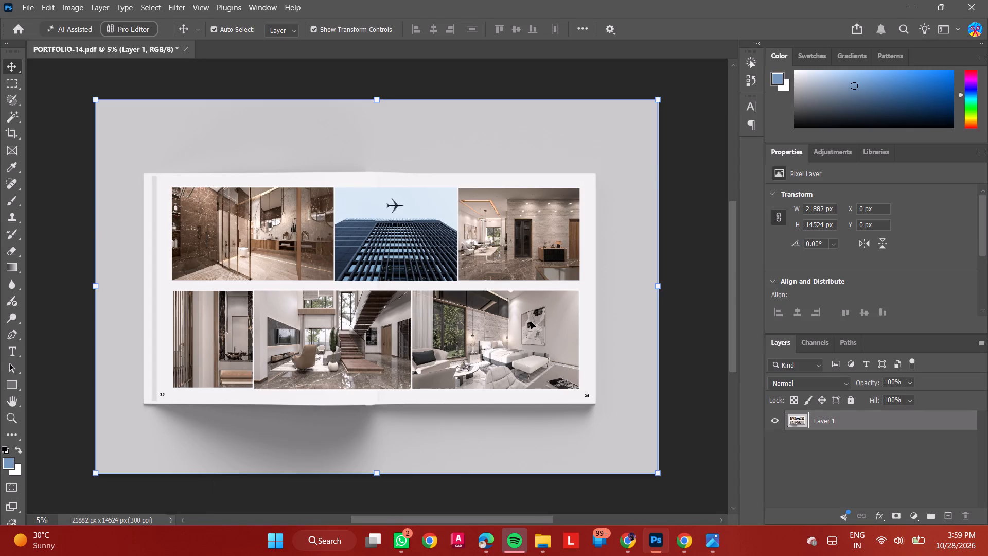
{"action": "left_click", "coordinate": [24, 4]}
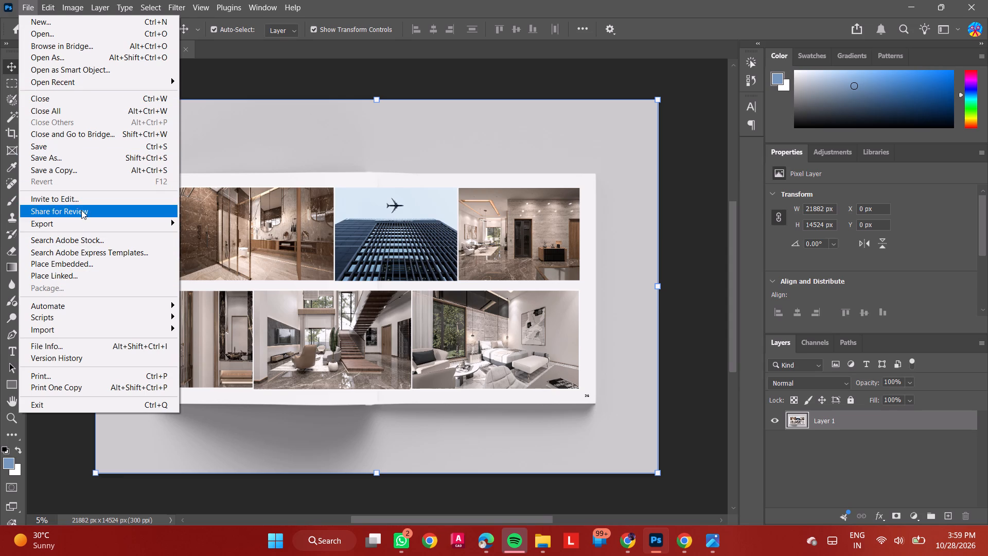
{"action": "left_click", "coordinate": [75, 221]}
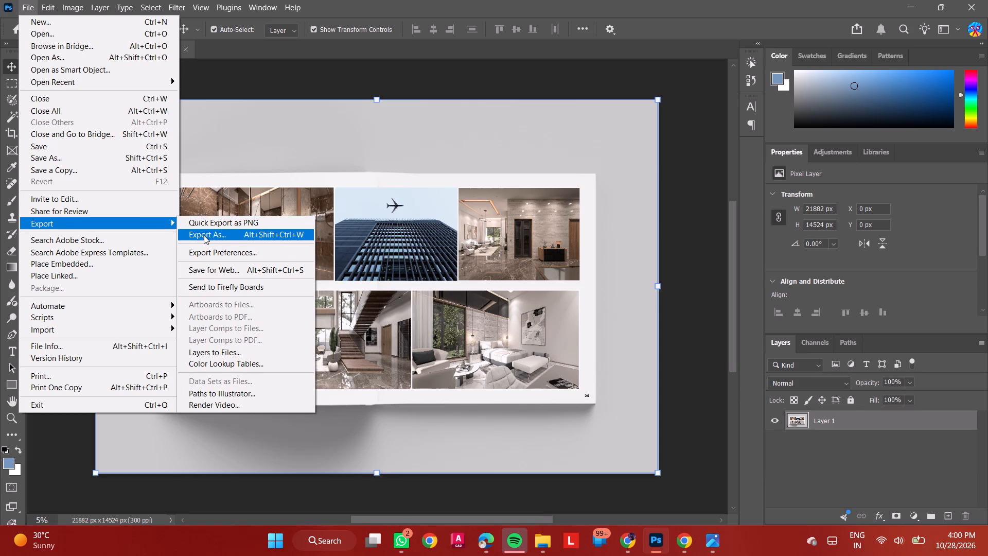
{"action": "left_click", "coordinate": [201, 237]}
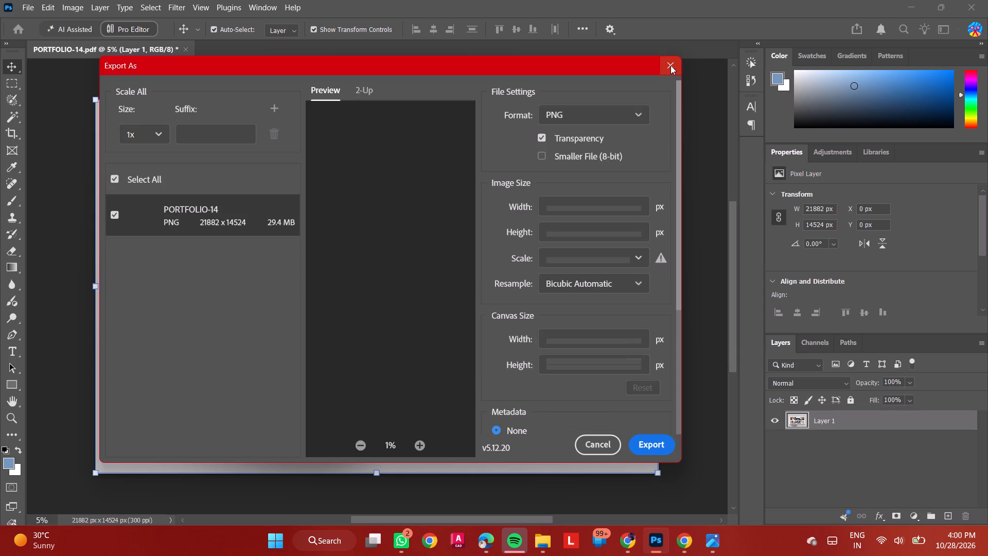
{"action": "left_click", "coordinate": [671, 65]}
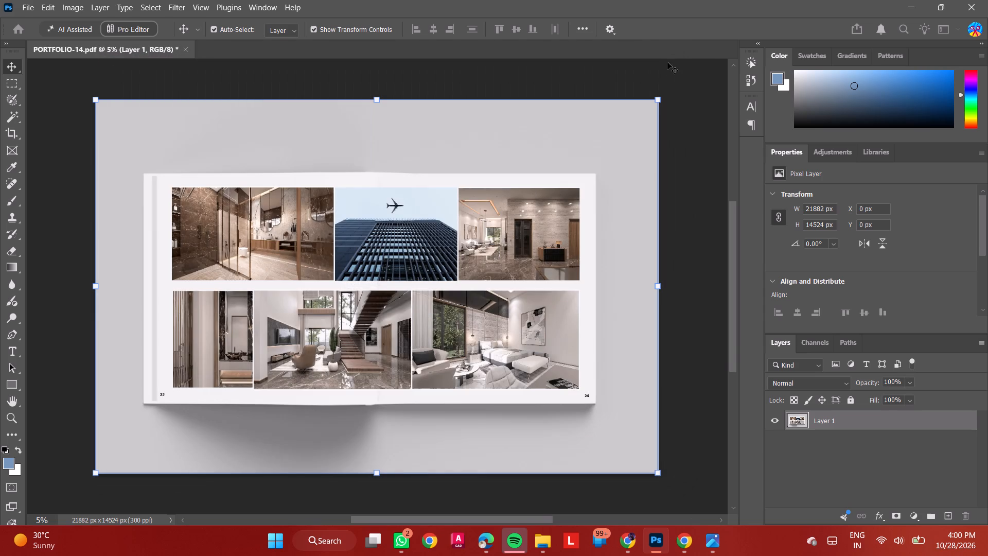
Quick-export the imported page 14 of the portfolio as a PNG, keeping the suggested file name and folder.
{"action": "left_click", "coordinate": [29, 4]}
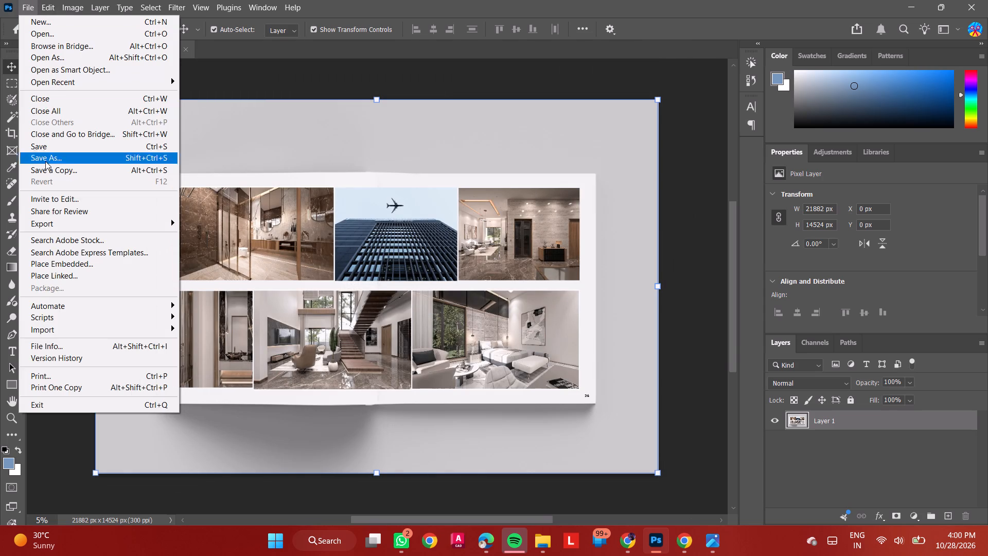
{"action": "left_click", "coordinate": [47, 222]}
{"action": "left_click", "coordinate": [223, 228]}
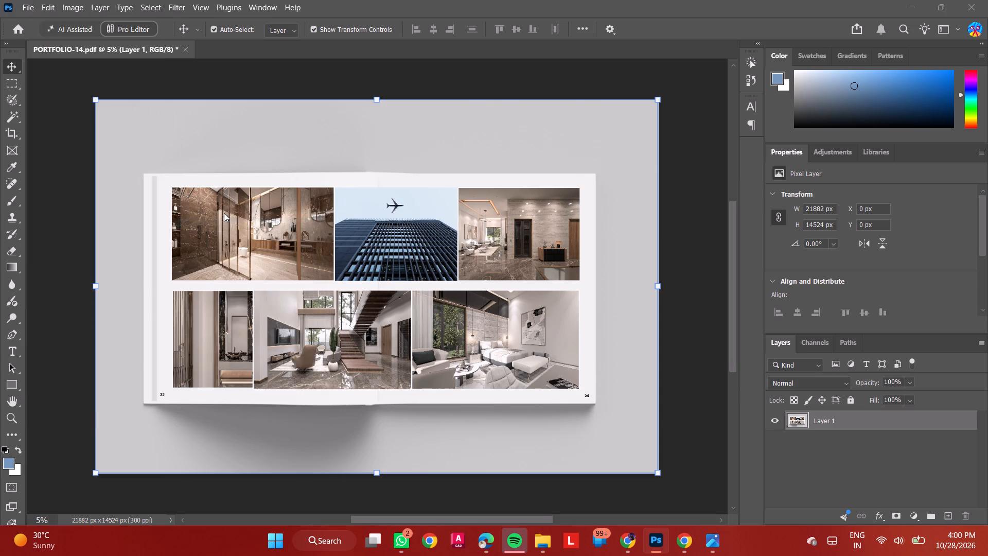
{"action": "left_click", "coordinate": [644, 440]}
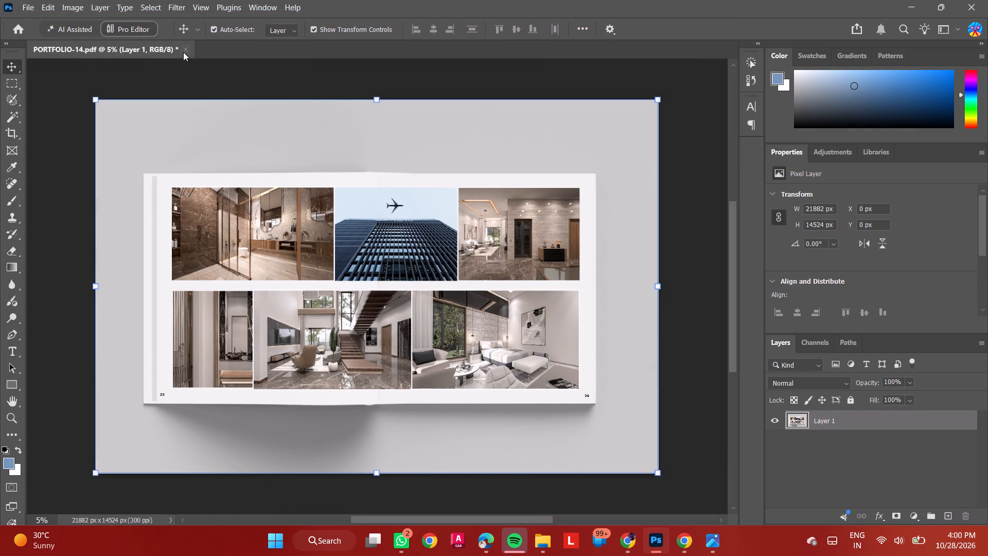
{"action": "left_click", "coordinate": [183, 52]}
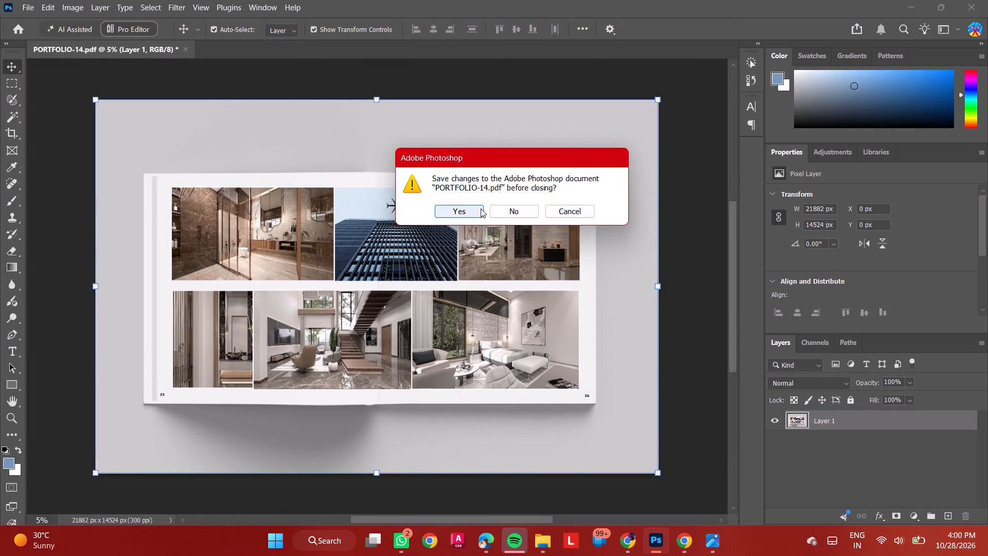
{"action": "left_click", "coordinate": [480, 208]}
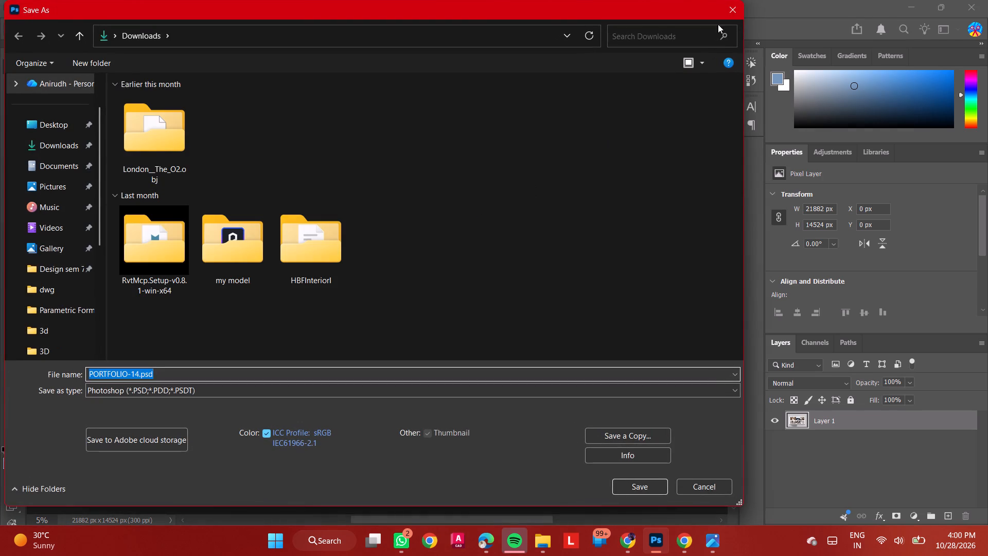
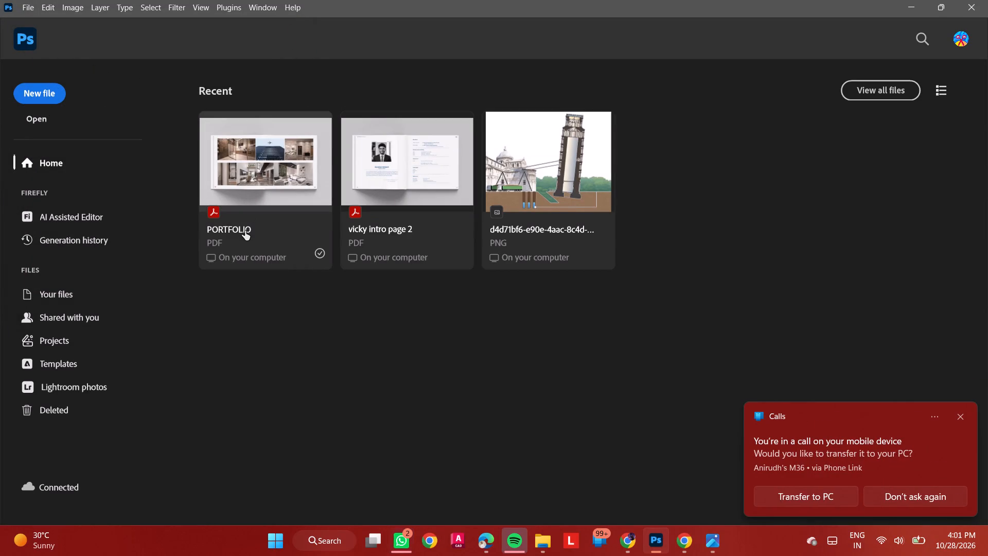
Reopen the recent PORTFOLIO PDF and import page 15 at 300 pixels/inch in RGB Color.
{"action": "left_click", "coordinate": [244, 232]}
{"action": "scroll", "coordinate": [454, 317], "scroll_direction": "down", "scroll_amount": 3}
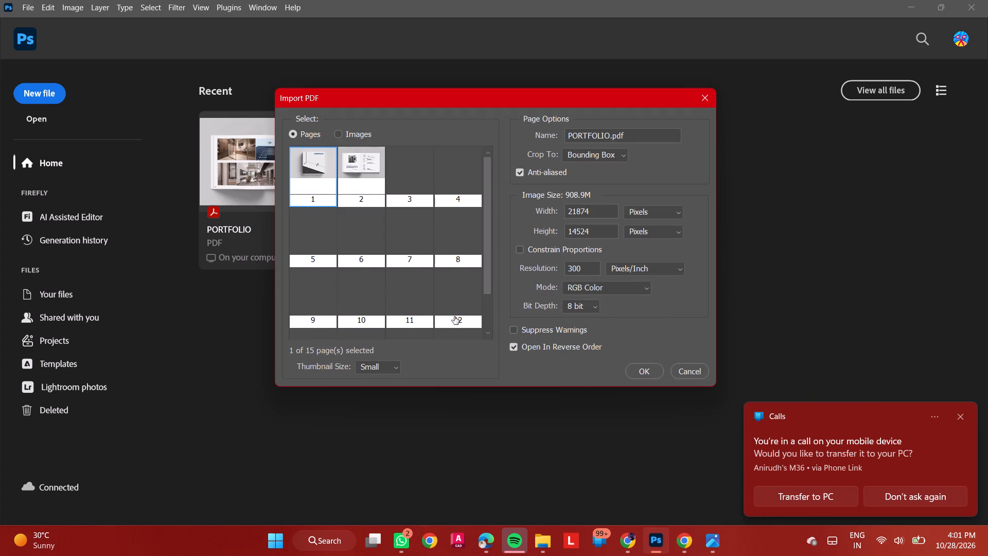
{"action": "scroll", "coordinate": [454, 317], "scroll_direction": "down", "scroll_amount": 9}
{"action": "left_click", "coordinate": [426, 311]}
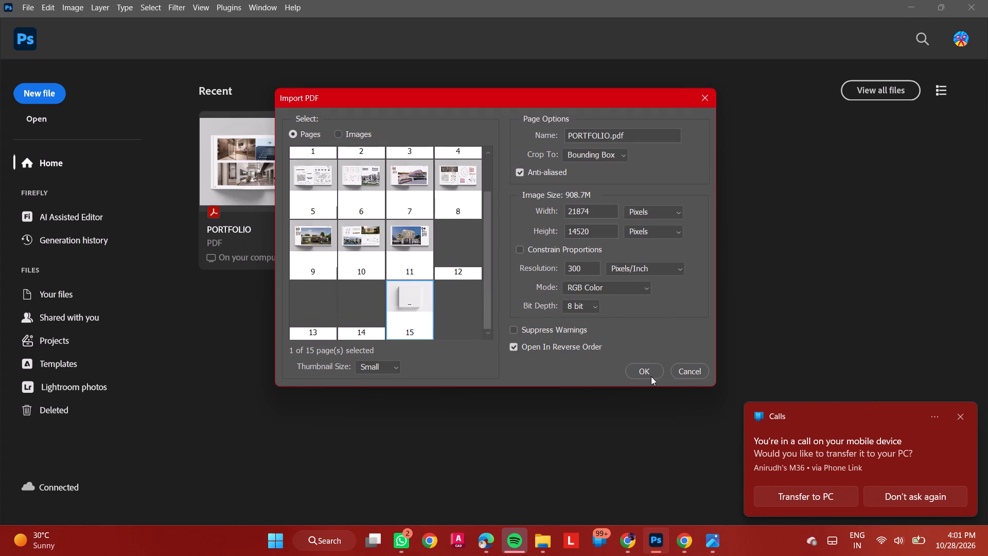
{"action": "left_click", "coordinate": [647, 373]}
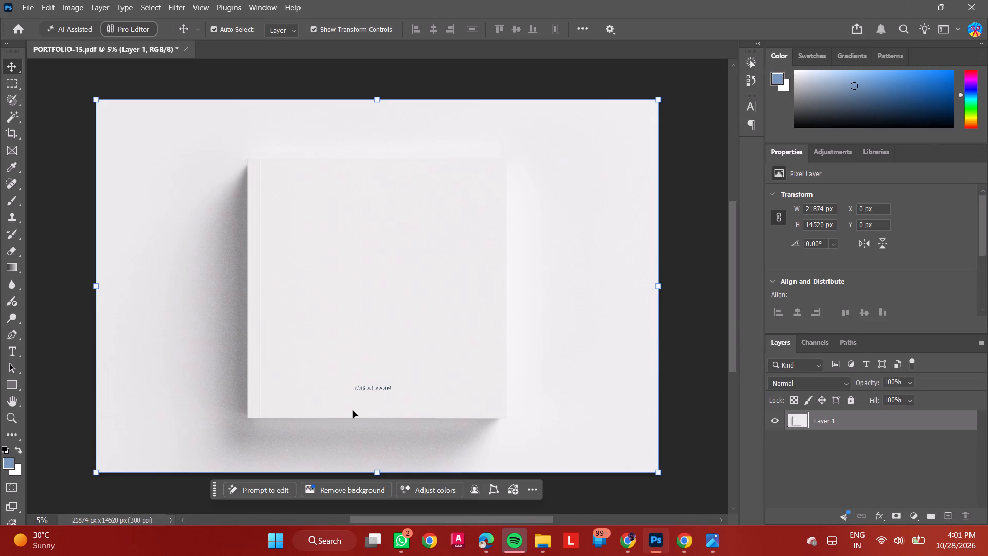
Erase the old name near the bottom of the book cover using a rectangular selection of about 1902 by 526 px.
{"action": "scroll", "coordinate": [353, 411], "scroll_direction": "up", "scroll_amount": 7, "text": "alt"}
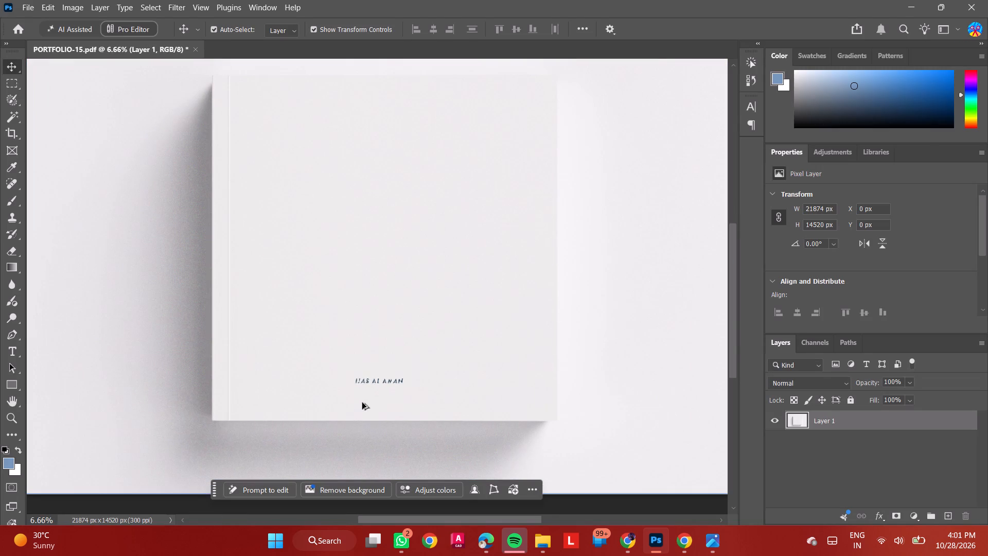
{"action": "scroll", "coordinate": [362, 403], "scroll_direction": "up", "scroll_amount": 8, "text": "alt"}
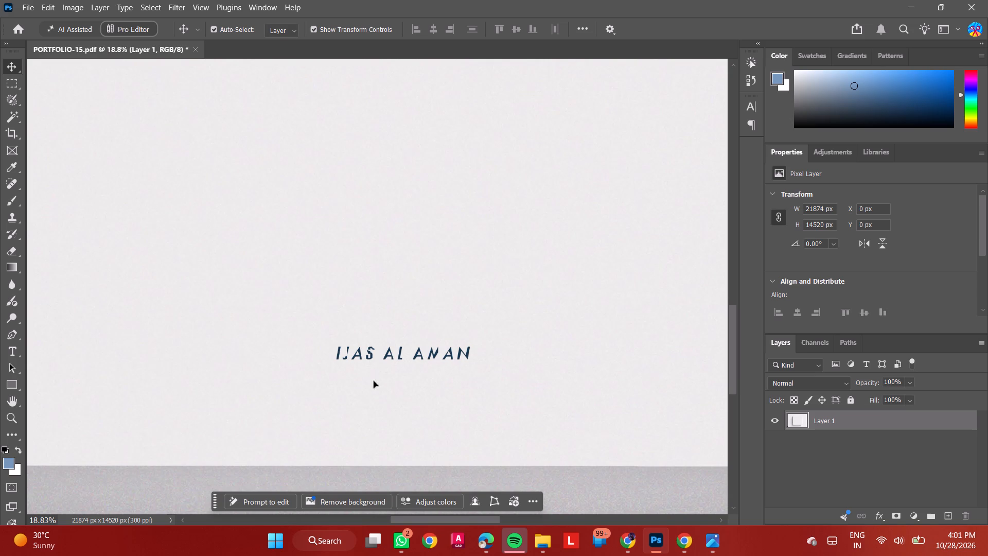
{"action": "left_click", "coordinate": [9, 77]}
{"action": "left_click_drag", "start_coordinate": [312, 334], "coordinate": [506, 388]}
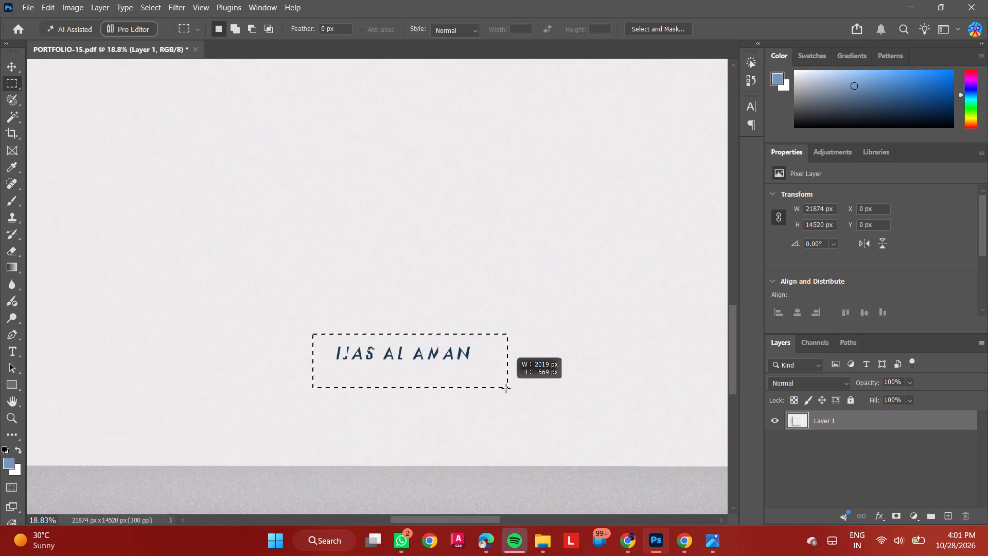
{"action": "left_click_drag", "start_coordinate": [506, 388], "coordinate": [496, 384]}
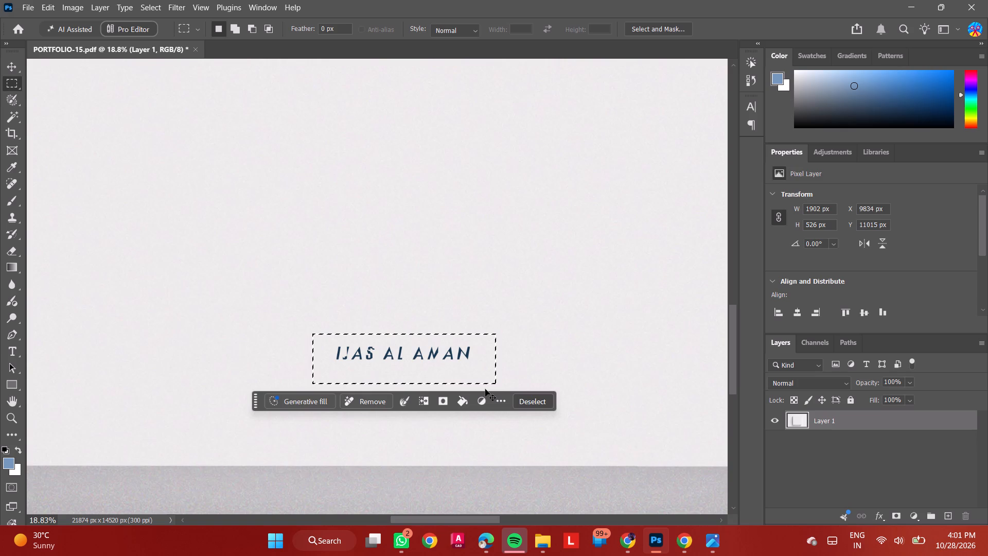
{"action": "key", "text": "ctrl+v"}
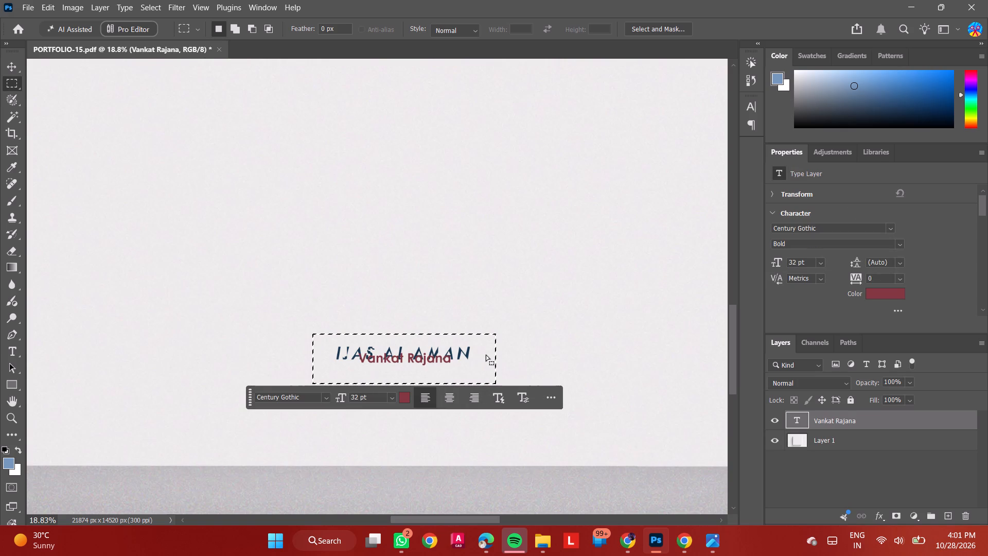
{"action": "key", "text": "Delete"}
{"action": "key", "text": "Escape"}
{"action": "key", "text": "Escape"}
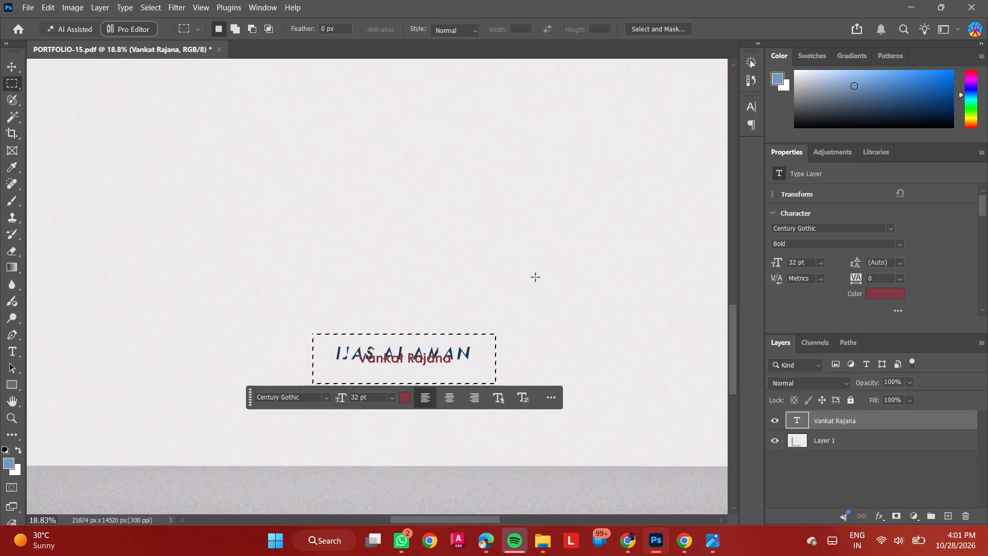
{"action": "key", "text": "Escape"}
{"action": "key", "text": "Escape"}
{"action": "key", "text": "ctrl+z"}
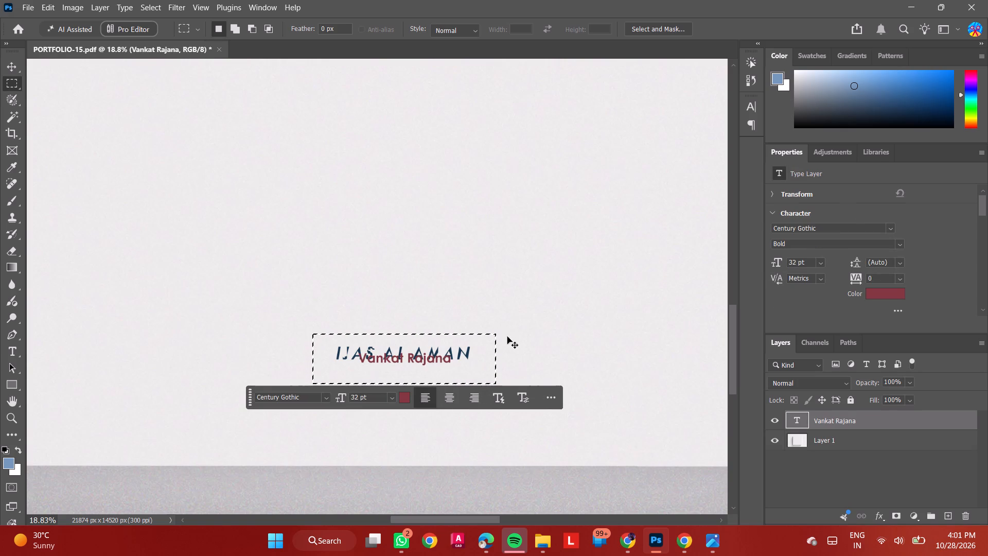
{"action": "key", "text": "Delete"}
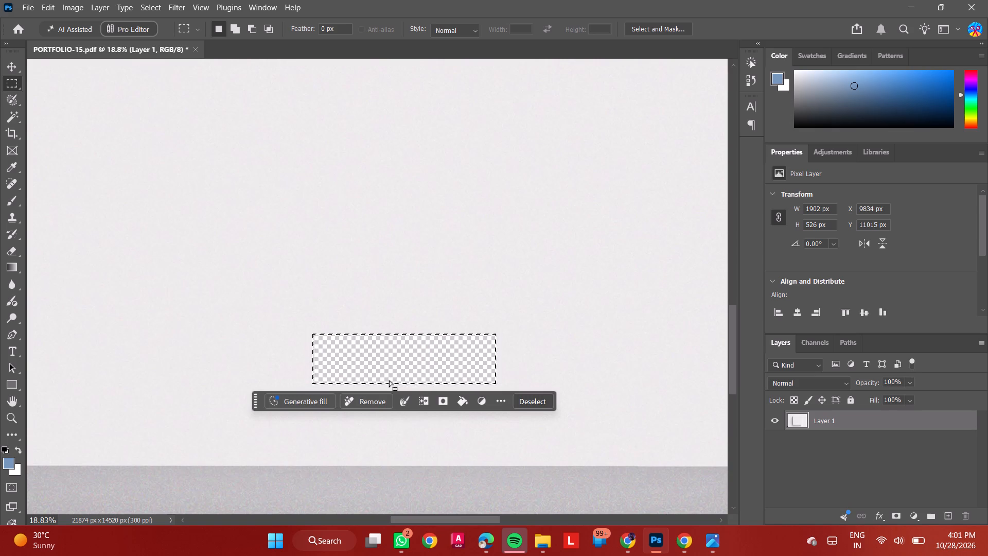
Fill the erased rectangle with the off-white colour sampled from the surrounding cover, and clear the selection.
{"action": "left_click", "coordinate": [465, 403]}
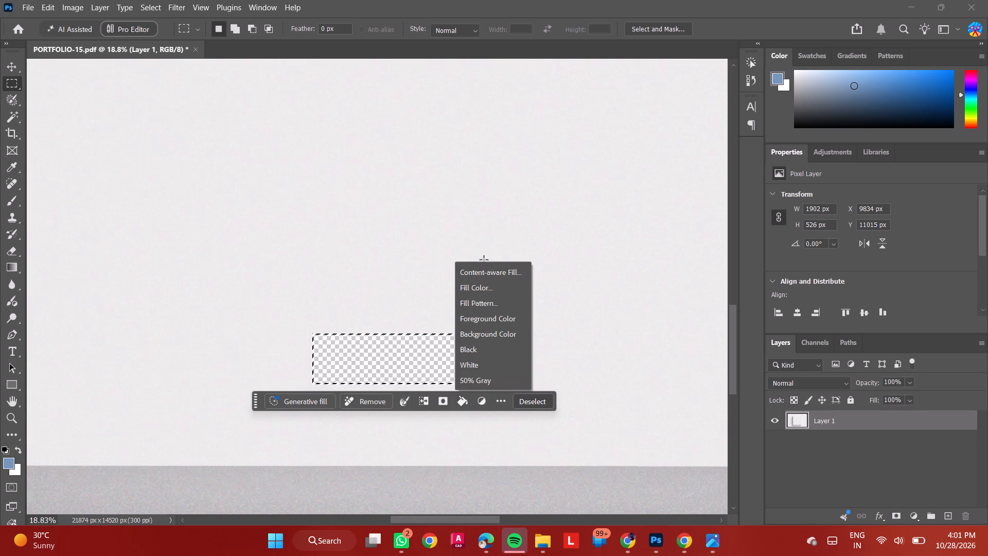
{"action": "left_click", "coordinate": [488, 290]}
{"action": "left_click", "coordinate": [360, 213]}
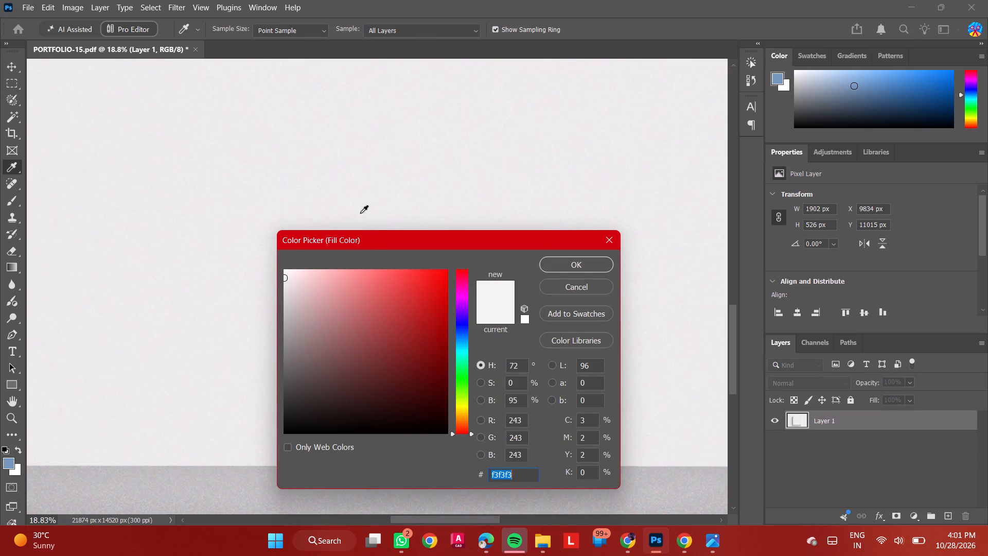
{"action": "left_click", "coordinate": [579, 265]}
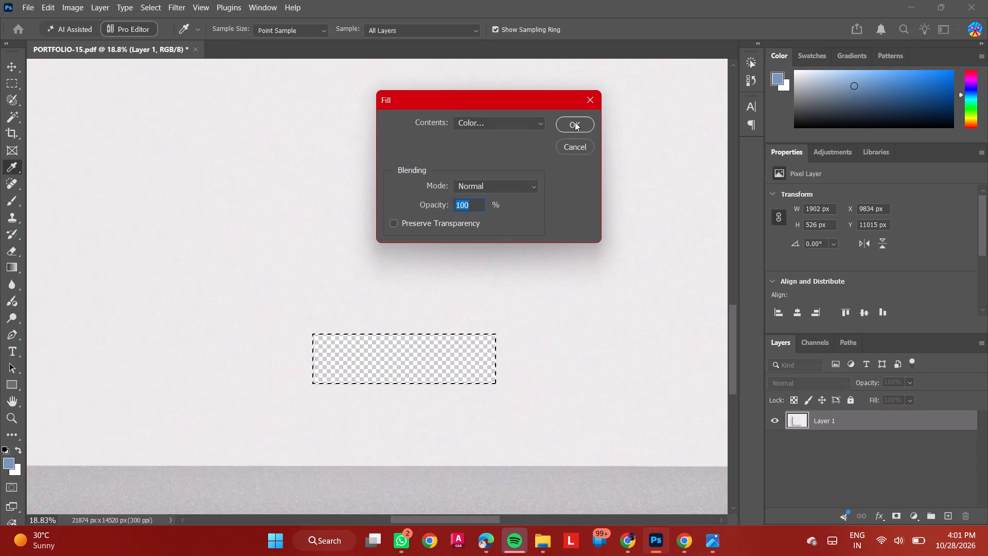
{"action": "left_click", "coordinate": [575, 122]}
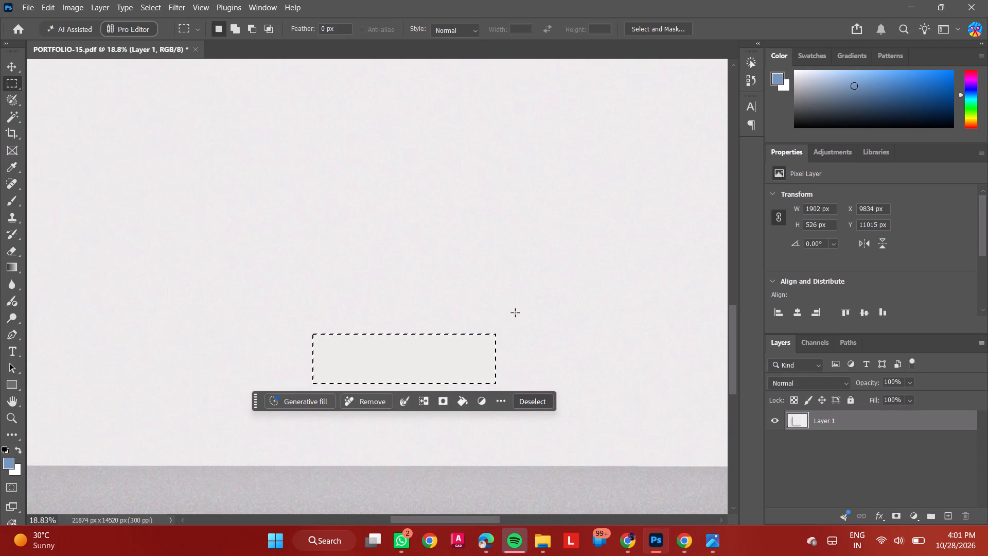
{"action": "scroll", "coordinate": [445, 451], "scroll_direction": "down", "scroll_amount": 6, "text": "alt"}
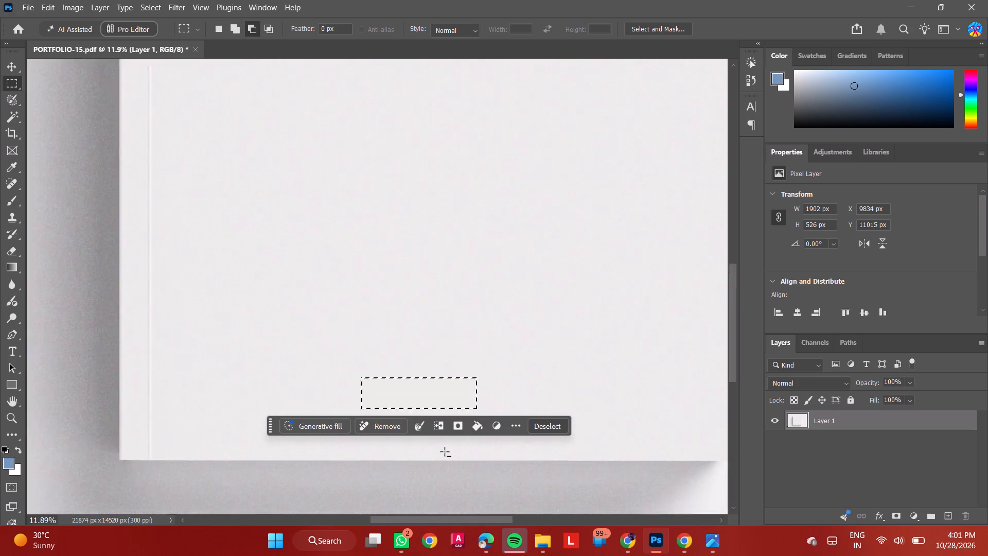
{"action": "scroll", "coordinate": [445, 451], "scroll_direction": "down", "scroll_amount": 2, "text": "alt"}
{"action": "scroll", "coordinate": [233, 379], "scroll_direction": "down", "scroll_amount": 4, "text": "alt"}
{"action": "left_click", "coordinate": [378, 507]}
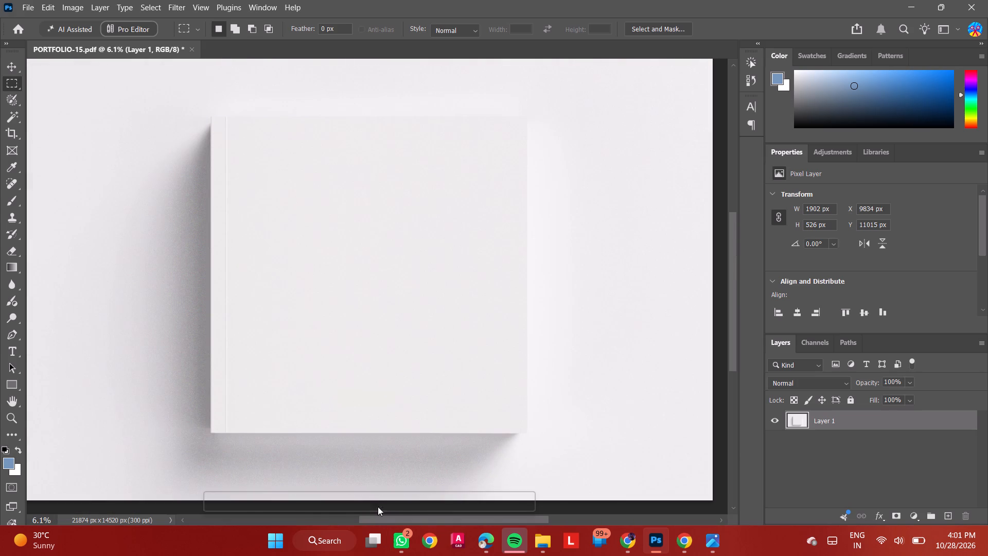
Paste the copied name text layer and move it to the lower part of the book cover.
{"action": "key", "text": "ctrl+v"}
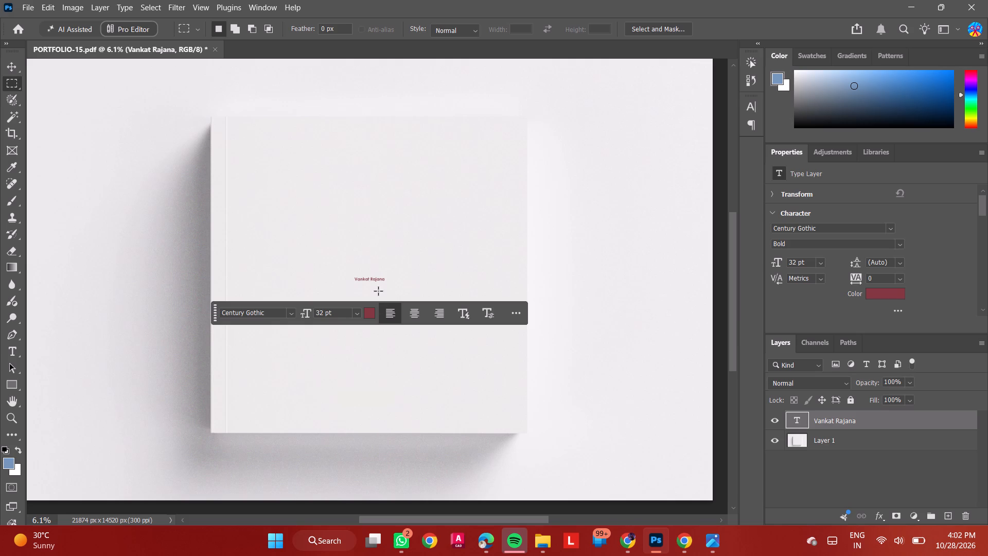
{"action": "key", "text": "v"}
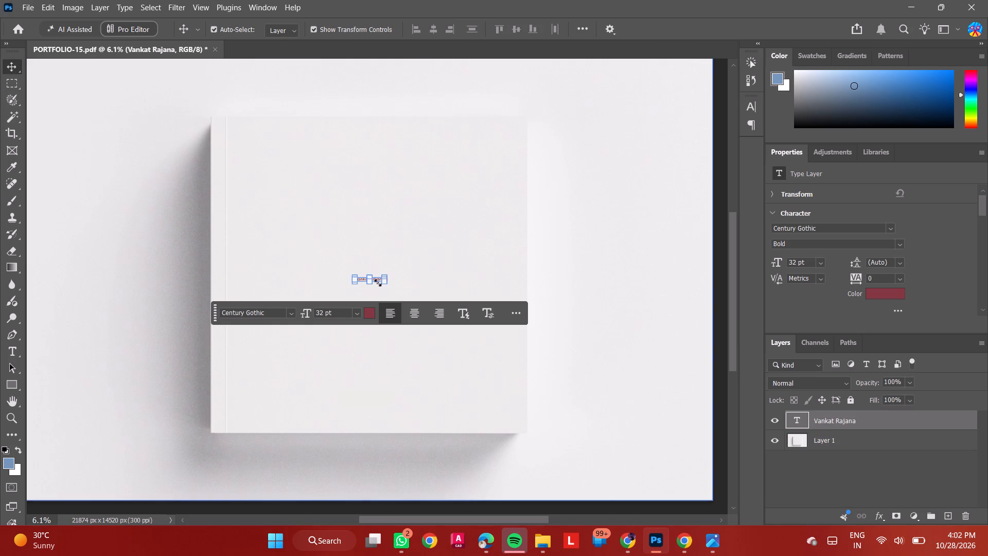
{"action": "scroll", "coordinate": [375, 283], "scroll_direction": "up", "scroll_amount": 8, "text": "alt"}
{"action": "left_click_drag", "start_coordinate": [379, 275], "coordinate": [377, 434]}
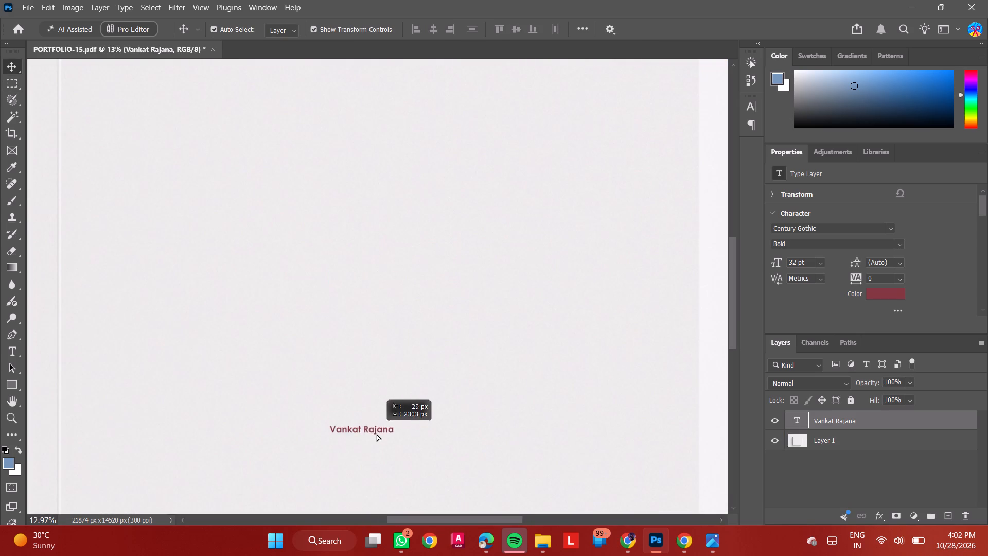
{"action": "left_click_drag", "start_coordinate": [377, 434], "coordinate": [378, 465]}
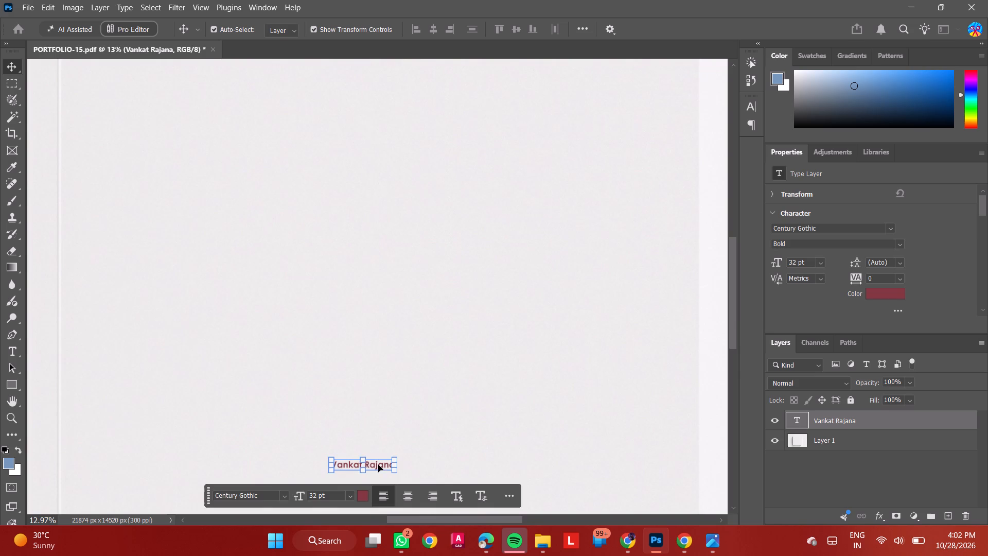
Set the pasted name's font size to 60 pt and move it closer to the cover's bottom edge.
{"action": "left_click", "coordinate": [821, 263]}
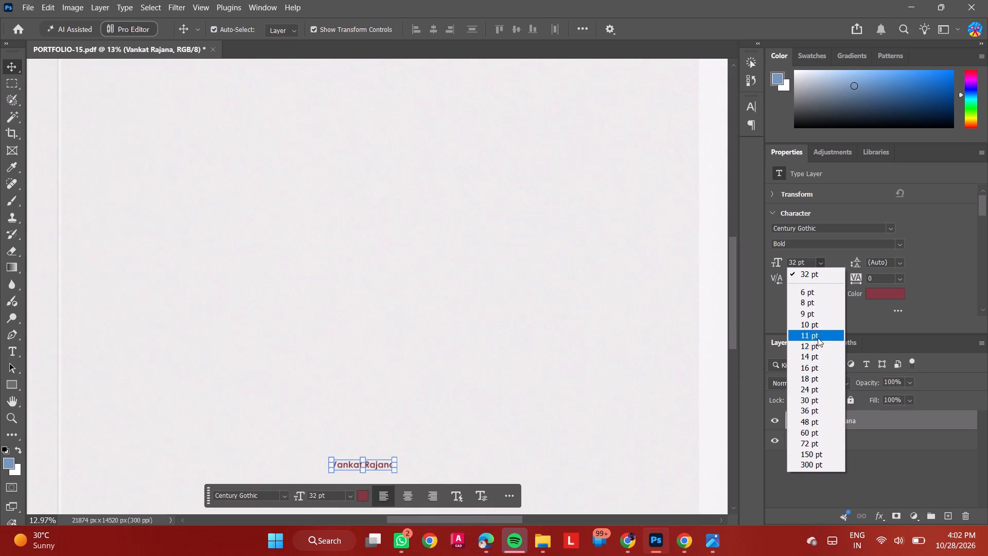
{"action": "left_click", "coordinate": [810, 426]}
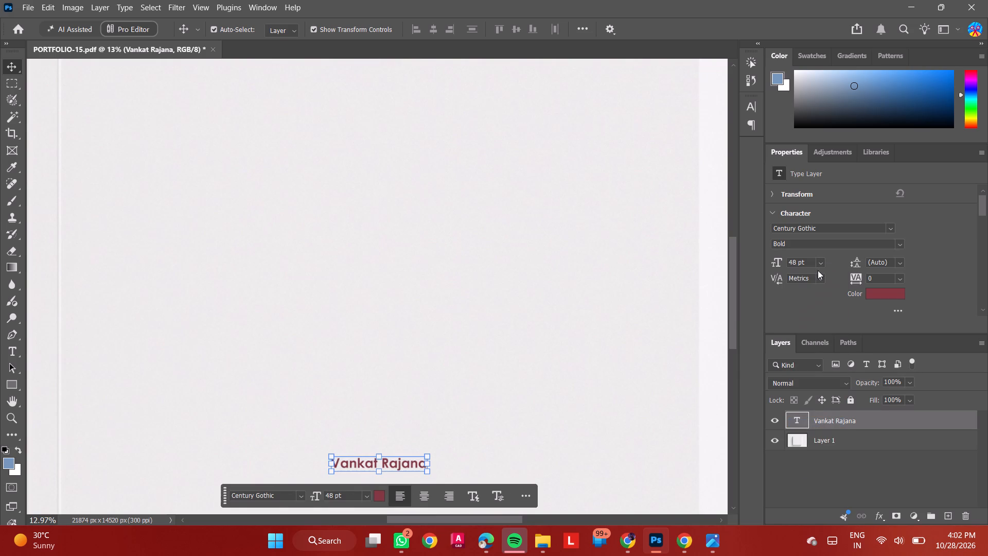
{"action": "left_click", "coordinate": [822, 266]}
{"action": "left_click", "coordinate": [810, 434]}
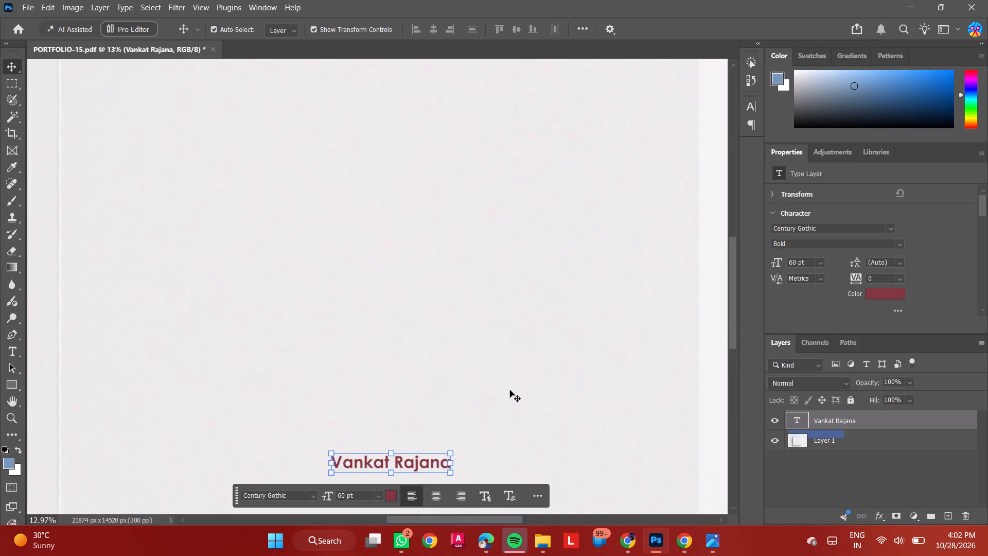
{"action": "scroll", "coordinate": [502, 376], "scroll_direction": "down", "scroll_amount": 6, "text": "alt"}
{"action": "left_click_drag", "start_coordinate": [458, 426], "coordinate": [444, 455]}
{"action": "scroll", "coordinate": [533, 372], "scroll_direction": "down", "scroll_amount": 4, "text": "alt"}
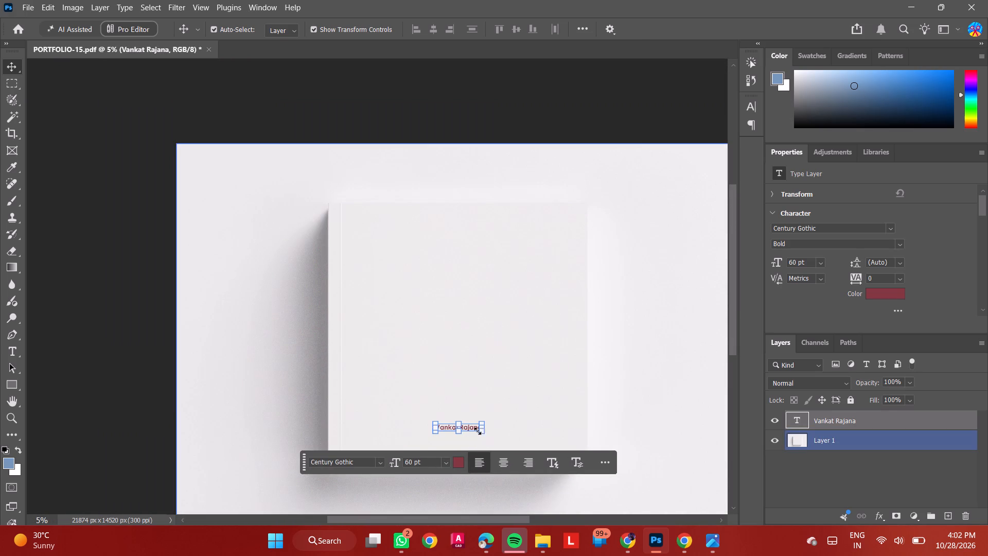
Set the font size of the name on the cover to 48 pt and deselect its layer.
{"action": "left_click", "coordinate": [820, 264]}
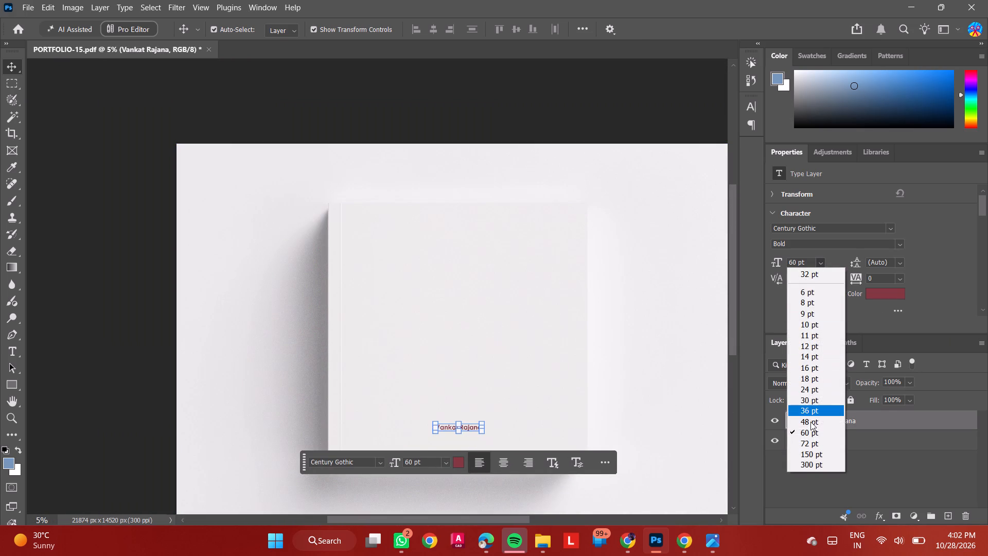
{"action": "left_click", "coordinate": [810, 422]}
{"action": "left_click", "coordinate": [470, 82]}
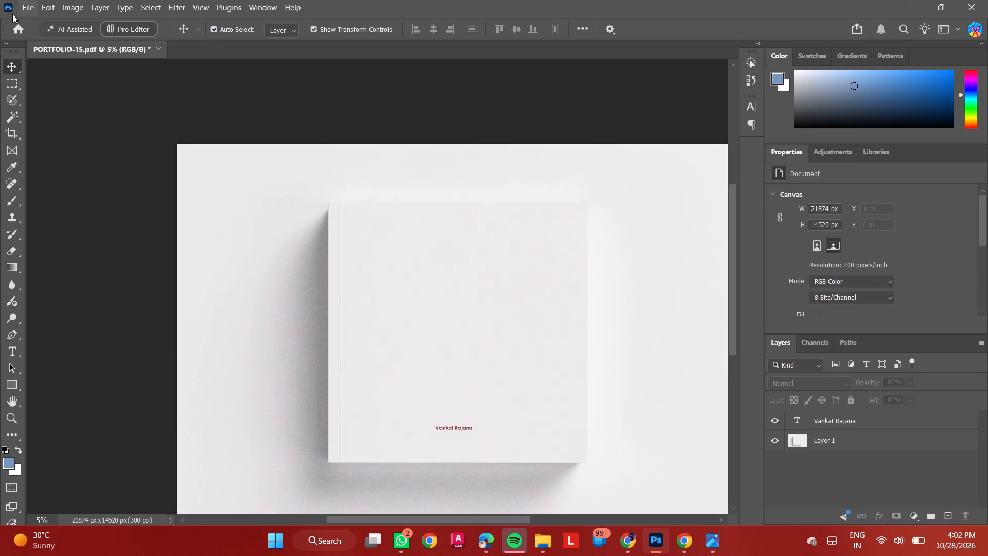
Quick-export the edited back cover page as a PNG named PORTFOLIO-15.png in the Downloads folder.
{"action": "left_click", "coordinate": [30, 9]}
{"action": "left_click", "coordinate": [42, 327]}
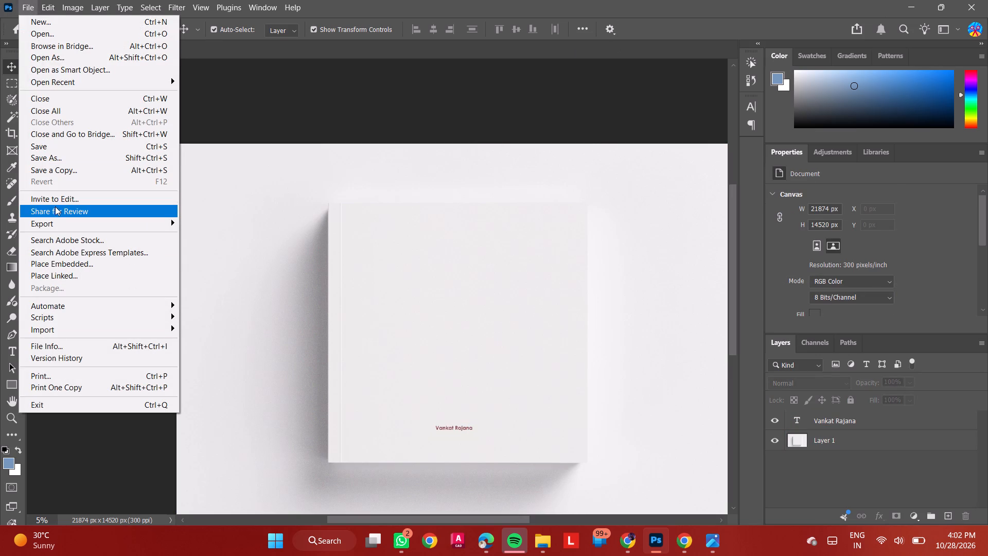
{"action": "left_click", "coordinate": [74, 223]}
{"action": "left_click", "coordinate": [271, 226]}
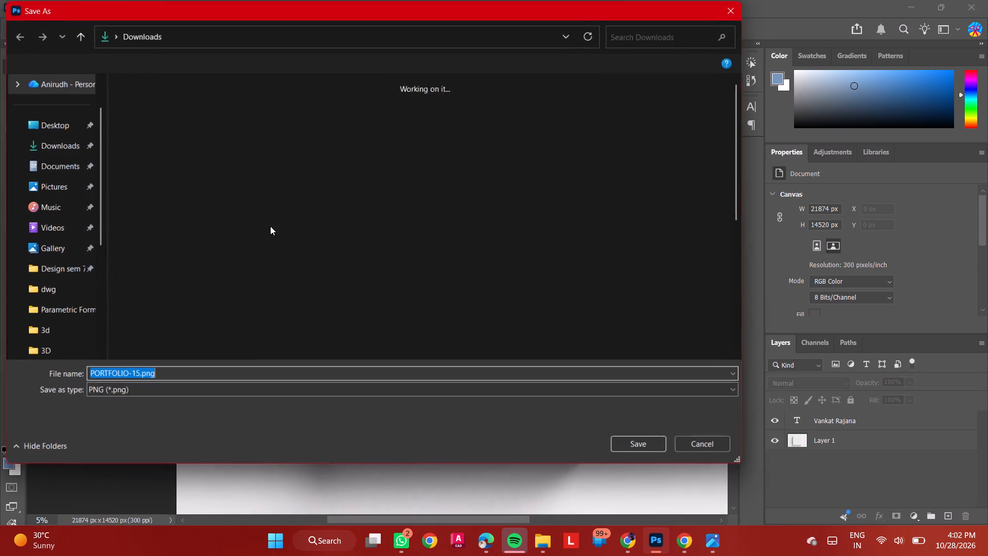
{"action": "left_click", "coordinate": [654, 444]}
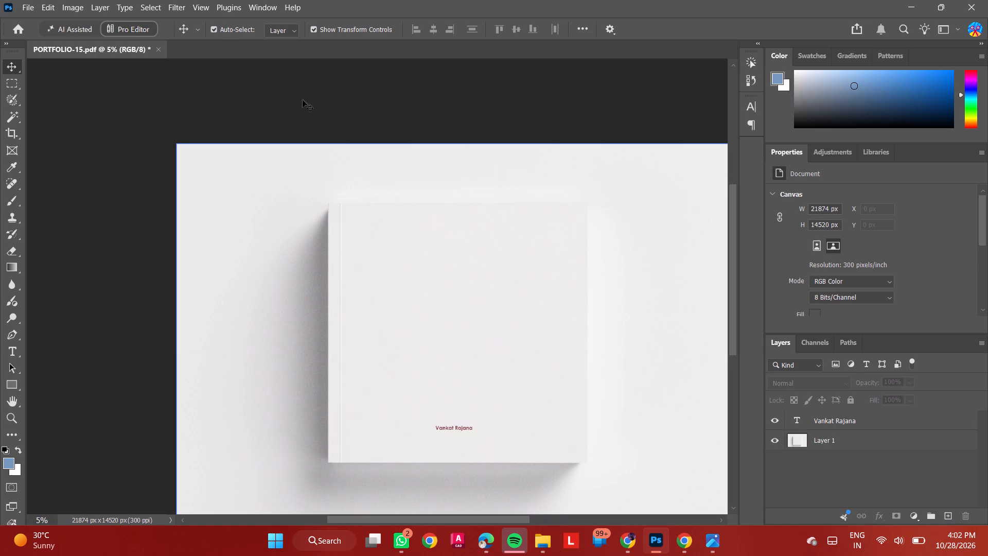
Close the PORTFOLIO-15.pdf document without saving its changes.
{"action": "left_click", "coordinate": [156, 47]}
{"action": "left_click", "coordinate": [515, 210]}
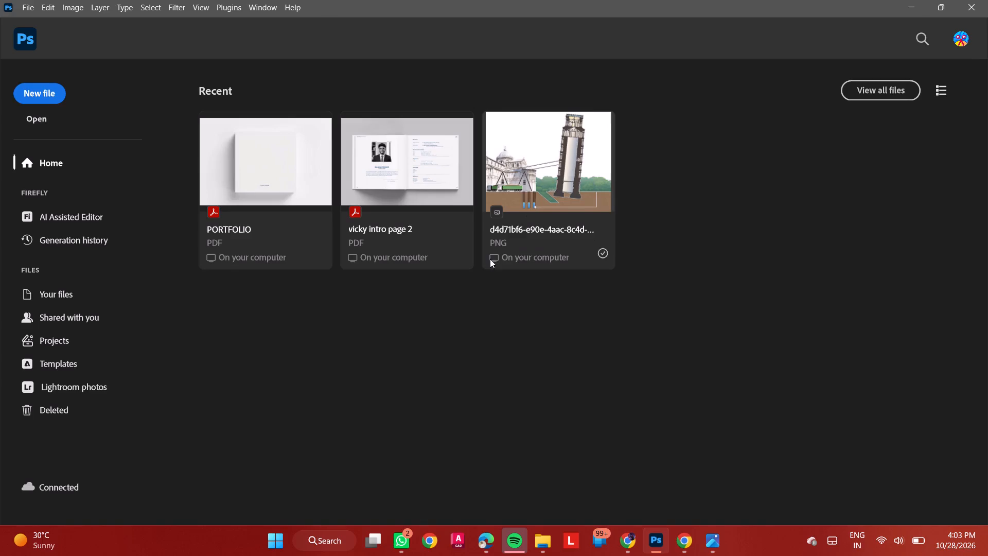
Switch to Chrome, search for "pdf to png" in a new tab, and open Smallpdf's Free PDF to PNG Converter.
{"action": "left_click", "coordinate": [922, 0]}
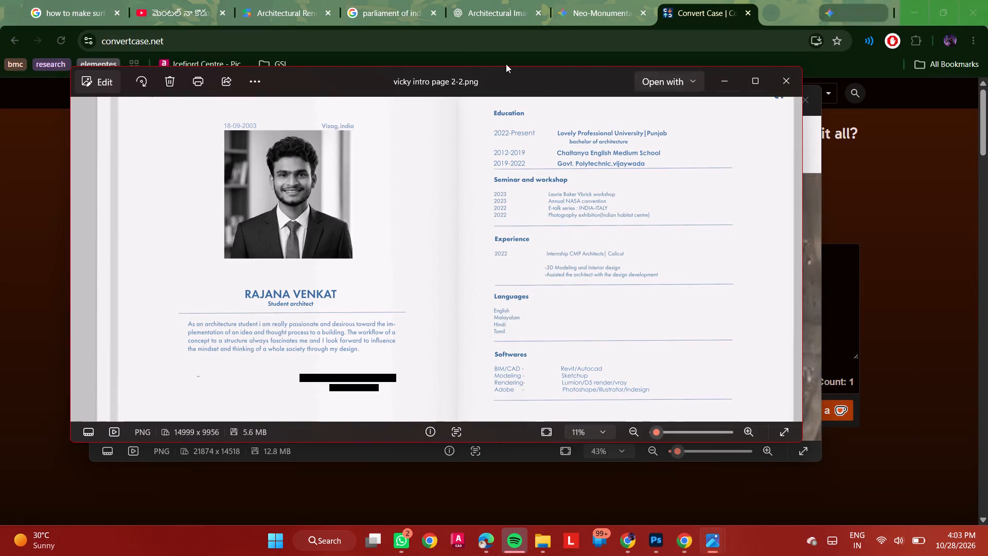
{"action": "left_click", "coordinate": [720, 75]}
{"action": "left_click", "coordinate": [765, 13]}
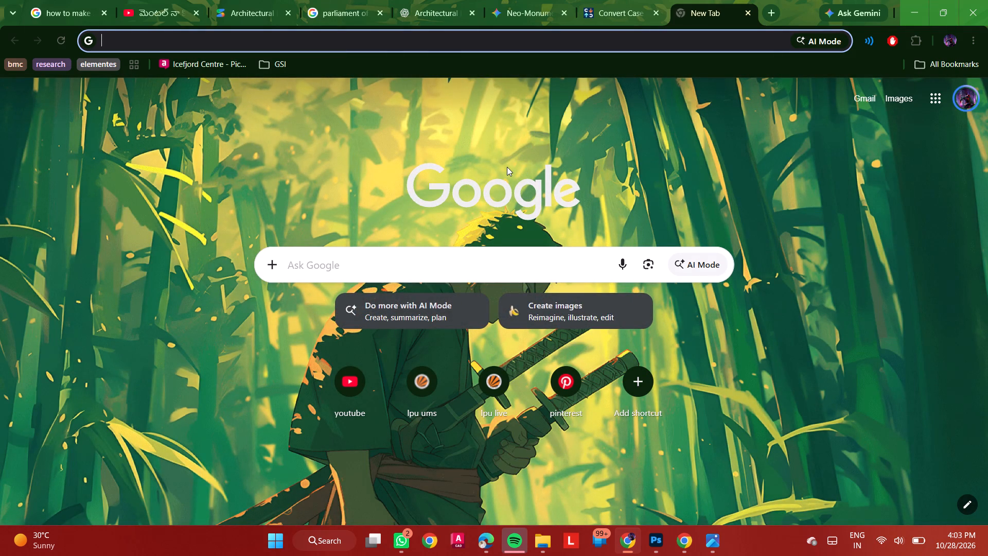
{"action": "left_click", "coordinate": [313, 254]}
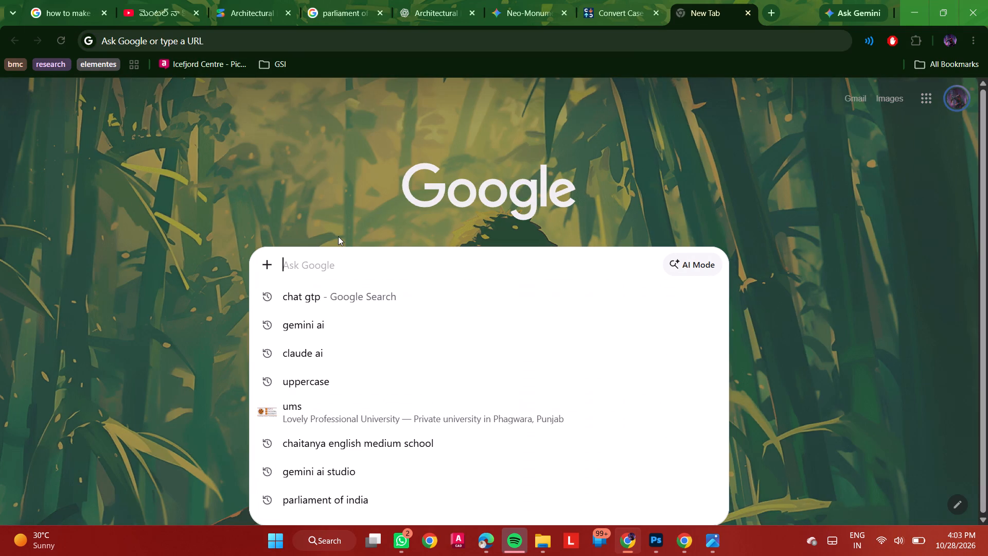
{"action": "key", "text": "p"}
{"action": "type", "text": "df to png"}
{"action": "key", "text": "Return"}
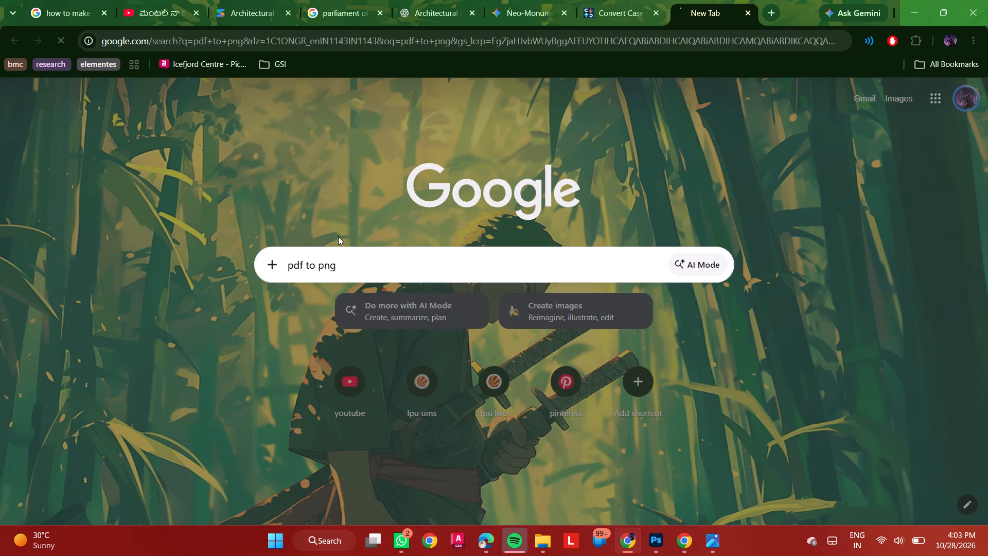
{"action": "left_click", "coordinate": [172, 311]}
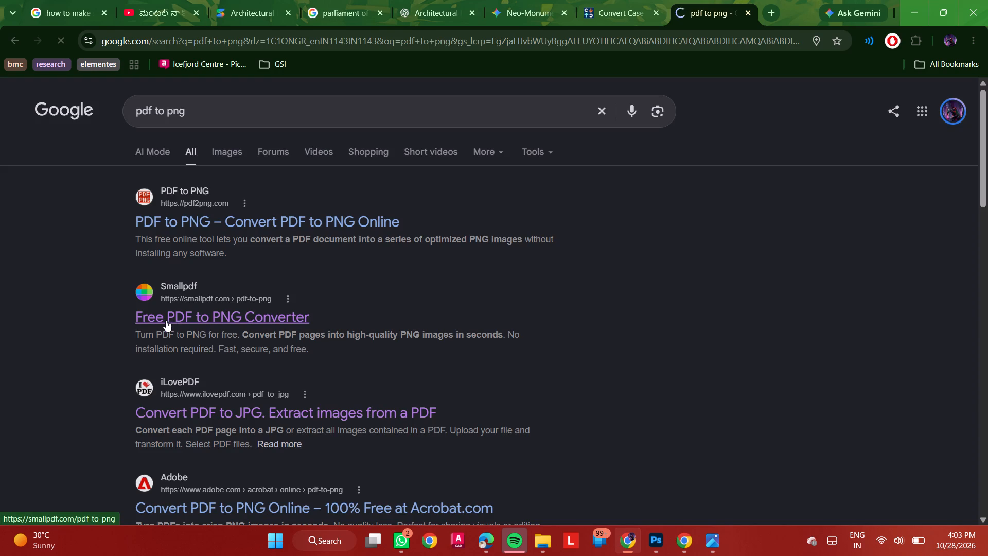
Upload vicky intro page 2.pdf from the Downloads folder to Smallpdf and start converting its entire pages to images.
{"action": "left_click", "coordinate": [457, 307]}
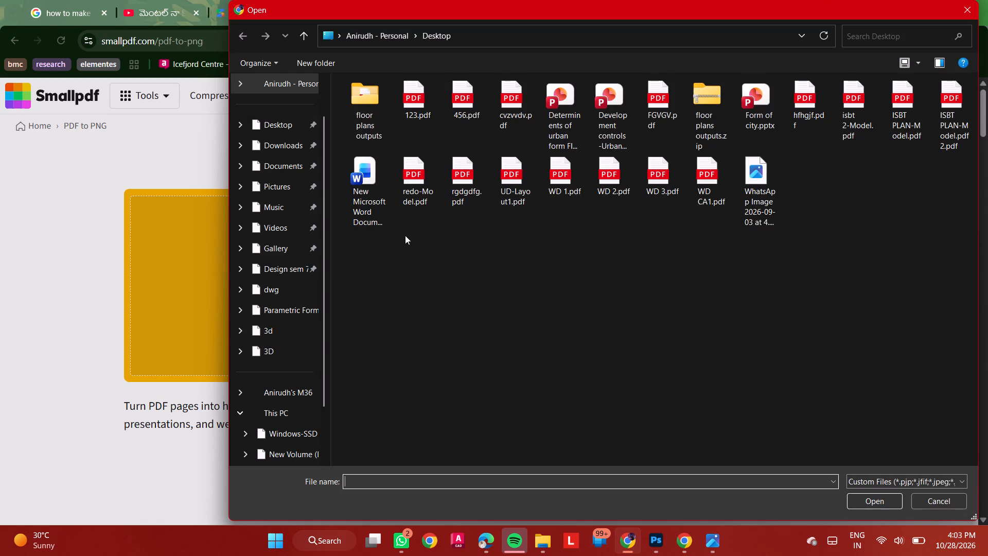
{"action": "left_click", "coordinate": [313, 146]}
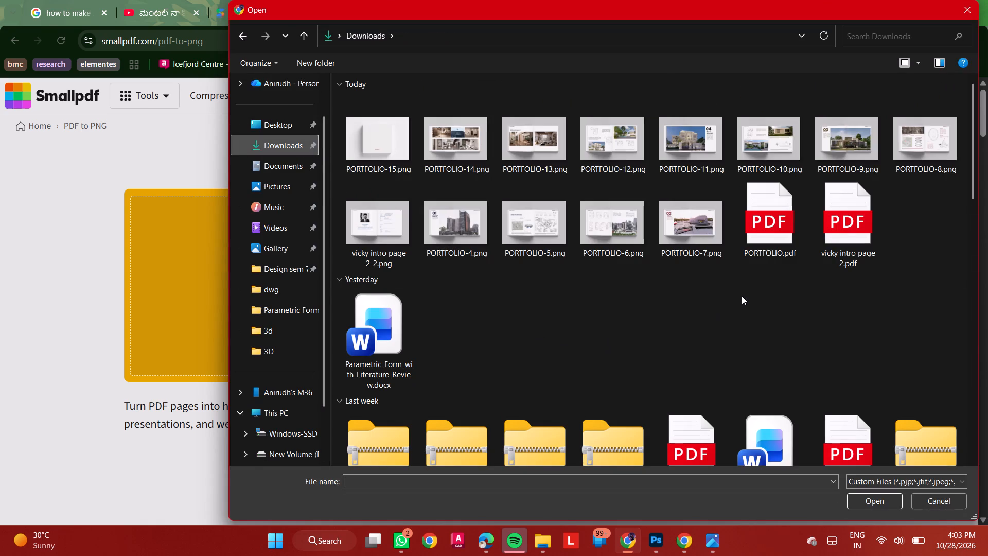
{"action": "left_click", "coordinate": [850, 231]}
{"action": "left_click", "coordinate": [873, 506]}
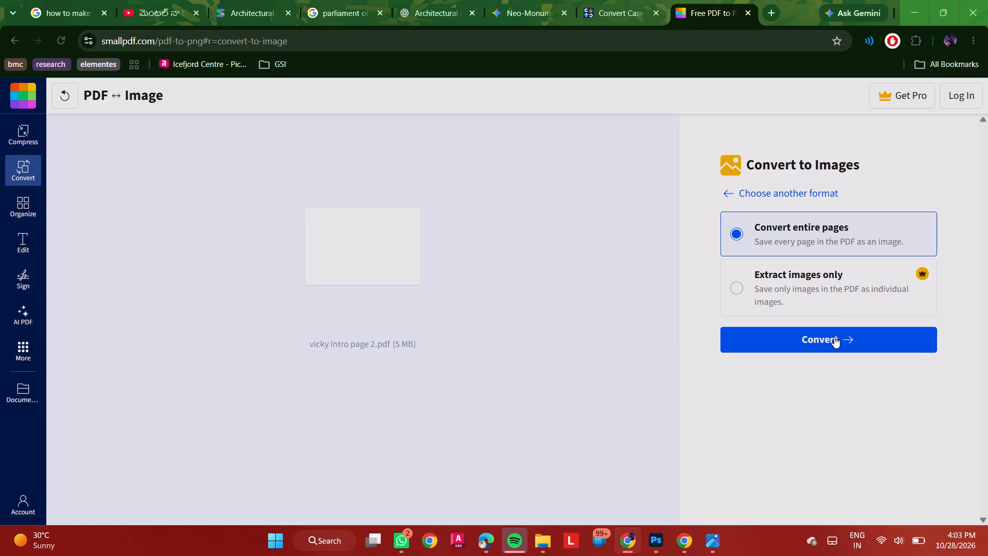
{"action": "left_click", "coordinate": [834, 337]}
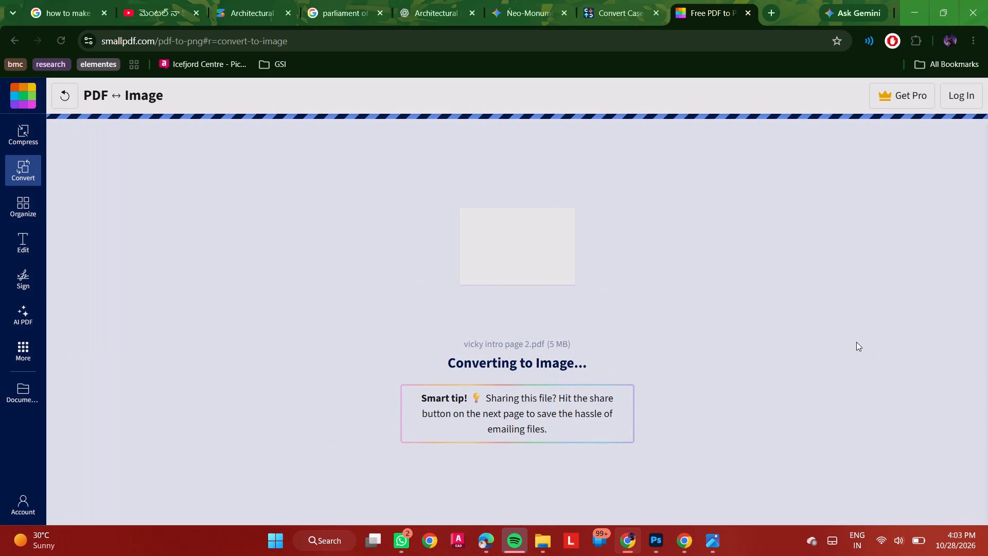
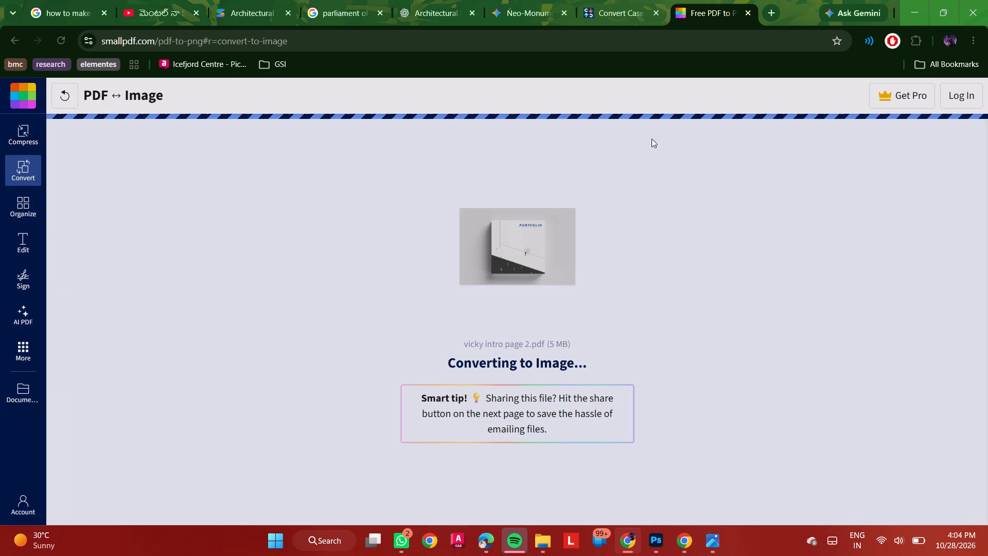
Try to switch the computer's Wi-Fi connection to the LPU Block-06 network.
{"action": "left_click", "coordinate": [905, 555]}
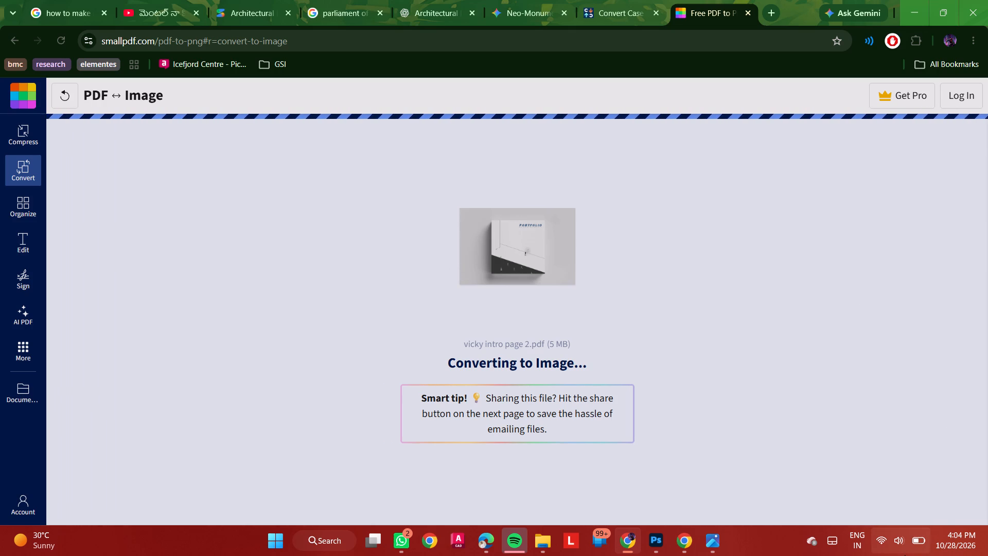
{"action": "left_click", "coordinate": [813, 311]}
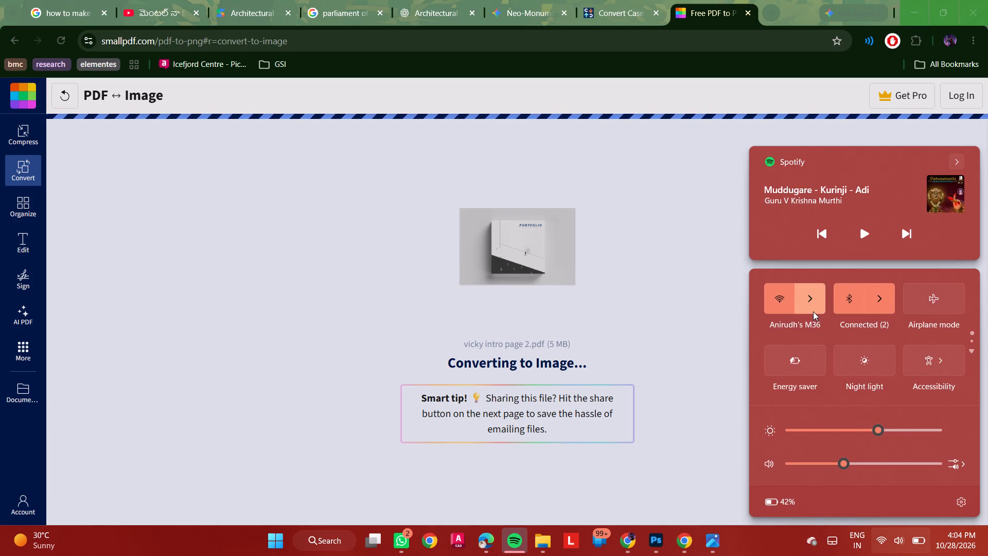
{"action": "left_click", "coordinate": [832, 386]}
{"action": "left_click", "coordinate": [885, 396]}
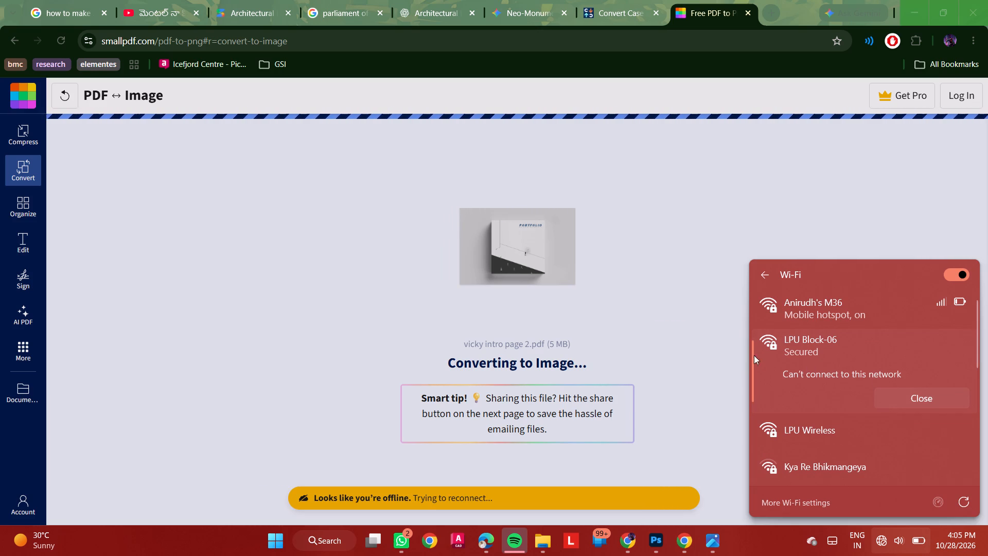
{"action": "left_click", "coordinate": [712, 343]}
Reconnect the computer's Wi-Fi to the M36 mobile hotspot and return to the Smallpdf conversion page.
{"action": "left_click", "coordinate": [922, 553]}
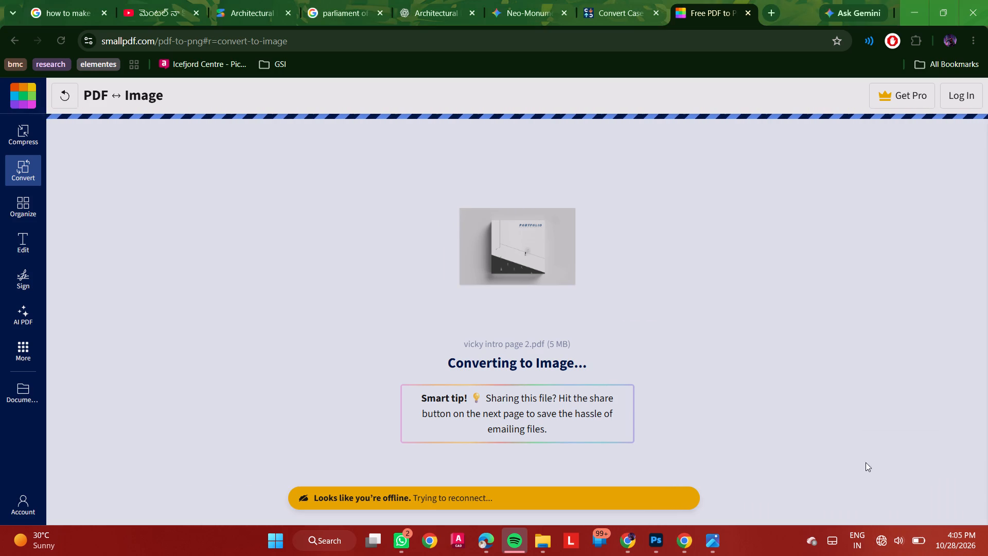
{"action": "left_click", "coordinate": [883, 534]}
{"action": "left_click", "coordinate": [816, 302]}
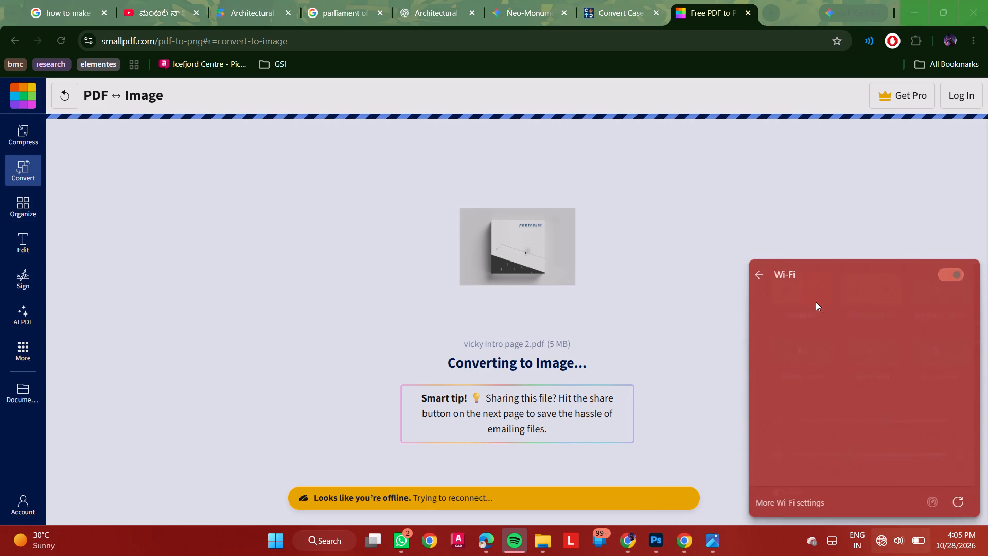
{"action": "left_click", "coordinate": [821, 321]}
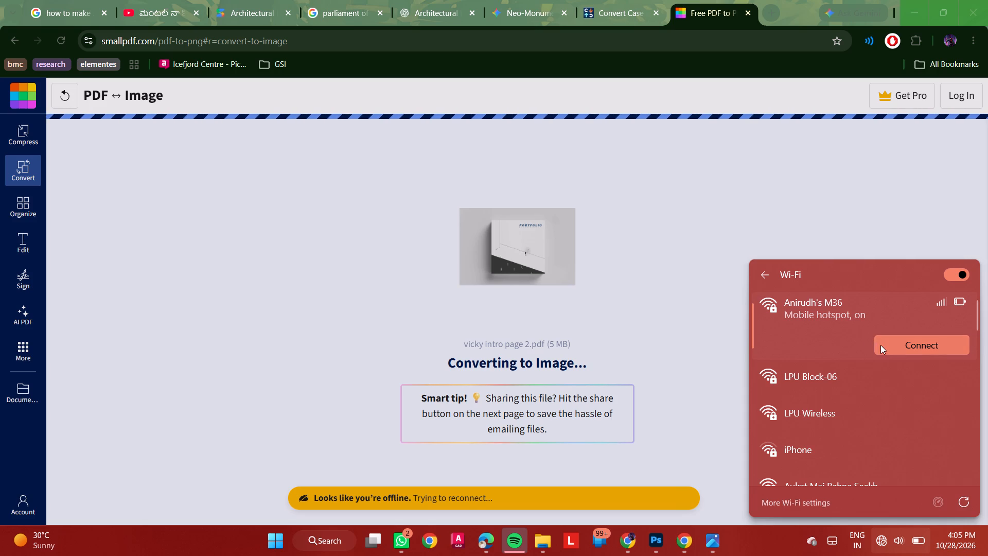
{"action": "left_click", "coordinate": [880, 345]}
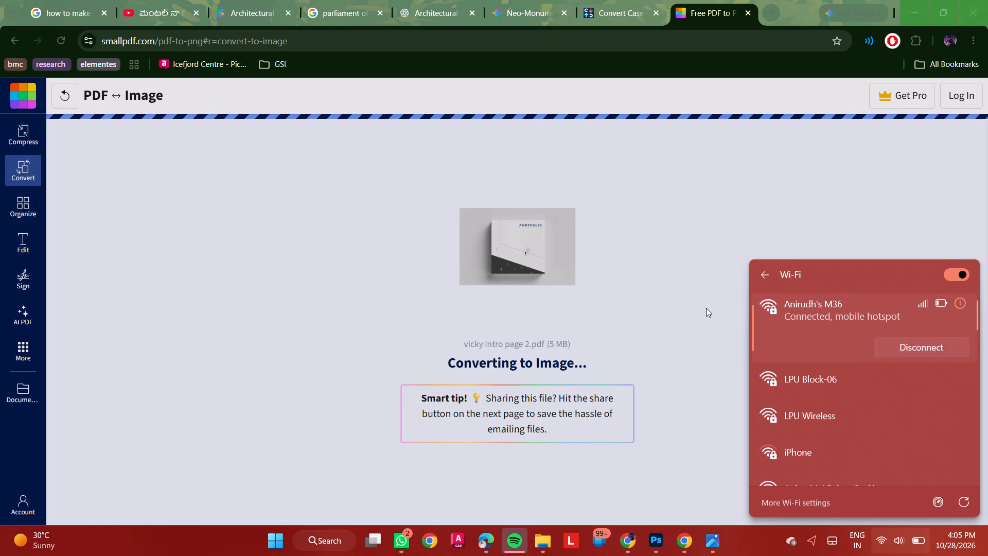
{"action": "left_click", "coordinate": [694, 254]}
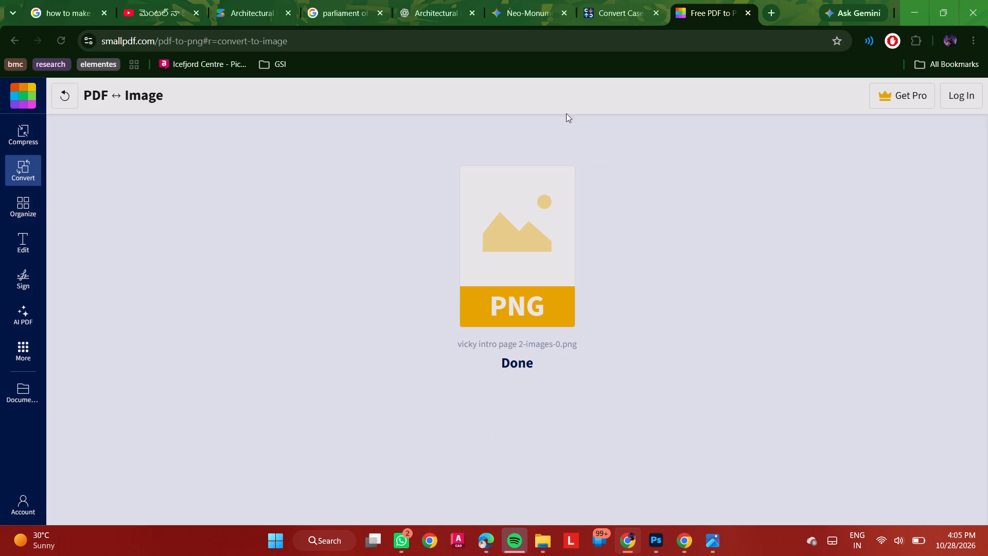
Reload the stalled converter, upload vicky intro page 2.pdf from Downloads again, and convert its entire pages to images.
{"action": "left_click", "coordinate": [512, 361]}
{"action": "scroll", "coordinate": [491, 289], "scroll_direction": "down", "scroll_amount": 5}
{"action": "scroll", "coordinate": [491, 289], "scroll_direction": "up", "scroll_amount": 5}
{"action": "left_click", "coordinate": [60, 36]}
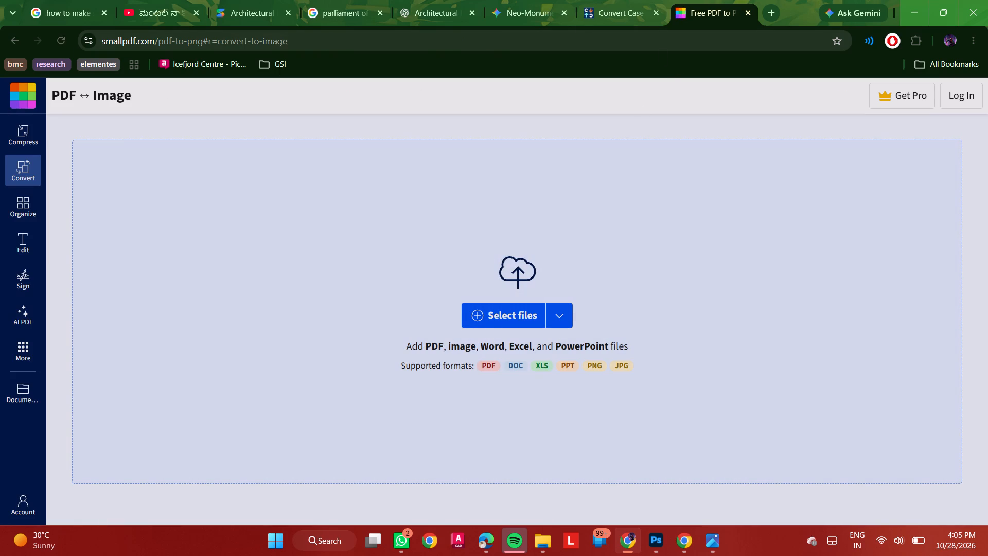
{"action": "left_click", "coordinate": [526, 308]}
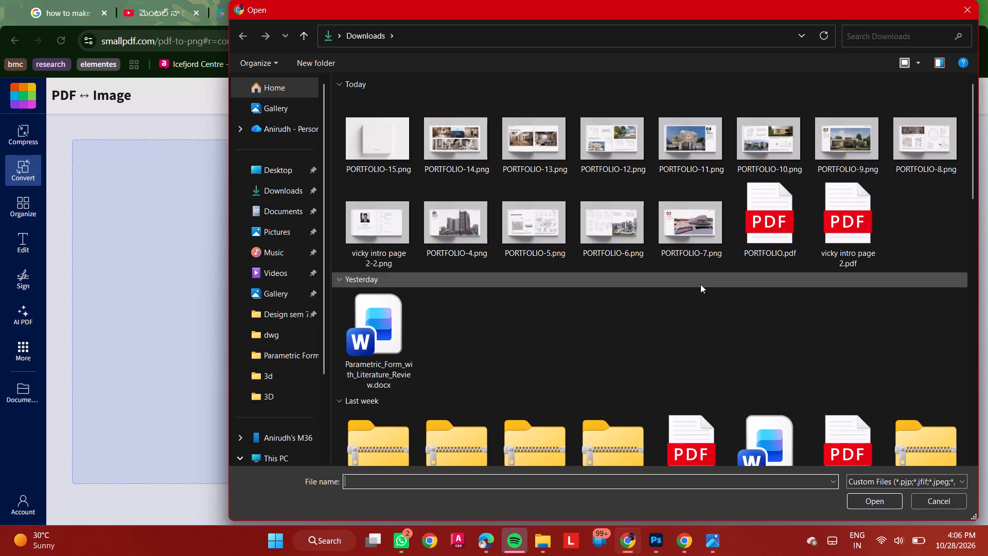
{"action": "left_click", "coordinate": [822, 234]}
{"action": "left_click", "coordinate": [858, 500]}
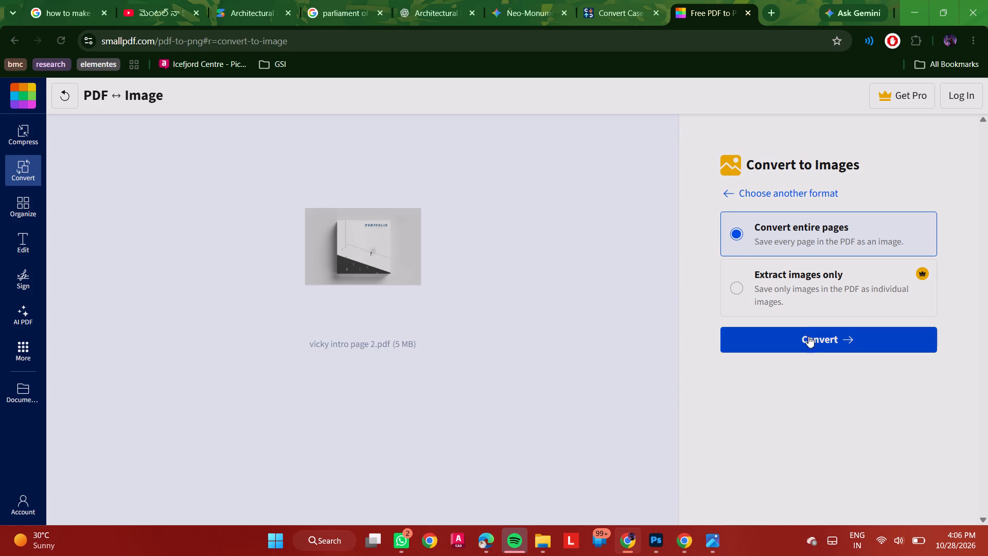
{"action": "left_click", "coordinate": [827, 346]}
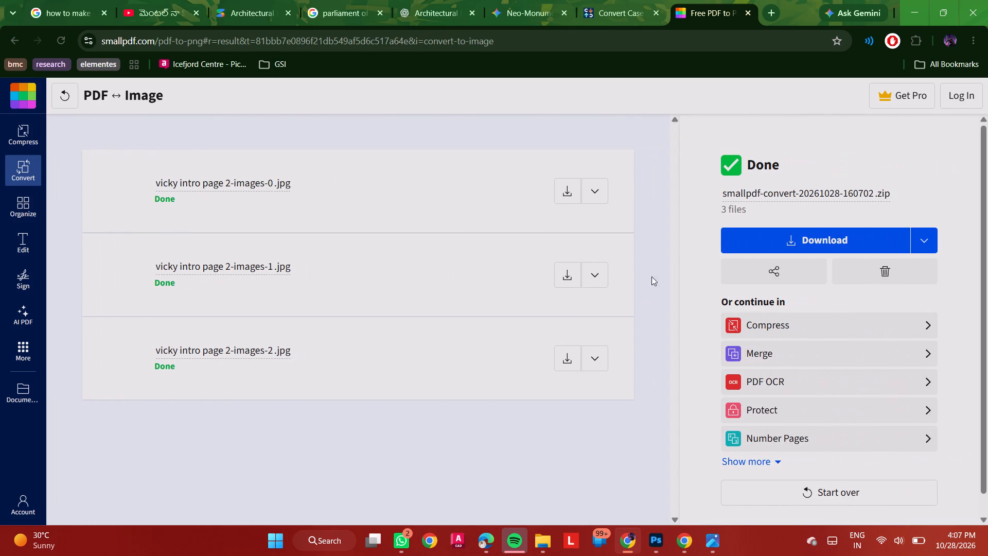
Download the converted first and third pages, vicky intro page 2-images-0.jpg and vicky intro page 2-images-2.jpg, and check the download progress.
{"action": "left_click", "coordinate": [568, 196]}
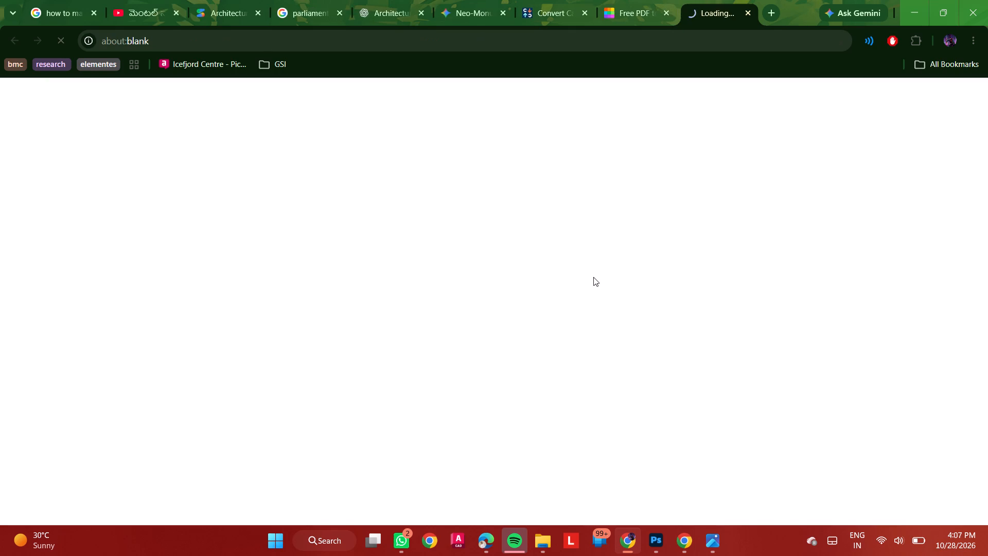
{"action": "left_click", "coordinate": [636, 20]}
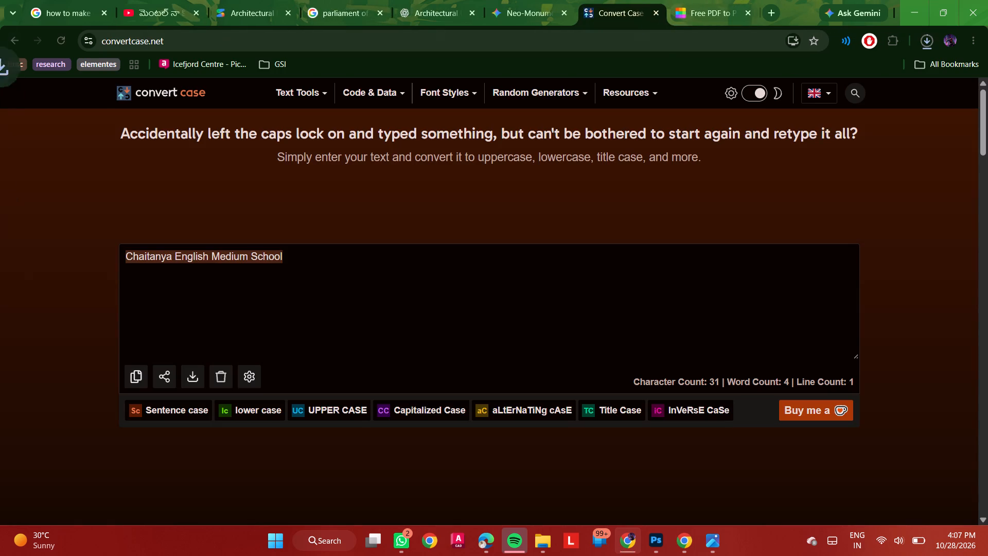
{"action": "left_click", "coordinate": [709, 11]}
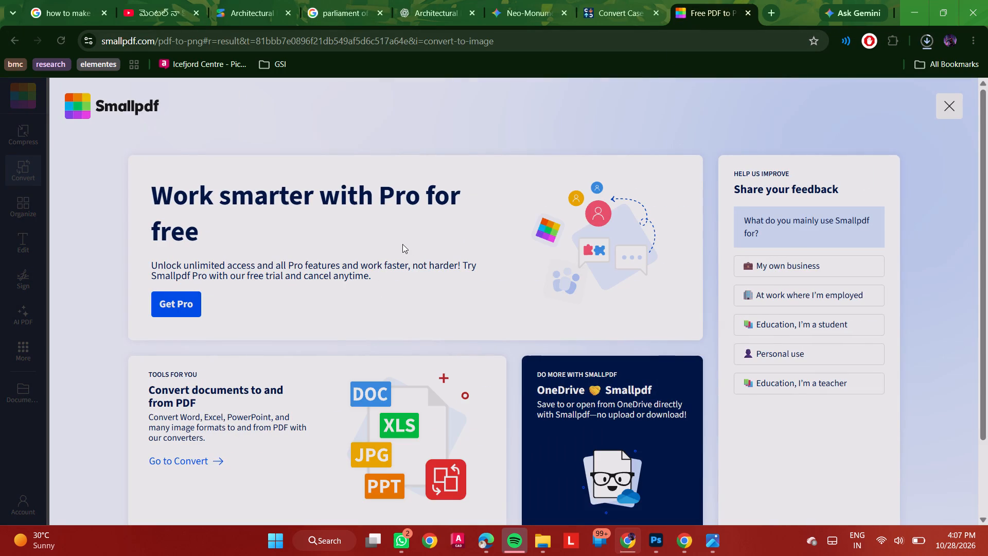
{"action": "left_click", "coordinate": [959, 107]}
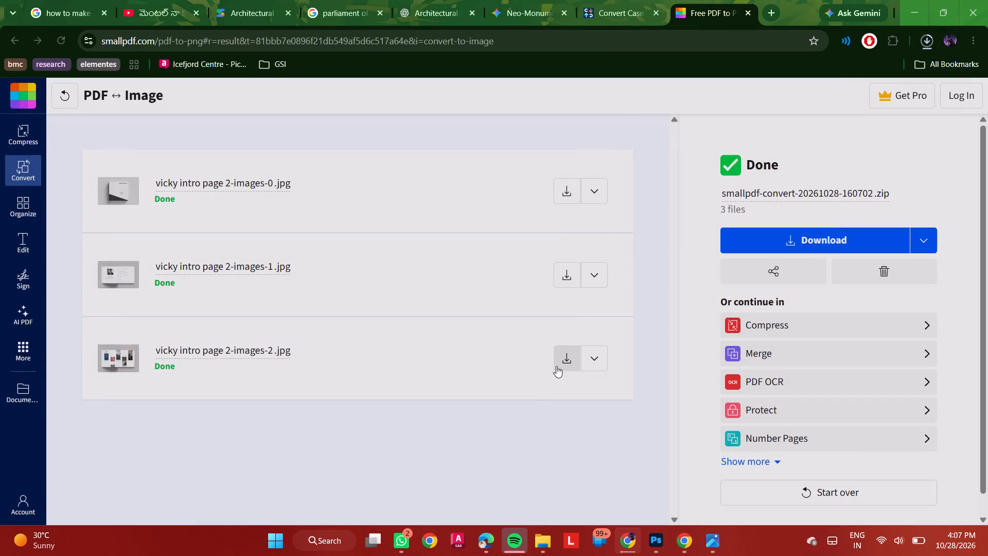
{"action": "left_click", "coordinate": [559, 362]}
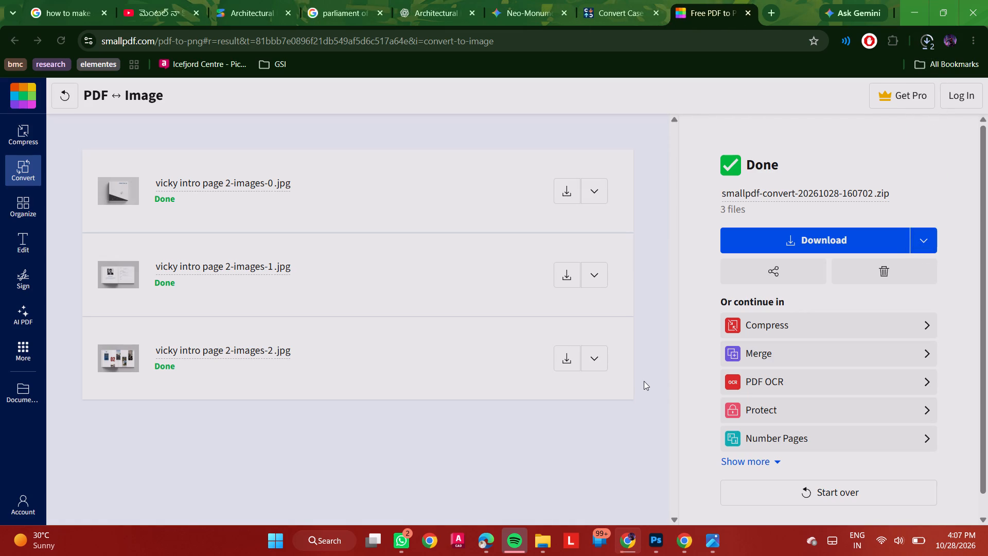
{"action": "left_click", "coordinate": [930, 38]}
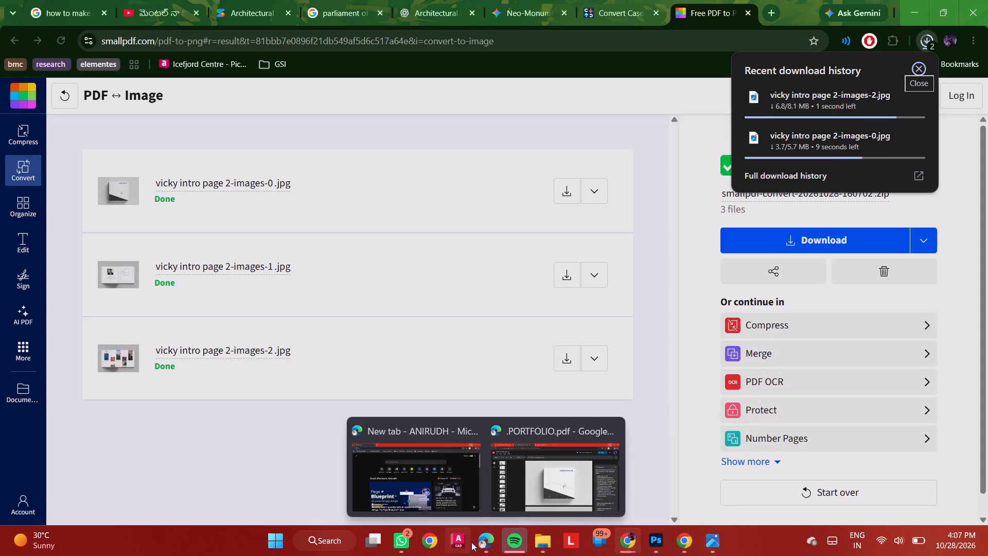
Switch to Edge and look through all pages of the original PORTFOLIO.pdf and the open vicky intro page 2.pdf.
{"action": "left_click", "coordinate": [574, 504]}
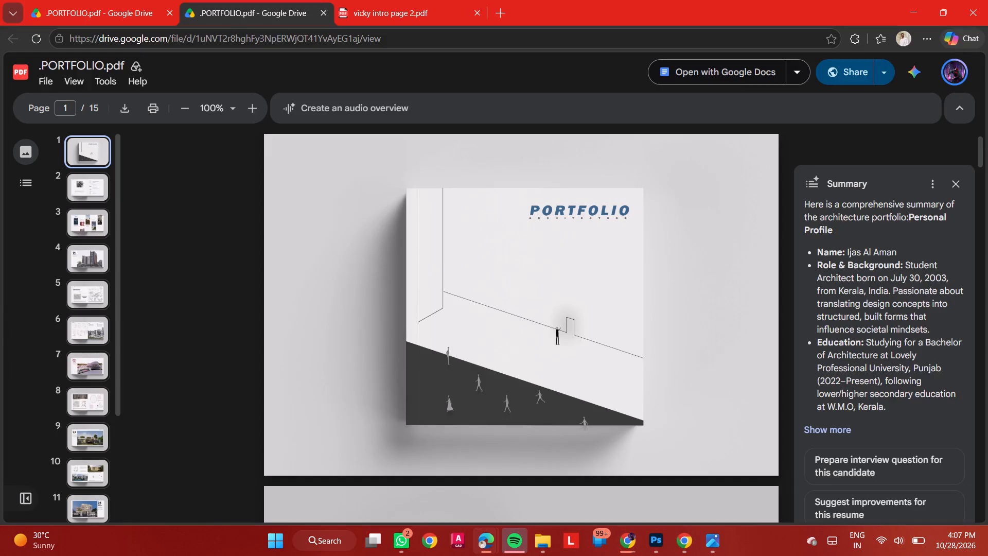
{"action": "scroll", "coordinate": [474, 249], "scroll_direction": "down", "scroll_amount": 4}
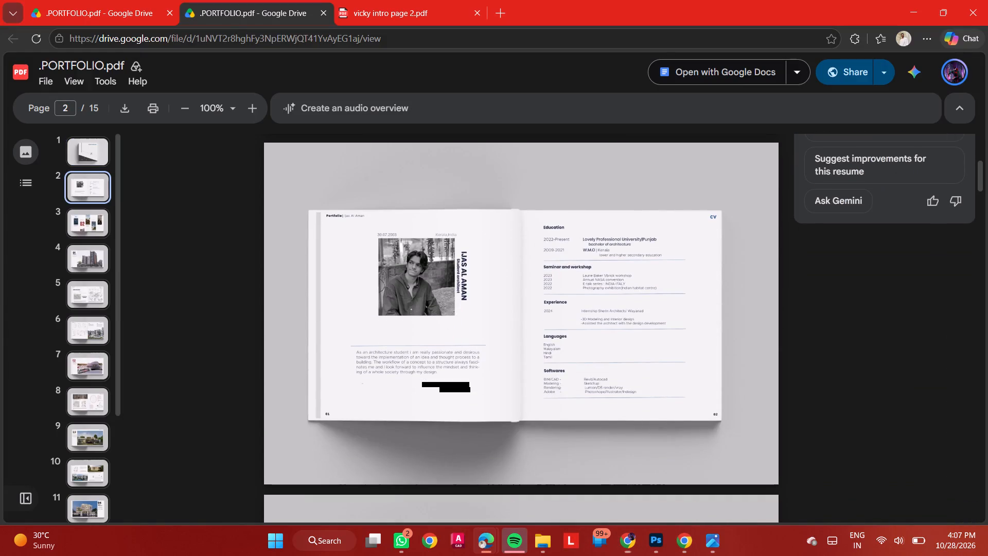
{"action": "scroll", "coordinate": [517, 324], "scroll_direction": "down", "scroll_amount": 12}
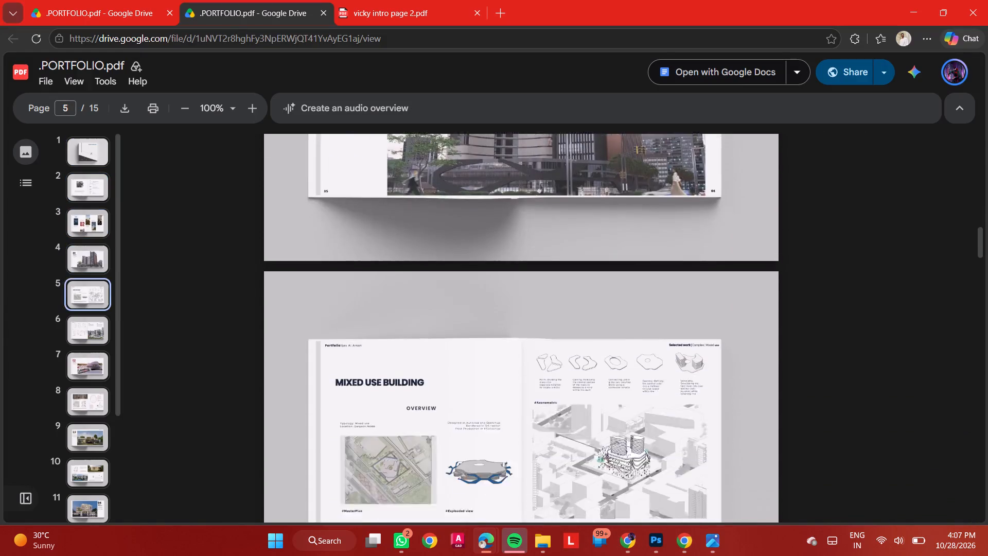
{"action": "scroll", "coordinate": [517, 324], "scroll_direction": "down", "scroll_amount": 16}
{"action": "scroll", "coordinate": [517, 324], "scroll_direction": "down", "scroll_amount": 5}
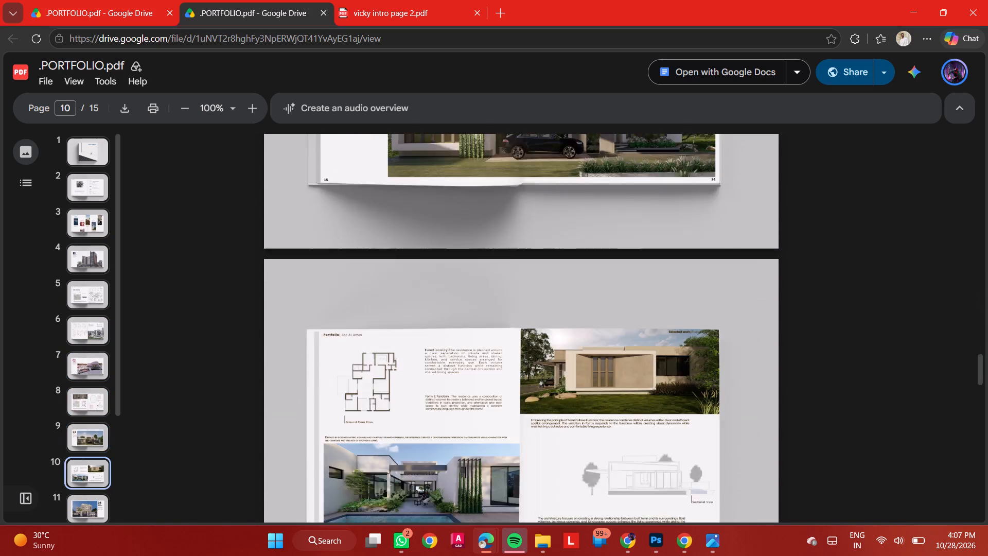
{"action": "scroll", "coordinate": [517, 324], "scroll_direction": "down", "scroll_amount": 16}
{"action": "scroll", "coordinate": [519, 322], "scroll_direction": "down", "scroll_amount": 7}
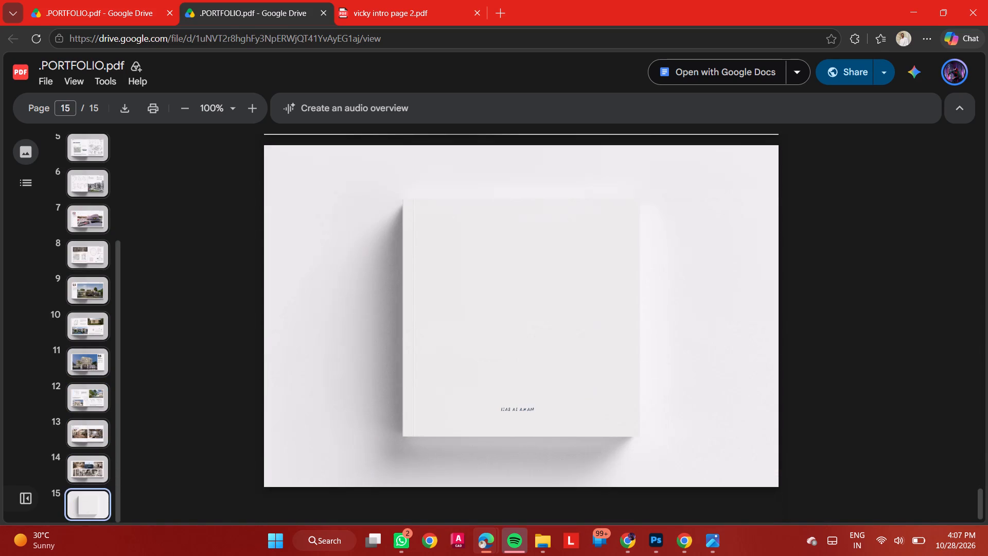
{"action": "scroll", "coordinate": [519, 322], "scroll_direction": "down", "scroll_amount": 6}
{"action": "scroll", "coordinate": [519, 322], "scroll_direction": "up", "scroll_amount": 14}
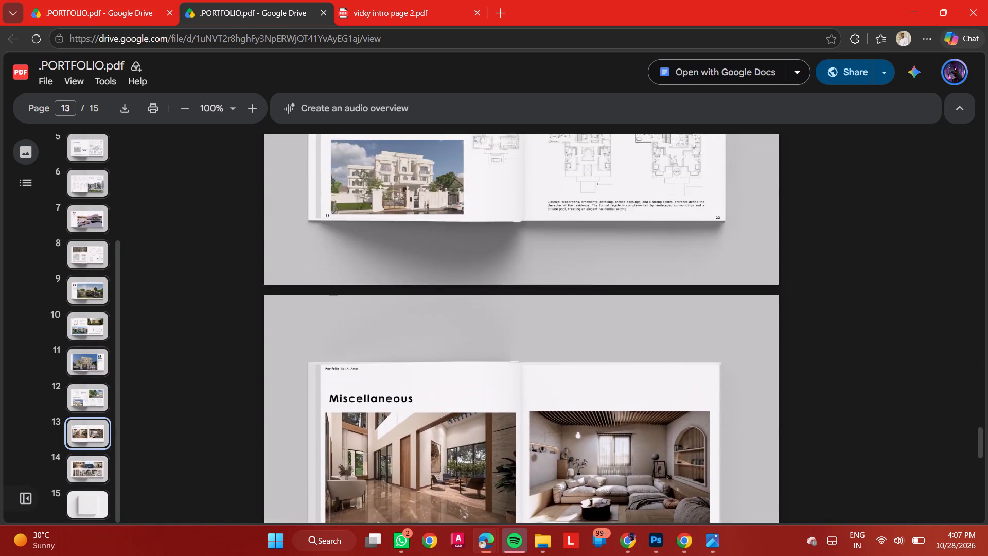
{"action": "scroll", "coordinate": [519, 327], "scroll_direction": "up", "scroll_amount": 20}
{"action": "scroll", "coordinate": [519, 327], "scroll_direction": "up", "scroll_amount": 4}
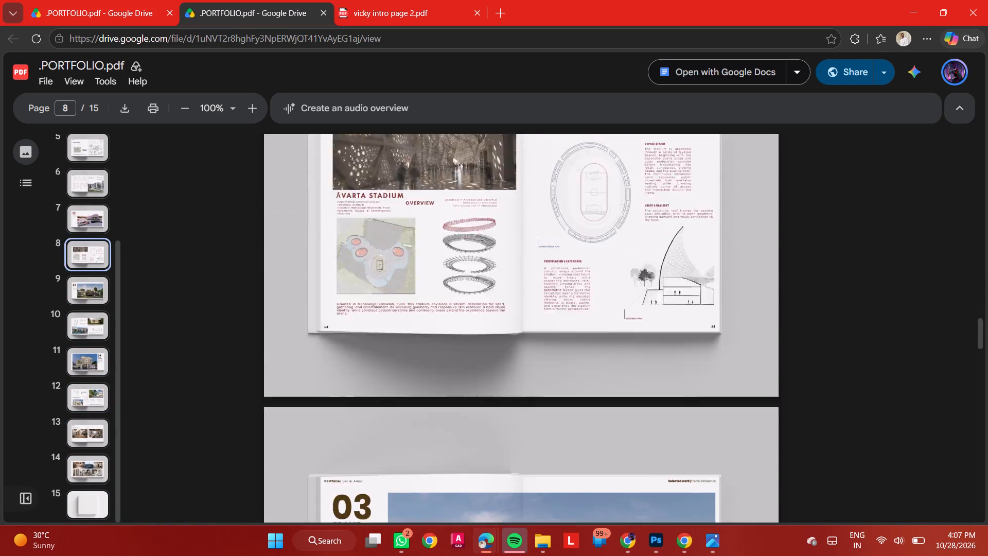
{"action": "scroll", "coordinate": [519, 327], "scroll_direction": "up", "scroll_amount": 20}
{"action": "scroll", "coordinate": [519, 327], "scroll_direction": "up", "scroll_amount": 3}
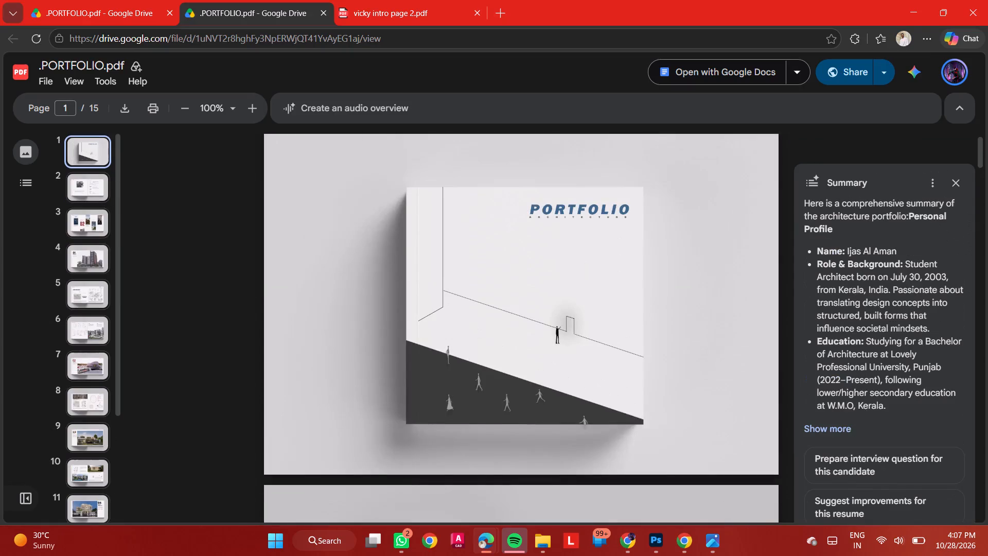
{"action": "scroll", "coordinate": [519, 327], "scroll_direction": "up", "scroll_amount": 2}
{"action": "left_click", "coordinate": [457, 2]}
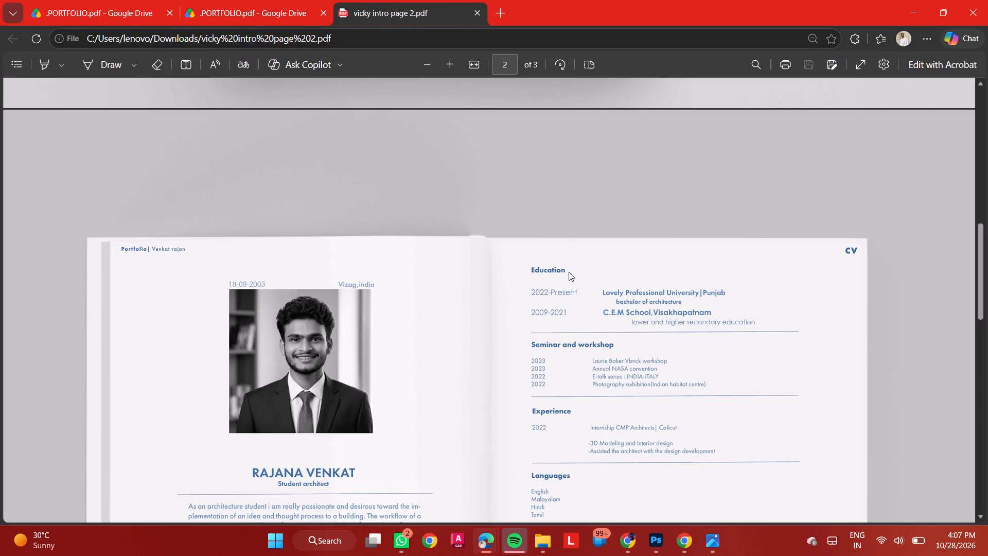
{"action": "left_click", "coordinate": [919, 3]}
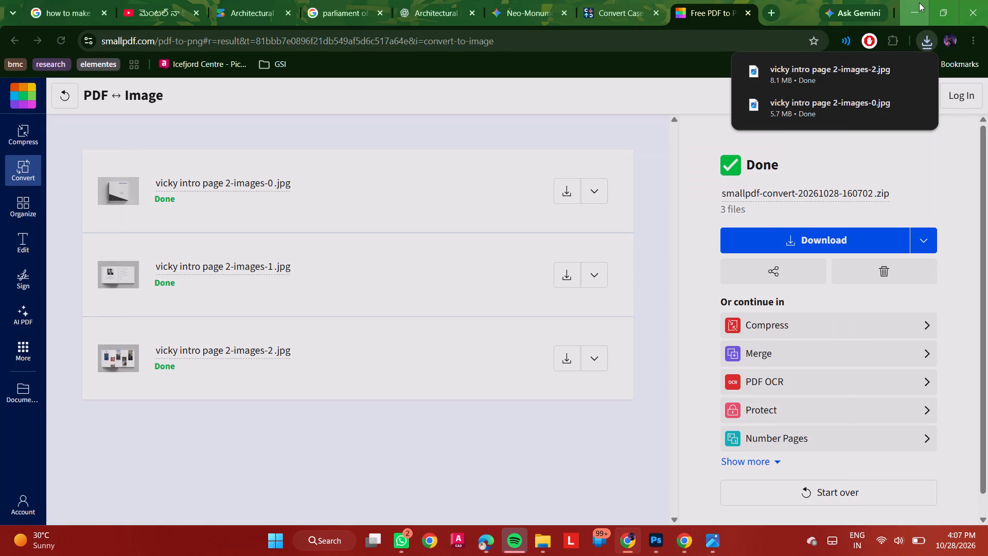
Search for "png to pdf converter" in a new Chrome tab and open Smallpdf's Convert PNG to PDF page.
{"action": "left_click", "coordinate": [802, 0]}
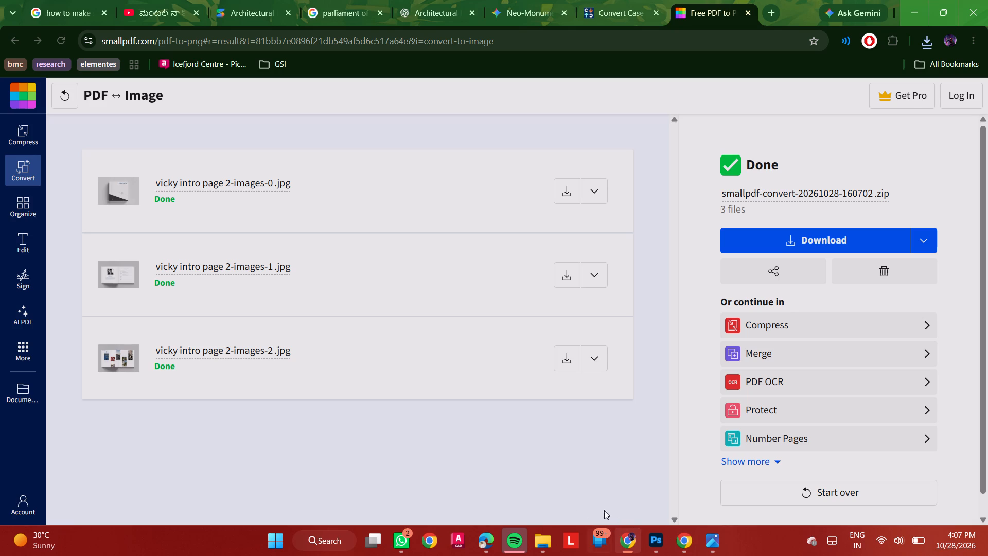
{"action": "left_click", "coordinate": [770, 7]}
{"action": "left_click", "coordinate": [461, 256]}
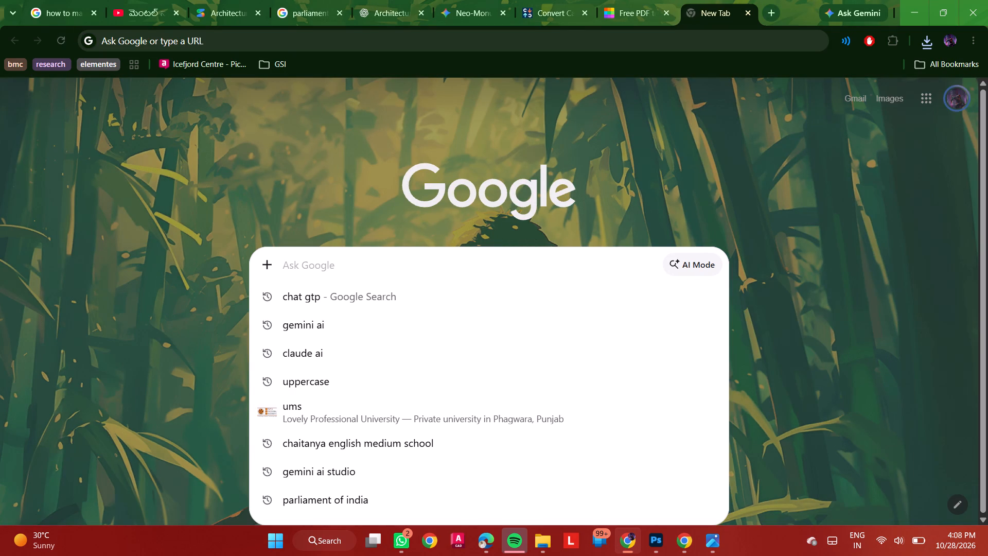
{"action": "type", "text": "png to"}
{"action": "key", "text": "space"}
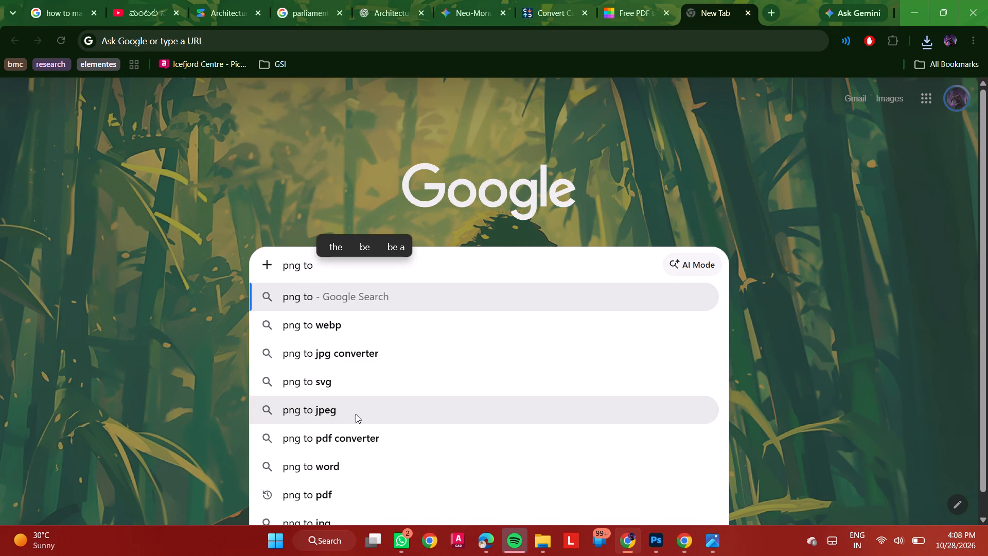
{"action": "left_click", "coordinate": [344, 442]}
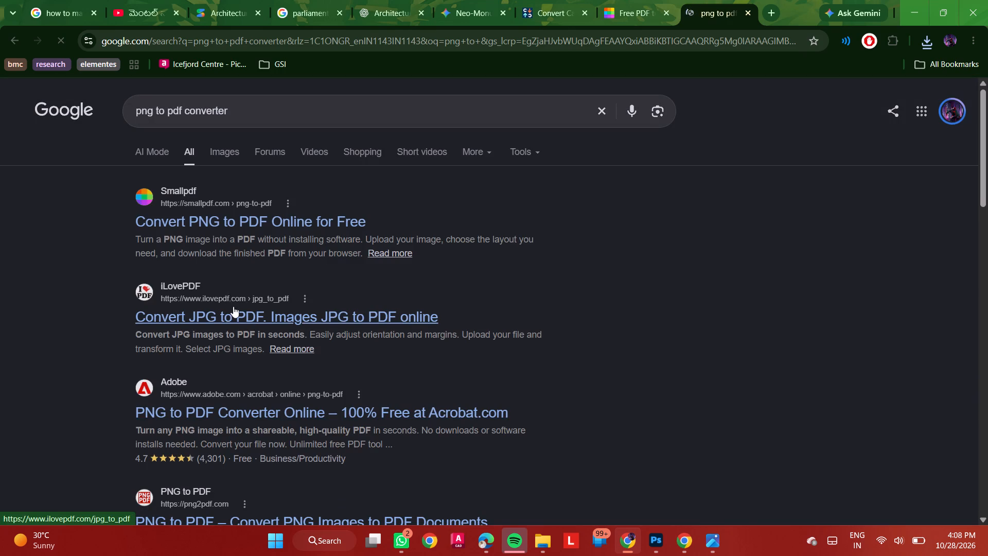
{"action": "left_click", "coordinate": [223, 218]}
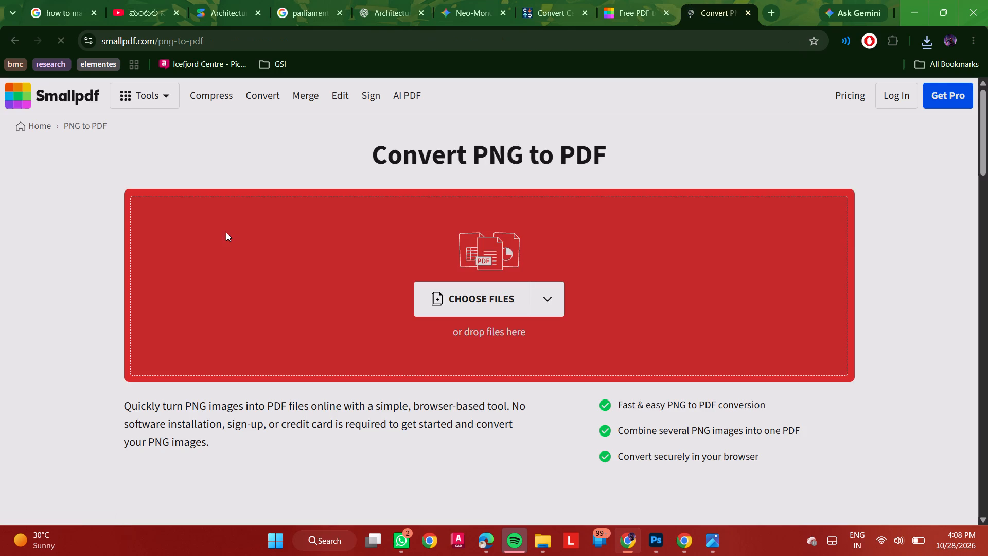
Upload PORTFOLIO-4.png through PORTFOLIO-14.png and vicky intro page 2-2.png from the Downloads folder to the PDF converter.
{"action": "left_click", "coordinate": [445, 305]}
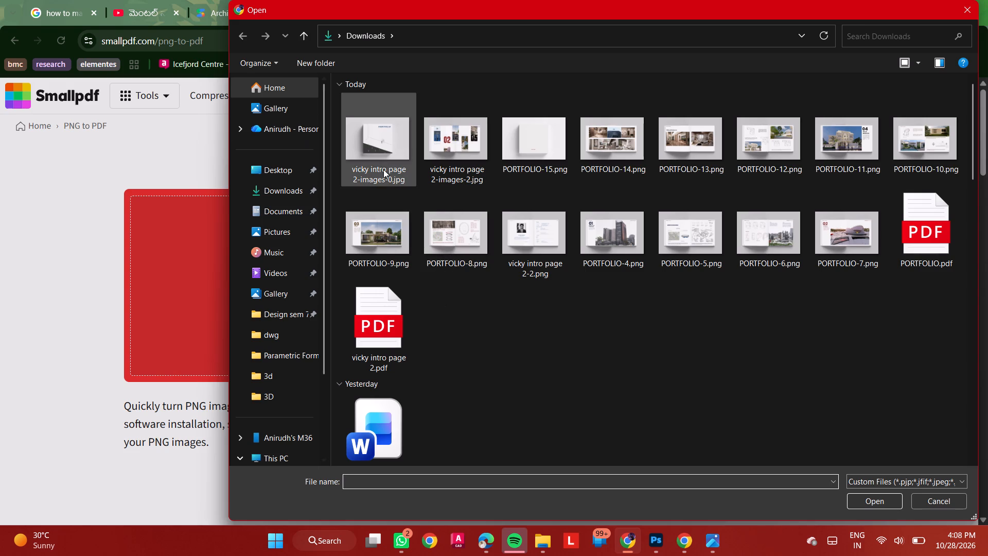
{"action": "left_click", "coordinate": [383, 155]}
{"action": "key", "text": "shift+Right"}
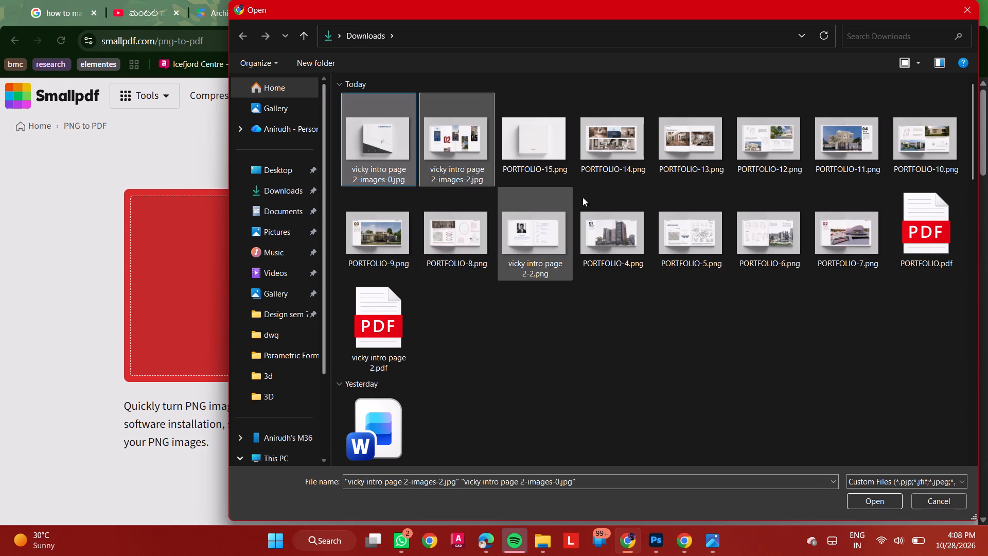
{"action": "left_click", "coordinate": [615, 165], "text": "ctrl"}
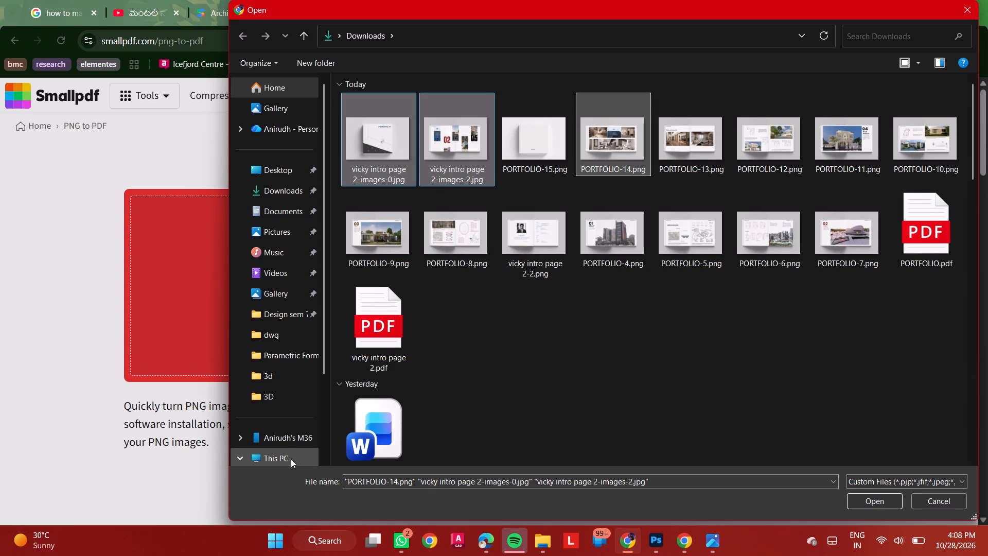
{"action": "key", "text": "shift+Down"}
{"action": "key", "text": "shift+Right"}
{"action": "key", "text": "shift+Right"}
{"action": "key", "text": "shift+Right"}
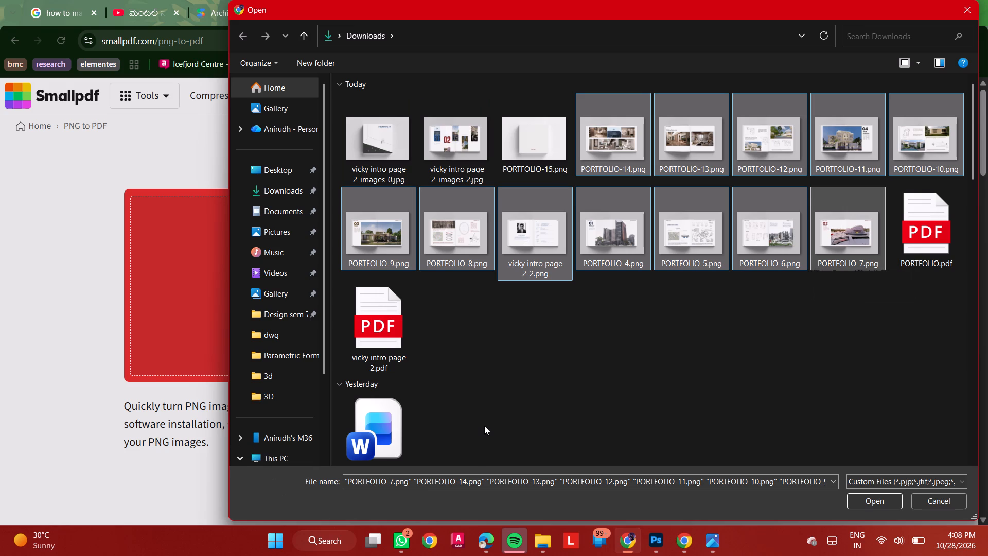
{"action": "left_click", "coordinate": [887, 501]}
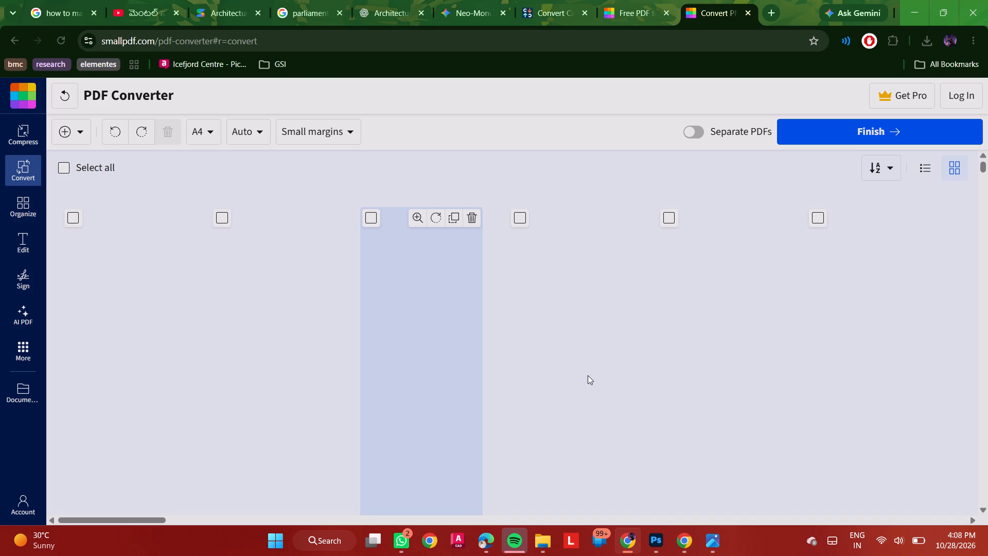
Examine the uploaded page thumbnails and their order in the PDF converter.
{"action": "scroll", "coordinate": [445, 336], "scroll_direction": "down", "scroll_amount": 4}
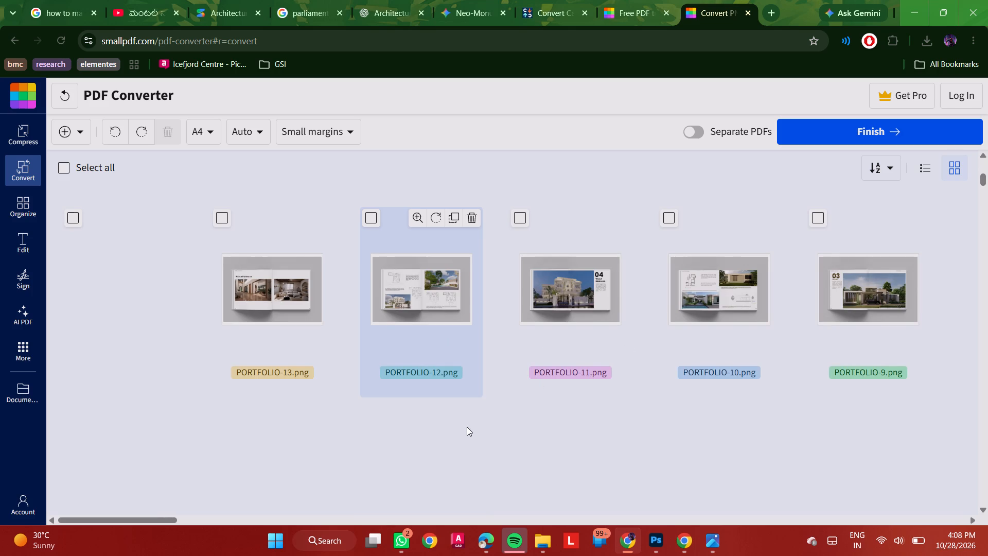
{"action": "scroll", "coordinate": [467, 427], "scroll_direction": "down", "scroll_amount": 3}
{"action": "scroll", "coordinate": [467, 427], "scroll_direction": "up", "scroll_amount": 4}
{"action": "scroll", "coordinate": [465, 379], "scroll_direction": "up", "scroll_amount": 4}
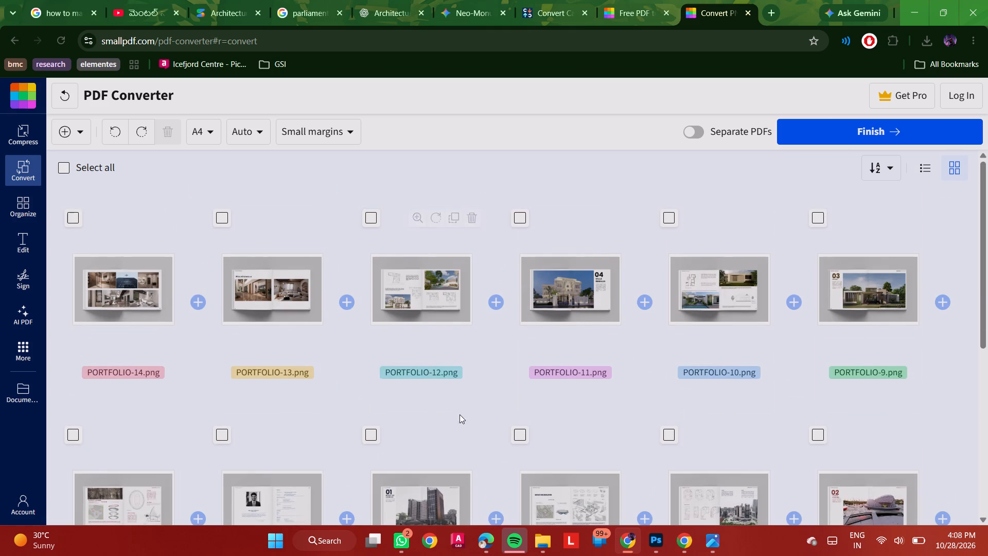
{"action": "scroll", "coordinate": [305, 404], "scroll_direction": "down", "scroll_amount": 1}
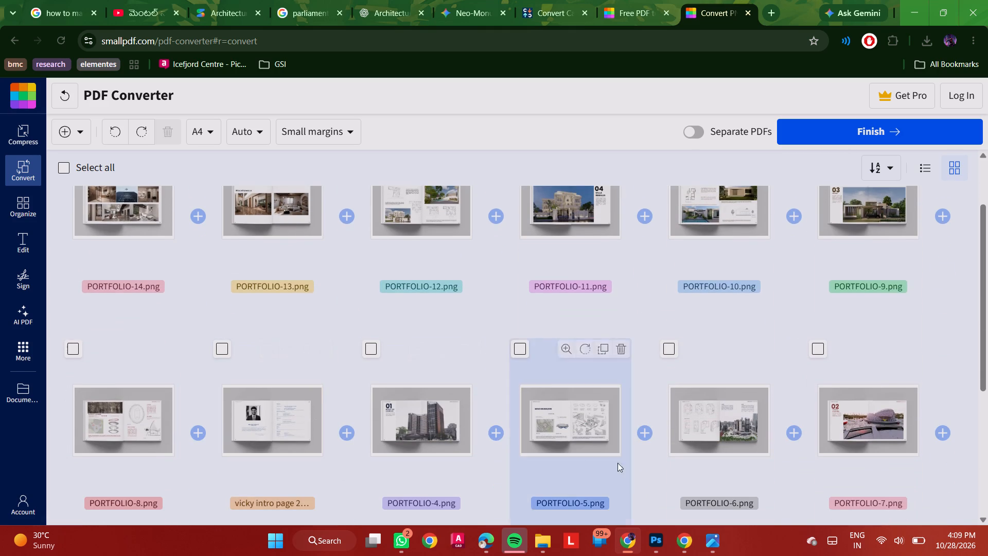
{"action": "scroll", "coordinate": [672, 446], "scroll_direction": "down", "scroll_amount": 4}
{"action": "scroll", "coordinate": [561, 439], "scroll_direction": "up", "scroll_amount": 7}
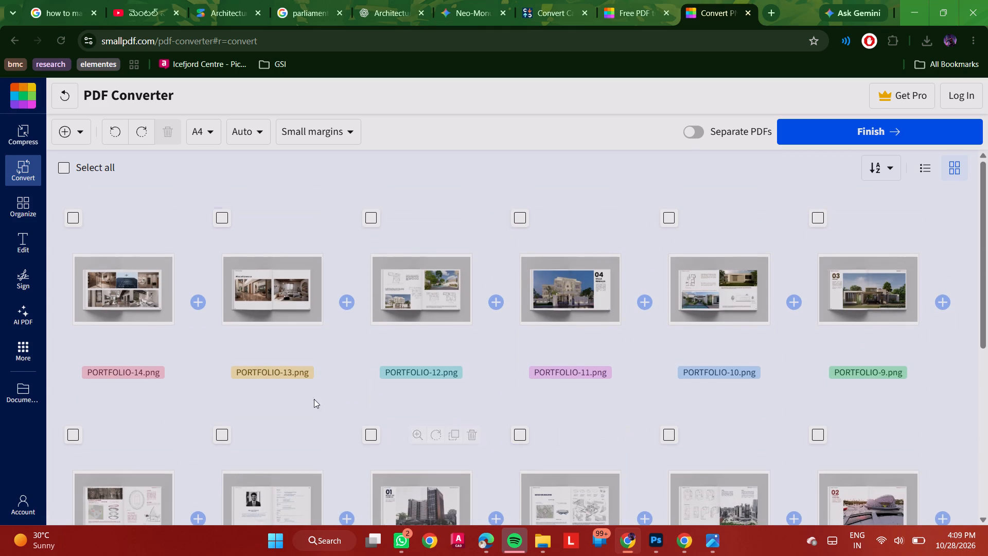
Move the vicky intro page 2-2.png thumbnail up to second place, directly after PORTFOLIO-14.png.
{"action": "scroll", "coordinate": [364, 371], "scroll_direction": "down", "scroll_amount": 4}
{"action": "scroll", "coordinate": [364, 371], "scroll_direction": "up", "scroll_amount": 1}
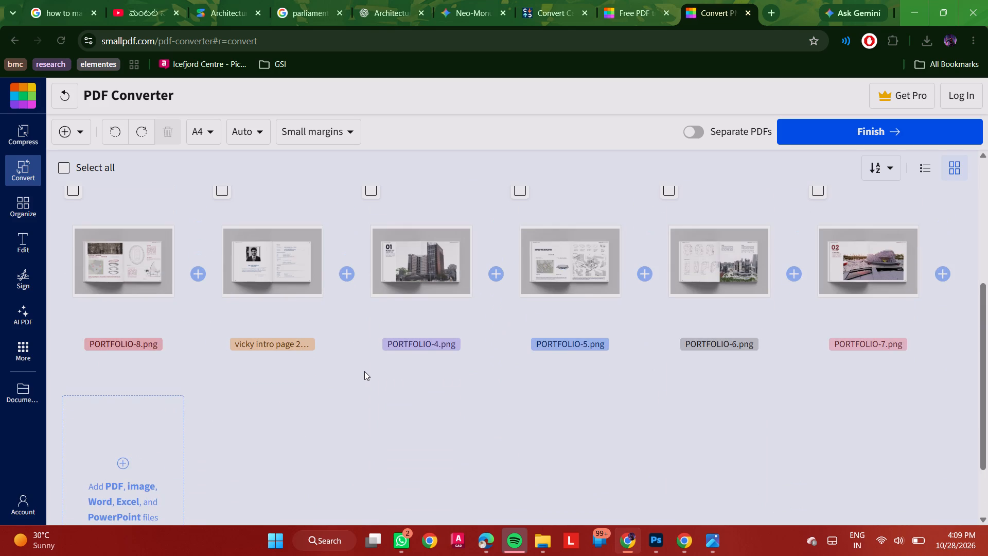
{"action": "left_click_drag", "start_coordinate": [271, 292], "coordinate": [259, 350]}
{"action": "scroll", "coordinate": [259, 350], "scroll_direction": "up", "scroll_amount": 3}
{"action": "left_click_drag", "start_coordinate": [259, 350], "coordinate": [251, 291]}
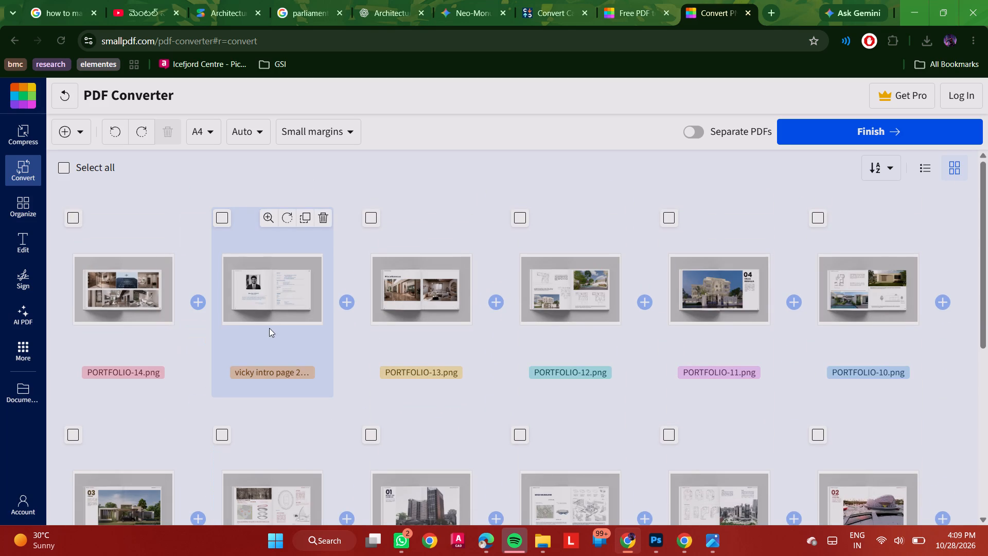
Examine the order of the page thumbnails and check which portfolio pages are still missing.
{"action": "scroll", "coordinate": [494, 347], "scroll_direction": "down", "scroll_amount": 2}
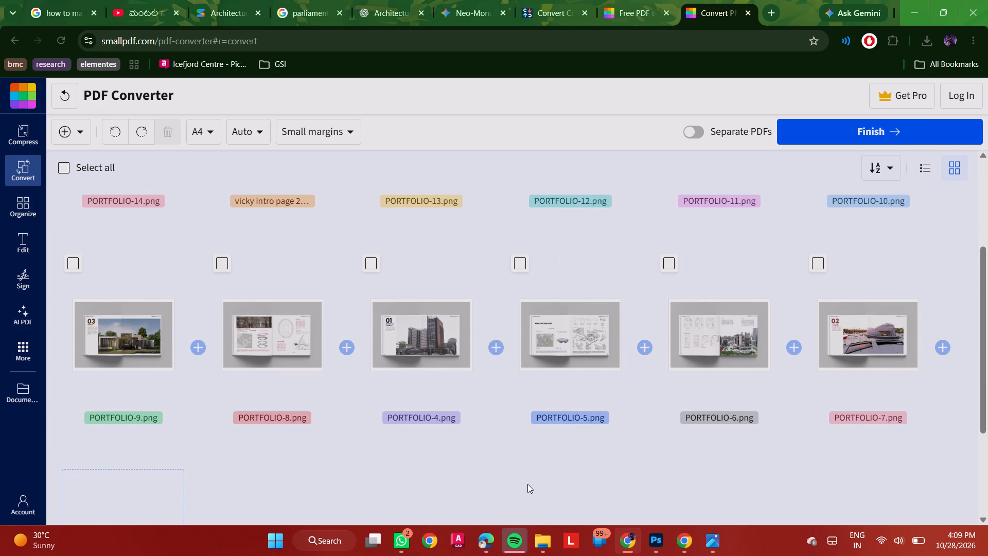
{"action": "scroll", "coordinate": [527, 484], "scroll_direction": "down", "scroll_amount": 2}
{"action": "scroll", "coordinate": [527, 484], "scroll_direction": "up", "scroll_amount": 3}
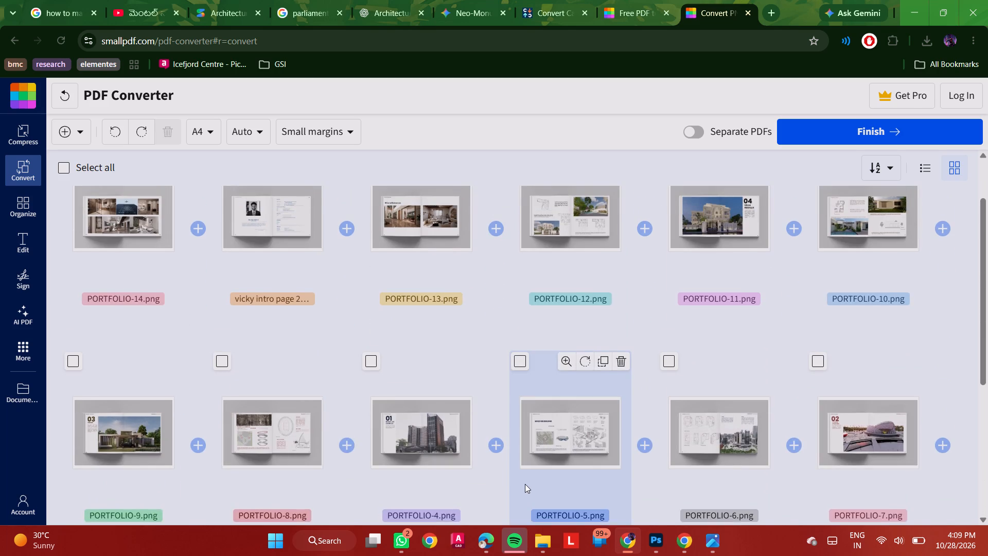
{"action": "scroll", "coordinate": [525, 483], "scroll_direction": "up", "scroll_amount": 4}
{"action": "scroll", "coordinate": [528, 472], "scroll_direction": "down", "scroll_amount": 2}
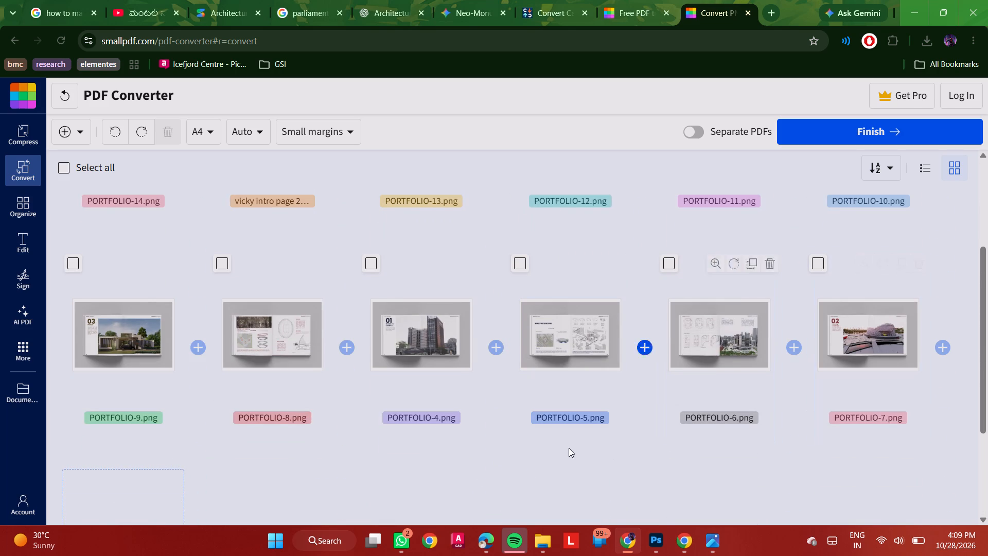
{"action": "scroll", "coordinate": [355, 474], "scroll_direction": "up", "scroll_amount": 4}
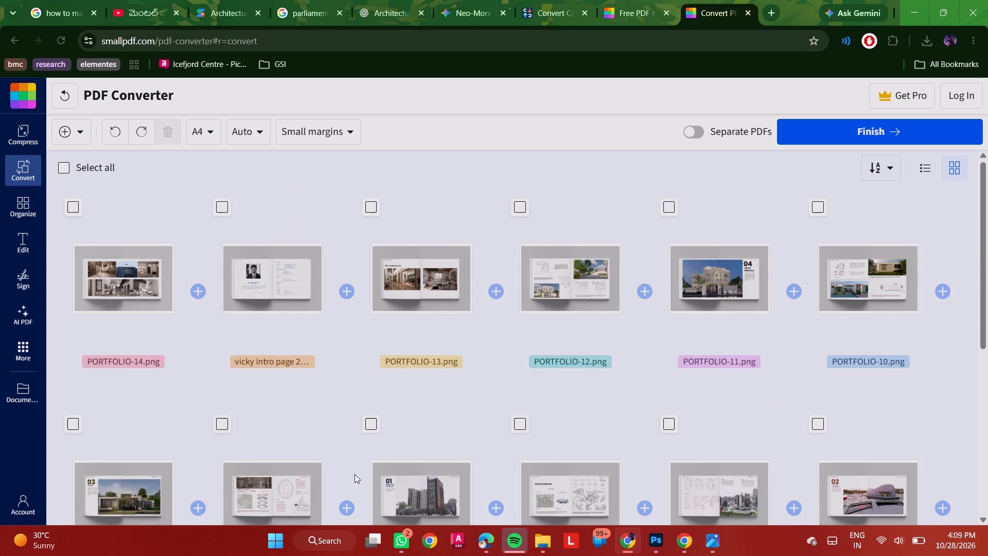
{"action": "scroll", "coordinate": [458, 446], "scroll_direction": "down", "scroll_amount": 1}
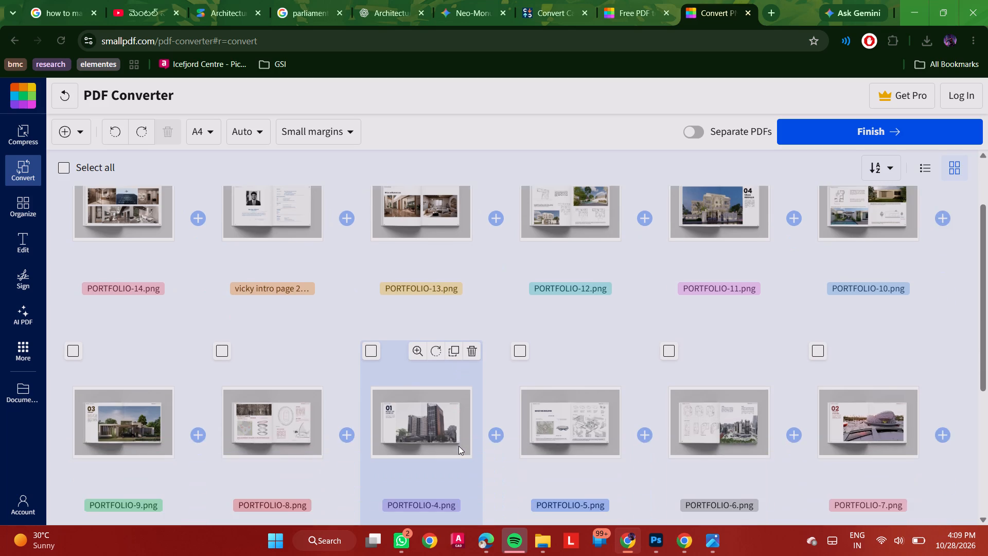
{"action": "scroll", "coordinate": [466, 441], "scroll_direction": "down", "scroll_amount": 2}
{"action": "scroll", "coordinate": [419, 446], "scroll_direction": "up", "scroll_amount": 3}
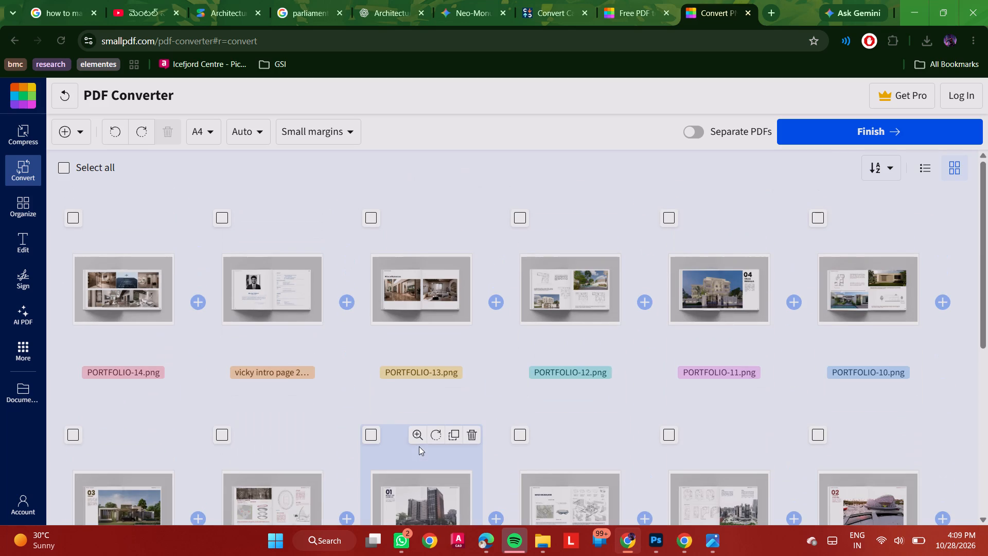
Add vicky intro page 2-images-0.jpg, vicky intro page 2-images-2.jpg and PORTFOLIO-15.png from the Downloads folder to the converter.
{"action": "scroll", "coordinate": [419, 446], "scroll_direction": "down", "scroll_amount": 2}
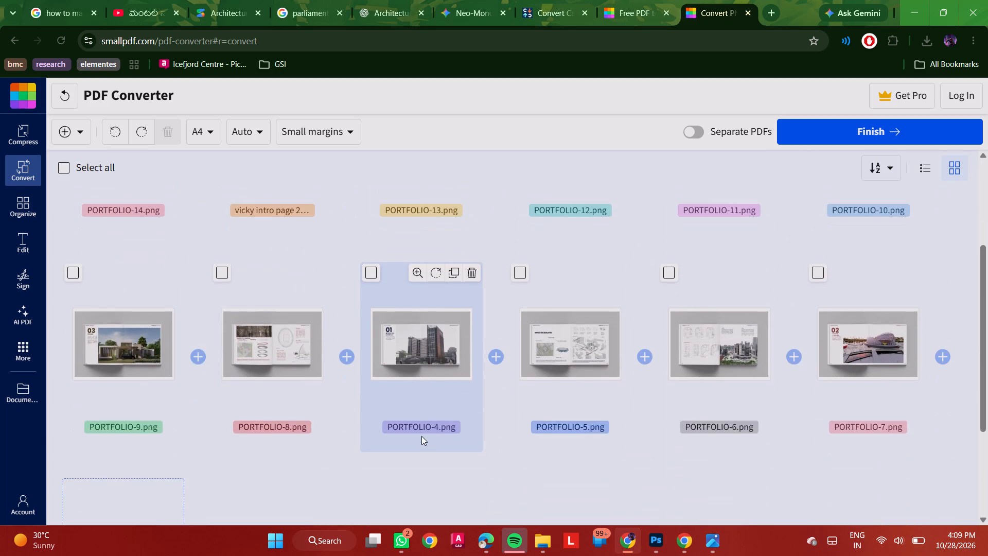
{"action": "scroll", "coordinate": [421, 436], "scroll_direction": "down", "scroll_amount": 2}
{"action": "left_click", "coordinate": [151, 378]}
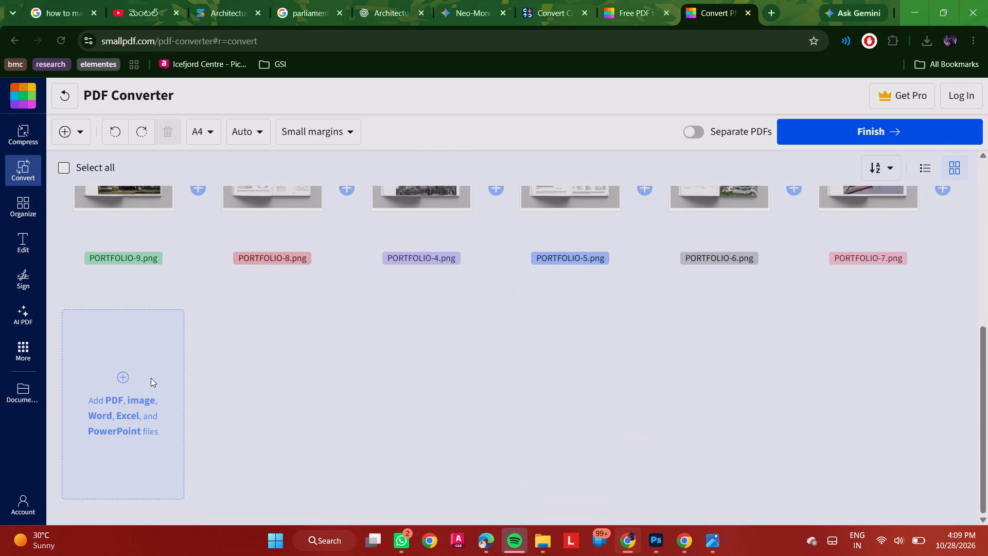
{"action": "left_click", "coordinate": [393, 172]}
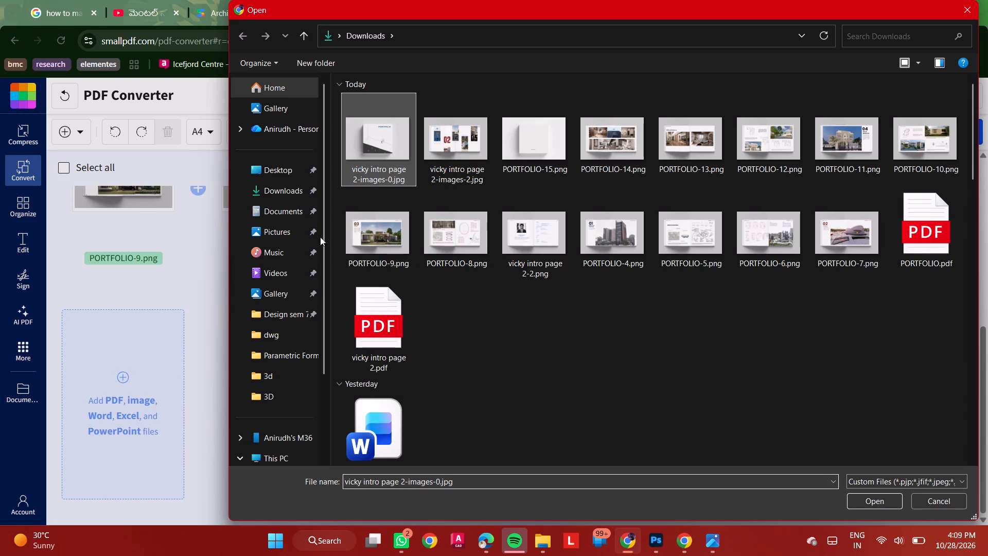
{"action": "key", "text": "shift+Right"}
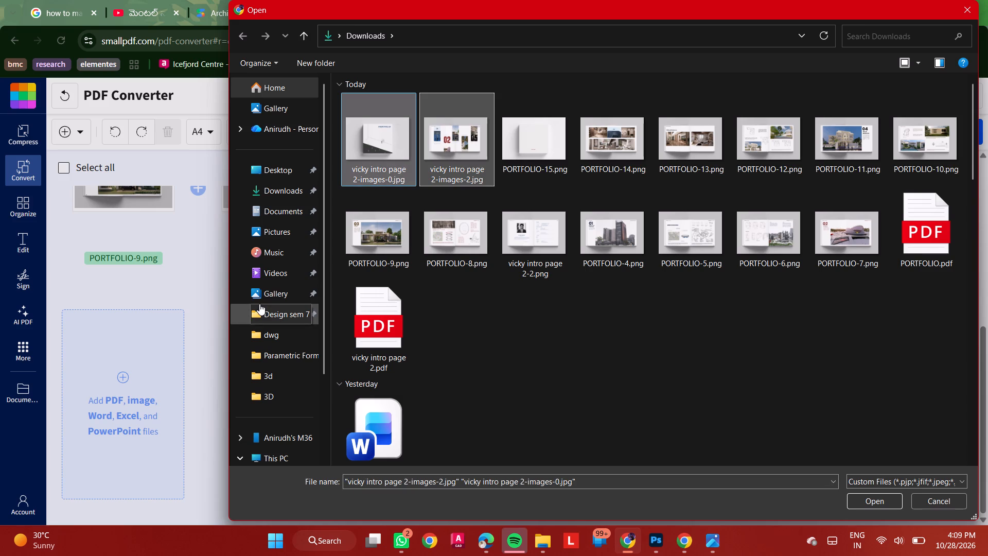
{"action": "key", "text": "shift+Right"}
{"action": "key", "text": "Return"}
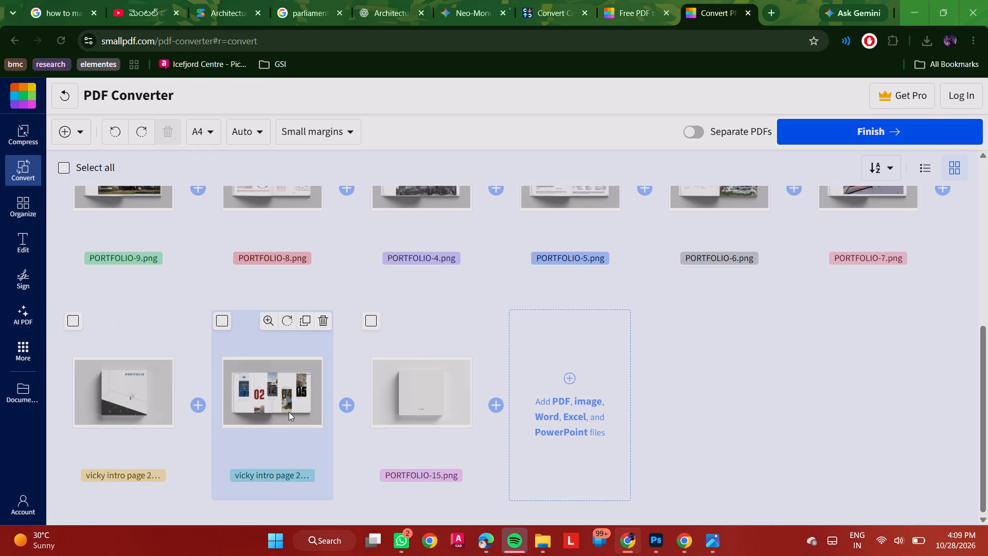
Move the portfolio cover page, vicky intro page 2-images-0.jpg, to the first position in the page order.
{"action": "left_click_drag", "start_coordinate": [289, 412], "coordinate": [315, 396]}
{"action": "left_click_drag", "start_coordinate": [169, 410], "coordinate": [181, 341]}
{"action": "scroll", "coordinate": [181, 340], "scroll_direction": "up", "scroll_amount": 5}
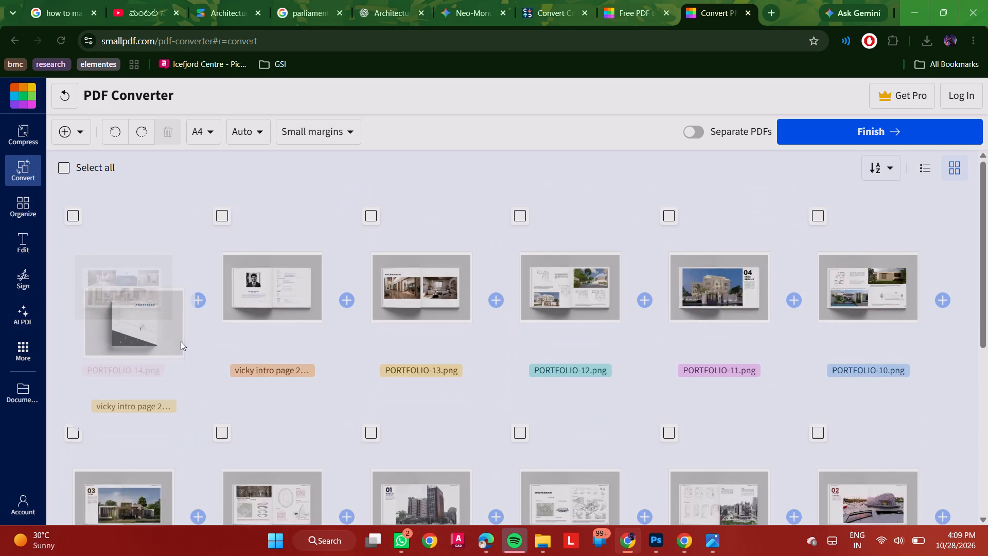
{"action": "left_click_drag", "start_coordinate": [181, 341], "coordinate": [150, 306]}
Move the project overview page, vicky intro page 2-images-2.jpg, to second place directly after the cover.
{"action": "scroll", "coordinate": [332, 350], "scroll_direction": "down", "scroll_amount": 4}
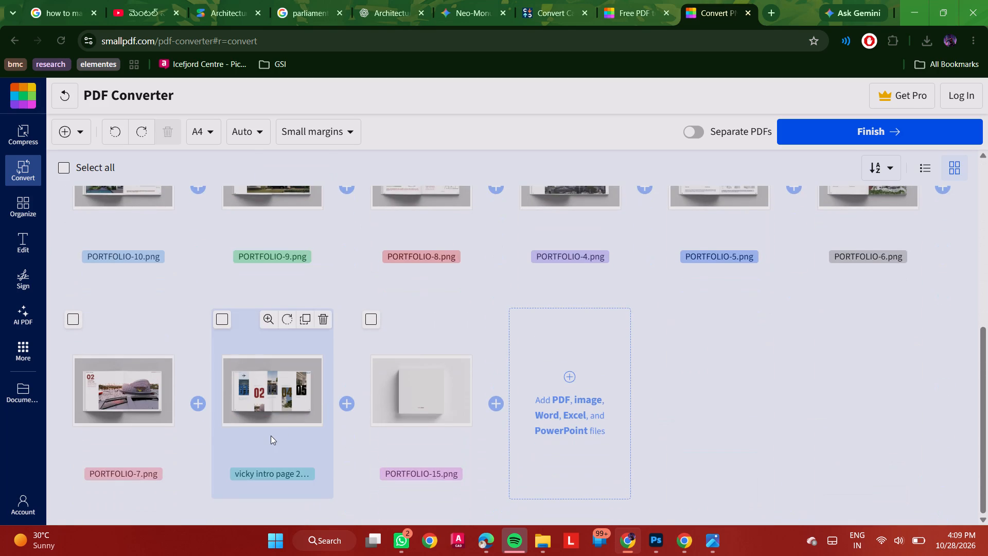
{"action": "left_click_drag", "start_coordinate": [271, 436], "coordinate": [235, 272]}
{"action": "scroll", "coordinate": [267, 361], "scroll_direction": "up", "scroll_amount": 3}
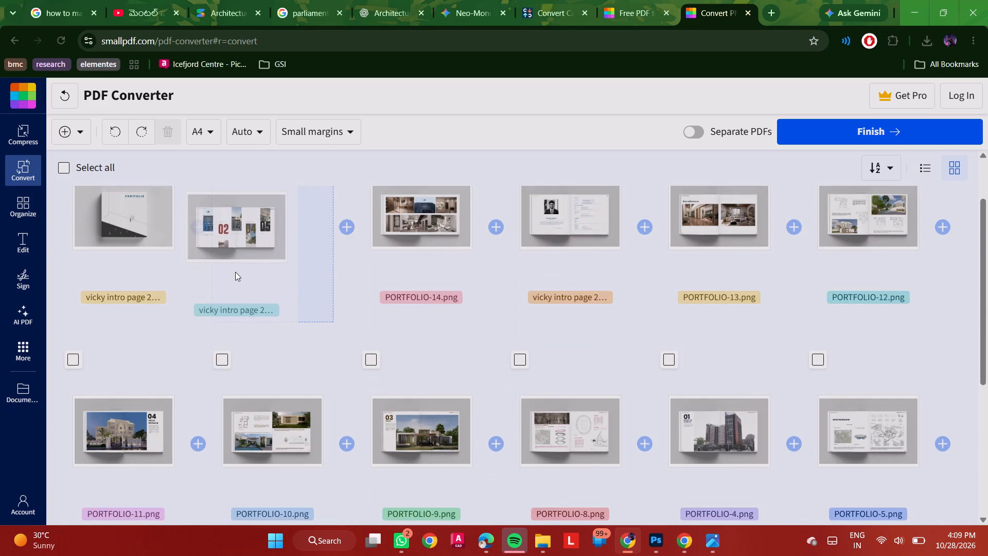
{"action": "left_click_drag", "start_coordinate": [235, 272], "coordinate": [236, 271]}
Move PORTFOLIO-14.png to the end of the page order, directly before PORTFOLIO-15.png.
{"action": "left_click_drag", "start_coordinate": [423, 254], "coordinate": [474, 401]}
{"action": "scroll", "coordinate": [474, 399], "scroll_direction": "down", "scroll_amount": 2}
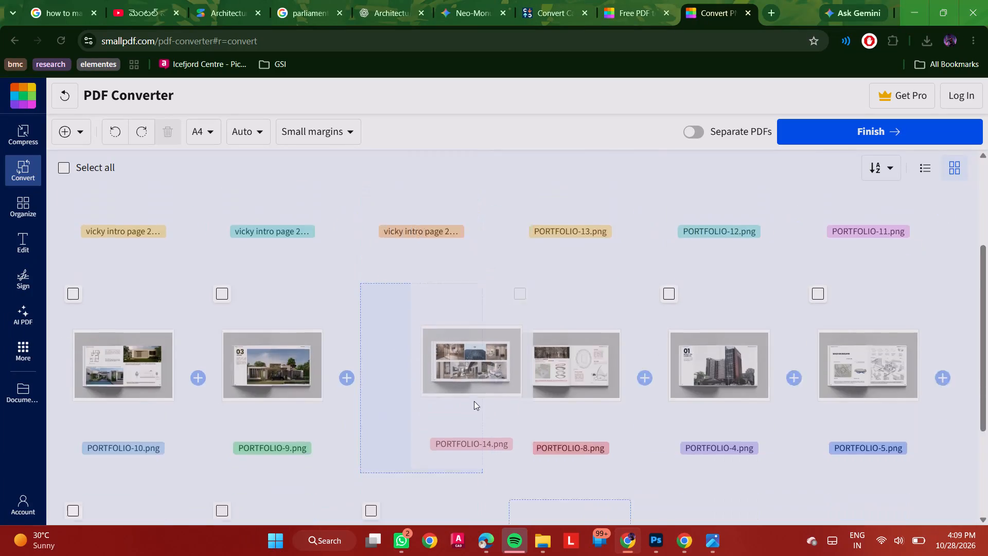
{"action": "left_click_drag", "start_coordinate": [474, 401], "coordinate": [276, 390]}
{"action": "scroll", "coordinate": [477, 392], "scroll_direction": "down", "scroll_amount": 2}
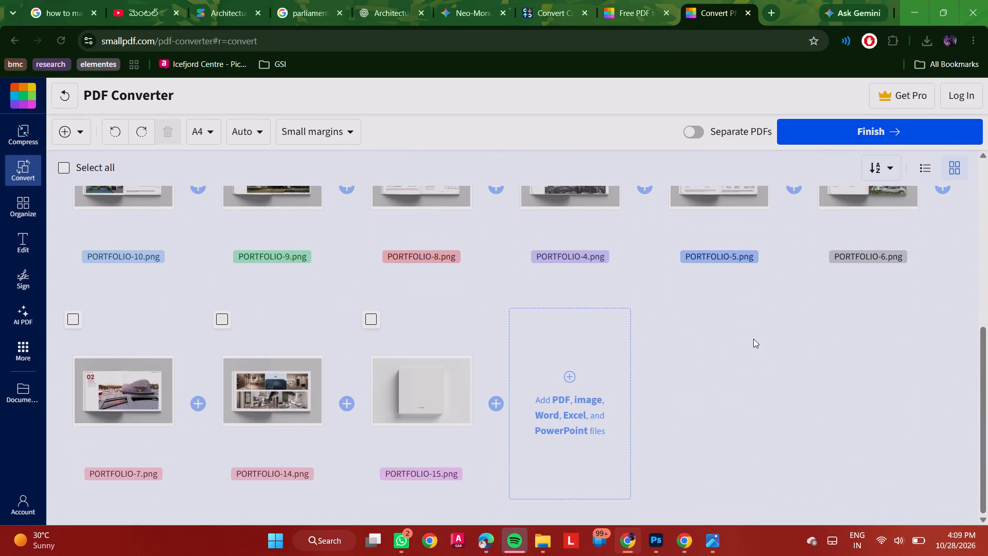
Examine the page order from the cover to PORTFOLIO-15.png for pages that are out of sequence.
{"action": "scroll", "coordinate": [631, 340], "scroll_direction": "up", "scroll_amount": 2}
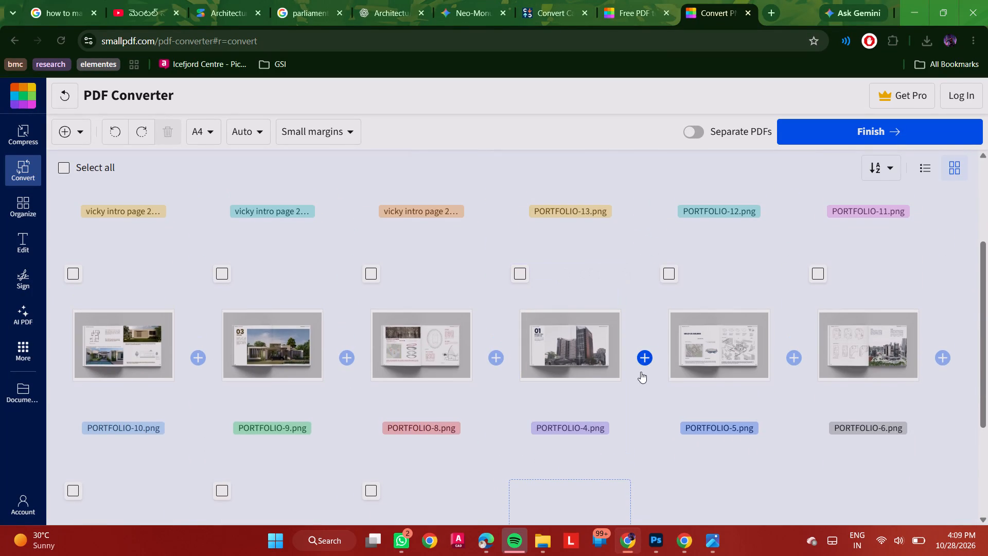
{"action": "scroll", "coordinate": [657, 364], "scroll_direction": "down", "scroll_amount": 3}
{"action": "scroll", "coordinate": [657, 364], "scroll_direction": "up", "scroll_amount": 5}
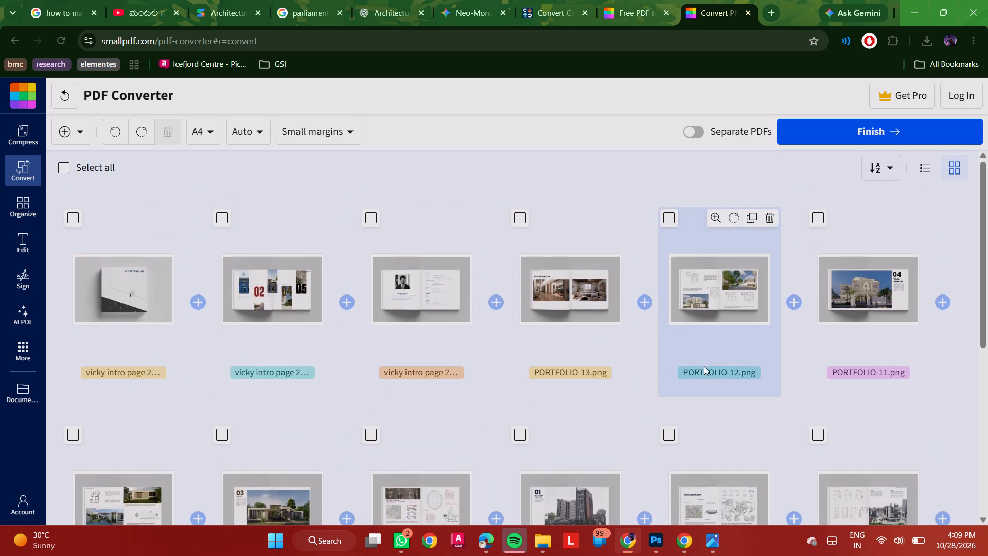
{"action": "scroll", "coordinate": [729, 366], "scroll_direction": "down", "scroll_amount": 2}
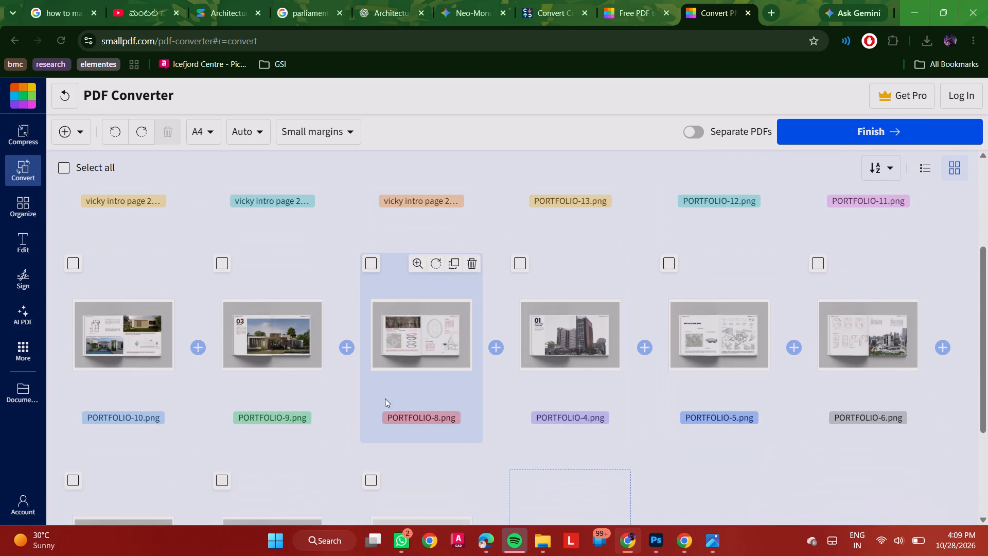
{"action": "scroll", "coordinate": [299, 399], "scroll_direction": "down", "scroll_amount": 2}
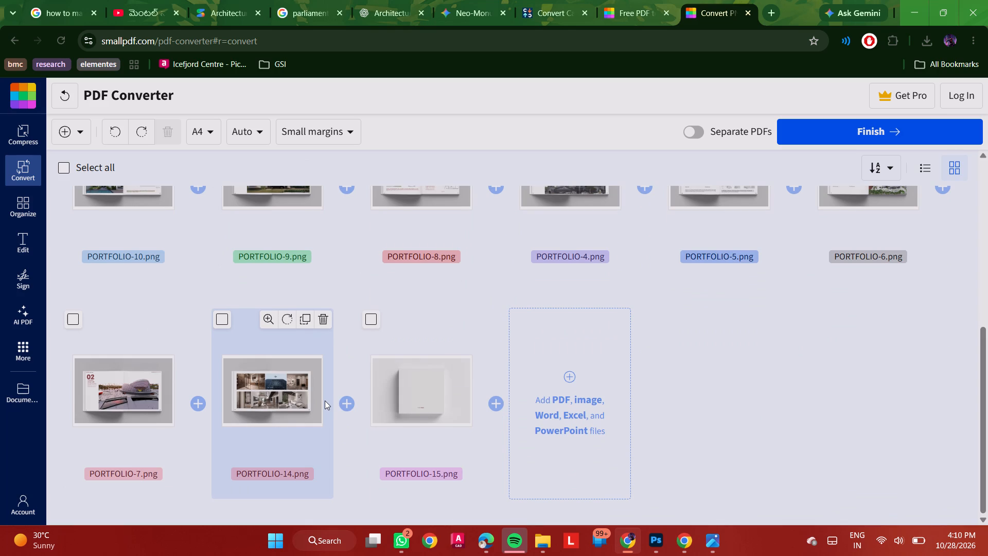
Move PORTFOLIO-12.png between PORTFOLIO-7.png and PORTFOLIO-14.png.
{"action": "scroll", "coordinate": [394, 428], "scroll_direction": "up", "scroll_amount": 2}
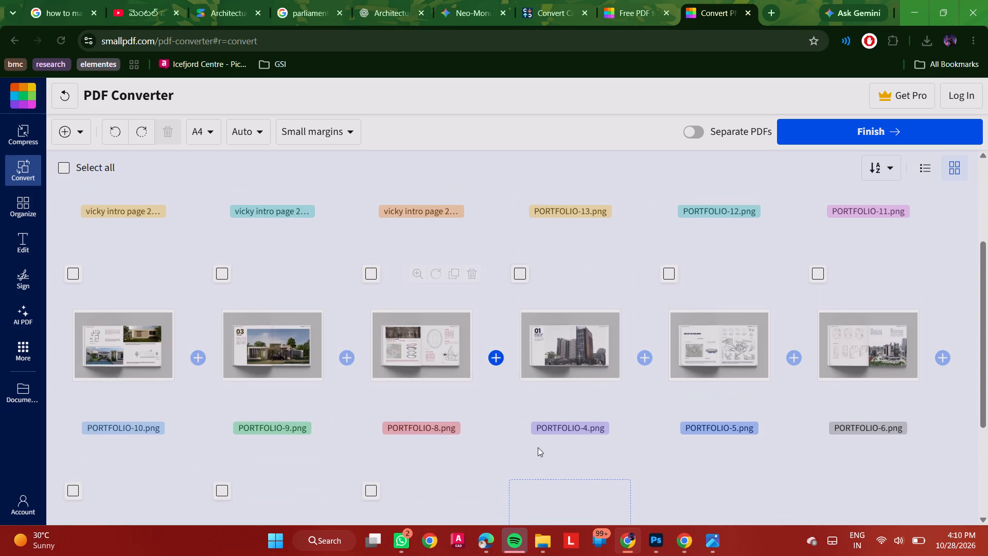
{"action": "scroll", "coordinate": [684, 447], "scroll_direction": "up", "scroll_amount": 1}
{"action": "left_click_drag", "start_coordinate": [728, 237], "coordinate": [603, 341]}
{"action": "scroll", "coordinate": [699, 327], "scroll_direction": "down", "scroll_amount": 5}
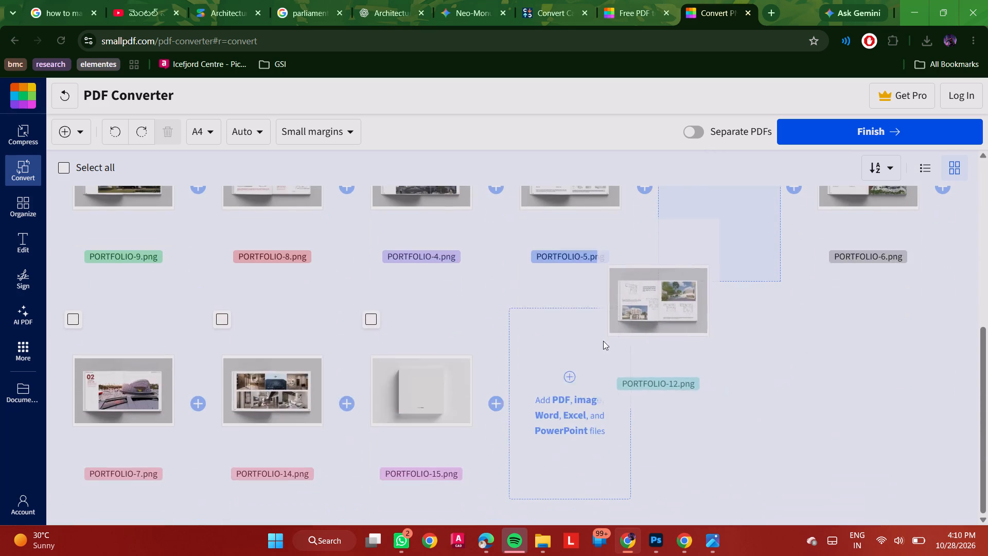
{"action": "left_click_drag", "start_coordinate": [603, 341], "coordinate": [133, 386]}
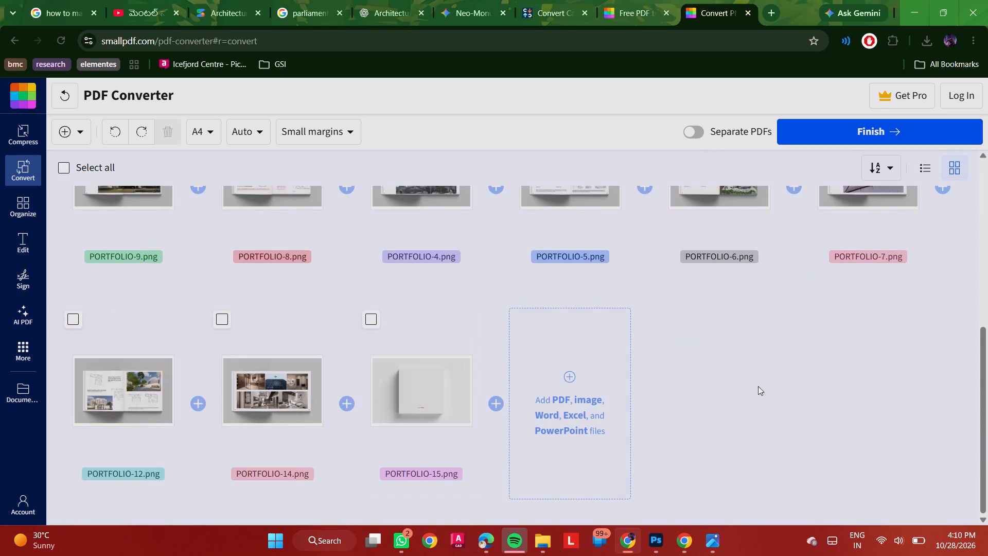
Move PORTFOLIO-11.png between PORTFOLIO-7.png and PORTFOLIO-12.png.
{"action": "scroll", "coordinate": [788, 386], "scroll_direction": "up", "scroll_amount": 3}
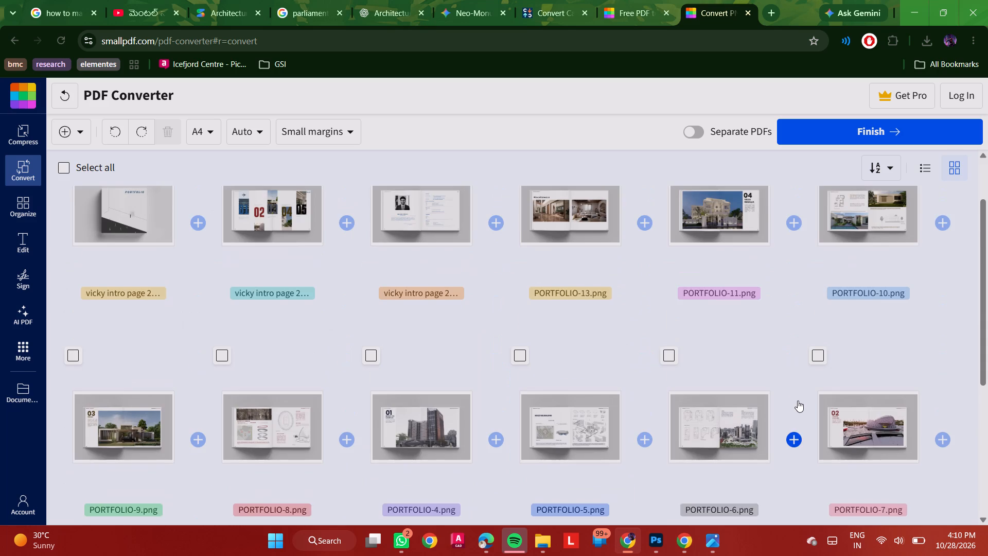
{"action": "left_click_drag", "start_coordinate": [760, 228], "coordinate": [704, 285]}
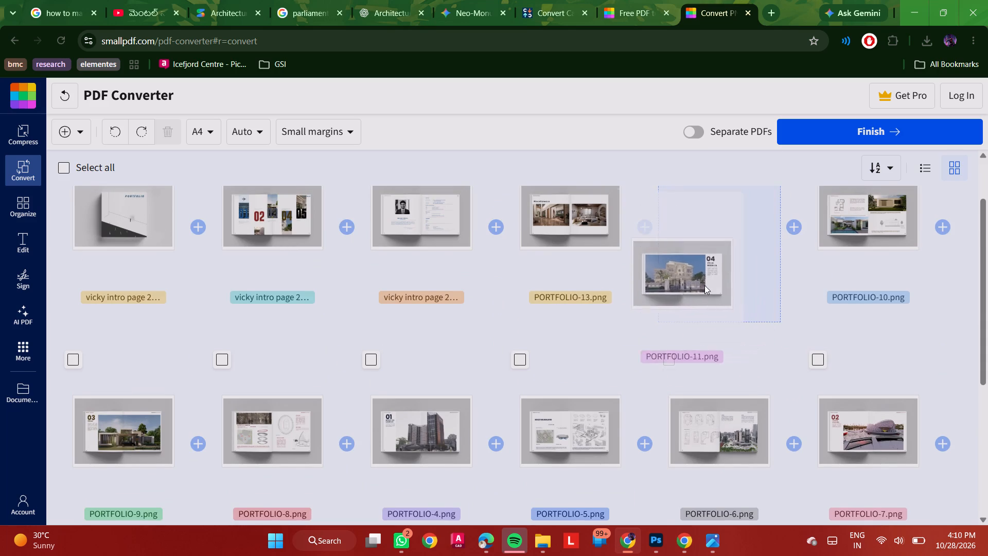
{"action": "left_click_drag", "start_coordinate": [704, 285], "coordinate": [239, 338]}
{"action": "scroll", "coordinate": [699, 282], "scroll_direction": "down", "scroll_amount": 4}
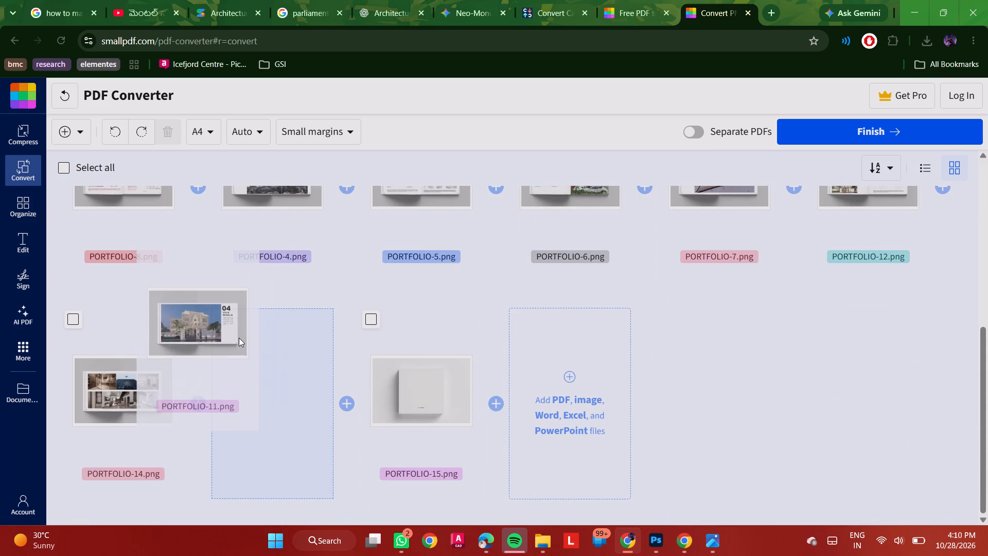
{"action": "left_click_drag", "start_coordinate": [239, 338], "coordinate": [830, 274]}
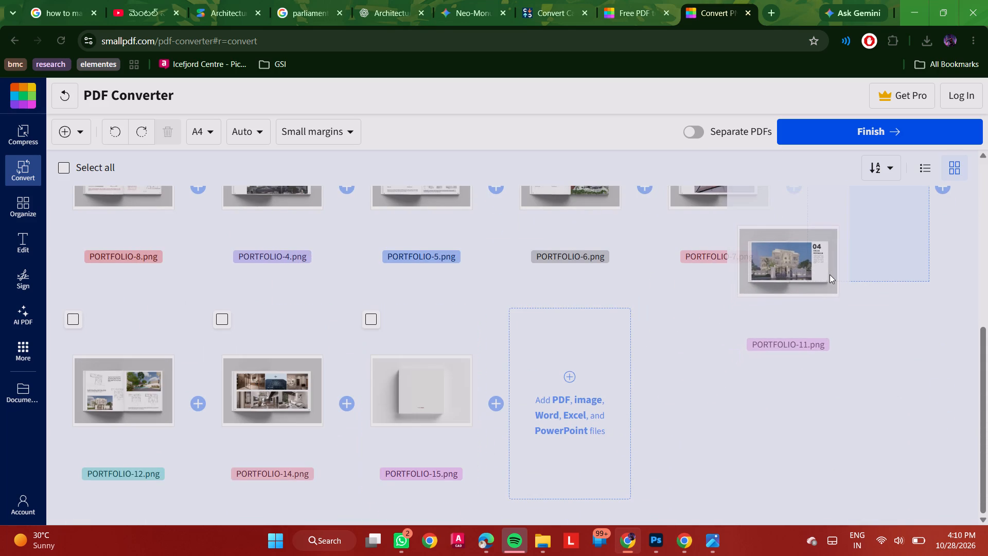
{"action": "left_click_drag", "start_coordinate": [830, 274], "coordinate": [834, 271]}
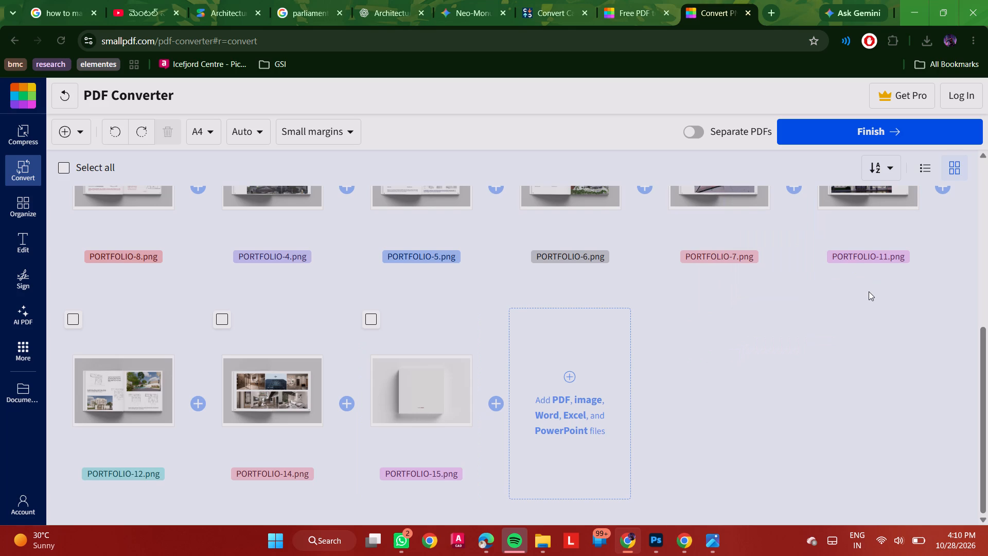
Move PORTFOLIO-13.png between PORTFOLIO-12.png and PORTFOLIO-14.png.
{"action": "scroll", "coordinate": [792, 314], "scroll_direction": "up", "scroll_amount": 4}
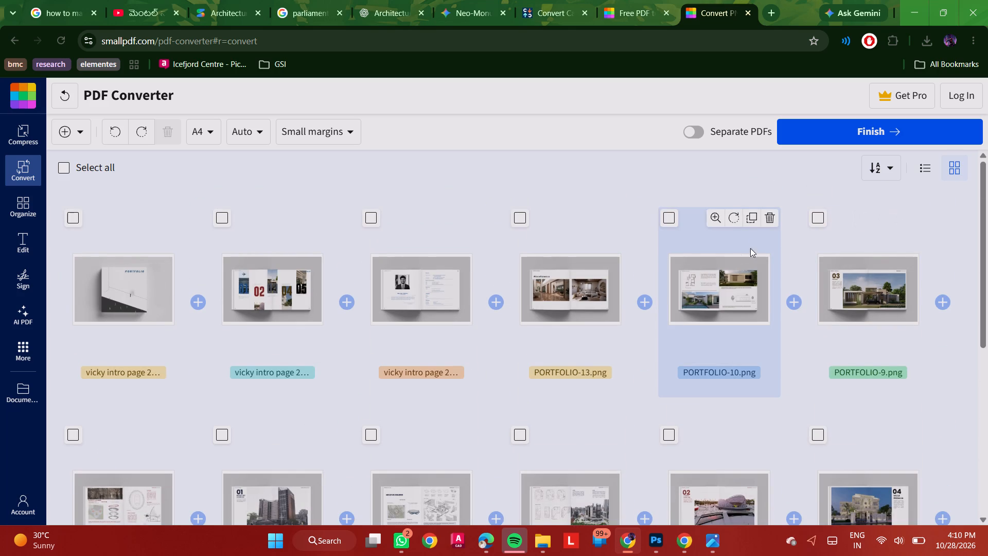
{"action": "scroll", "coordinate": [757, 223], "scroll_direction": "up", "scroll_amount": 1}
{"action": "left_click_drag", "start_coordinate": [607, 288], "coordinate": [577, 334]}
{"action": "scroll", "coordinate": [585, 356], "scroll_direction": "down", "scroll_amount": 5}
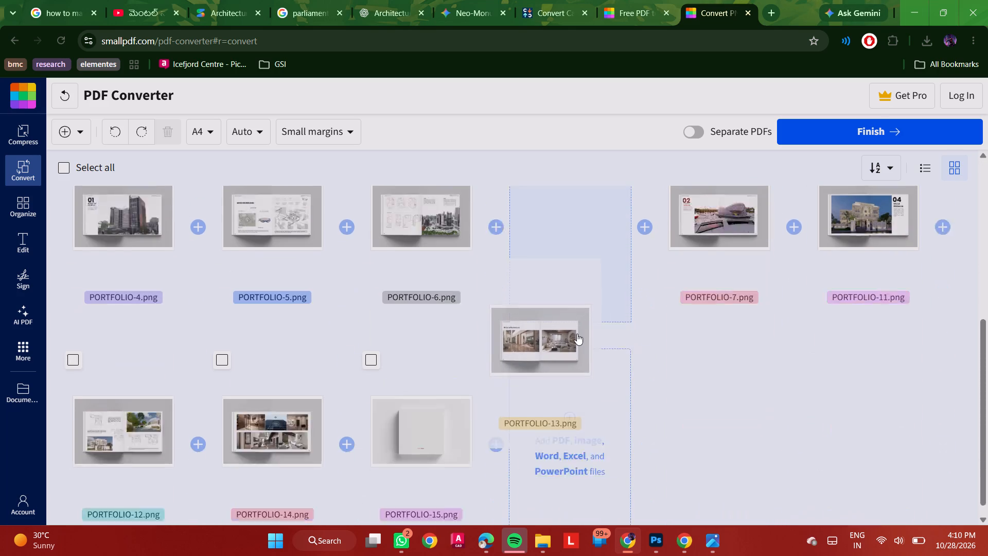
{"action": "left_click_drag", "start_coordinate": [577, 334], "coordinate": [175, 337]}
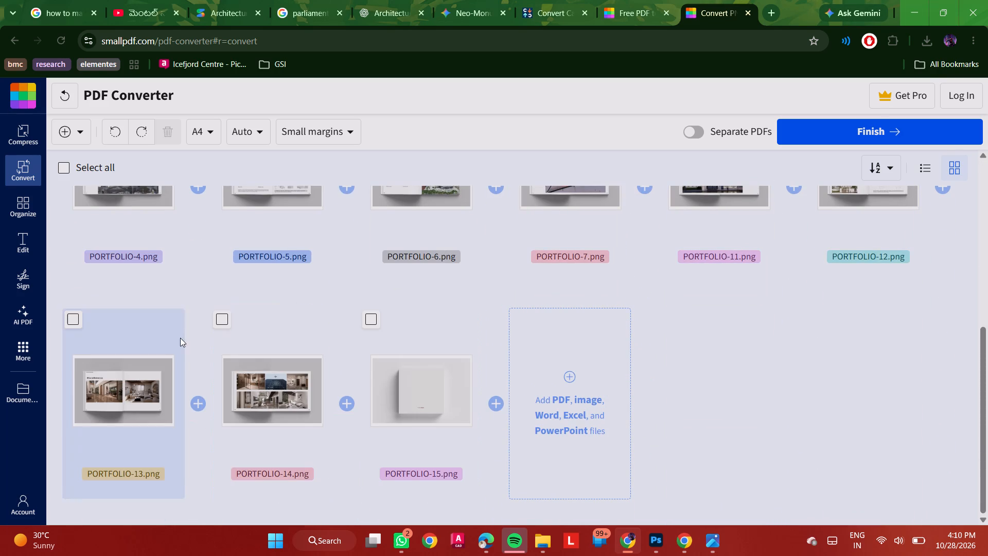
Move PORTFOLIO-10.png between PORTFOLIO-7.png and PORTFOLIO-11.png.
{"action": "scroll", "coordinate": [859, 352], "scroll_direction": "up", "scroll_amount": 3}
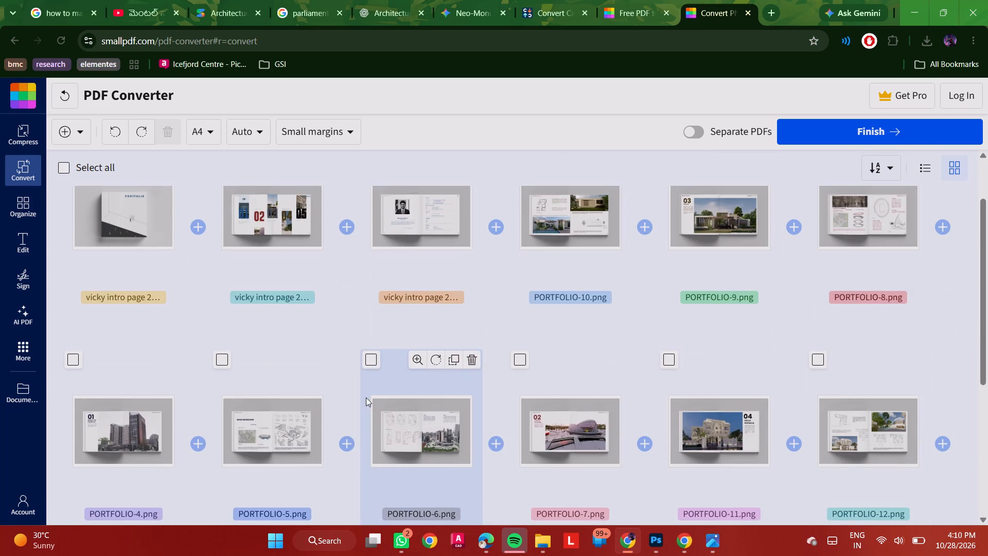
{"action": "left_click_drag", "start_coordinate": [587, 267], "coordinate": [649, 343]}
{"action": "scroll", "coordinate": [610, 334], "scroll_direction": "down", "scroll_amount": 1}
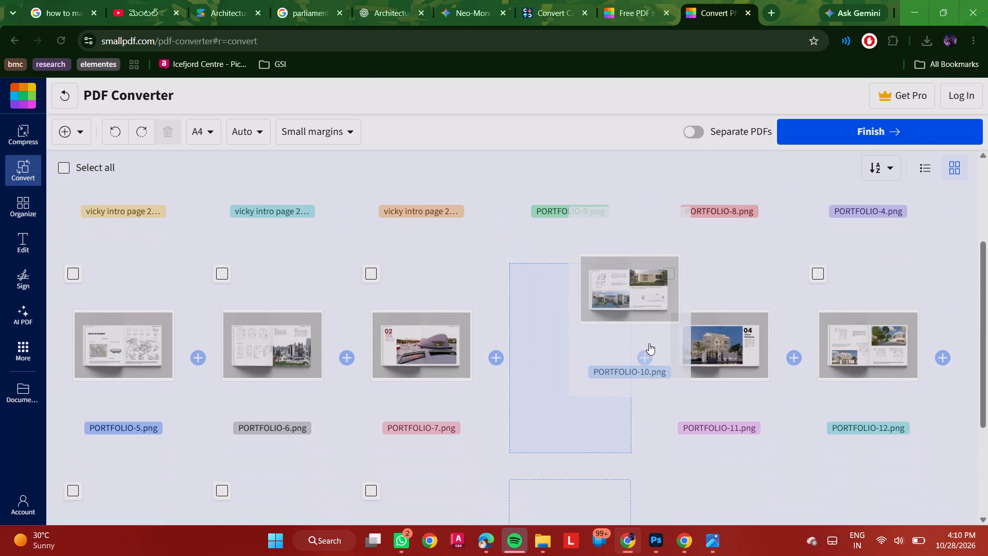
{"action": "left_click_drag", "start_coordinate": [649, 343], "coordinate": [646, 352]}
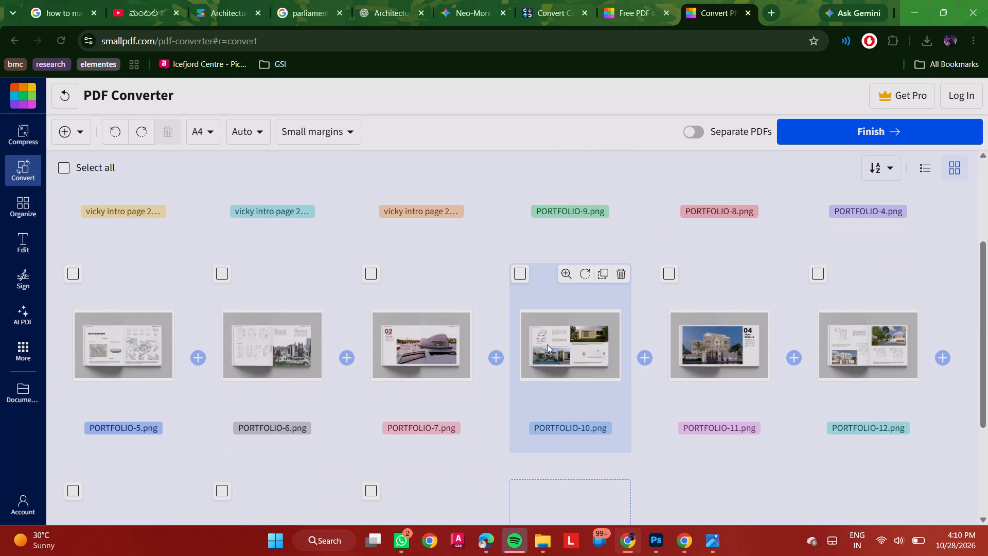
Move PORTFOLIO-9.png between PORTFOLIO-7.png and PORTFOLIO-10.png.
{"action": "left_click_drag", "start_coordinate": [594, 219], "coordinate": [493, 392]}
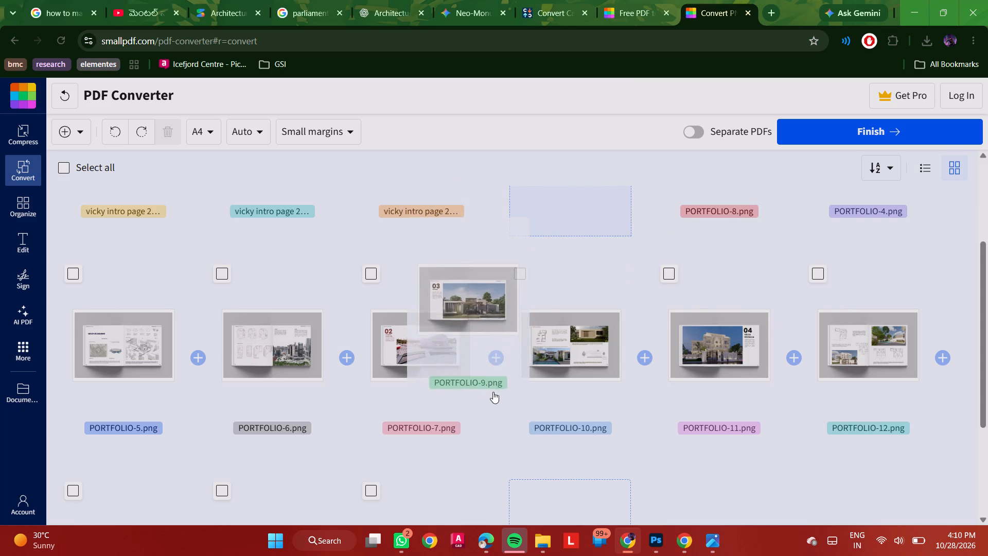
{"action": "left_click_drag", "start_coordinate": [493, 392], "coordinate": [487, 421]}
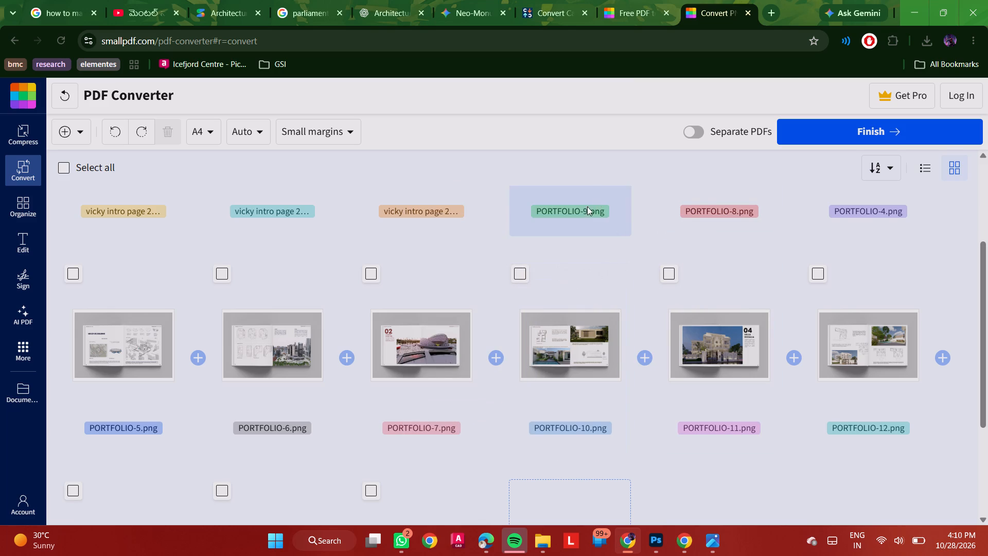
{"action": "scroll", "coordinate": [583, 238], "scroll_direction": "up", "scroll_amount": 1}
{"action": "left_click_drag", "start_coordinate": [586, 243], "coordinate": [477, 351]}
Move PORTFOLIO-8.png between PORTFOLIO-7.png and PORTFOLIO-9.png.
{"action": "scroll", "coordinate": [668, 326], "scroll_direction": "up", "scroll_amount": 1}
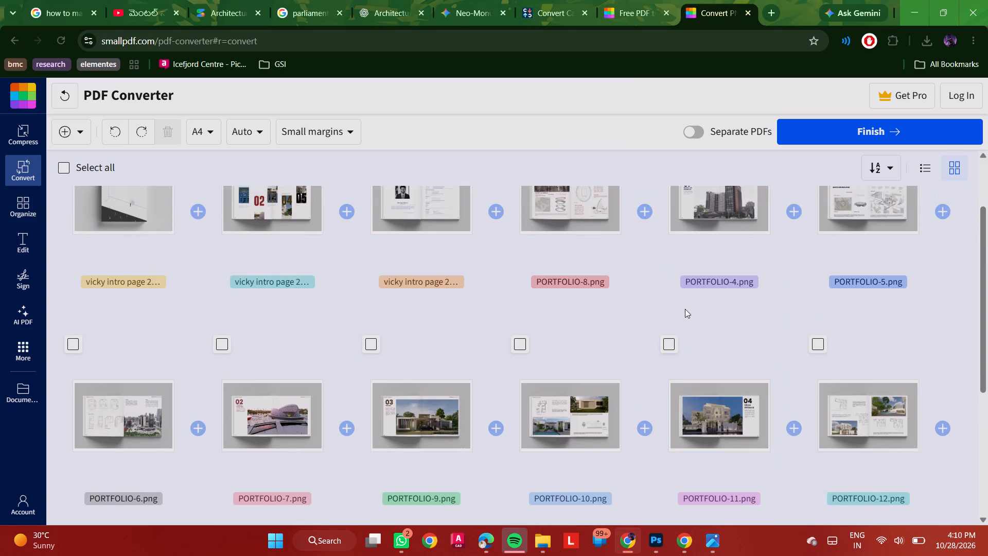
{"action": "left_click_drag", "start_coordinate": [595, 213], "coordinate": [352, 392]}
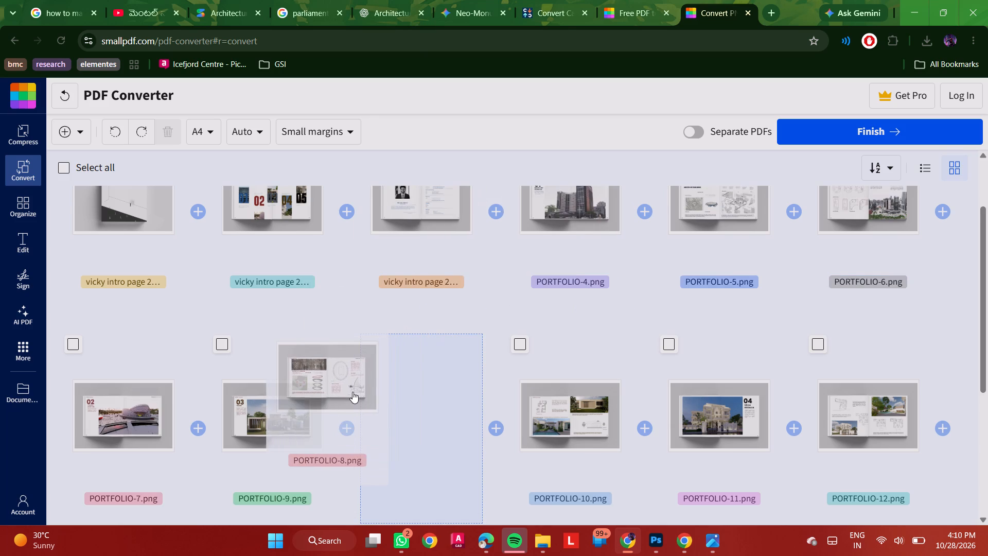
{"action": "left_click_drag", "start_coordinate": [352, 392], "coordinate": [262, 379]}
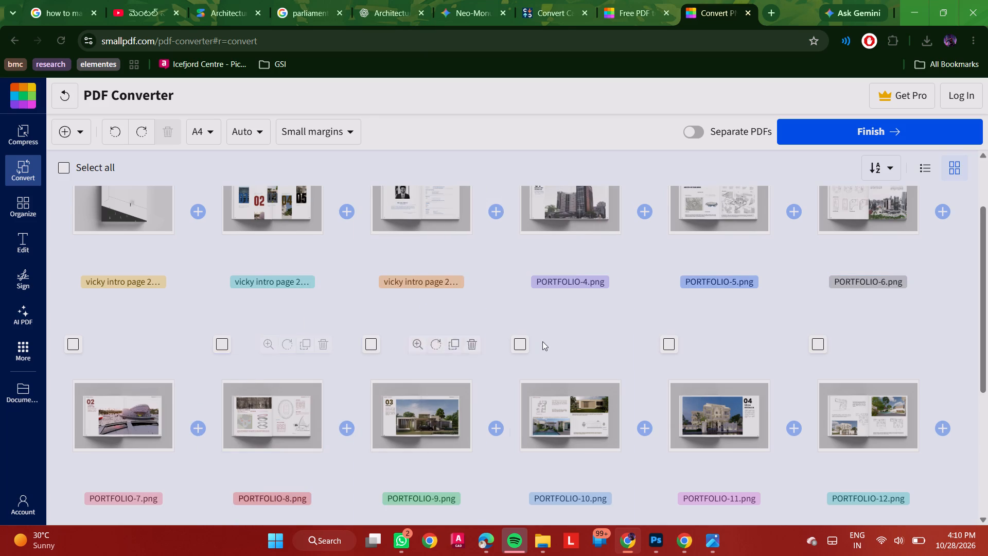
Check the page order from the cover onward and start converting the arranged images into one combined PDF.
{"action": "scroll", "coordinate": [468, 306], "scroll_direction": "up", "scroll_amount": 1}
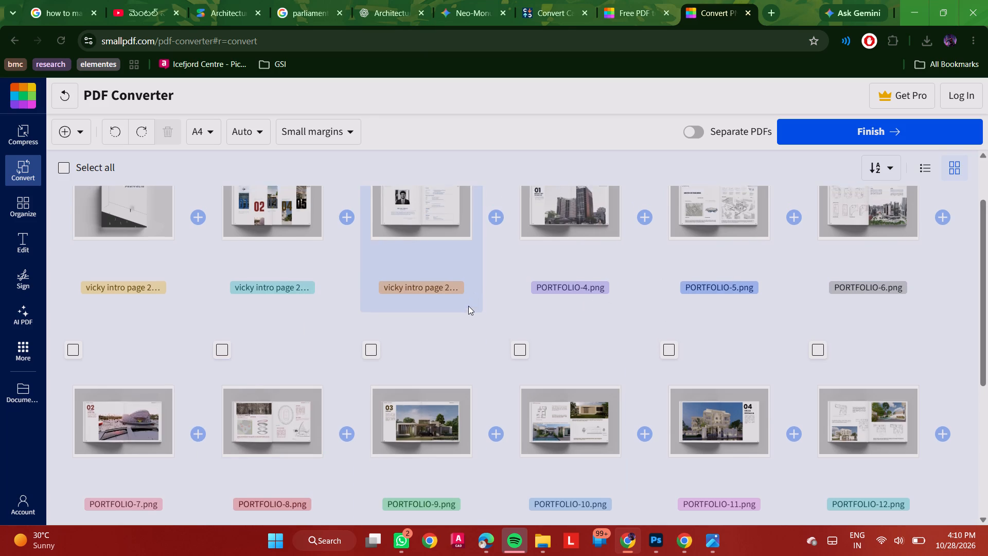
{"action": "scroll", "coordinate": [468, 306], "scroll_direction": "up", "scroll_amount": 1}
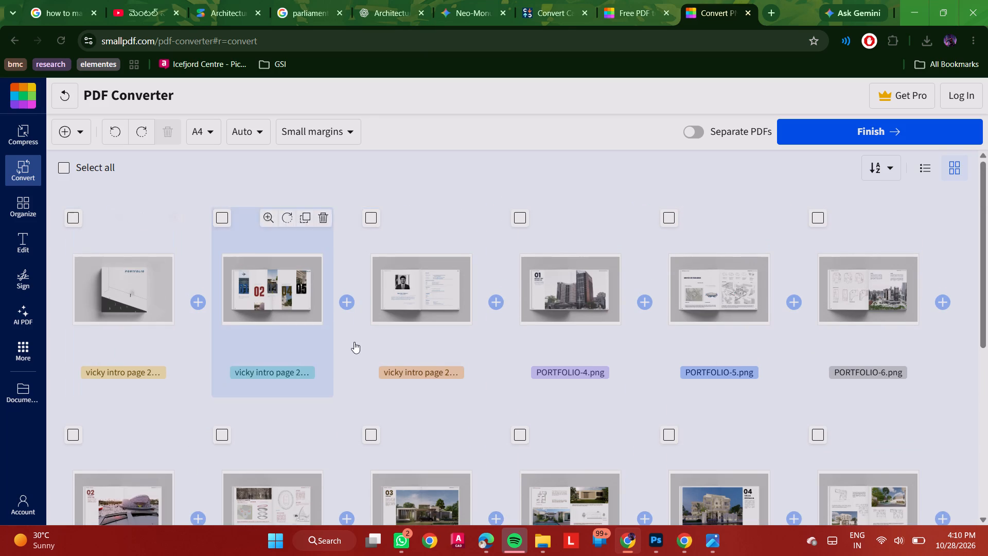
{"action": "scroll", "coordinate": [367, 340], "scroll_direction": "down", "scroll_amount": 10}
{"action": "scroll", "coordinate": [517, 345], "scroll_direction": "up", "scroll_amount": 6}
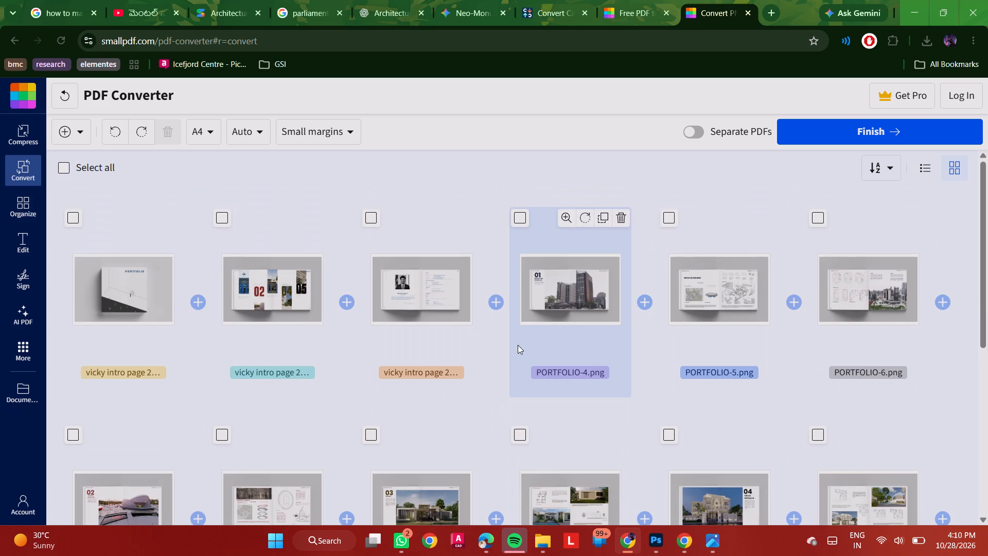
{"action": "left_click", "coordinate": [837, 138]}
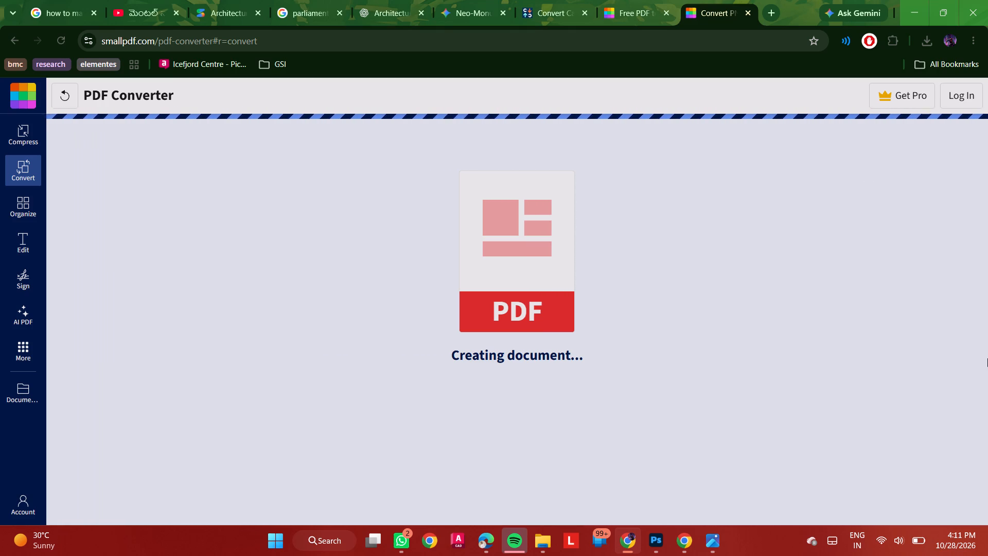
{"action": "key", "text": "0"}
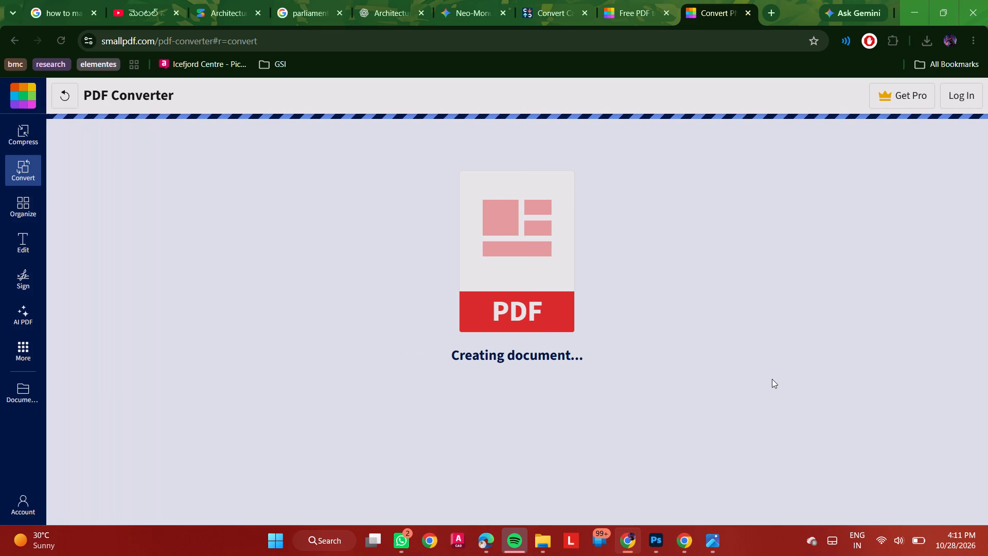
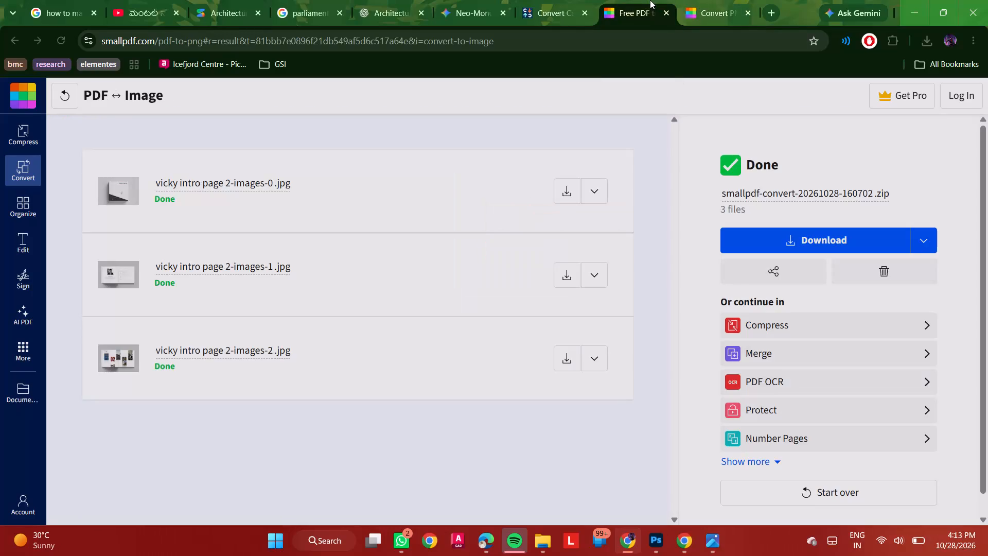
Switch back to Smallpdf's PDF Converter page to check the progress of the combined portfolio PDF.
{"action": "left_click", "coordinate": [696, 3]}
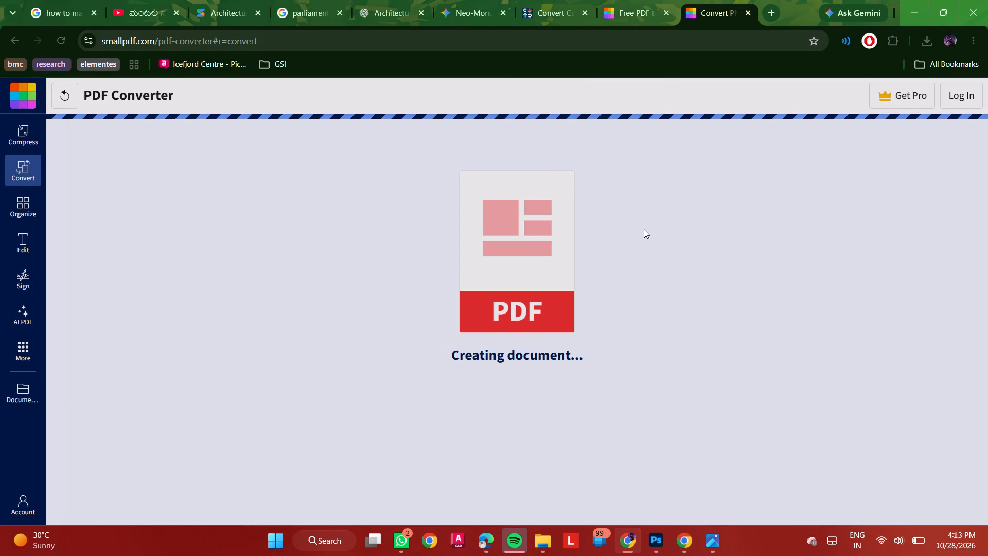
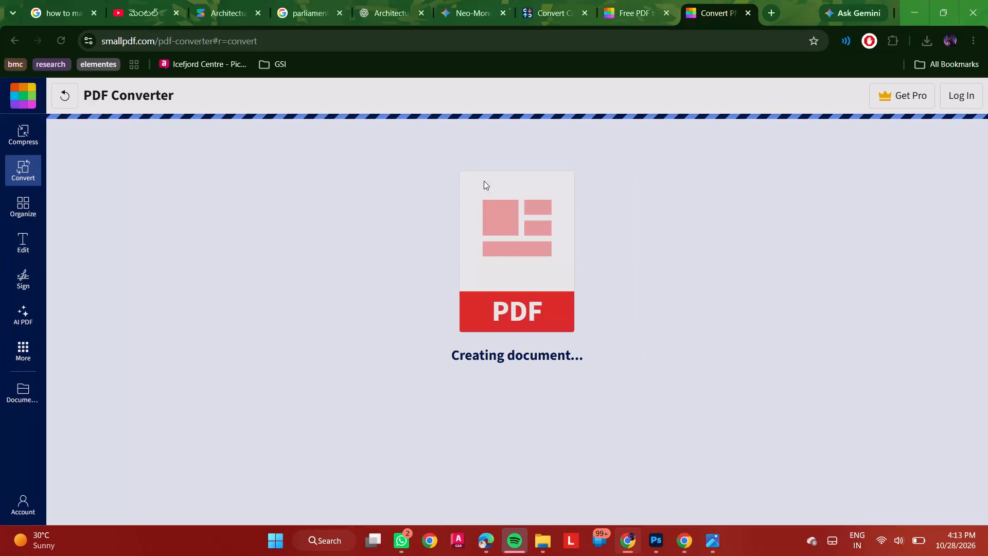
Reload Smallpdf's PDF Converter page to abandon the pending document creation and start over.
{"action": "left_click", "coordinate": [55, 39]}
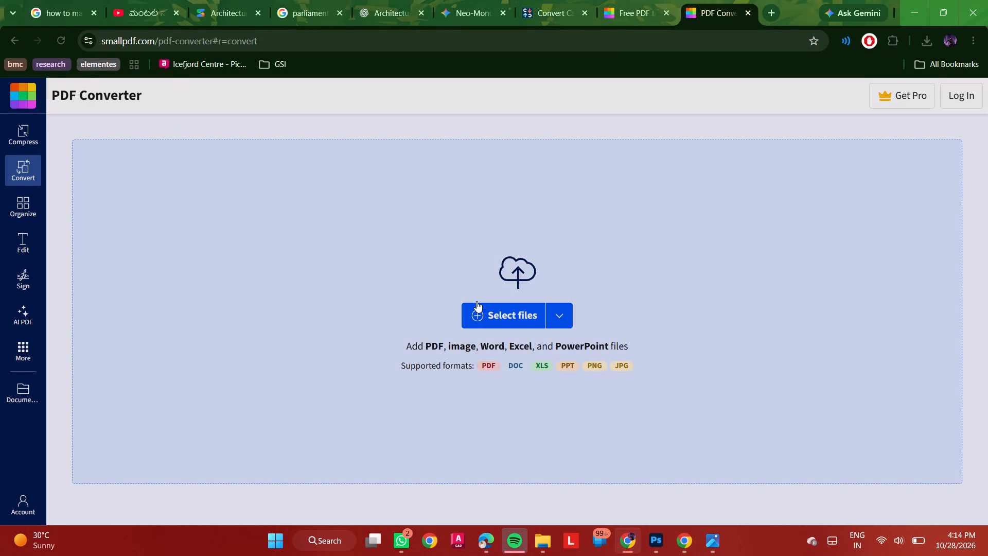
Open the available Wi-Fi networks and try to switch from the mobile hotspot to another network.
{"action": "left_click", "coordinate": [894, 550]}
{"action": "left_click", "coordinate": [801, 305]}
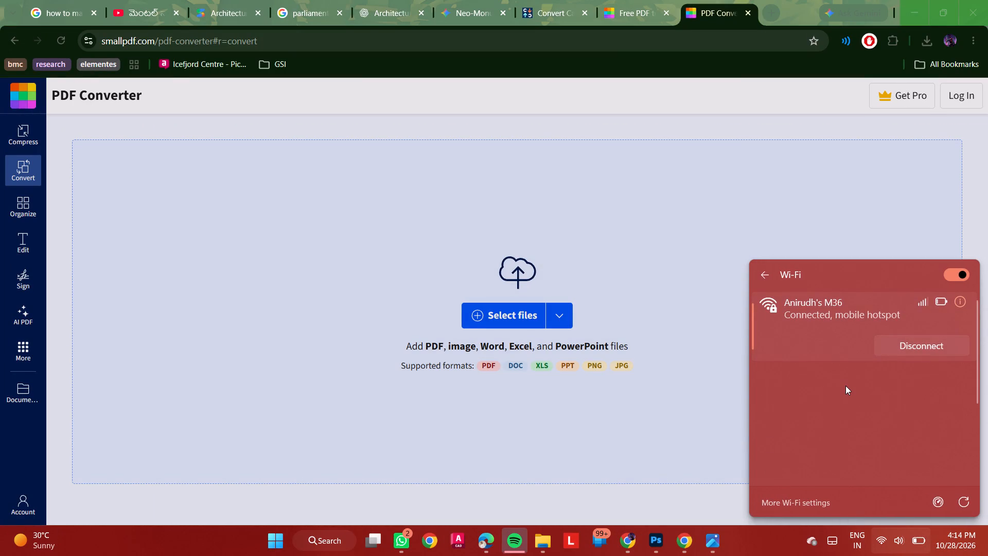
{"action": "left_click", "coordinate": [846, 374]}
{"action": "left_click", "coordinate": [895, 397]}
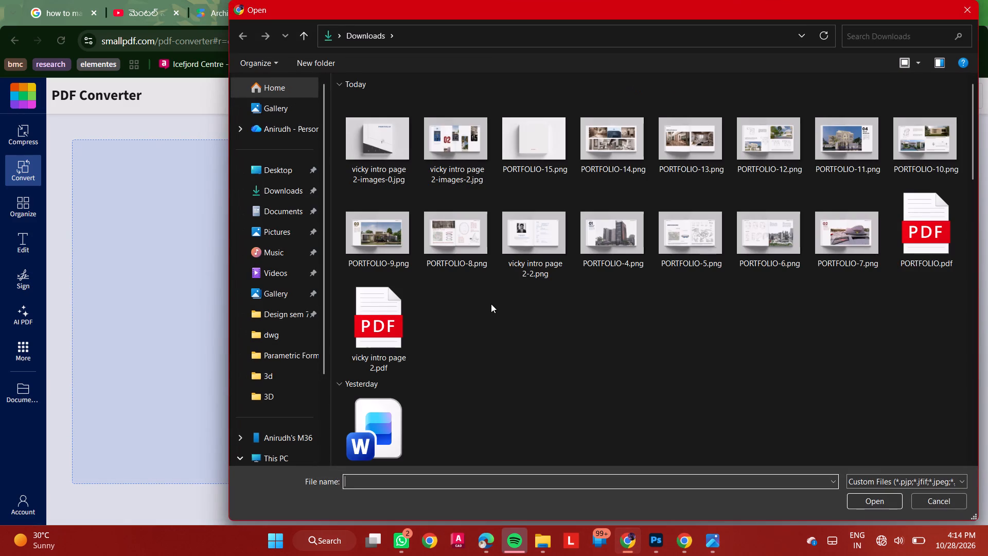
Load the three vicky intro page images and PORTFOLIO-4 through PORTFOLIO-15 PNGs from Downloads into the PDF converter.
{"action": "left_click", "coordinate": [364, 166]}
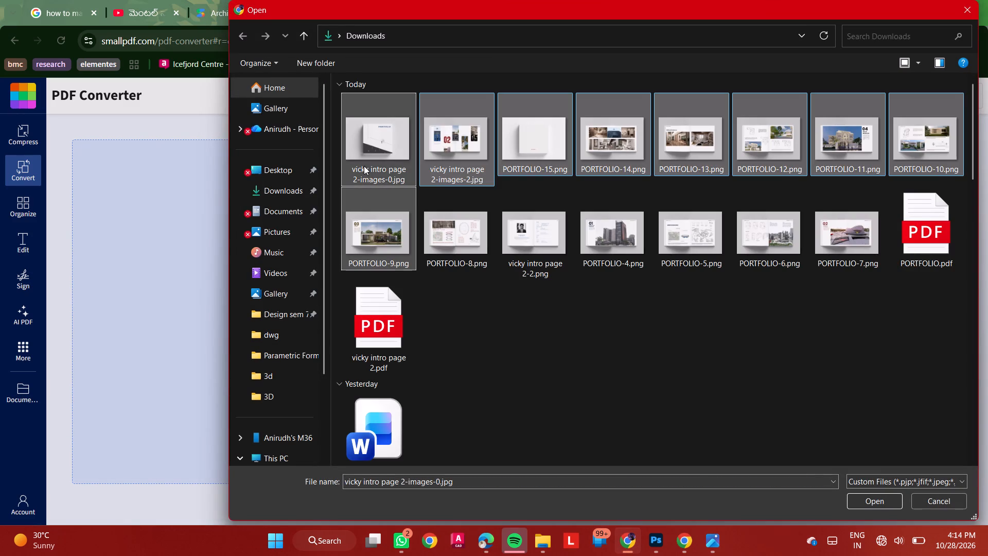
{"action": "key", "text": "shift+Down"}
{"action": "key", "text": "shift+Down"}
{"action": "key", "text": "shift+Up"}
{"action": "key", "text": "shift+Right"}
{"action": "key", "text": "shift+Right"}
{"action": "key", "text": "shift+Right"}
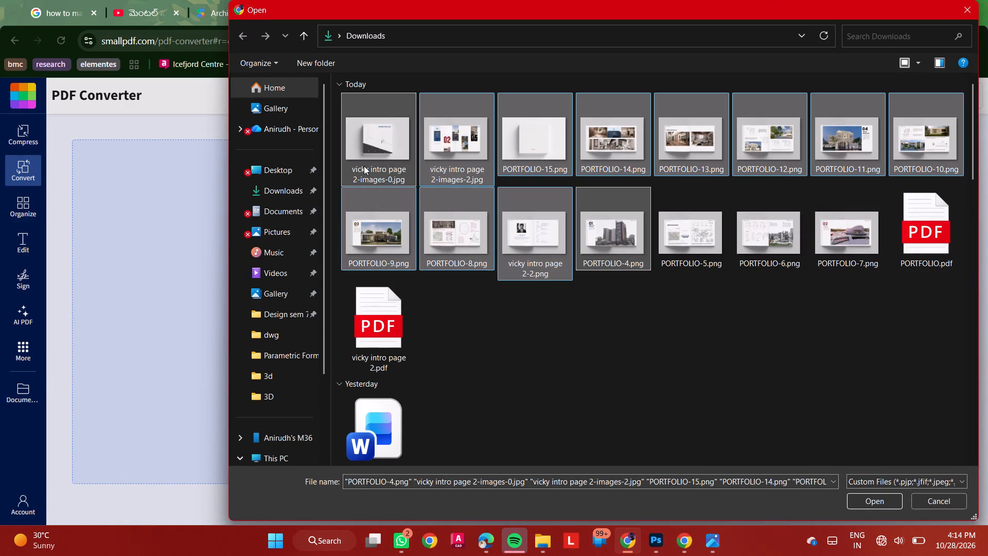
{"action": "key", "text": "shift+Right"}
{"action": "key", "text": "shift+Right"}
{"action": "key", "text": "shift+Right"}
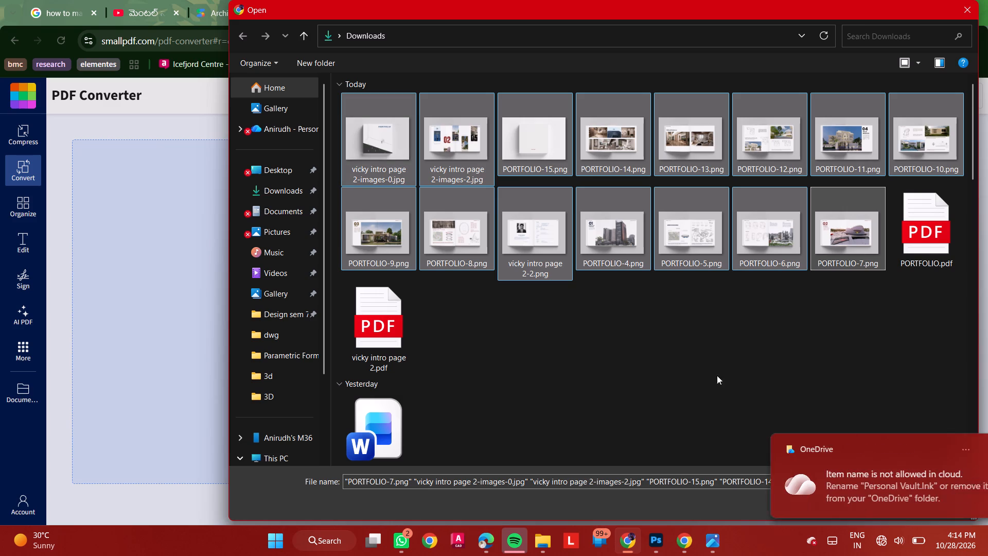
{"action": "left_click", "coordinate": [961, 449]}
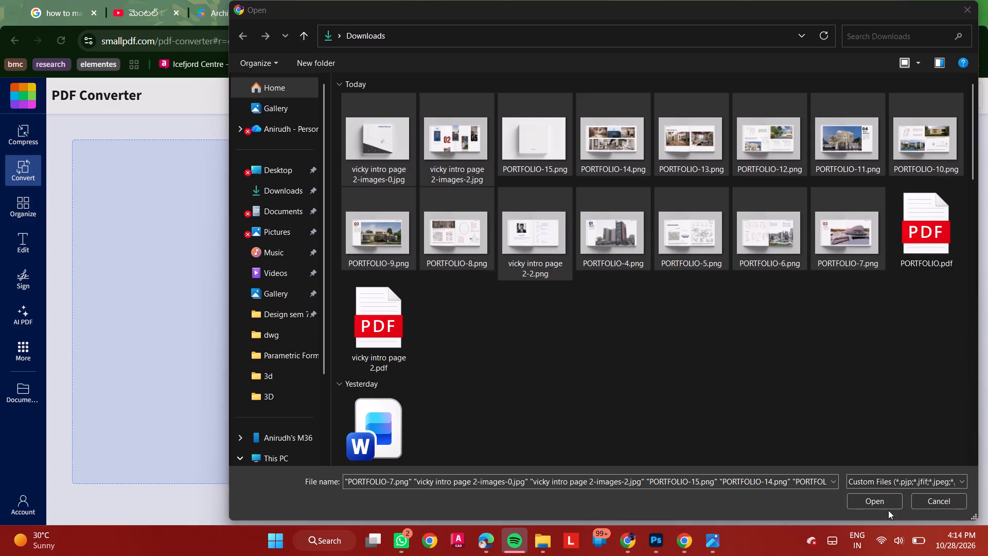
{"action": "left_click", "coordinate": [888, 503]}
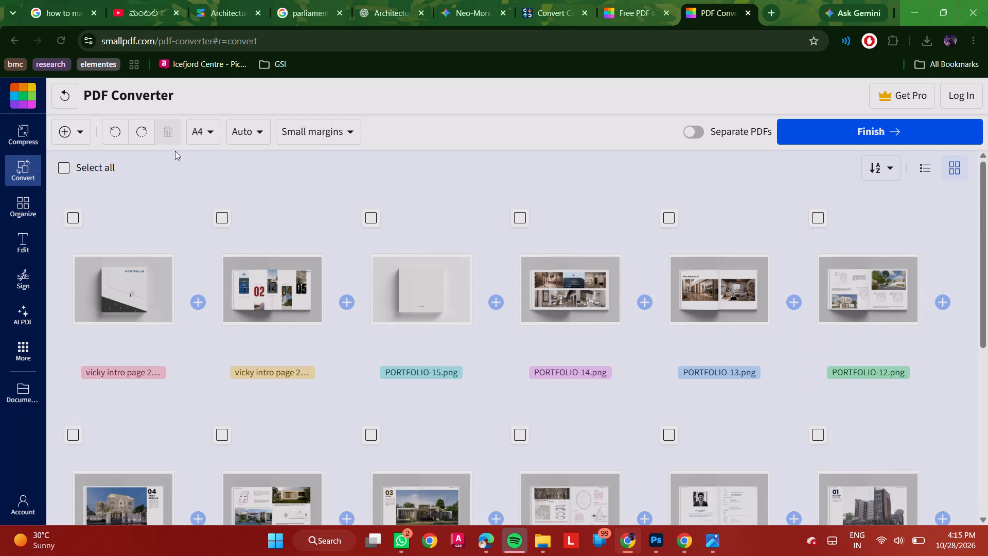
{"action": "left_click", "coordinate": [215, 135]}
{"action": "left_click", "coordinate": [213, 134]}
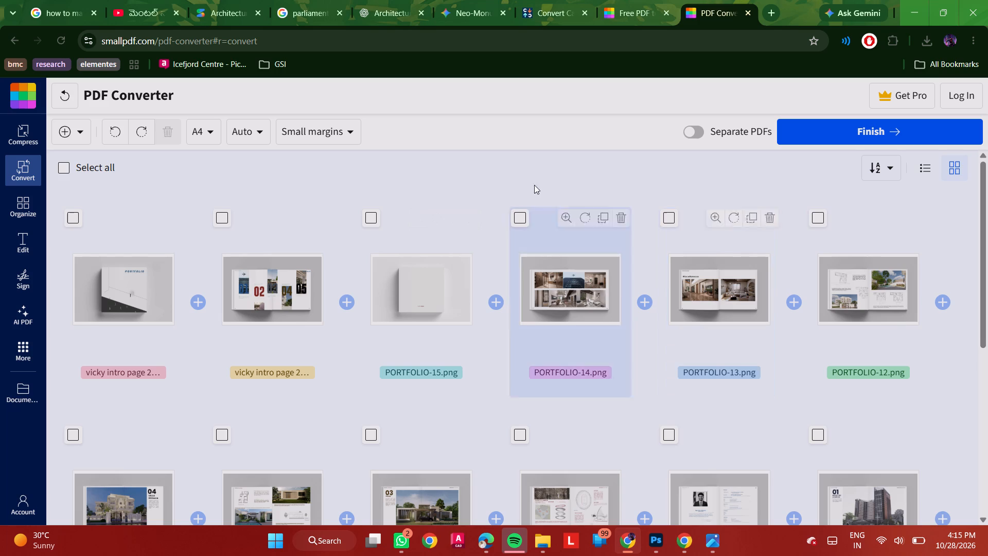
Move the intro page with the portrait photo to second place, directly after the portfolio cover and before the 02 contents page.
{"action": "scroll", "coordinate": [673, 374], "scroll_direction": "down", "scroll_amount": 2}
{"action": "left_click_drag", "start_coordinate": [695, 380], "coordinate": [594, 345]}
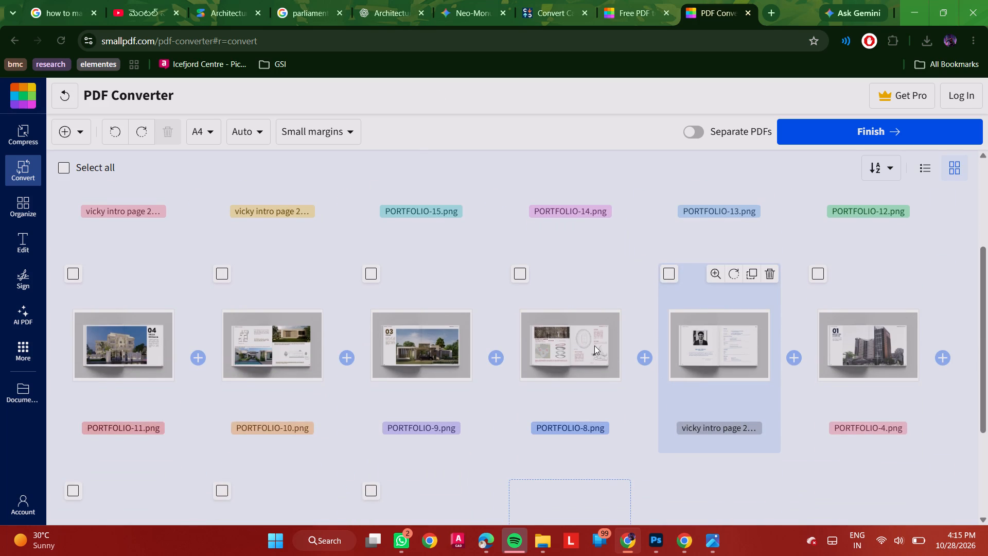
{"action": "left_click_drag", "start_coordinate": [594, 345], "coordinate": [605, 346]}
{"action": "left_click_drag", "start_coordinate": [727, 348], "coordinate": [597, 314]}
{"action": "scroll", "coordinate": [719, 390], "scroll_direction": "up", "scroll_amount": 6}
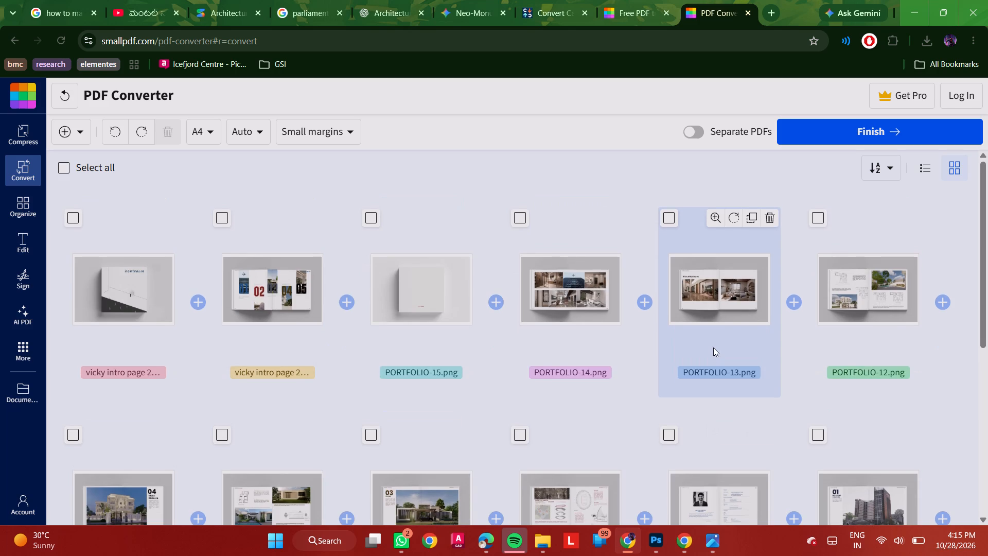
{"action": "scroll", "coordinate": [713, 347], "scroll_direction": "down", "scroll_amount": 1}
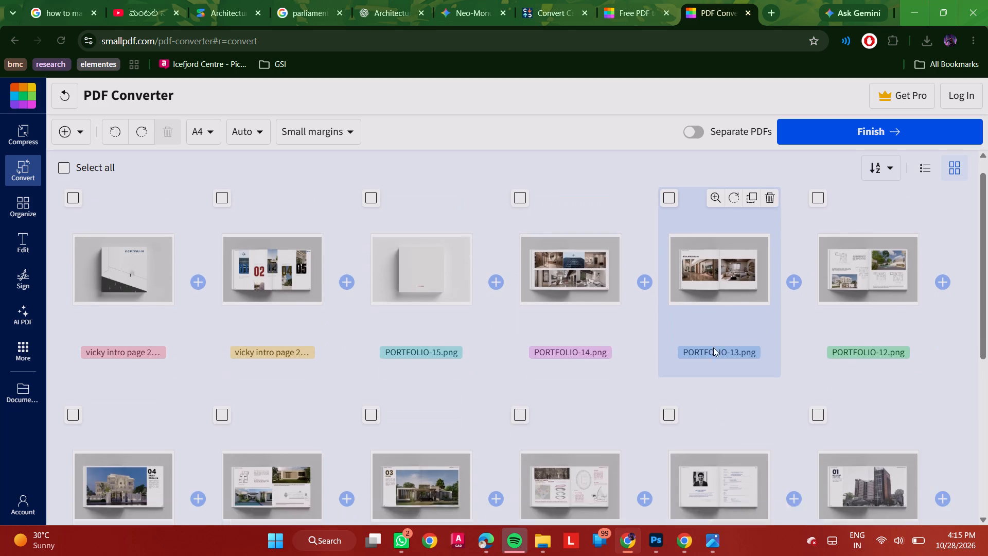
{"action": "scroll", "coordinate": [713, 347], "scroll_direction": "down", "scroll_amount": 1}
{"action": "left_click_drag", "start_coordinate": [746, 510], "coordinate": [334, 297]}
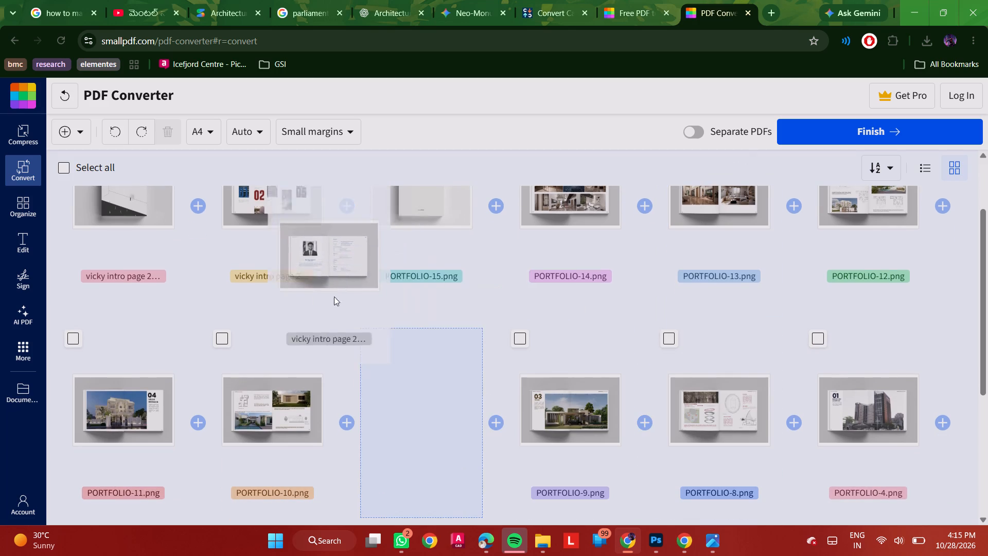
{"action": "left_click_drag", "start_coordinate": [334, 297], "coordinate": [185, 230]}
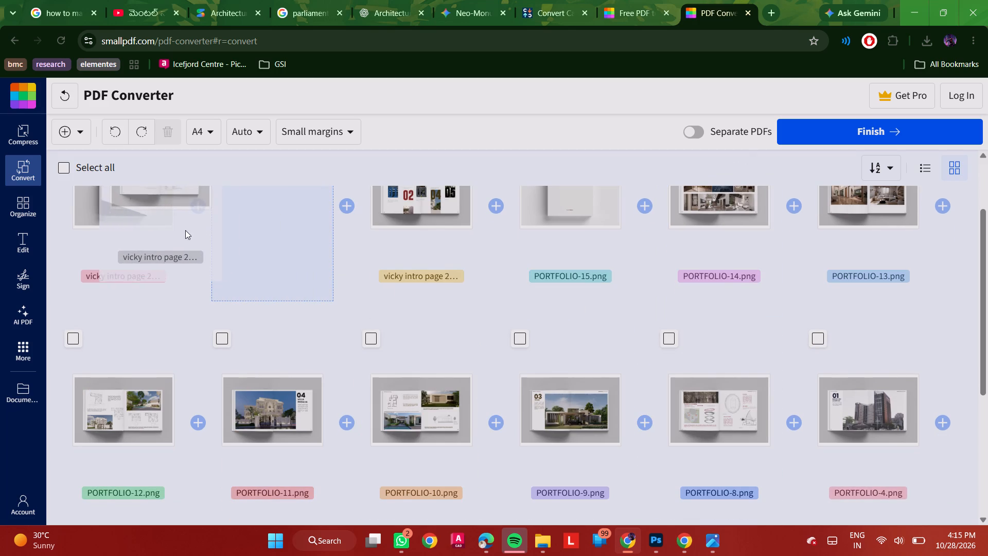
{"action": "left_click_drag", "start_coordinate": [185, 230], "coordinate": [197, 229]}
{"action": "scroll", "coordinate": [278, 294], "scroll_direction": "up", "scroll_amount": 1}
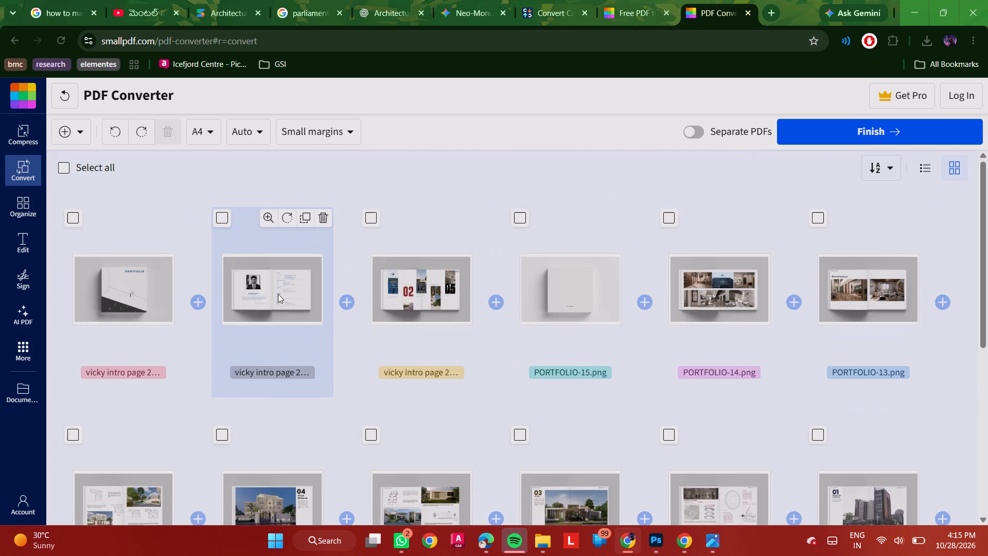
Examine the order of the loaded portfolio pages, from the cover through to the last row.
{"action": "scroll", "coordinate": [278, 294], "scroll_direction": "up", "scroll_amount": 1}
{"action": "scroll", "coordinate": [526, 413], "scroll_direction": "down", "scroll_amount": 1}
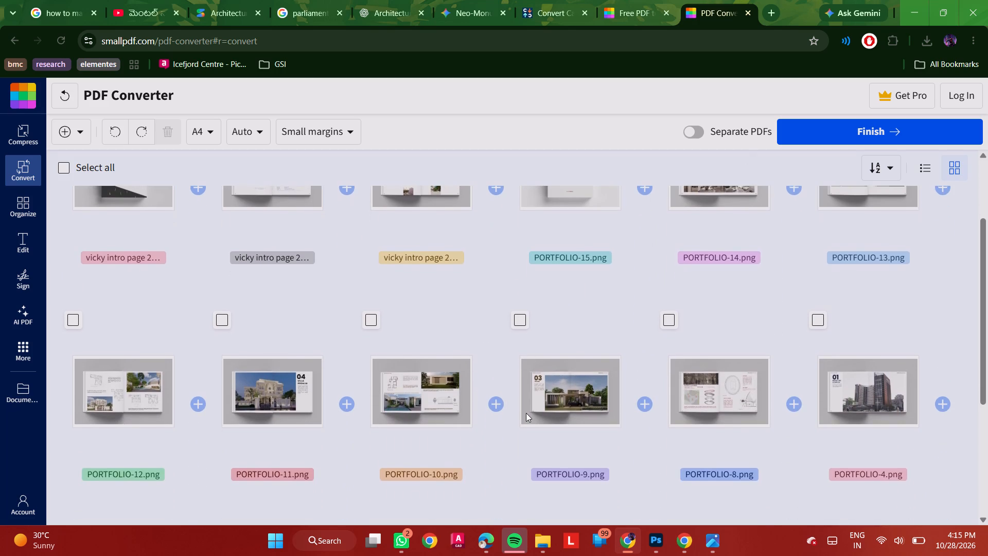
{"action": "scroll", "coordinate": [526, 413], "scroll_direction": "down", "scroll_amount": 1}
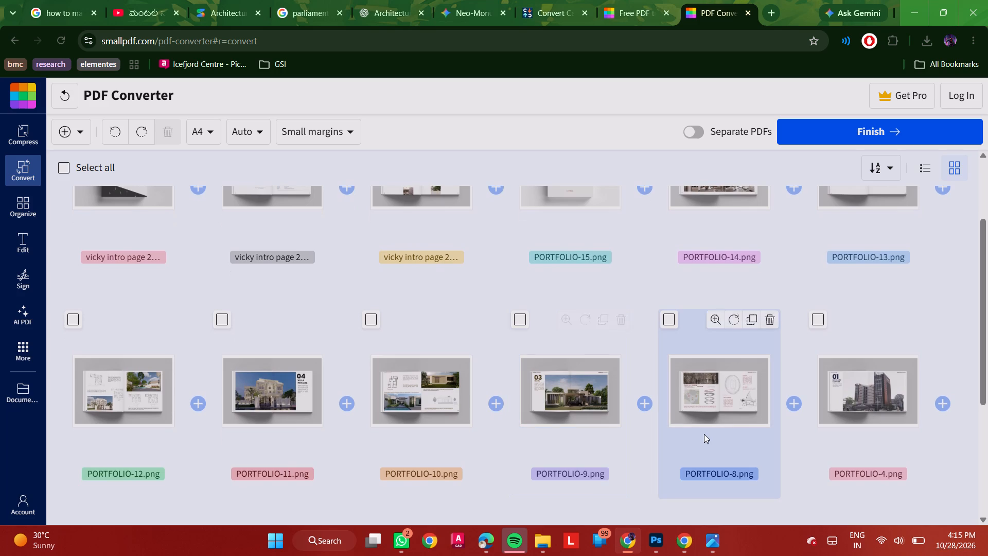
{"action": "scroll", "coordinate": [704, 434], "scroll_direction": "down", "scroll_amount": 7}
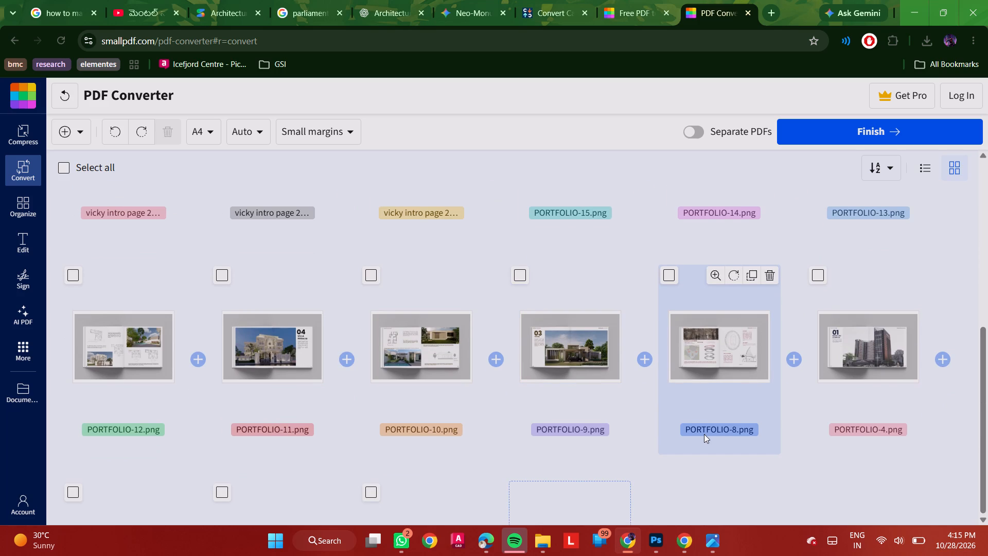
{"action": "scroll", "coordinate": [677, 461], "scroll_direction": "down", "scroll_amount": 4}
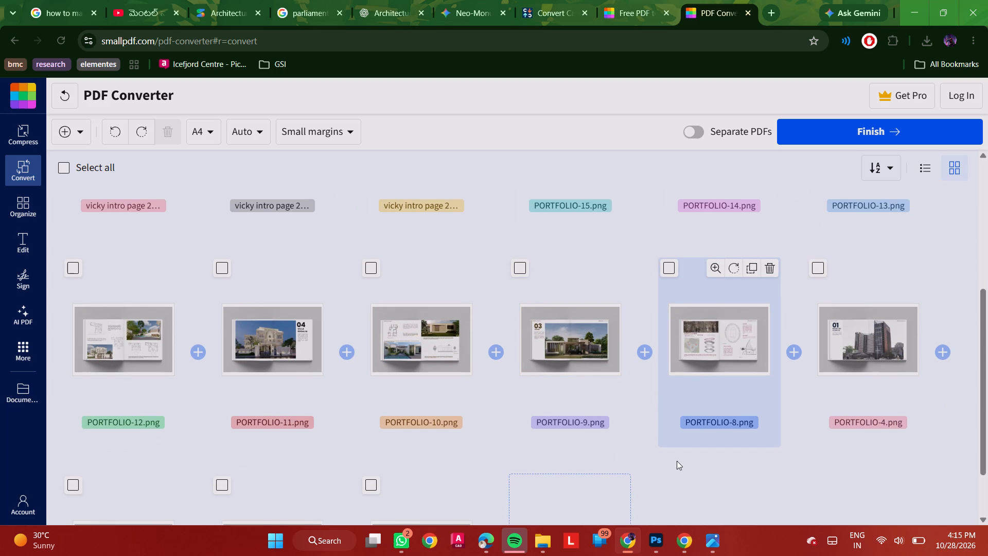
{"action": "scroll", "coordinate": [854, 460], "scroll_direction": "up", "scroll_amount": 4}
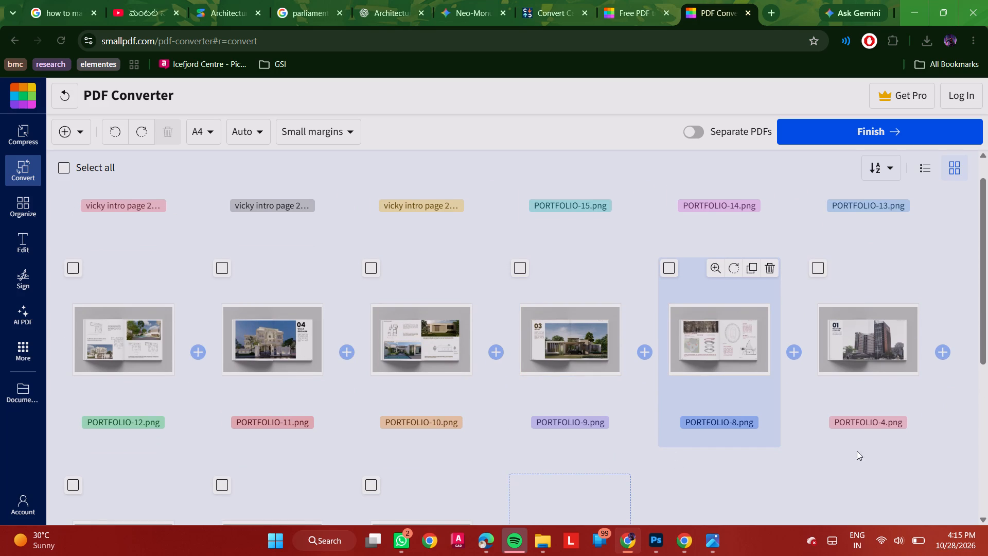
{"action": "scroll", "coordinate": [841, 288], "scroll_direction": "up", "scroll_amount": 1}
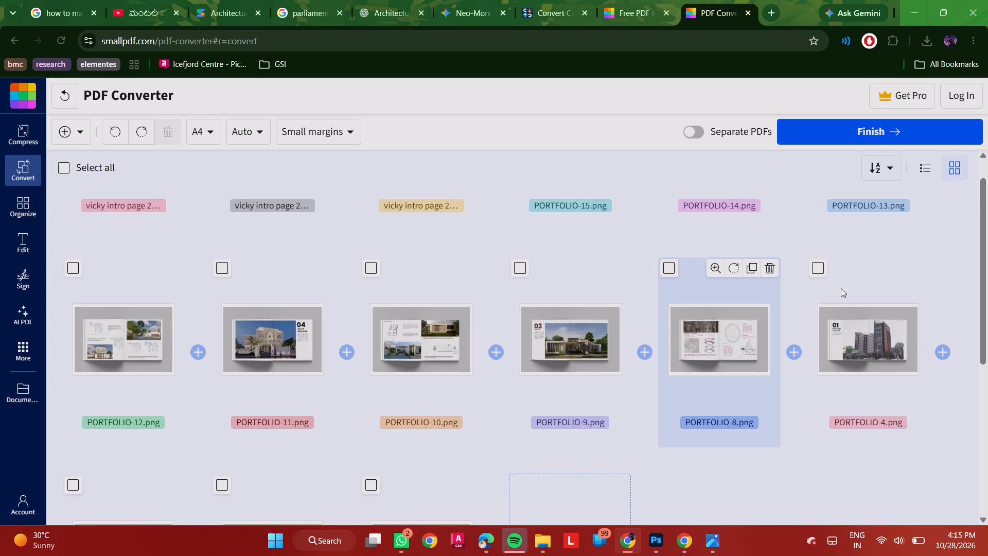
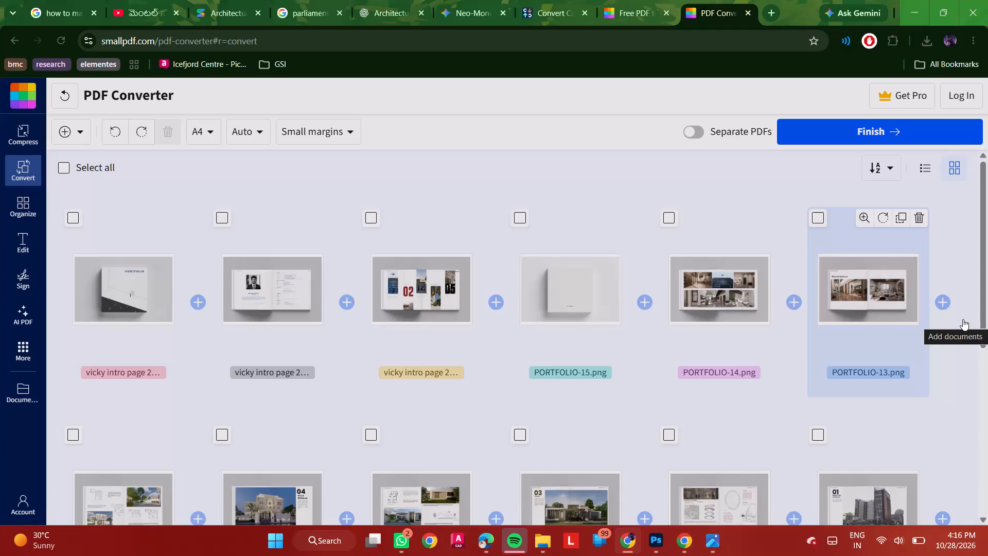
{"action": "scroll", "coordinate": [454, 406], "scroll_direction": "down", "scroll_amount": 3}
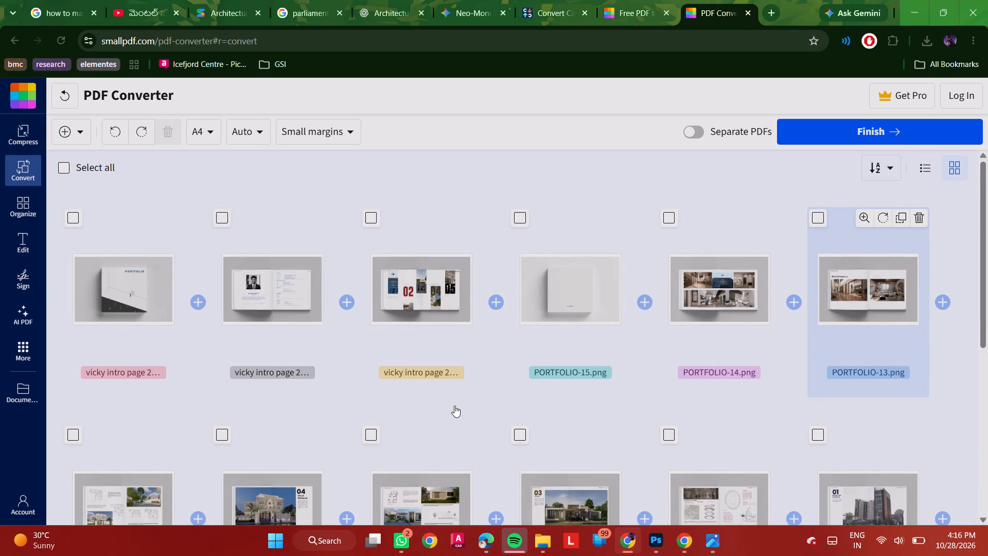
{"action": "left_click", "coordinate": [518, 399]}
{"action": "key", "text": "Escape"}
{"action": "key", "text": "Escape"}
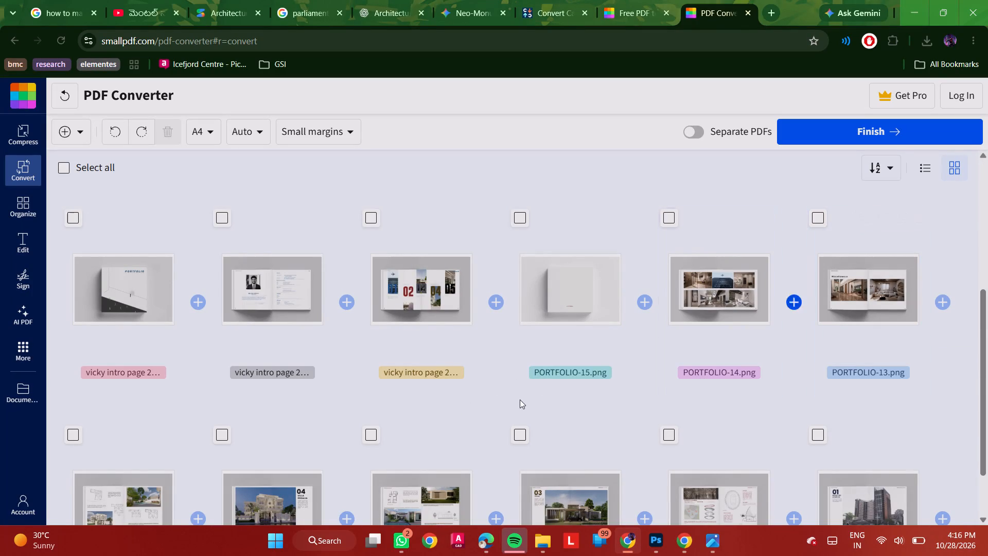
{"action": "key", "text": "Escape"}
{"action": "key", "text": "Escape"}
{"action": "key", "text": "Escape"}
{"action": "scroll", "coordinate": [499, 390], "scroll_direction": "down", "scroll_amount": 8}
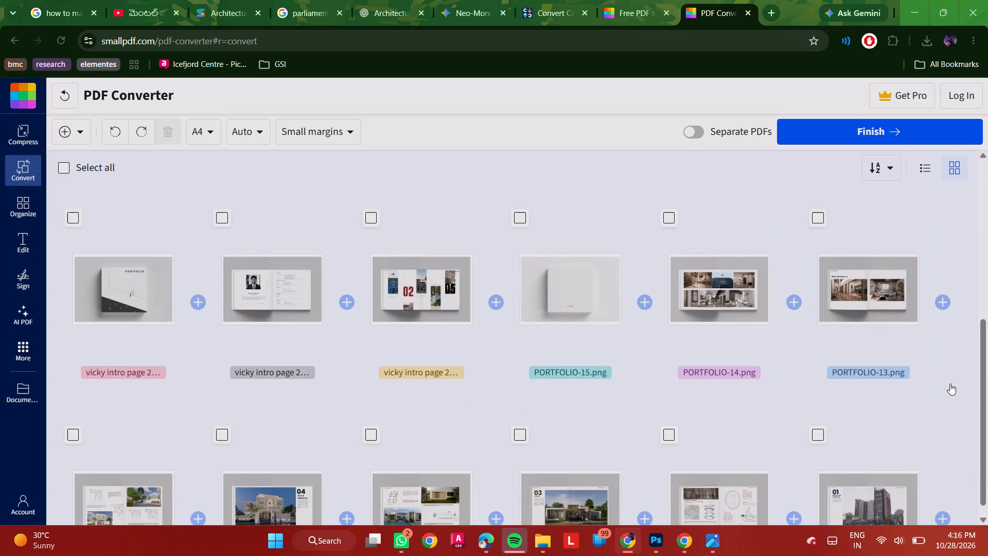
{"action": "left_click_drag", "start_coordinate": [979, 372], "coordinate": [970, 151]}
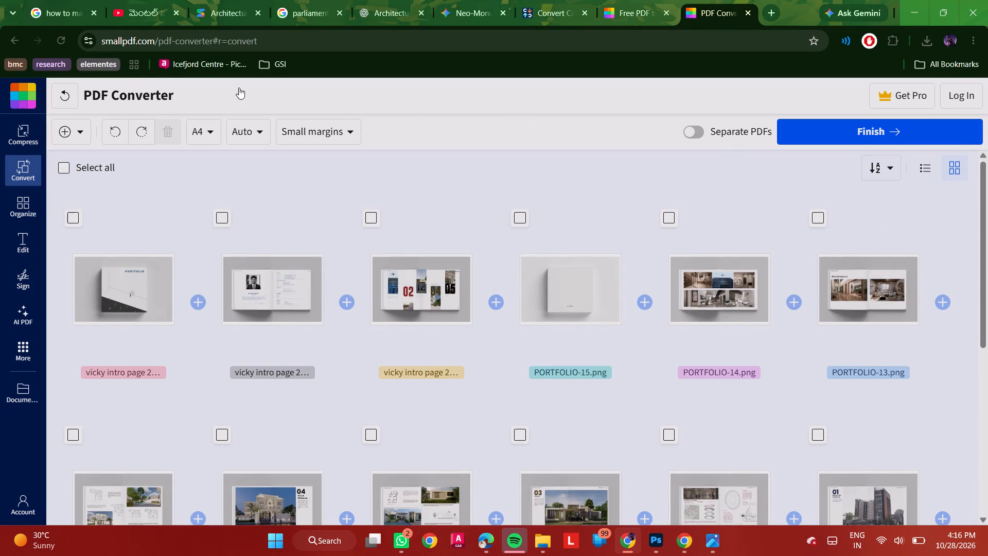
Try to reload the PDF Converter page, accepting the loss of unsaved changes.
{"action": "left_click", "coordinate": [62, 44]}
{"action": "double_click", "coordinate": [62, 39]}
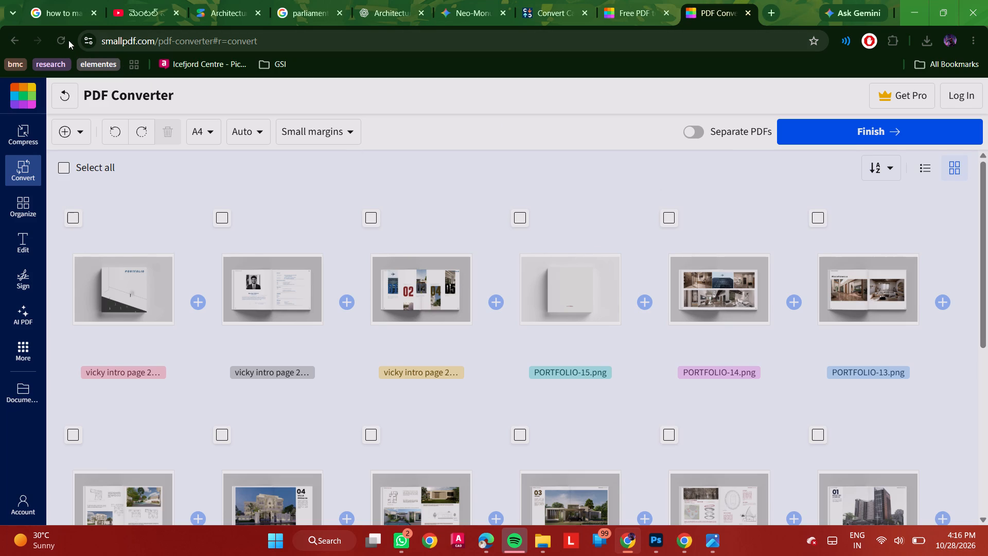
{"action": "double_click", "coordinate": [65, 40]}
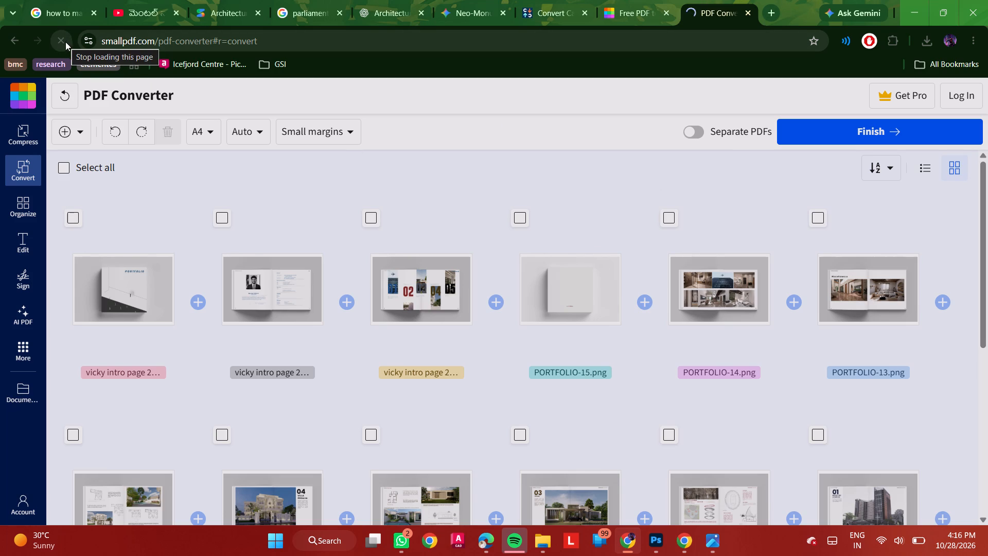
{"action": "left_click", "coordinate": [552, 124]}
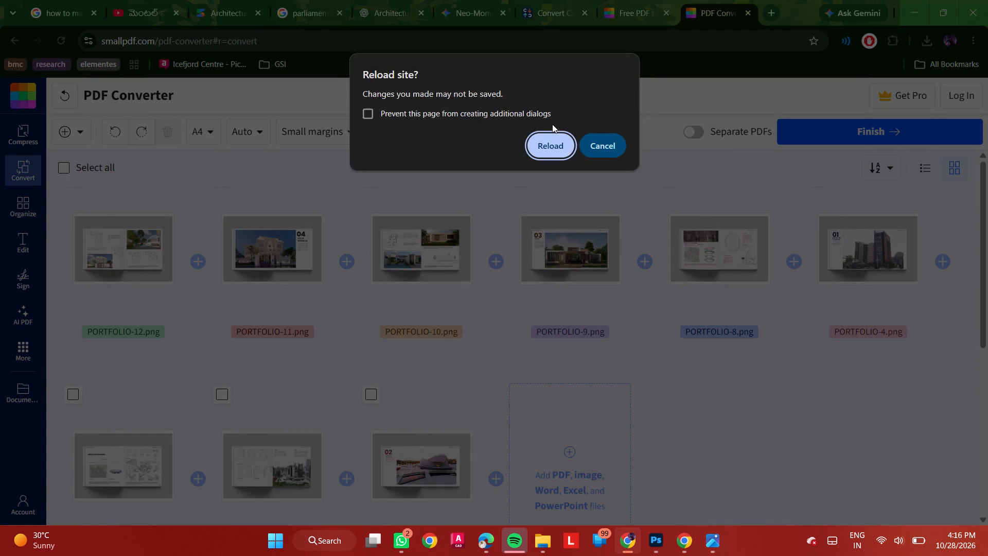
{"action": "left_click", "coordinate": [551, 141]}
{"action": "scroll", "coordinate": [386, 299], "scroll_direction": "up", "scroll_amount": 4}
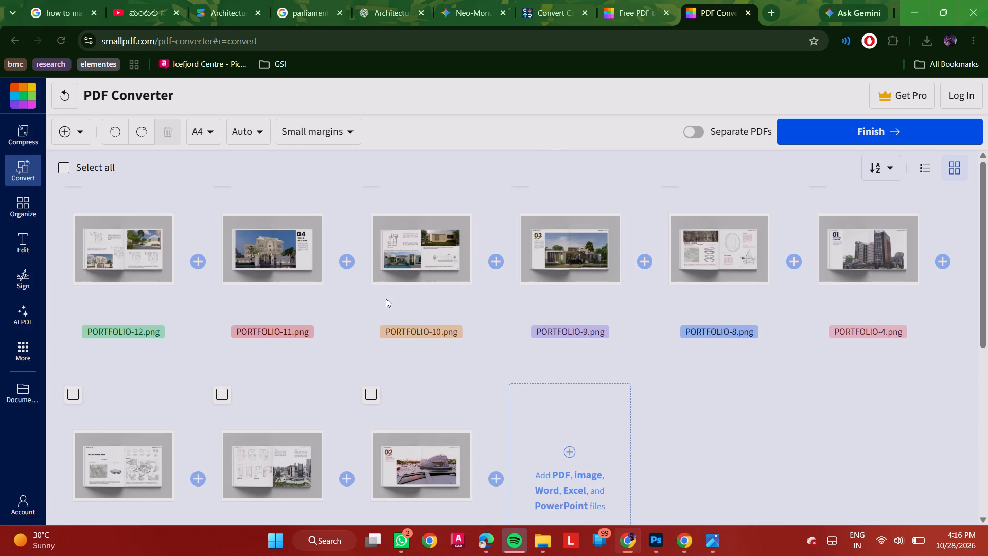
Close the Chrome window holding the PDF Converter and the Edge browser window behind it.
{"action": "left_click", "coordinate": [747, 11]}
{"action": "left_click", "coordinate": [969, 10]}
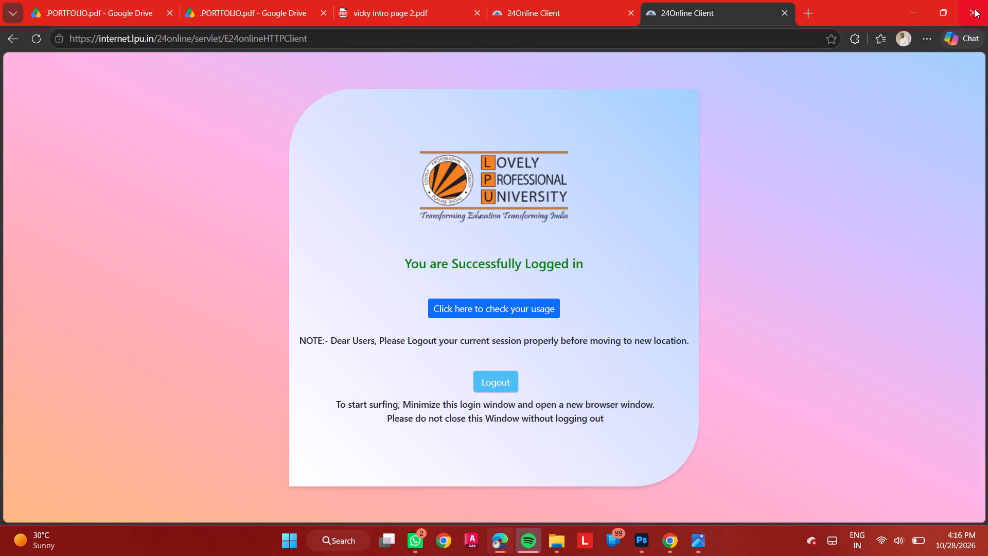
{"action": "left_click", "coordinate": [976, 9]}
Close the open image viewer windows, including PORTFOLIO-8.png, and the Spotify window.
{"action": "left_click", "coordinate": [808, 24]}
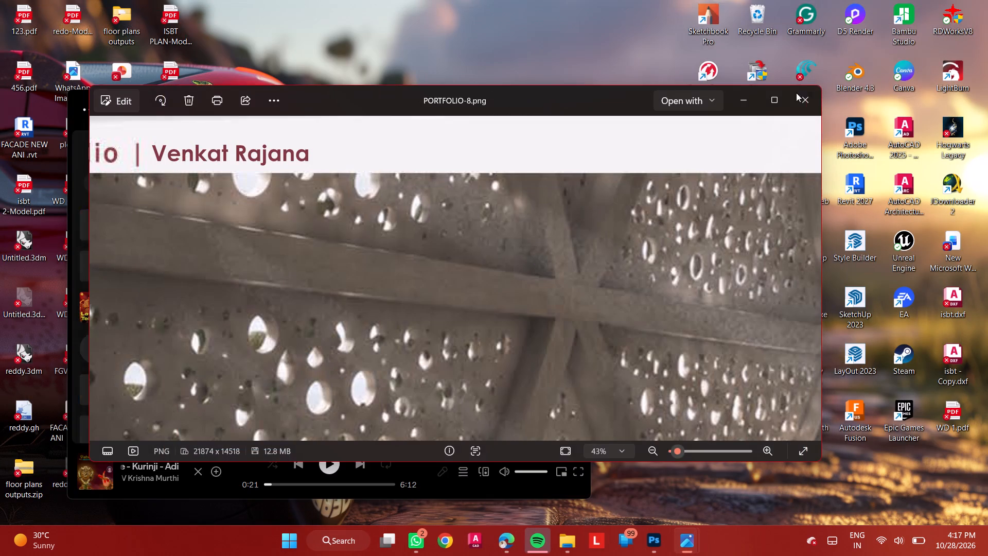
{"action": "left_click", "coordinate": [808, 102]}
{"action": "left_click", "coordinate": [582, 116]}
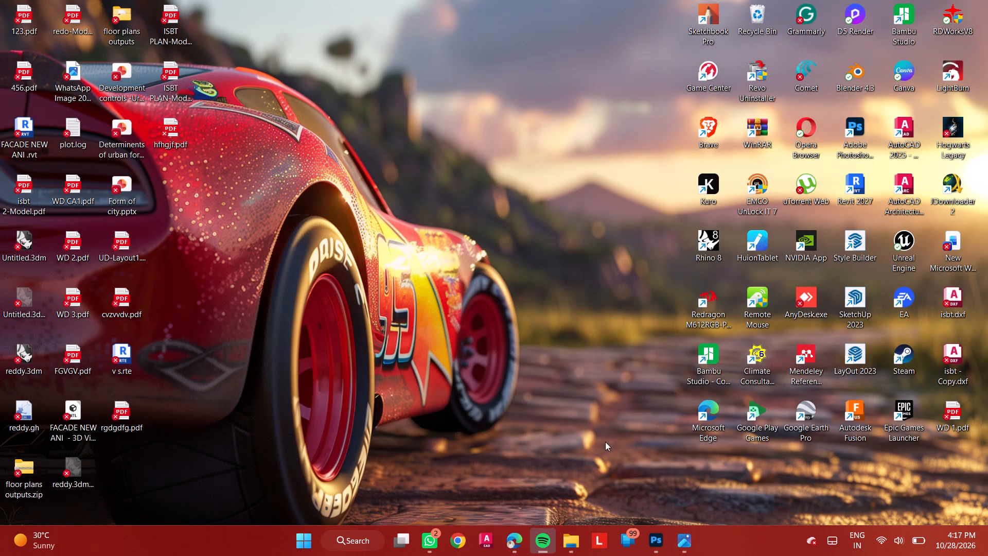
Switch to Photoshop and close it, and close the remaining Photos window.
{"action": "left_click", "coordinate": [657, 552]}
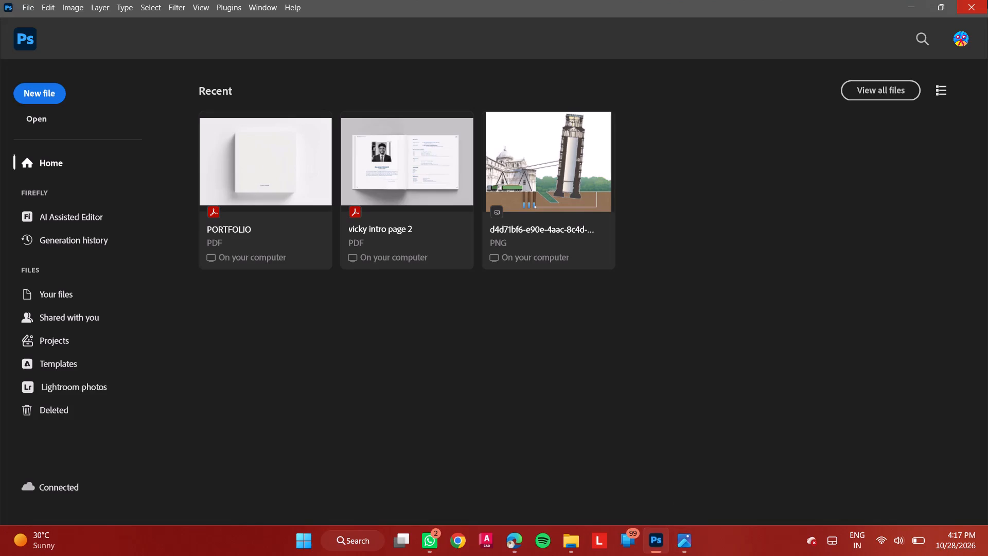
{"action": "left_click", "coordinate": [987, 0]}
{"action": "left_click", "coordinate": [691, 555]}
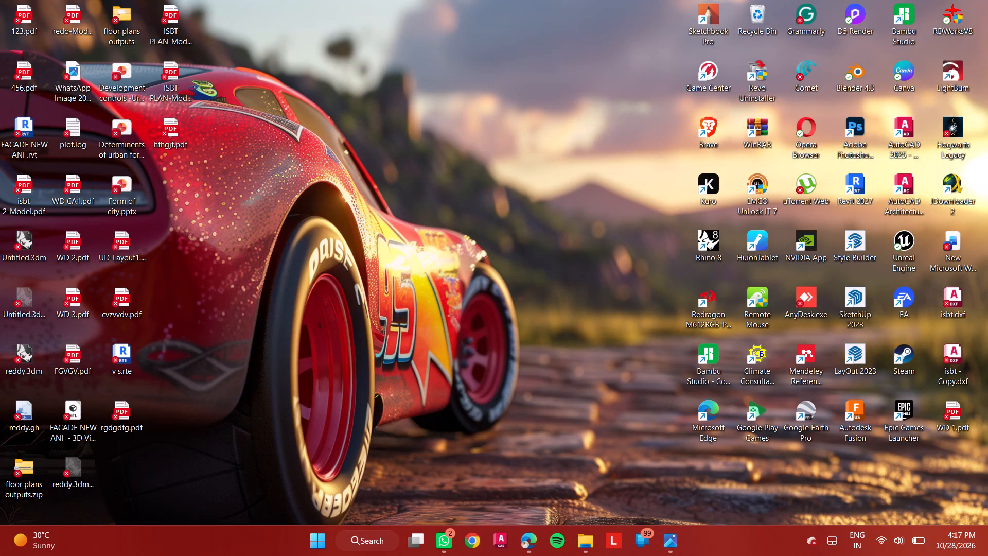
{"action": "left_click", "coordinate": [679, 546]}
{"action": "left_click", "coordinate": [796, 85]}
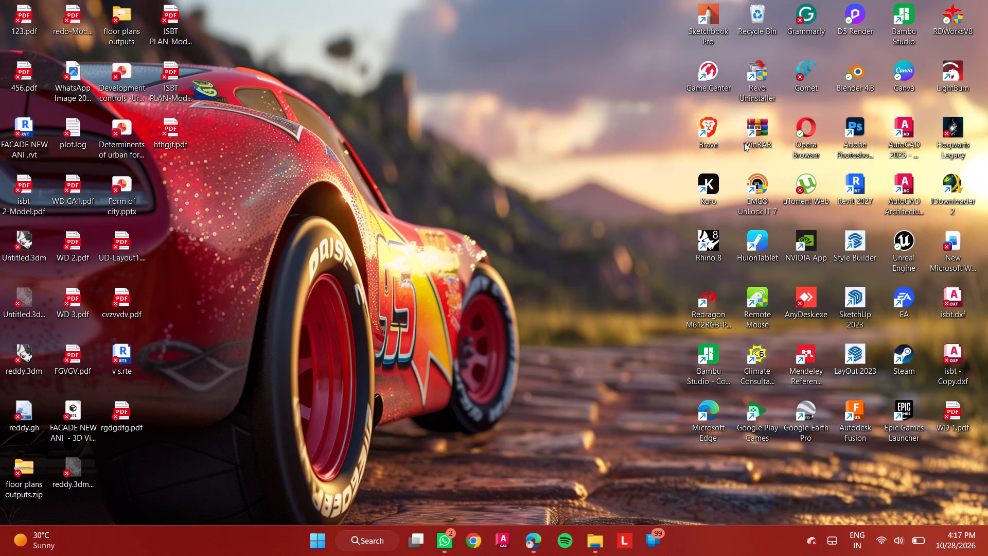
{"action": "left_click", "coordinate": [601, 360]}
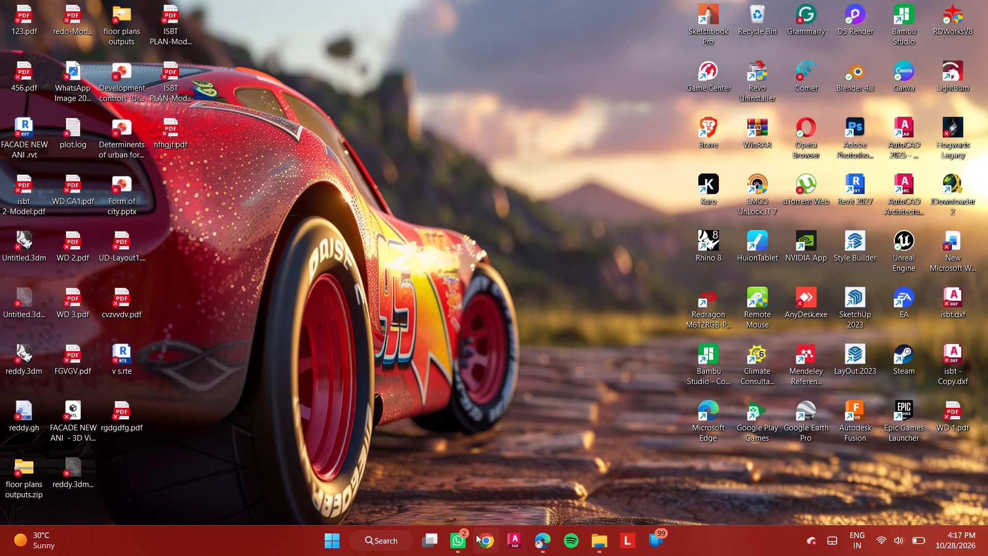
Open Microsoft Edge and search the web for "png to pdf".
{"action": "left_click", "coordinate": [541, 546]}
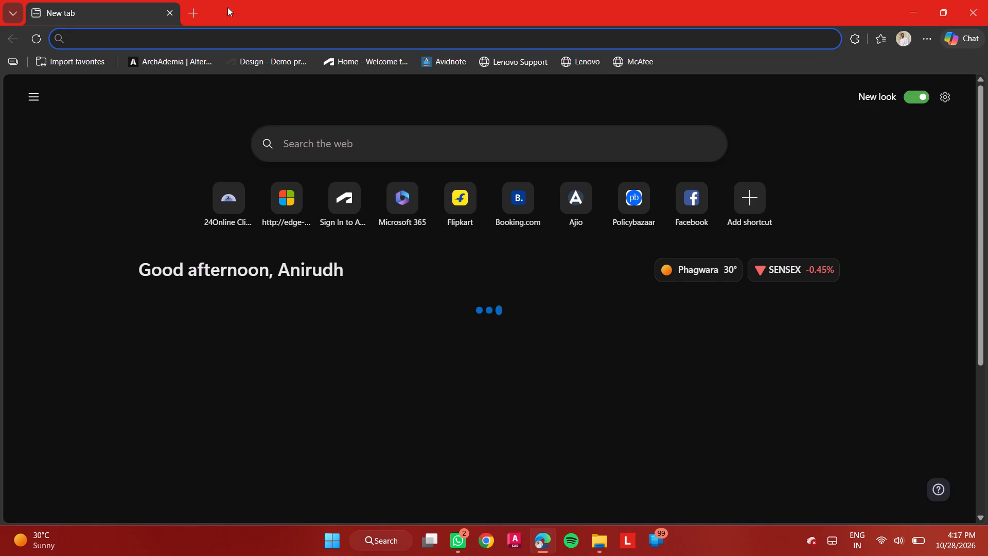
{"action": "left_click", "coordinate": [392, 129]}
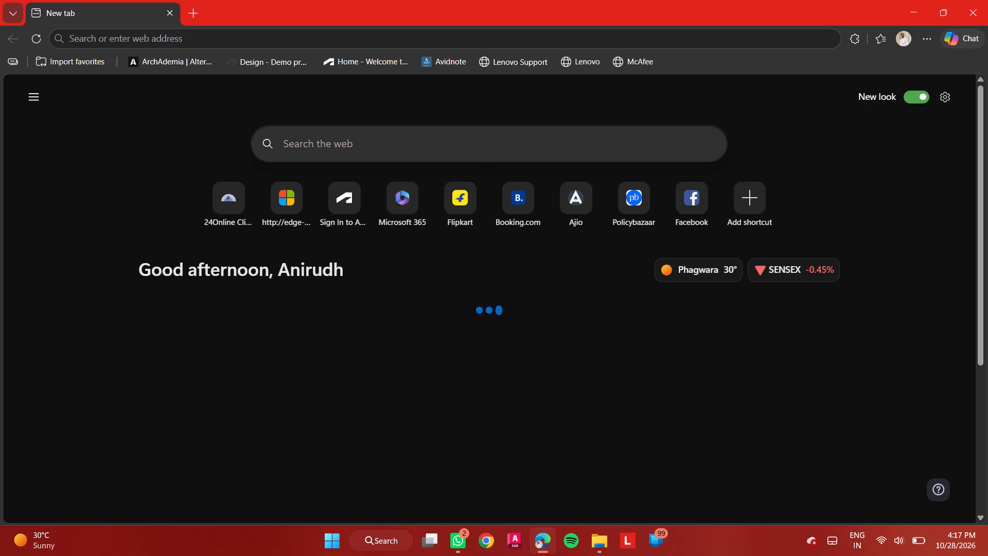
{"action": "left_click", "coordinate": [391, 136]}
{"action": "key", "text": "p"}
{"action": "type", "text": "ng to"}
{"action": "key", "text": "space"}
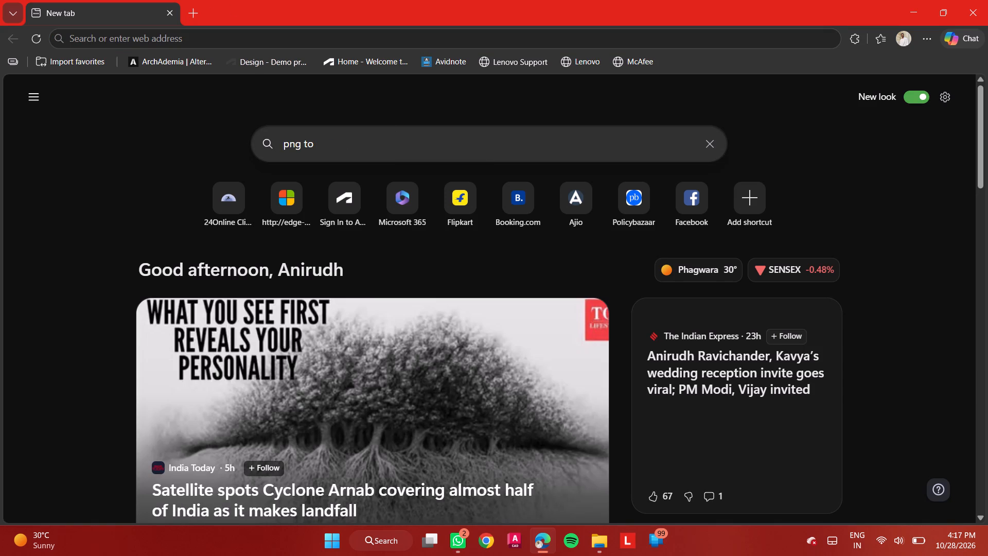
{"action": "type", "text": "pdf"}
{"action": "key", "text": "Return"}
Switch the computer's Wi-Fi connection to the M36 phone's mobile hotspot.
{"action": "left_click", "coordinate": [903, 550]}
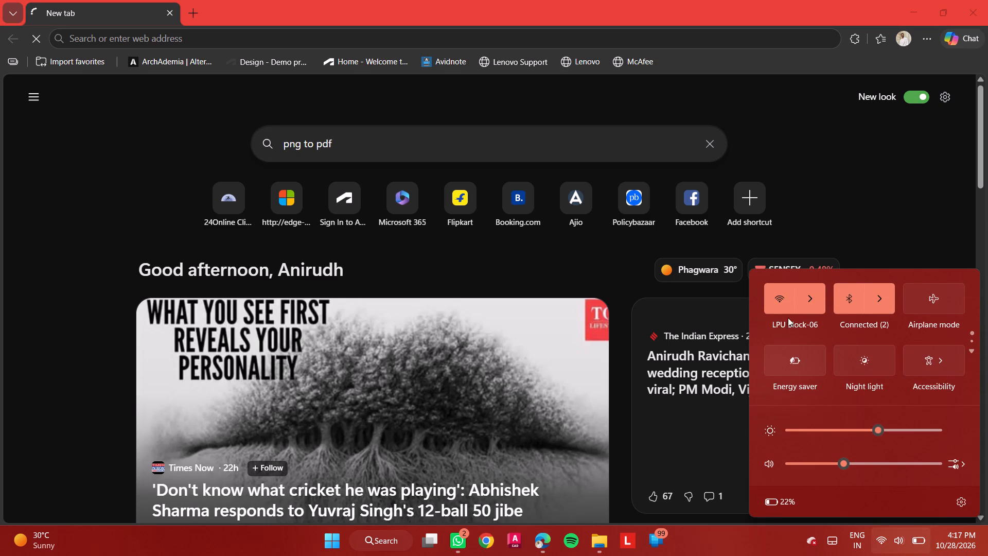
{"action": "left_click", "coordinate": [812, 293]}
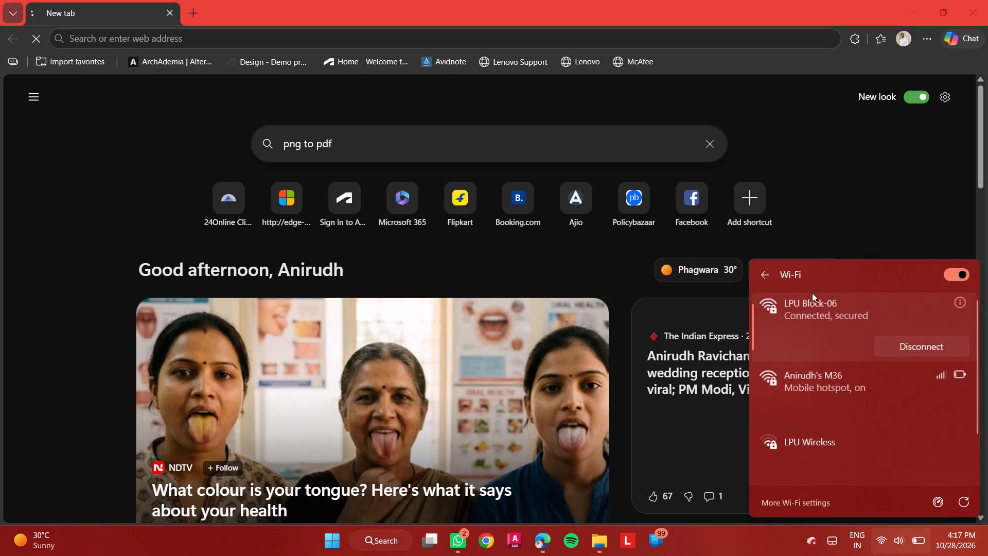
{"action": "left_click", "coordinate": [832, 383]}
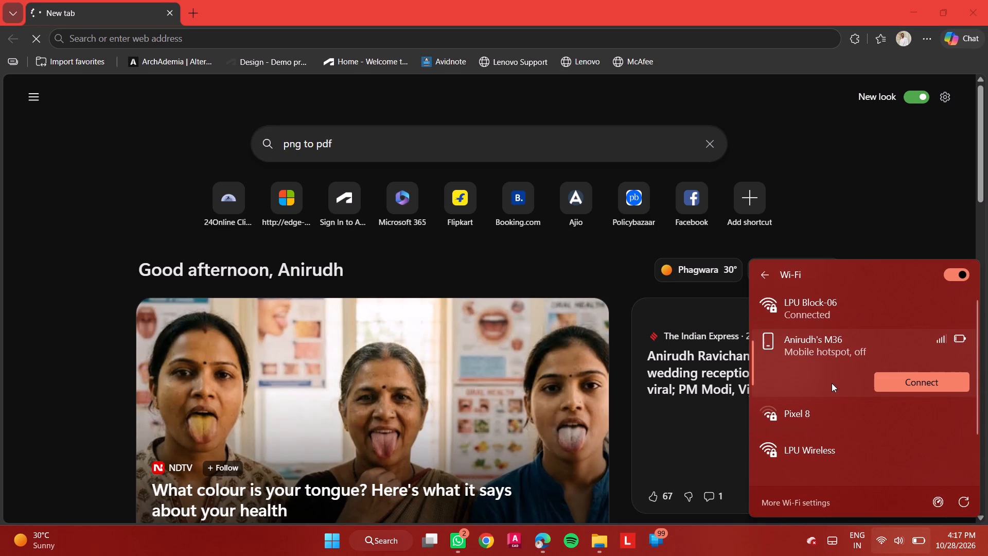
{"action": "left_click", "coordinate": [896, 388]}
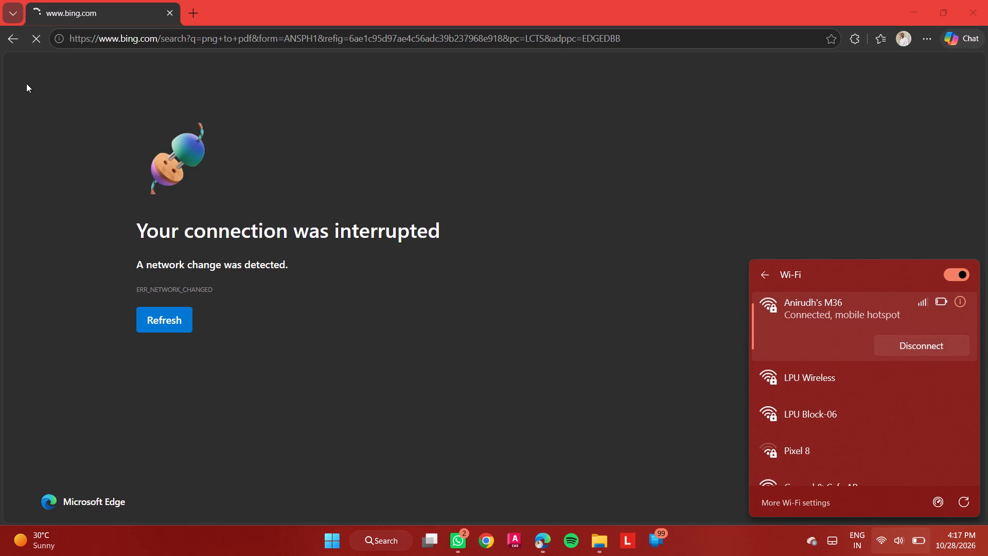
Open a new browser tab and close the interrupted Bing search tab.
{"action": "left_click", "coordinate": [198, 12]}
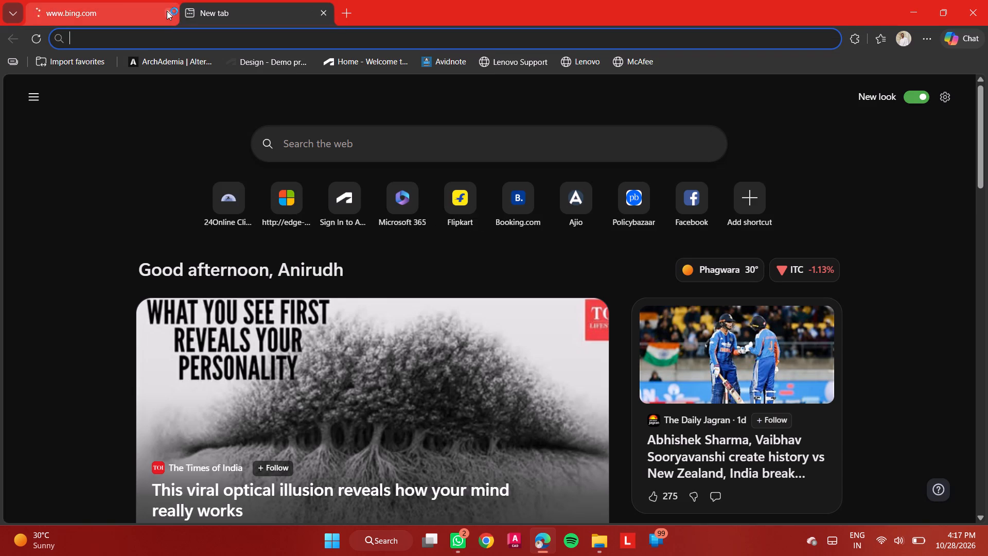
{"action": "left_click", "coordinate": [167, 11]}
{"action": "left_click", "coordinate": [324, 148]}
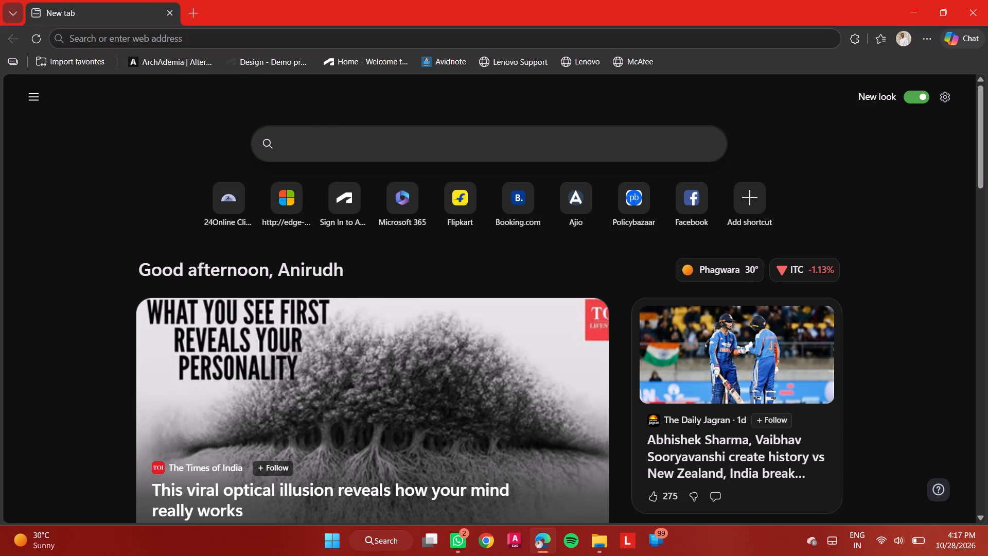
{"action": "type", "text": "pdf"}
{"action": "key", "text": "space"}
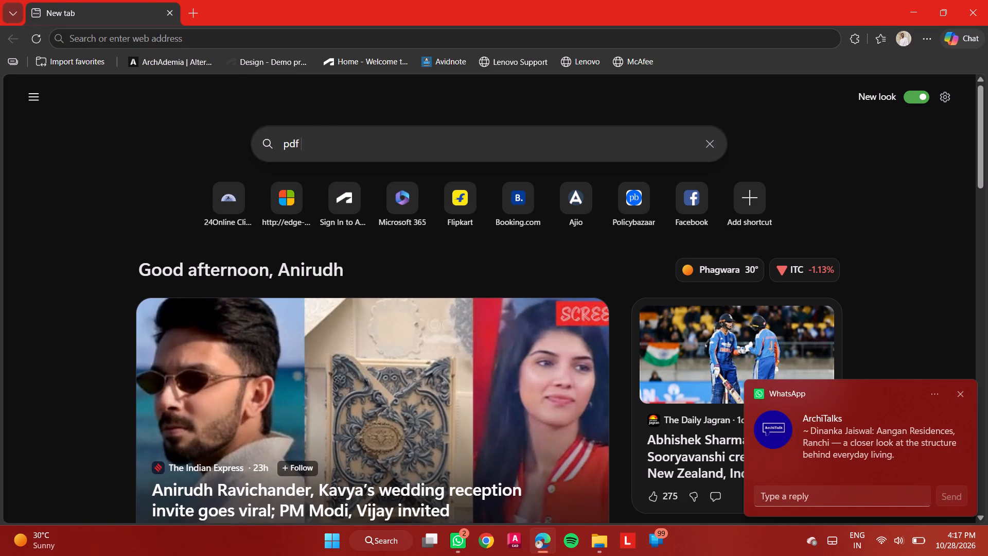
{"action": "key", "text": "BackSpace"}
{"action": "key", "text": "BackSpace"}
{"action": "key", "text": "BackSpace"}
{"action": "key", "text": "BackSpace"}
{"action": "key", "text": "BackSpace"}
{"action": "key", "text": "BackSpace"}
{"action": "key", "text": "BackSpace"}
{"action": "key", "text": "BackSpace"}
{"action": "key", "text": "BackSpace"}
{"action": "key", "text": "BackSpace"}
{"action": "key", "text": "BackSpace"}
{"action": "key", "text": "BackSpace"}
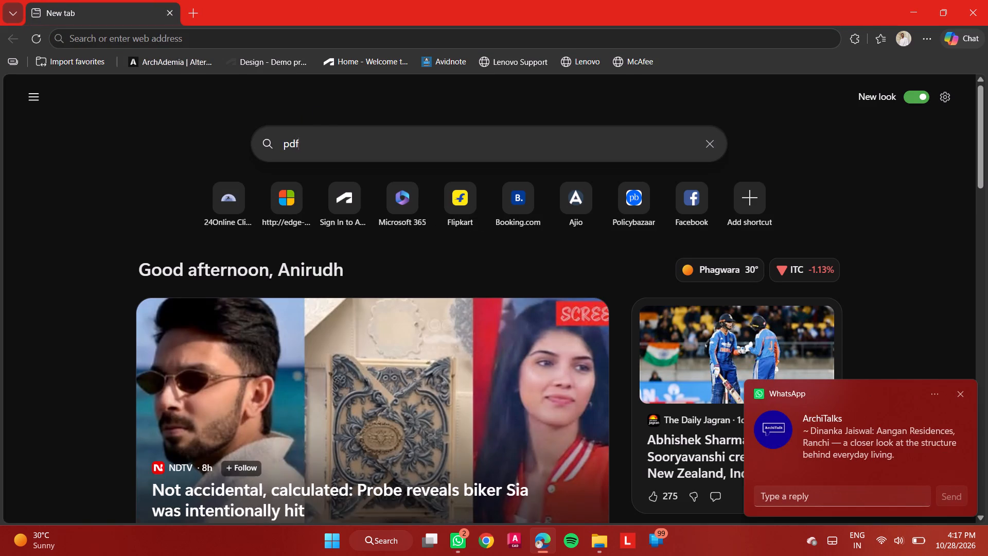
Search the web for "png to pdf" from the new tab, using the suggested past search.
{"action": "left_click", "coordinate": [314, 148]}
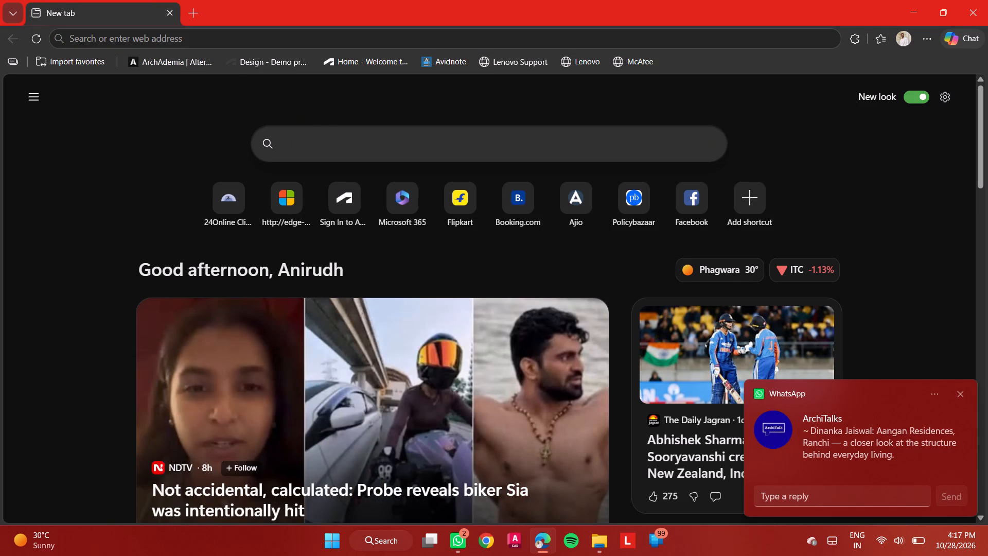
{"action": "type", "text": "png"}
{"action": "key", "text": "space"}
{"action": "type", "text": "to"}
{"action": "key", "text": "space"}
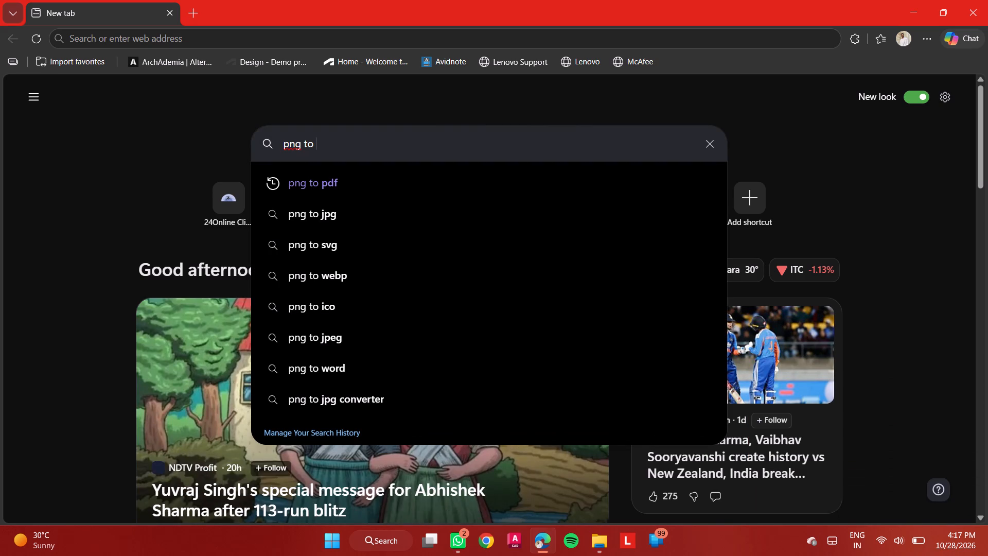
{"action": "left_click", "coordinate": [332, 186]}
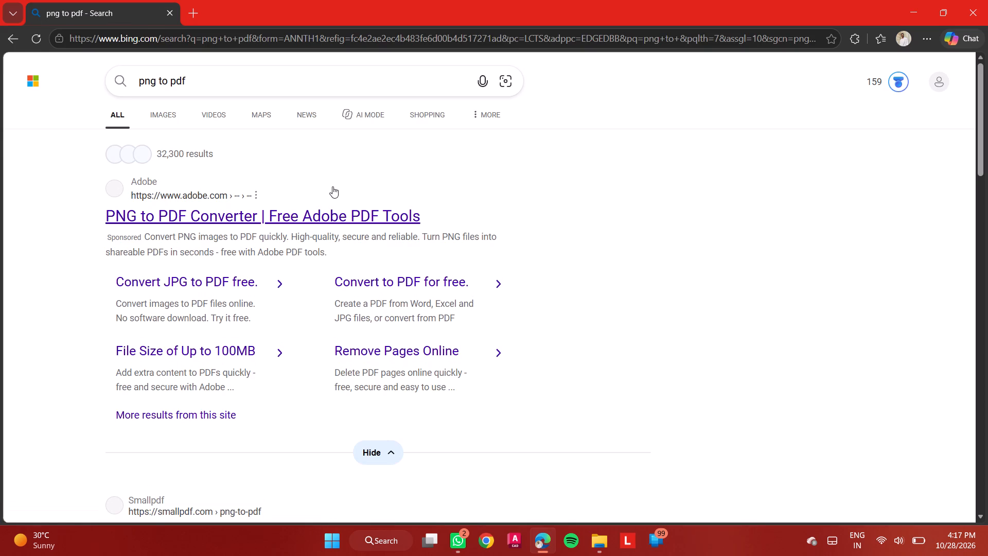
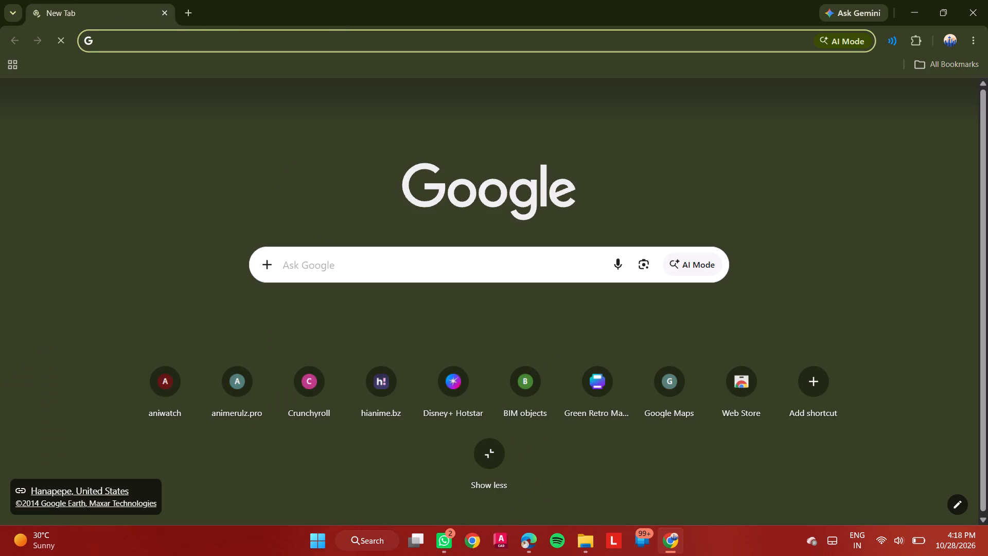
Search the web for "png to pdf" and open Adobe's PNG to PDF converter result.
{"action": "left_click", "coordinate": [346, 251]}
{"action": "type", "text": "png to"}
{"action": "key", "text": "space"}
{"action": "type", "text": "pdf"}
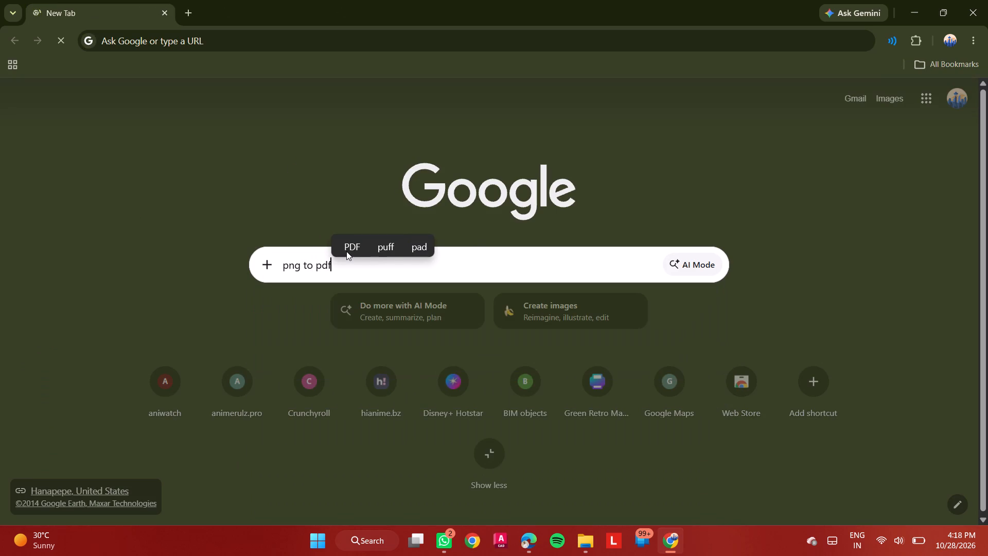
{"action": "key", "text": "Return"}
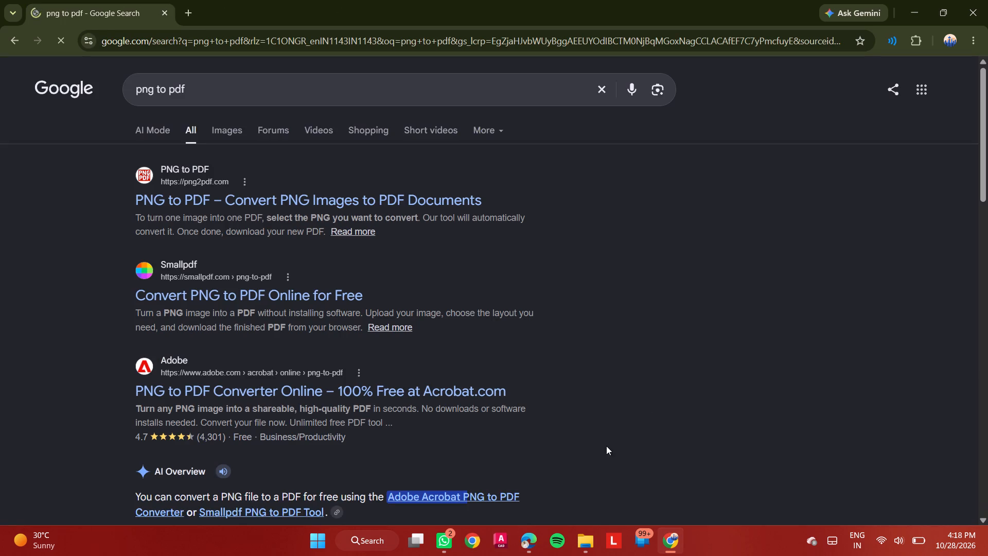
{"action": "left_click", "coordinate": [243, 379]}
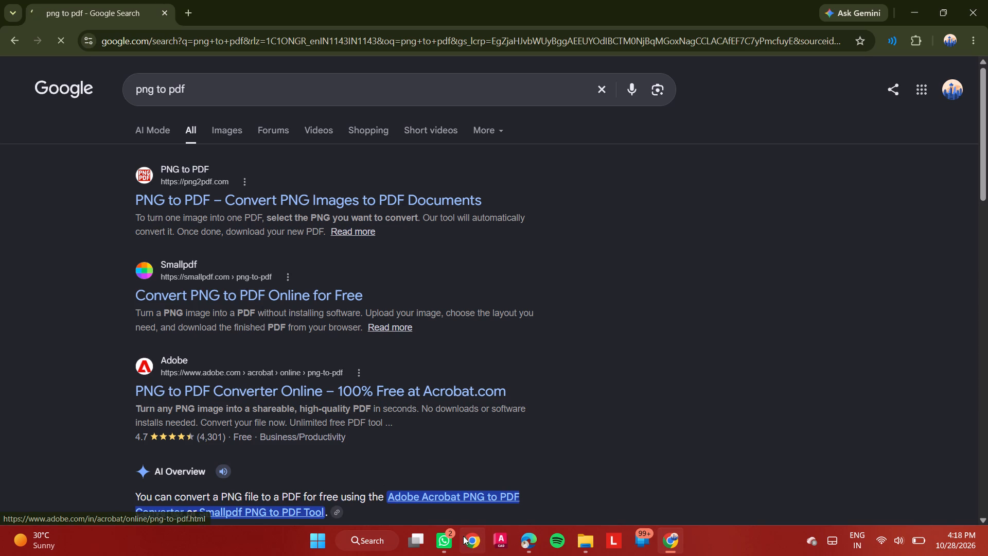
Switch to File Explorer and open the Study sem 5 folder inside sem 6 on New Volume (E:).
{"action": "left_click", "coordinate": [588, 543]}
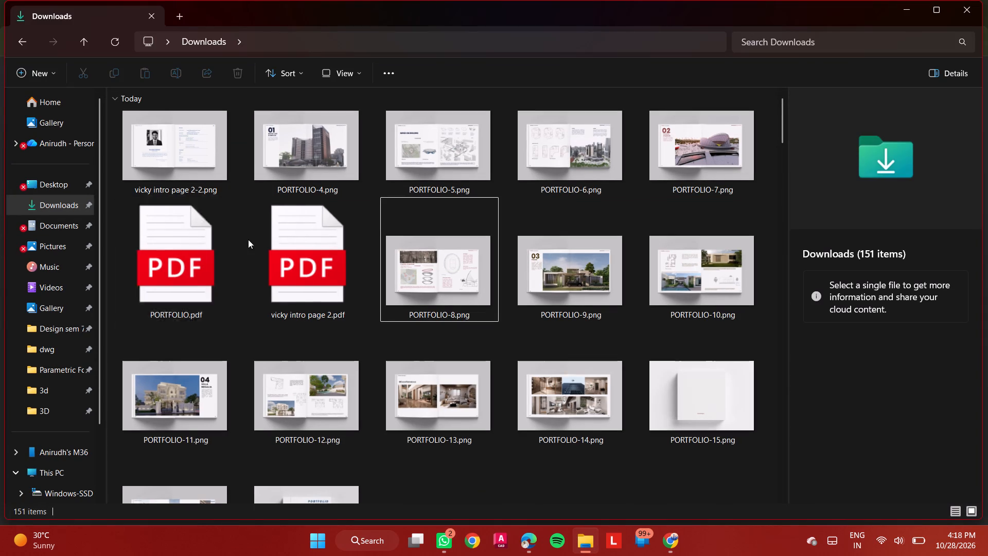
{"action": "scroll", "coordinate": [45, 377], "scroll_direction": "down", "scroll_amount": 3}
{"action": "left_click", "coordinate": [42, 429]}
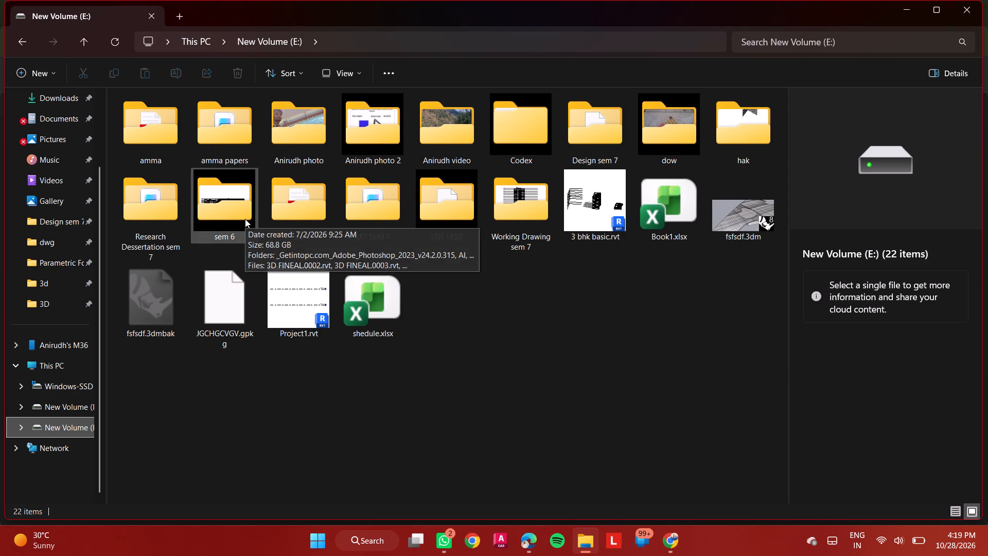
{"action": "left_click", "coordinate": [452, 402]}
{"action": "left_click", "coordinate": [207, 209]}
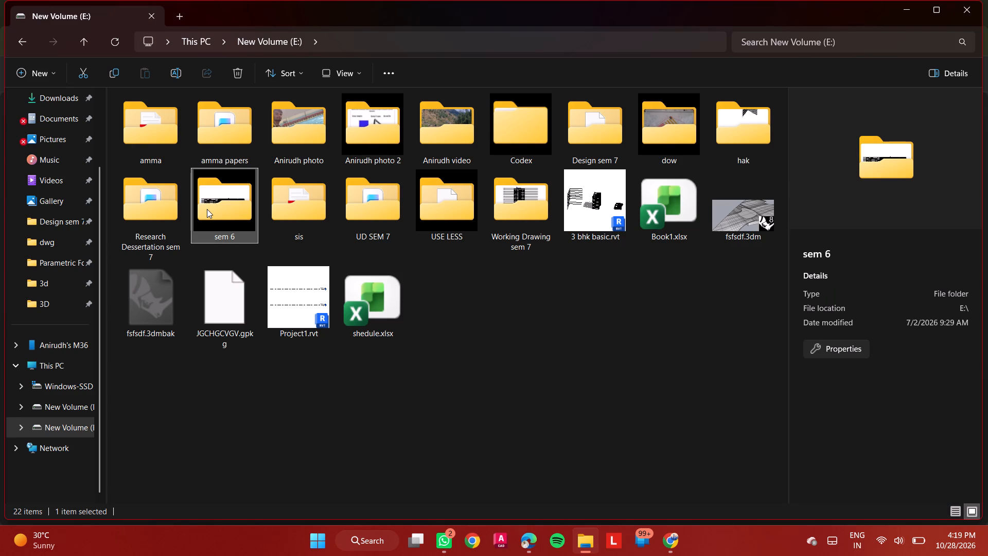
{"action": "double_click", "coordinate": [207, 209]}
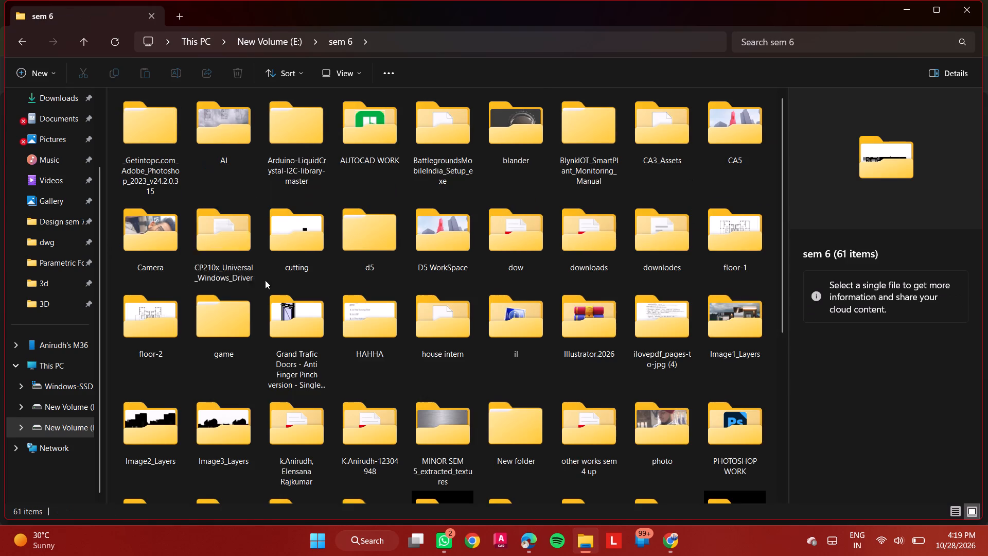
{"action": "scroll", "coordinate": [270, 283], "scroll_direction": "down", "scroll_amount": 4}
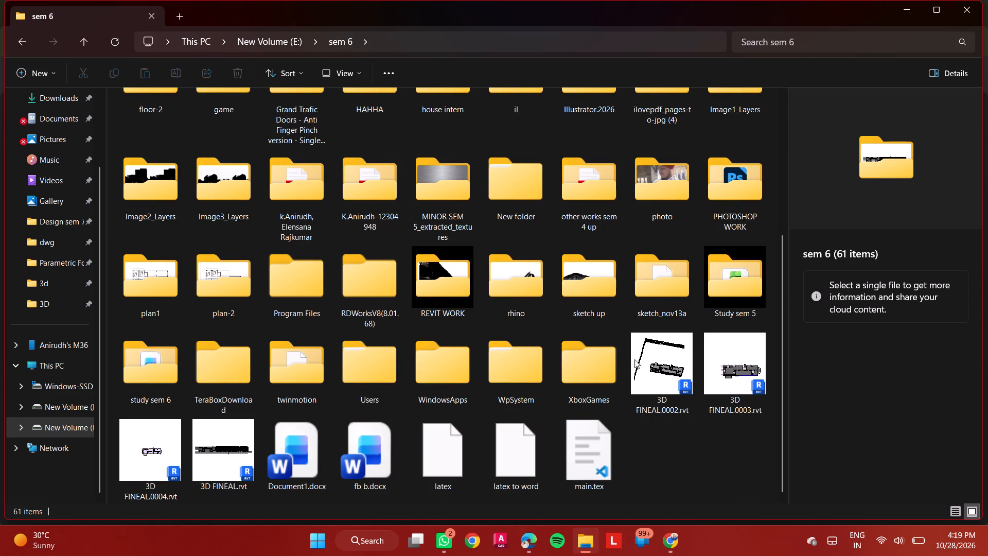
{"action": "double_click", "coordinate": [735, 276]}
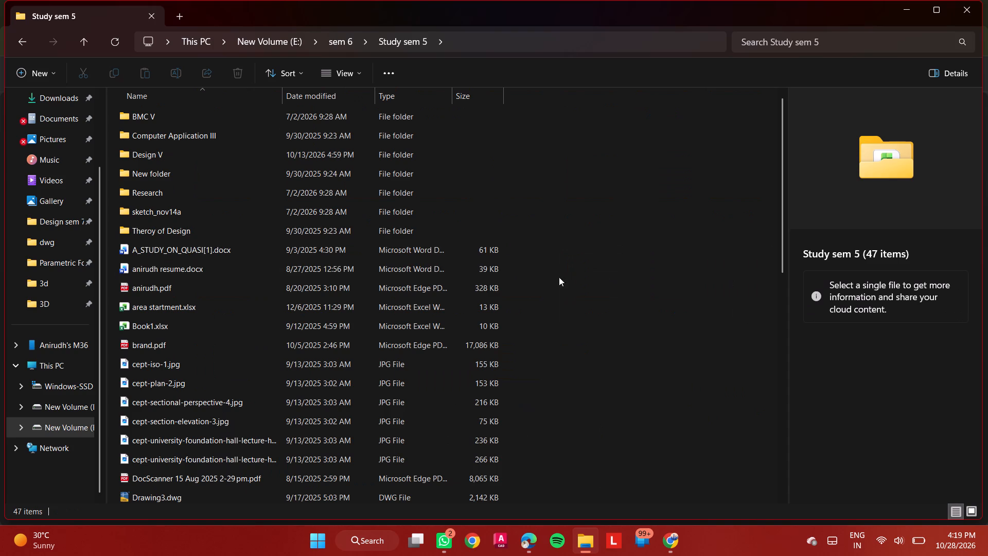
Open anirudh resume.docx and read through it, then minimize it and close the Parametric_Form_with_Literature_Review.docx window.
{"action": "double_click", "coordinate": [172, 263]}
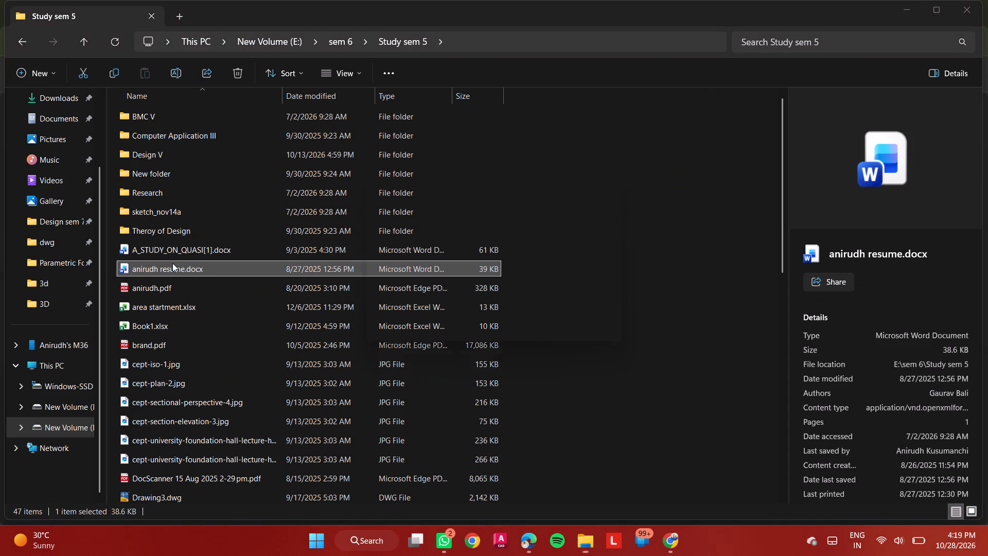
{"action": "scroll", "coordinate": [384, 333], "scroll_direction": "down", "scroll_amount": 4}
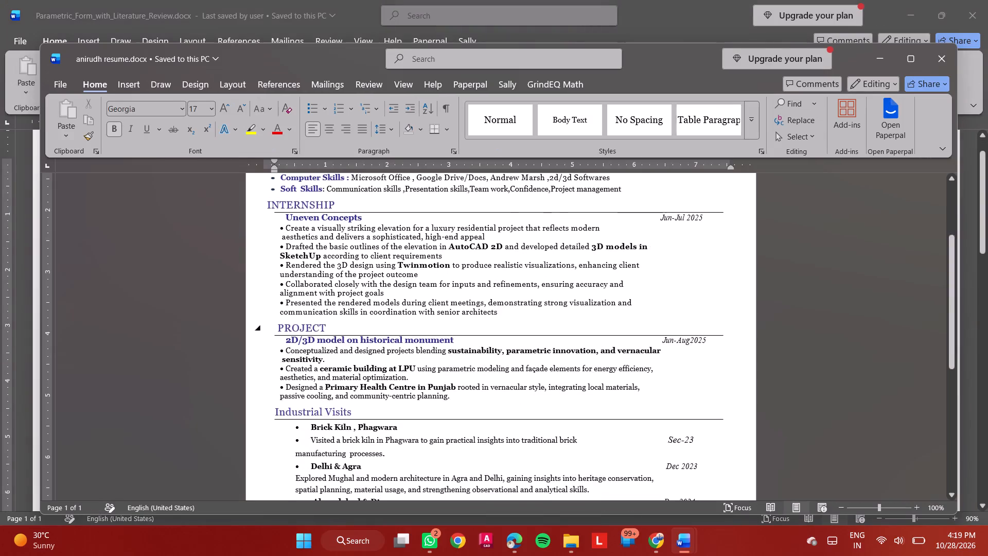
{"action": "scroll", "coordinate": [384, 333], "scroll_direction": "down", "scroll_amount": 14}
{"action": "scroll", "coordinate": [384, 333], "scroll_direction": "up", "scroll_amount": 8}
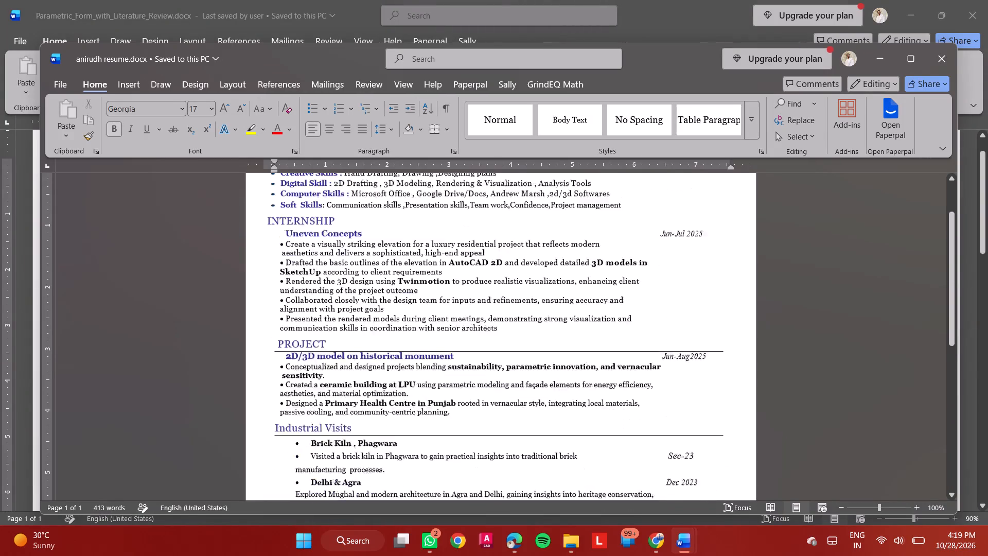
{"action": "scroll", "coordinate": [384, 333], "scroll_direction": "up", "scroll_amount": 6}
{"action": "left_click", "coordinate": [872, 55]}
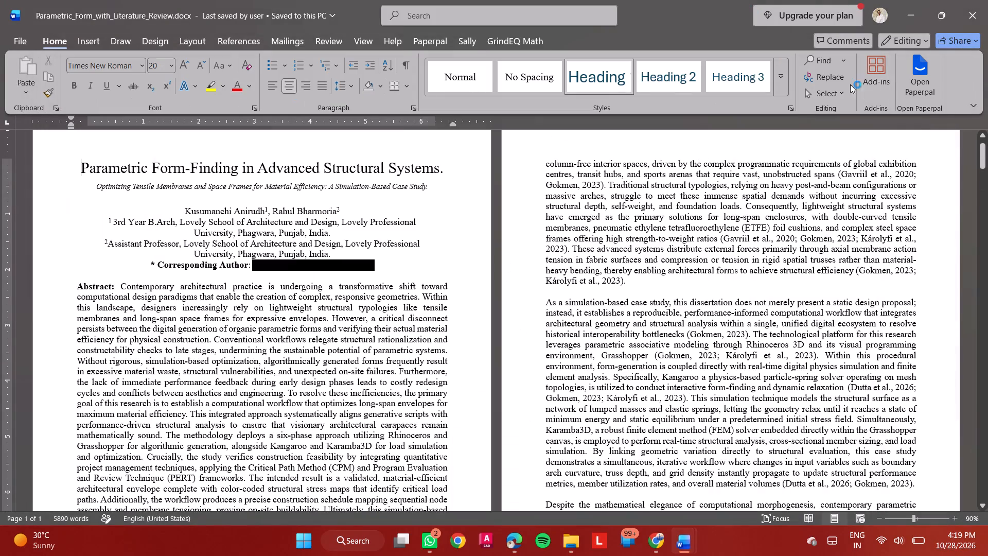
{"action": "left_click", "coordinate": [986, 14]}
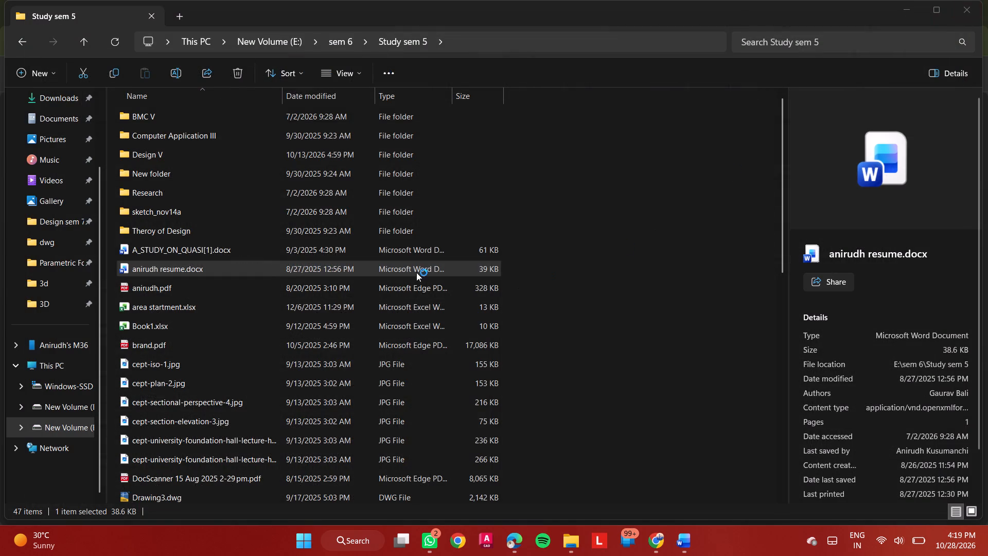
Open anirudh.pdf from the same folder, look over the resume page and minimize the Edge window.
{"action": "double_click", "coordinate": [196, 291]}
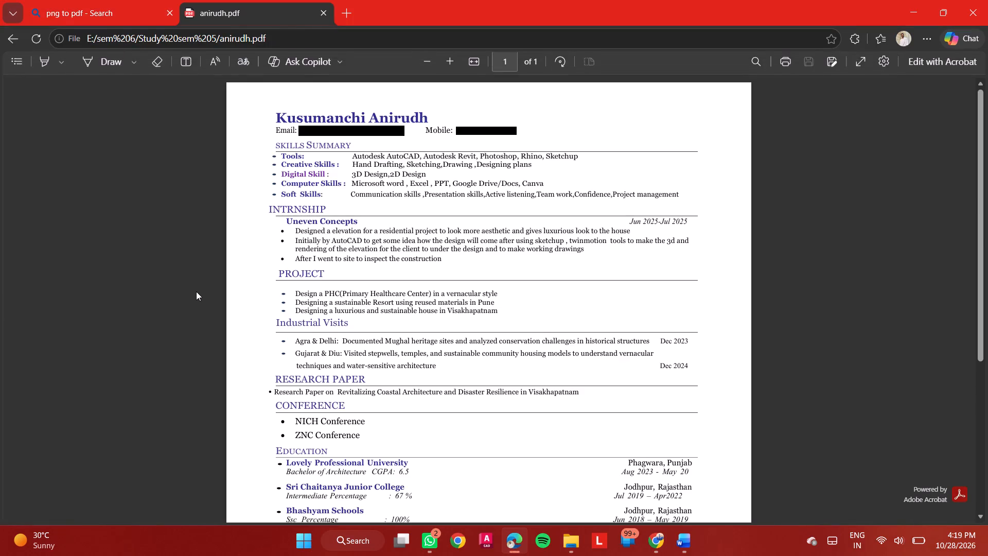
{"action": "scroll", "coordinate": [278, 272], "scroll_direction": "down", "scroll_amount": 5}
{"action": "scroll", "coordinate": [278, 272], "scroll_direction": "up", "scroll_amount": 4}
{"action": "left_click", "coordinate": [913, 1]}
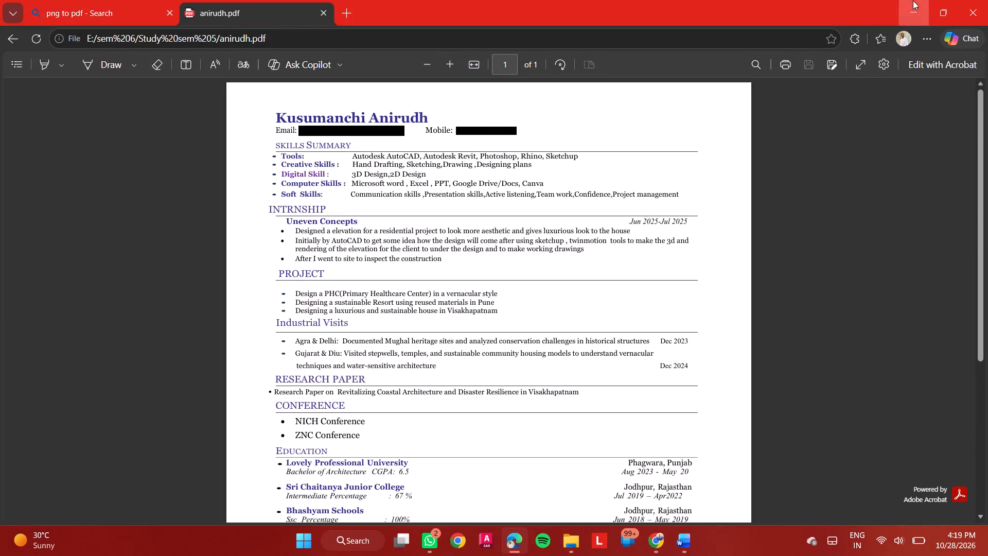
Look through the remaining files in the Study sem 5 folder.
{"action": "scroll", "coordinate": [293, 320], "scroll_direction": "down", "scroll_amount": 1}
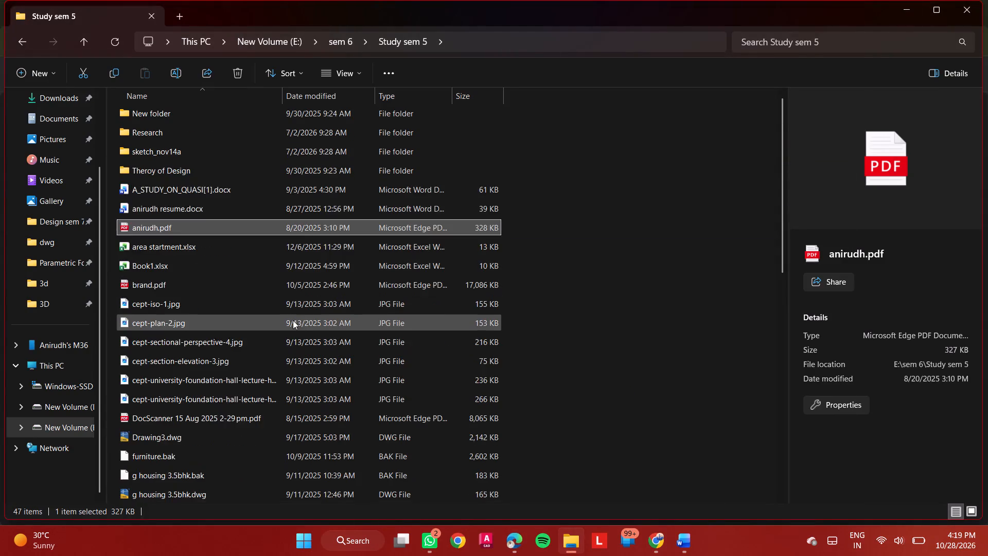
{"action": "scroll", "coordinate": [293, 320], "scroll_direction": "down", "scroll_amount": 12}
{"action": "scroll", "coordinate": [293, 320], "scroll_direction": "up", "scroll_amount": 11}
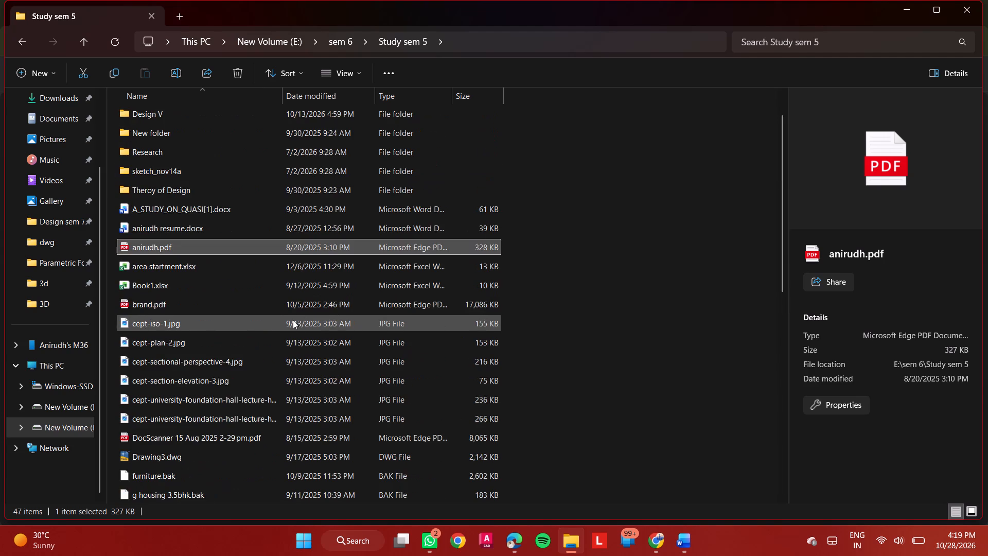
Check the subfolders of Study sem 5, opening New folder to view its contents and returning to the parent folder.
{"action": "scroll", "coordinate": [293, 320], "scroll_direction": "up", "scroll_amount": 4}
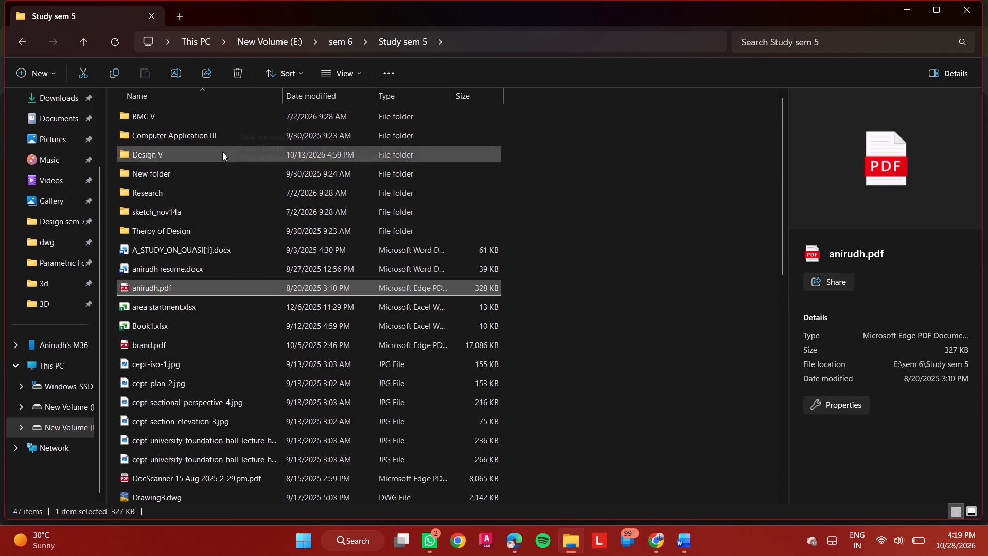
{"action": "left_click", "coordinate": [186, 124]}
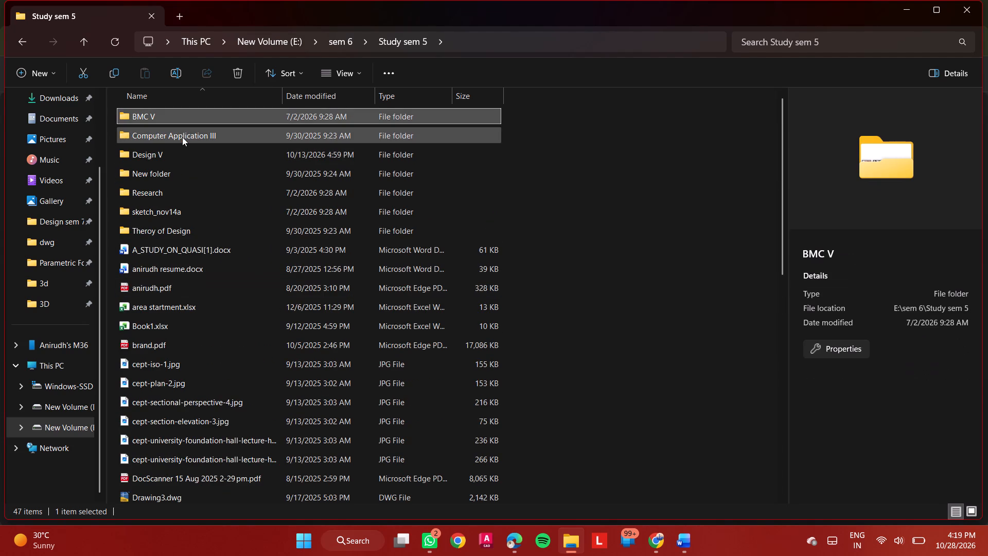
{"action": "left_click", "coordinate": [181, 225]}
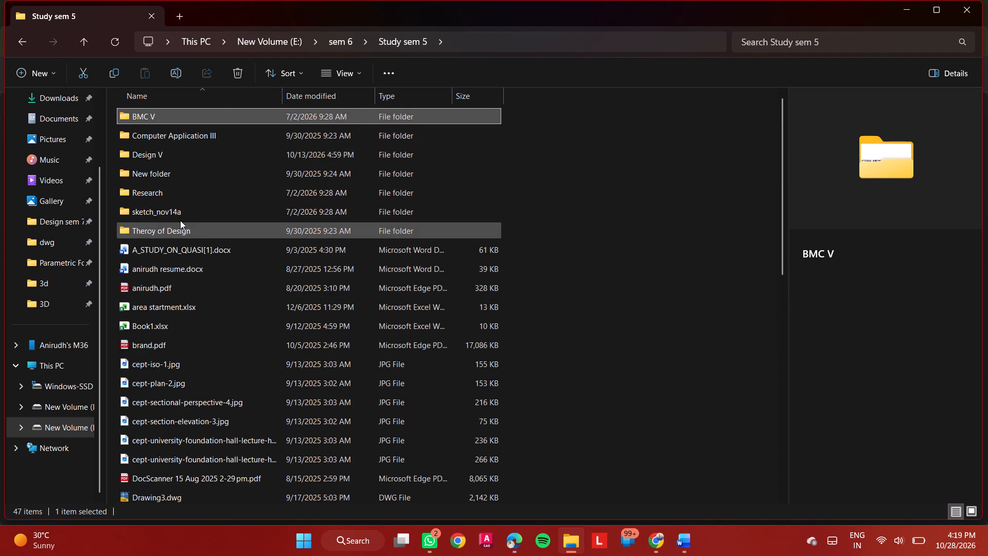
{"action": "left_click", "coordinate": [180, 216]}
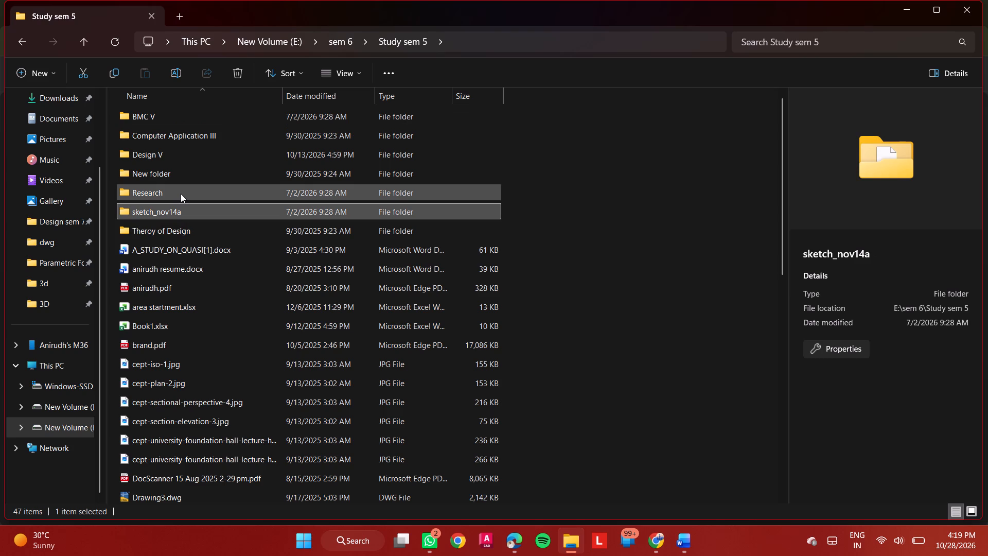
{"action": "double_click", "coordinate": [186, 177]}
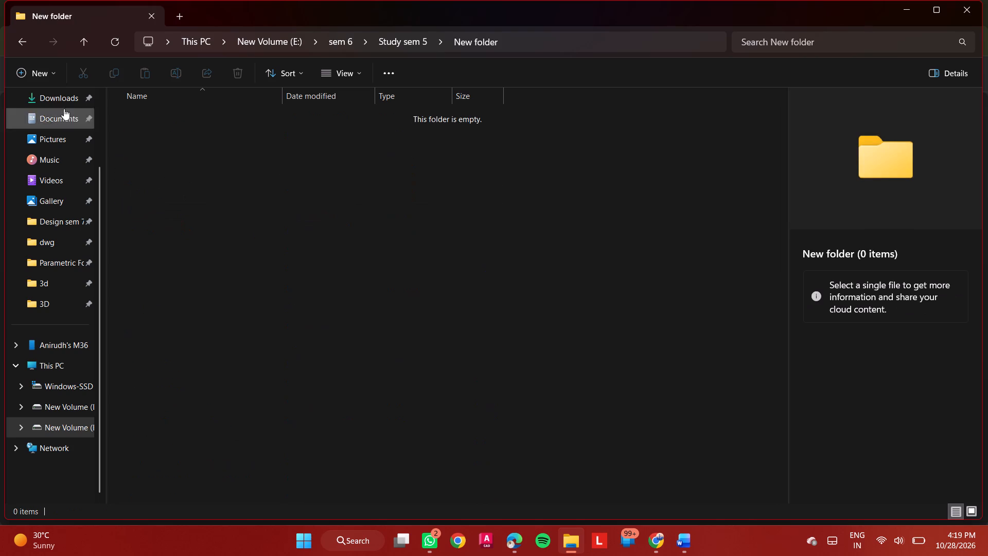
{"action": "left_click", "coordinate": [30, 43]}
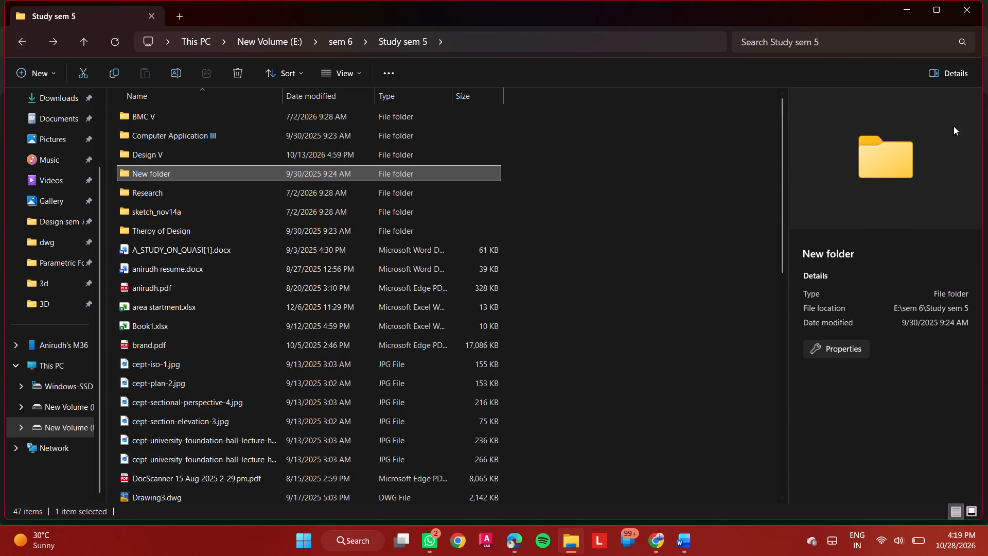
Search the Study sem 5 folder for "anirudh cv".
{"action": "left_click", "coordinate": [809, 45]}
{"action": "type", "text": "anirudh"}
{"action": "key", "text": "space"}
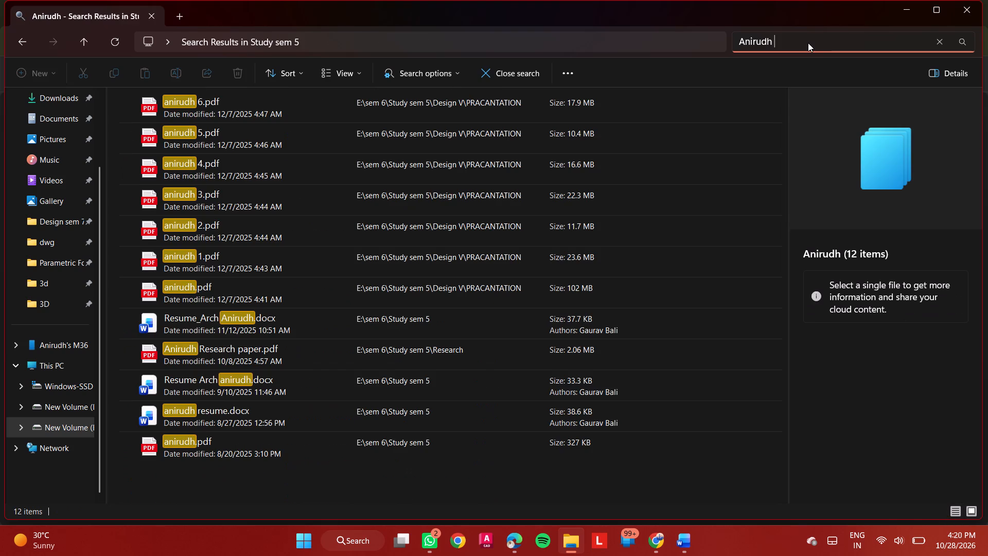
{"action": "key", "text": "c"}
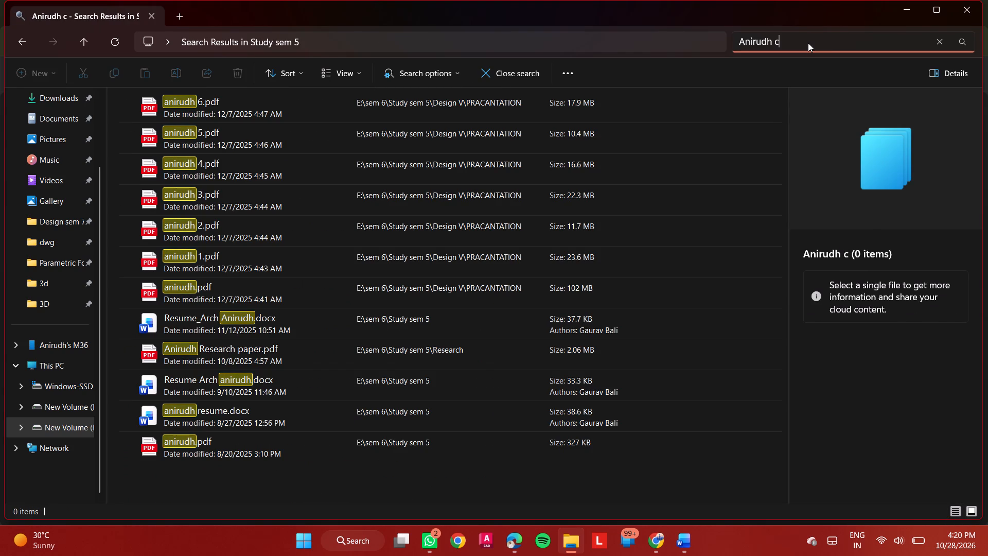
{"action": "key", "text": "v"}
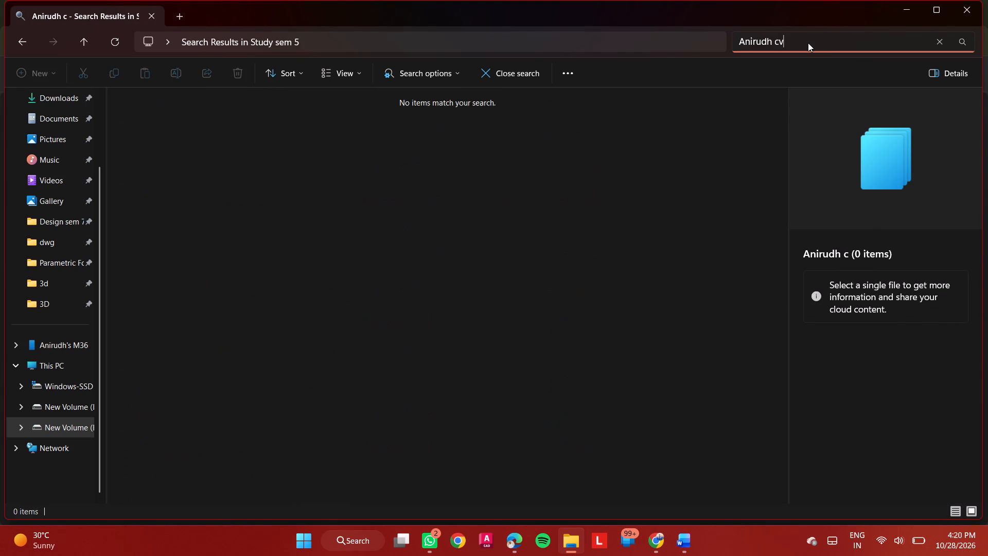
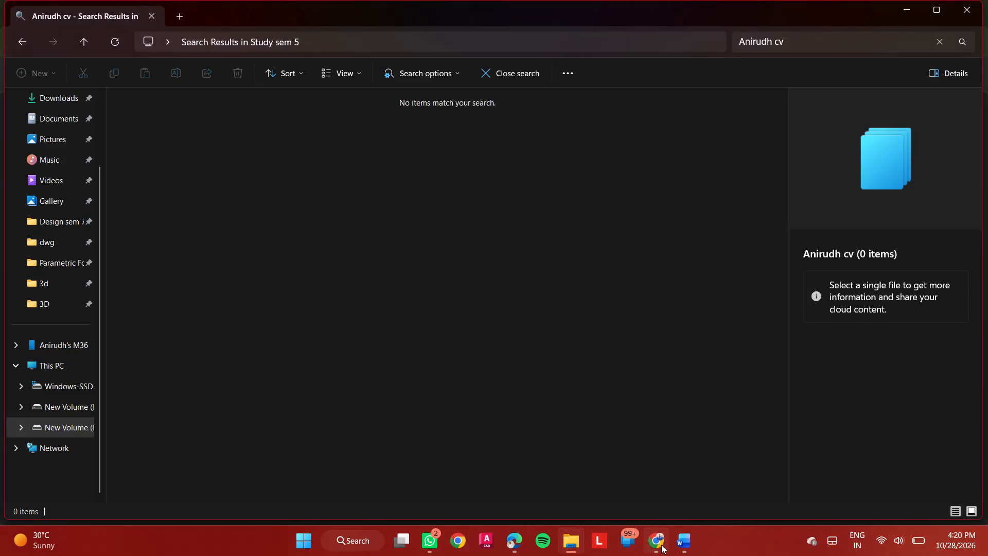
Switch to Chrome and upload all of today's portfolio and vicky intro page images from Downloads to Acrobat's JPG to PDF converter.
{"action": "left_click", "coordinate": [661, 545]}
{"action": "left_click", "coordinate": [485, 376]}
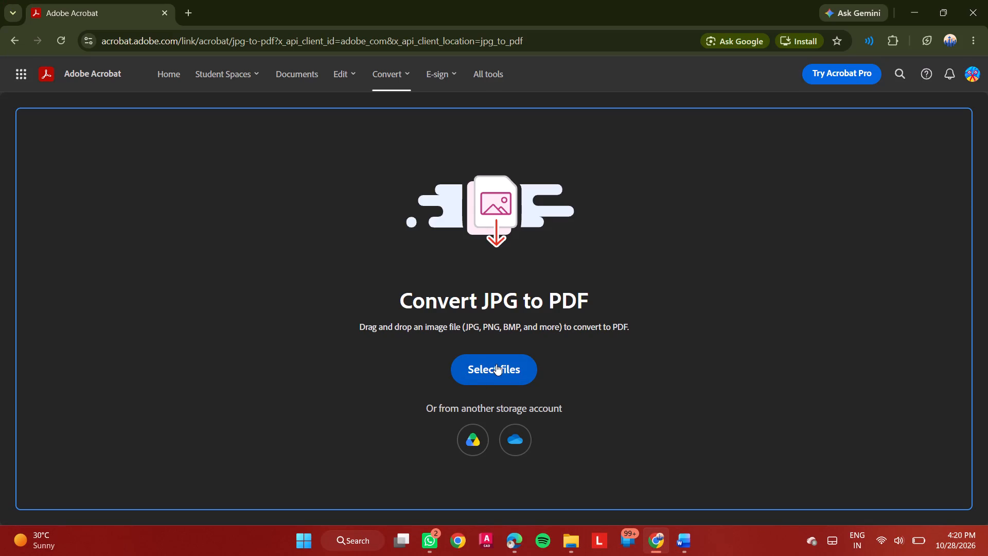
{"action": "left_click", "coordinate": [486, 363]}
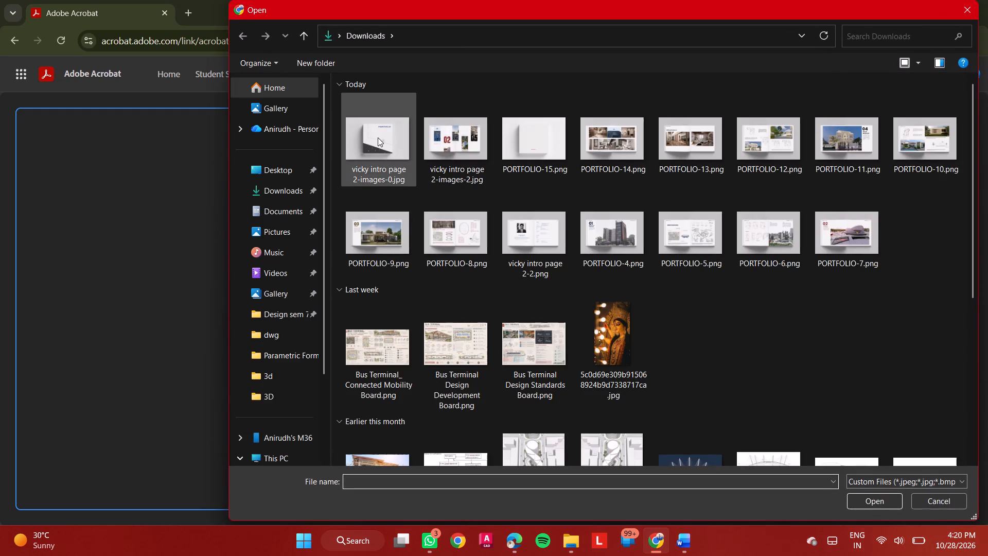
{"action": "left_click", "coordinate": [378, 137]}
{"action": "key", "text": "shift+Down"}
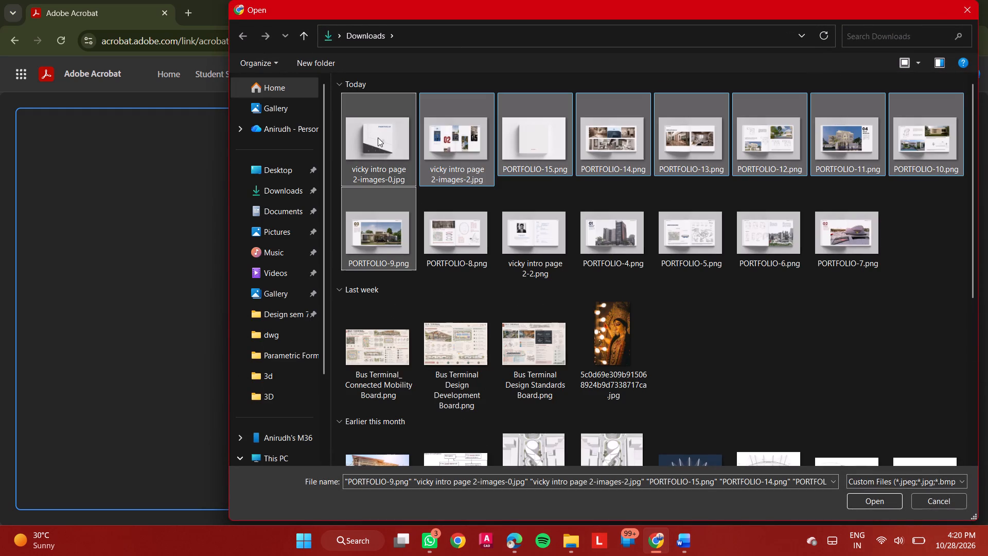
{"action": "key", "text": "shift+Right"}
{"action": "key", "text": "shift+Right"}
{"action": "key", "text": "shift+Right"}
{"action": "key", "text": "shift+Right"}
{"action": "key", "text": "shift+Right"}
{"action": "key", "text": "shift+Right"}
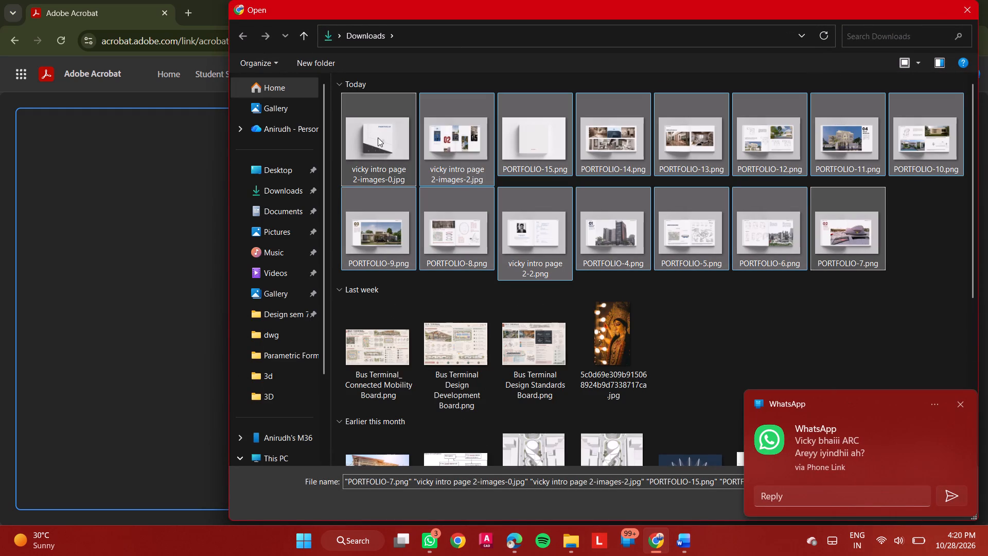
{"action": "left_click", "coordinate": [960, 406]}
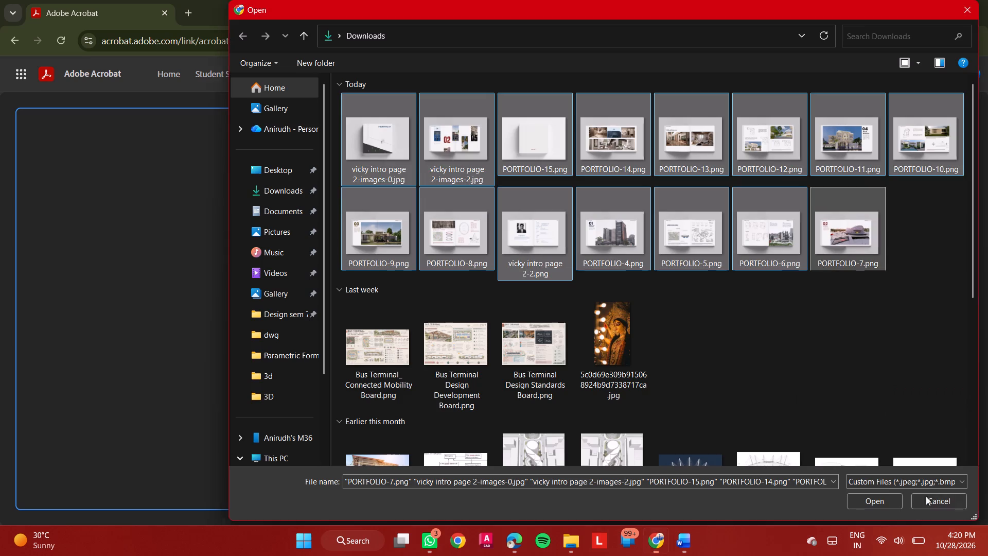
{"action": "left_click", "coordinate": [889, 500]}
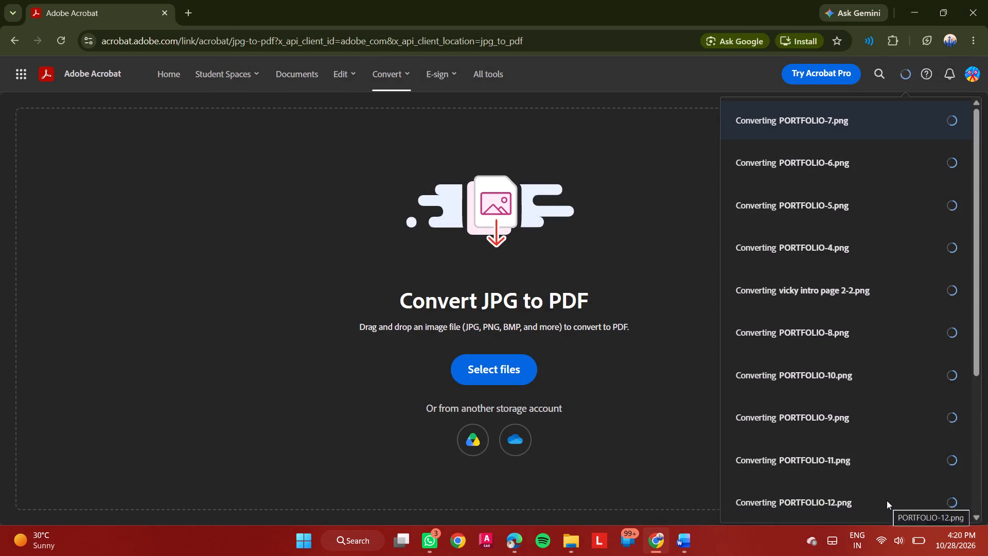
Dismiss the WhatsApp notifications covering the conversion list.
{"action": "left_click", "coordinate": [955, 427]}
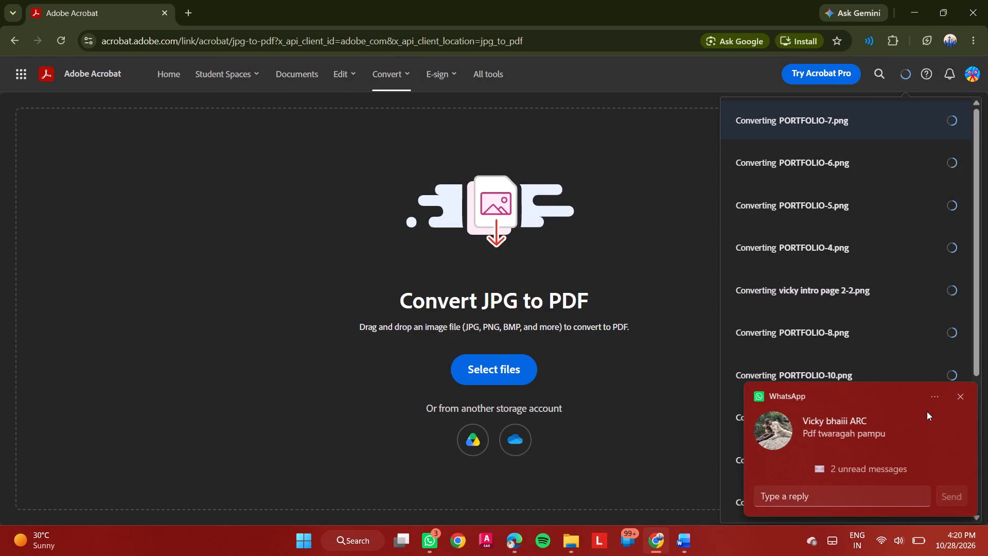
{"action": "left_click", "coordinate": [959, 391]}
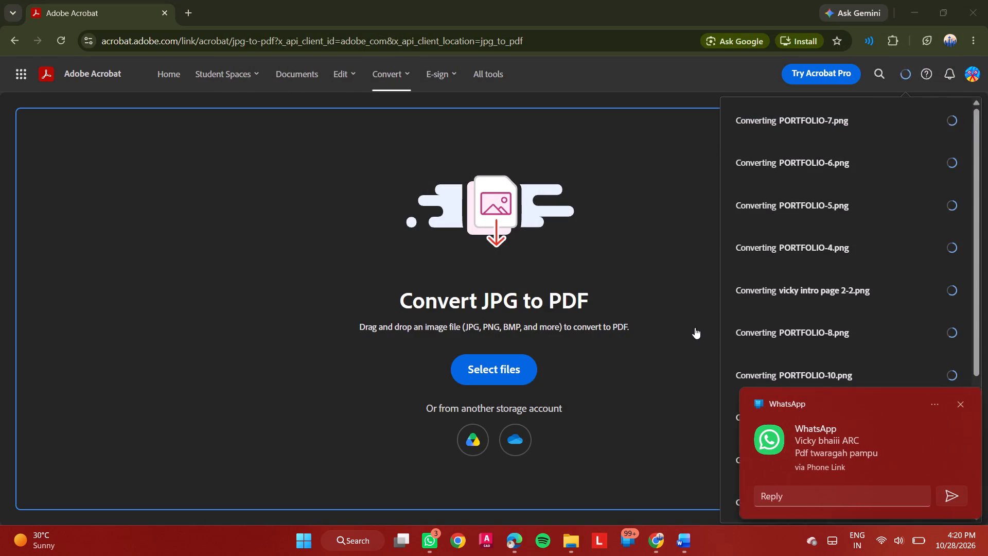
{"action": "left_click", "coordinate": [959, 404]}
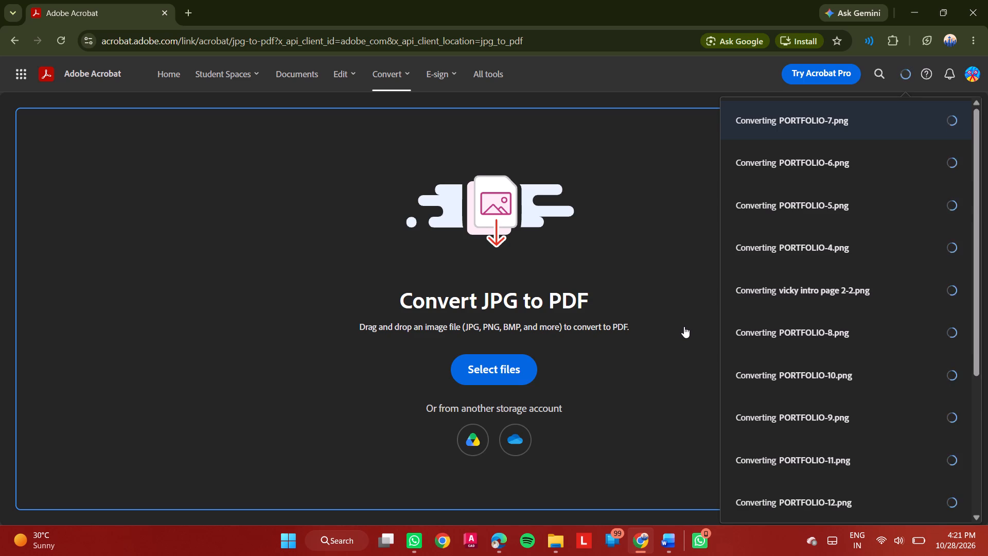
Check the conversion progress of the portfolio images in Adobe Acrobat and look at the computer's network connection status.
{"action": "scroll", "coordinate": [872, 273], "scroll_direction": "up", "scroll_amount": 4}
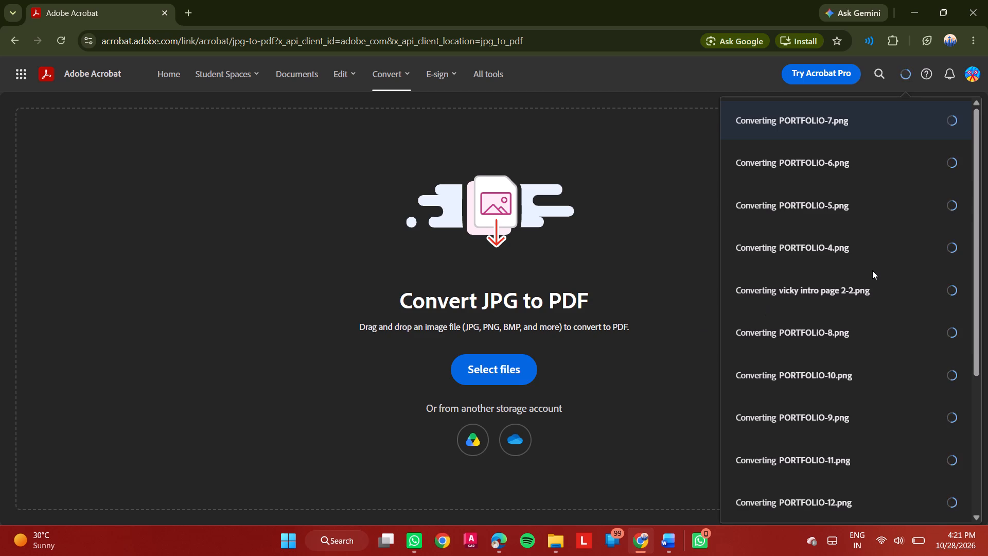
{"action": "scroll", "coordinate": [869, 267], "scroll_direction": "down", "scroll_amount": 11}
{"action": "scroll", "coordinate": [869, 267], "scroll_direction": "up", "scroll_amount": 9}
{"action": "left_click", "coordinate": [888, 533]}
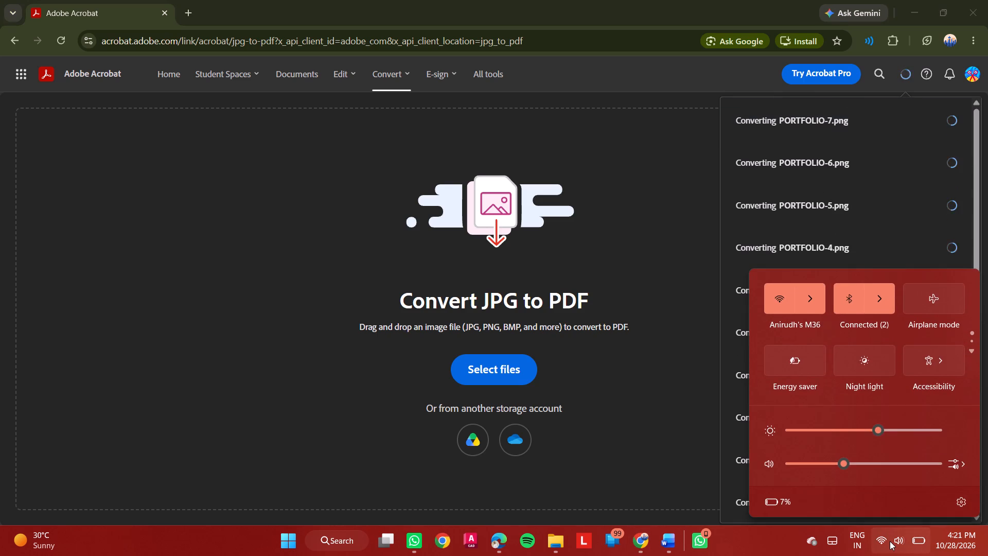
{"action": "left_click", "coordinate": [890, 541]}
{"action": "left_click", "coordinate": [890, 541]}
{"action": "left_click", "coordinate": [302, 2]}
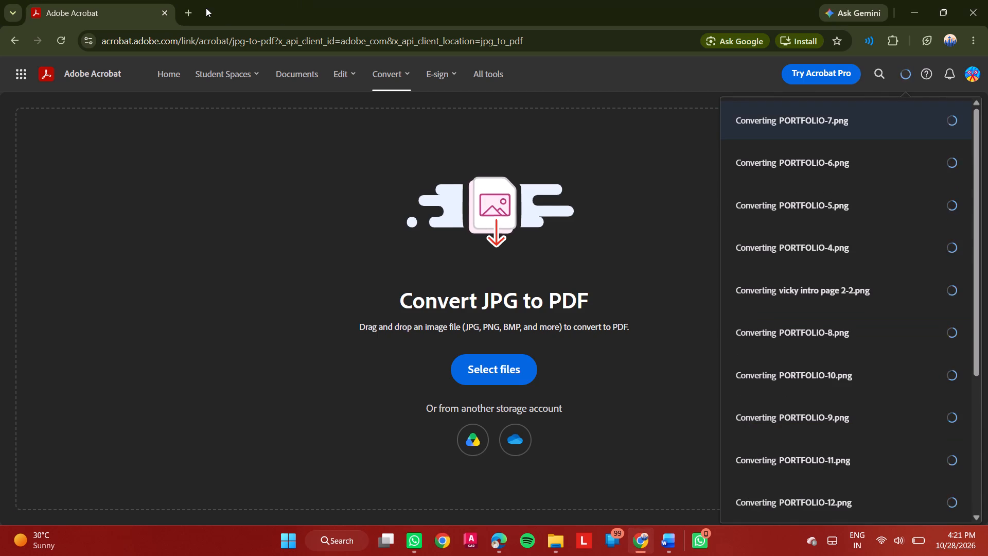
{"action": "left_click", "coordinate": [239, 4]}
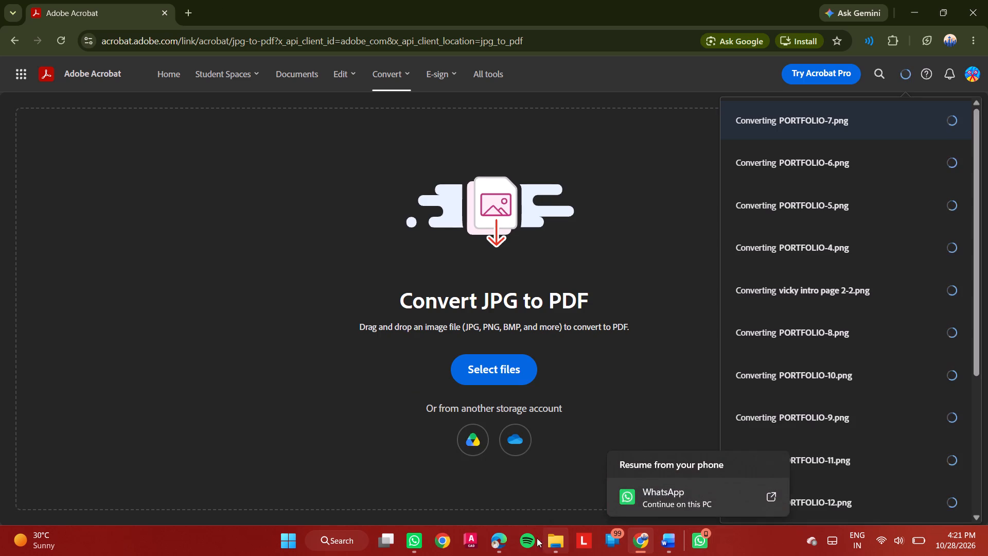
Switch to anirudh resume.docx in Word, read through the whole resume and maximize its window.
{"action": "left_click", "coordinate": [661, 546]}
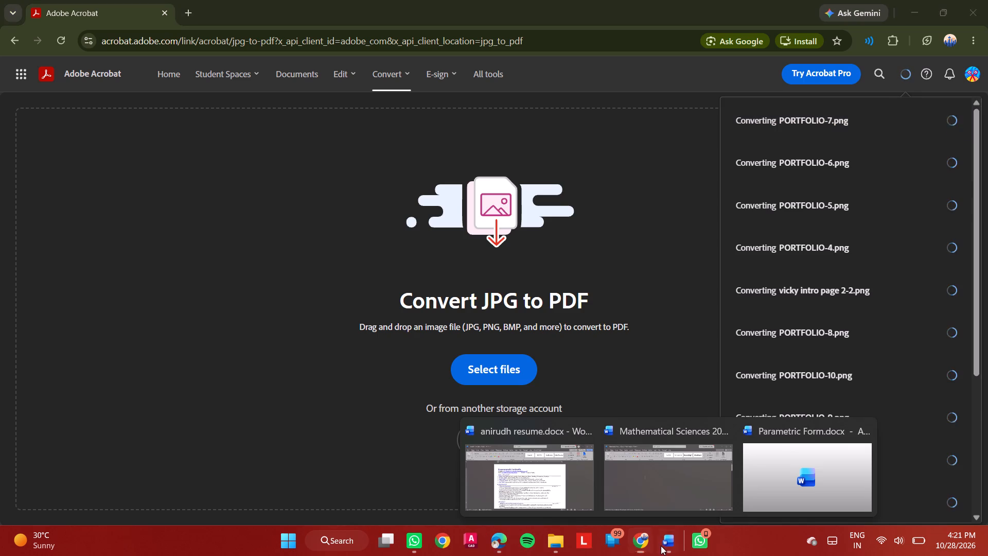
{"action": "left_click", "coordinate": [556, 502]}
{"action": "scroll", "coordinate": [502, 347], "scroll_direction": "up", "scroll_amount": 2}
{"action": "scroll", "coordinate": [502, 347], "scroll_direction": "down", "scroll_amount": 1}
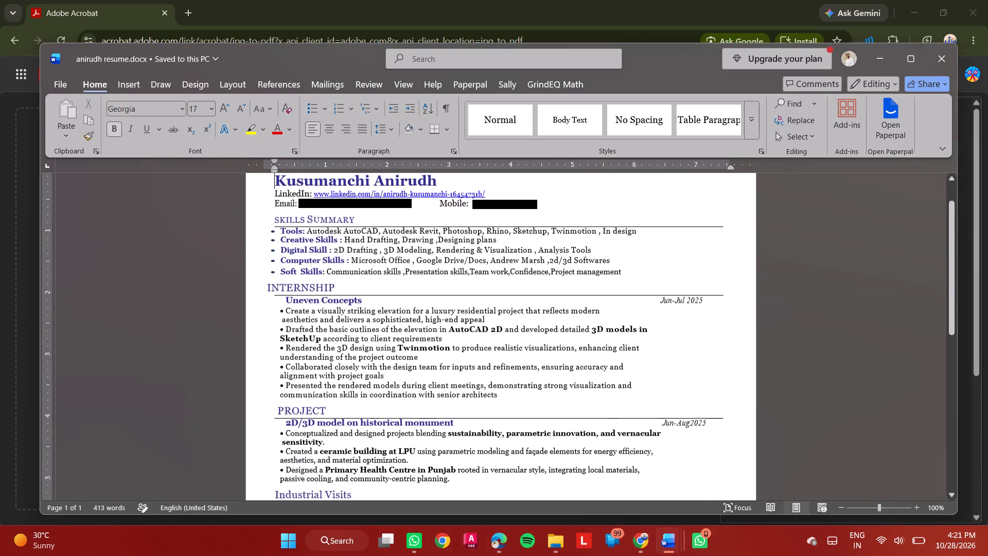
{"action": "scroll", "coordinate": [502, 347], "scroll_direction": "down", "scroll_amount": 6}
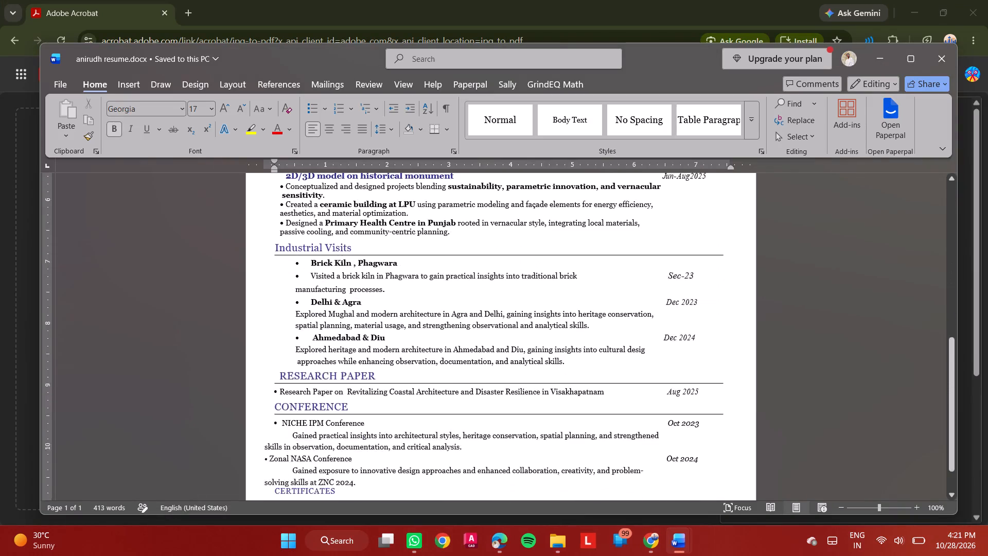
{"action": "scroll", "coordinate": [502, 347], "scroll_direction": "down", "scroll_amount": 2}
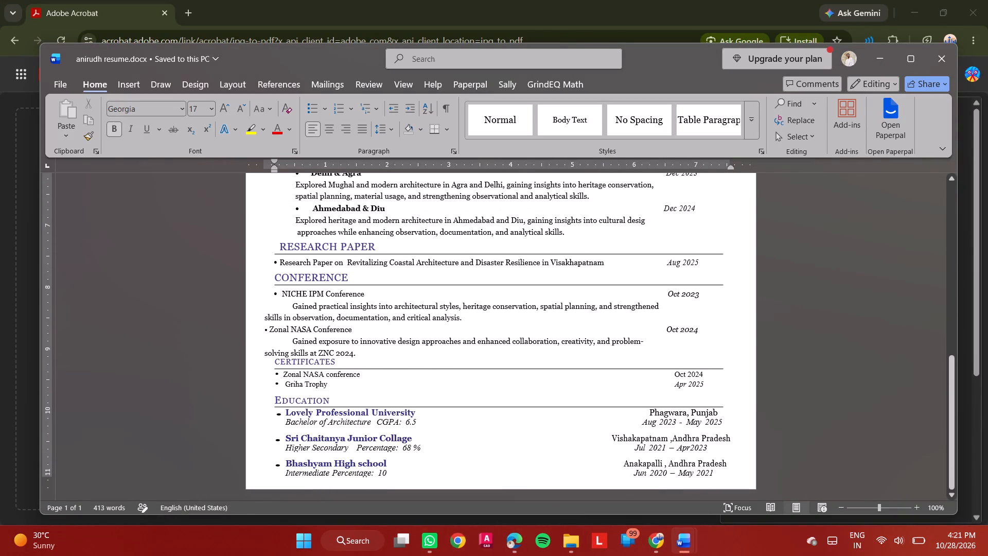
{"action": "scroll", "coordinate": [502, 347], "scroll_direction": "up", "scroll_amount": 11}
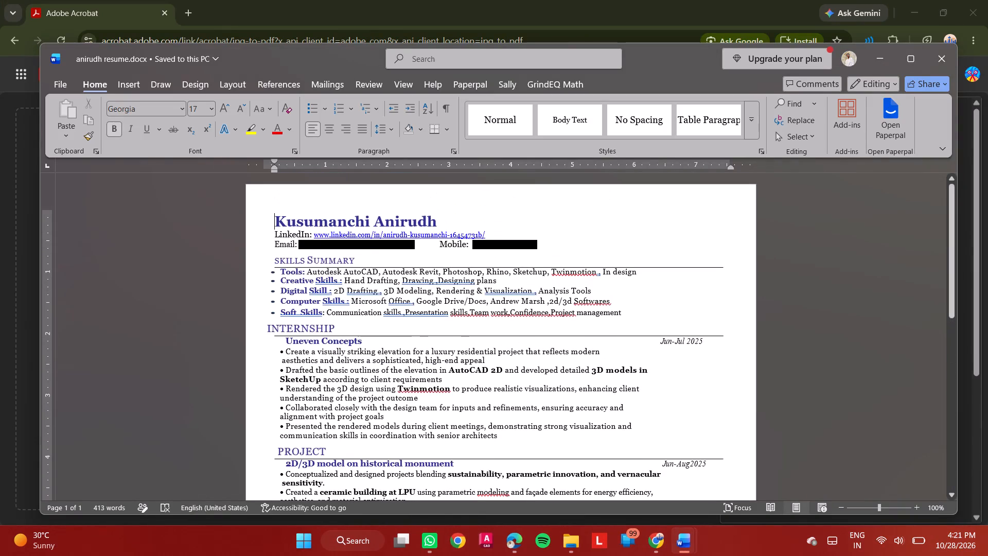
{"action": "left_click", "coordinate": [897, 56]}
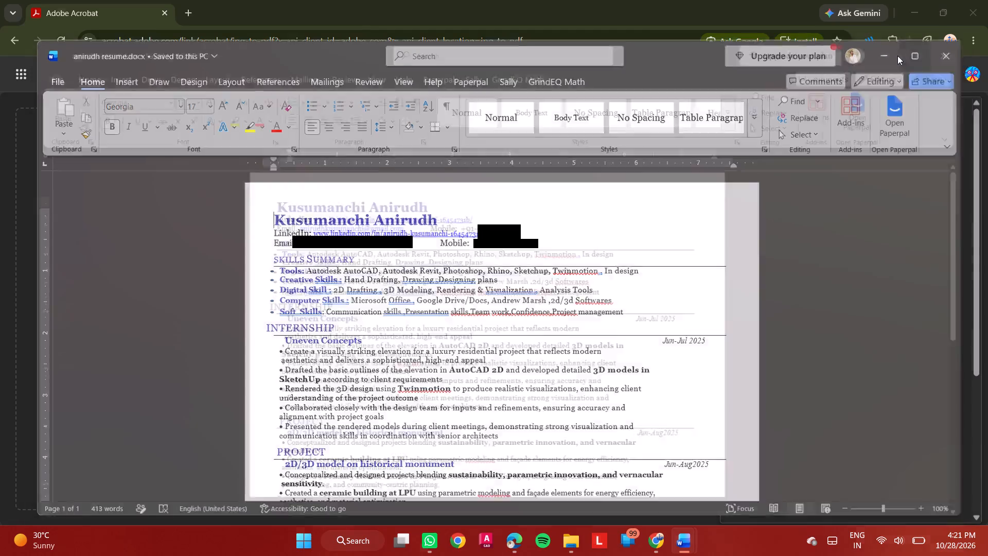
{"action": "scroll", "coordinate": [755, 296], "scroll_direction": "down", "scroll_amount": 6}
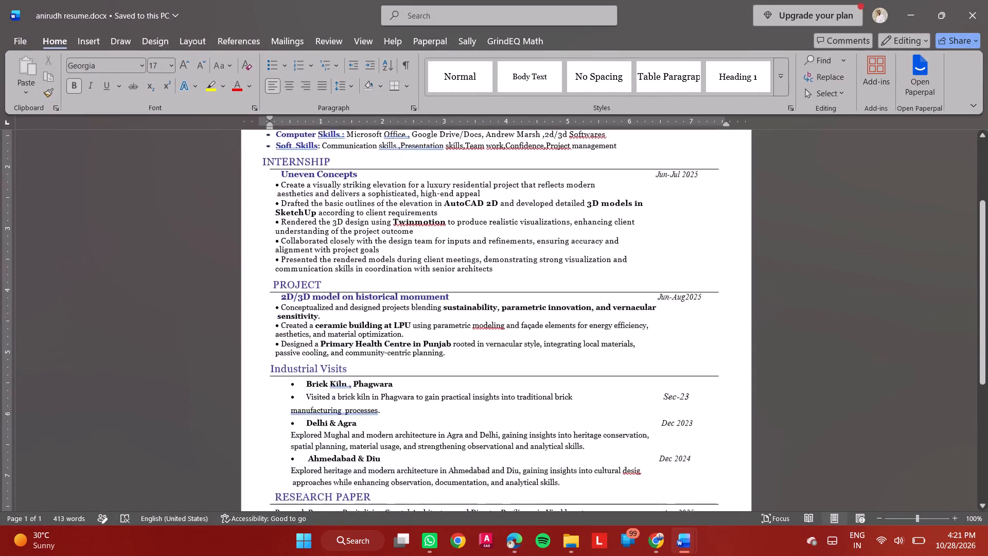
{"action": "scroll", "coordinate": [685, 311], "scroll_direction": "down", "scroll_amount": 7}
{"action": "scroll", "coordinate": [679, 313], "scroll_direction": "up", "scroll_amount": 3}
Switch to the Chrome window with Adobe Acrobat and open a new browser tab.
{"action": "key", "text": "alt+Tab"}
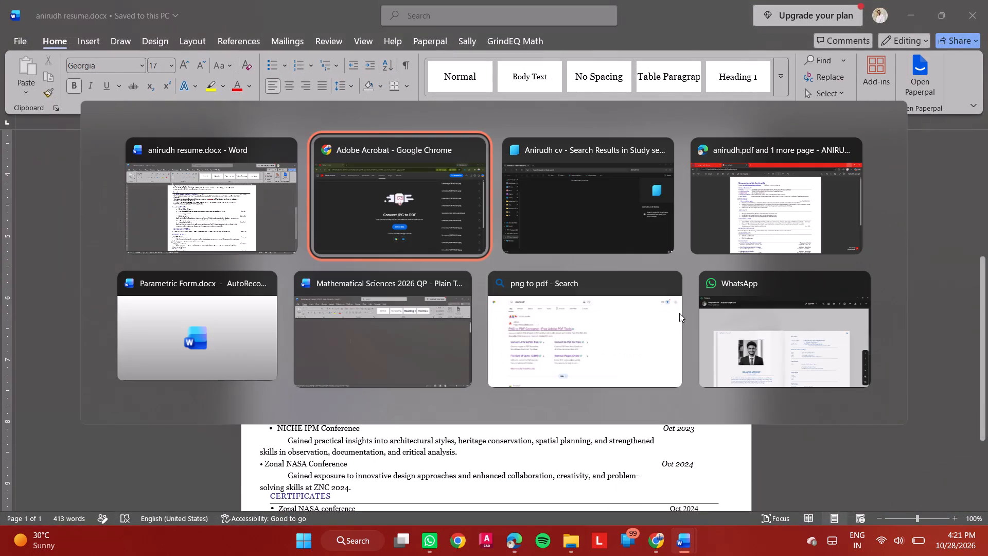
{"action": "left_click", "coordinate": [430, 229]}
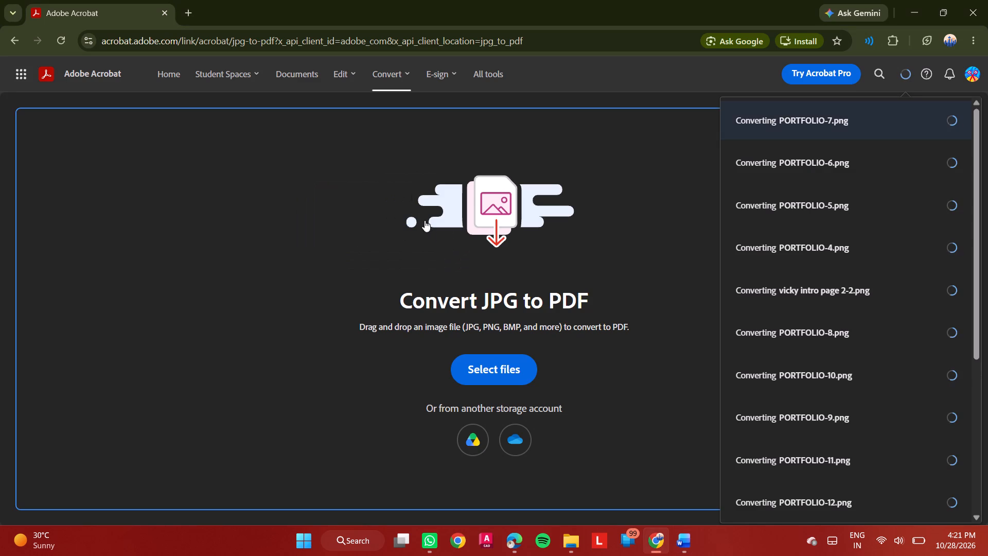
{"action": "left_click", "coordinate": [190, 1]}
{"action": "left_click", "coordinate": [360, 202]}
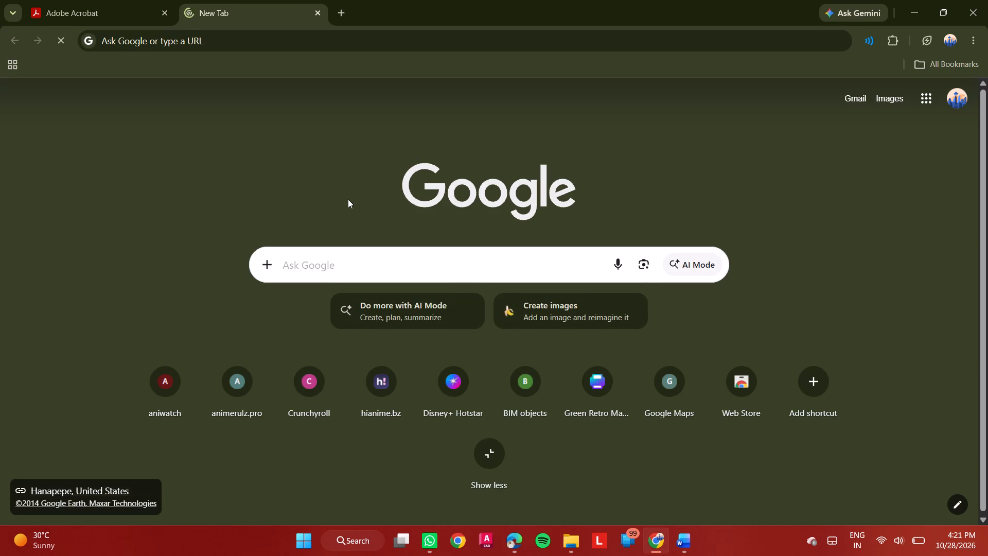
Return to anirudh resume.docx in Word, look over the beginning of the resume and minimize the window.
{"action": "key", "text": "alt+Tab"}
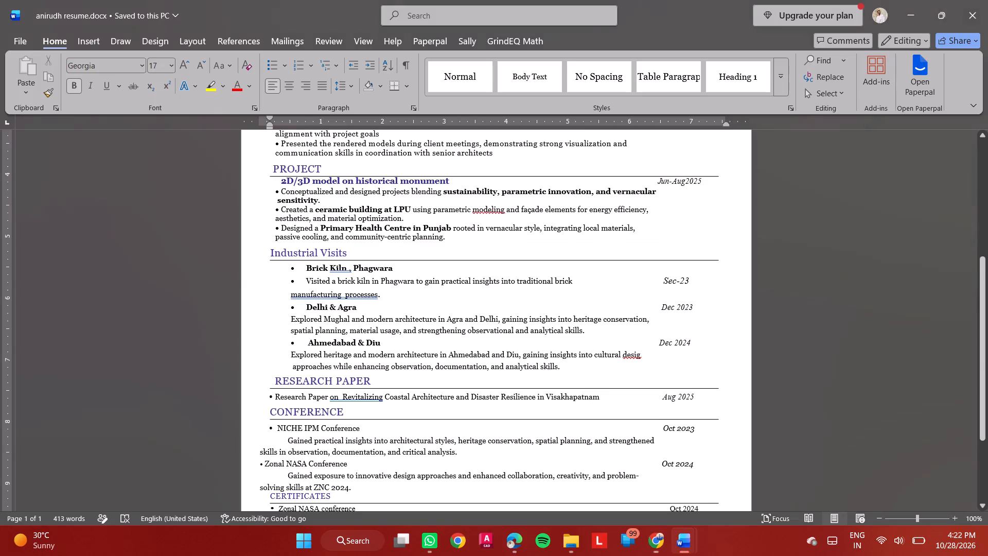
{"action": "scroll", "coordinate": [332, 214], "scroll_direction": "up", "scroll_amount": 11}
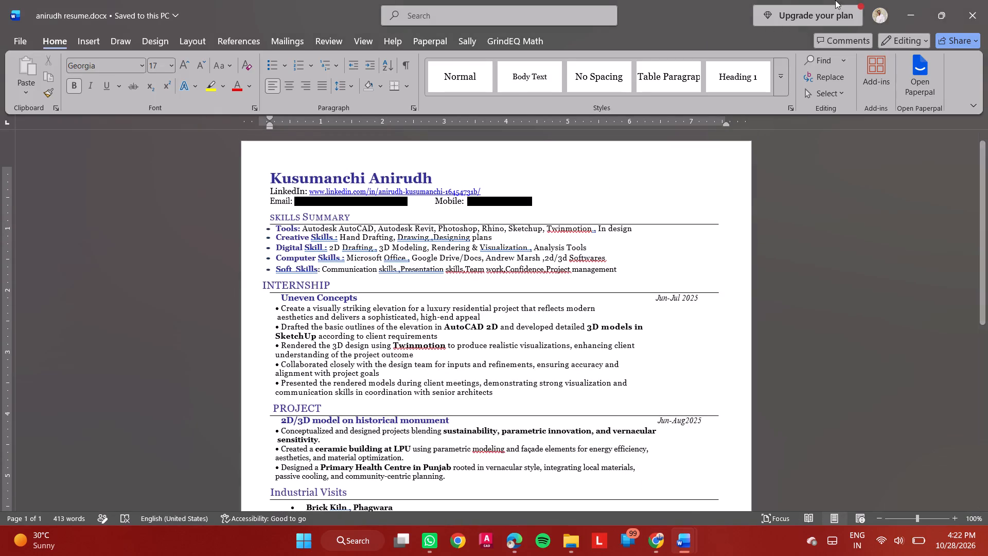
{"action": "left_click", "coordinate": [923, 9]}
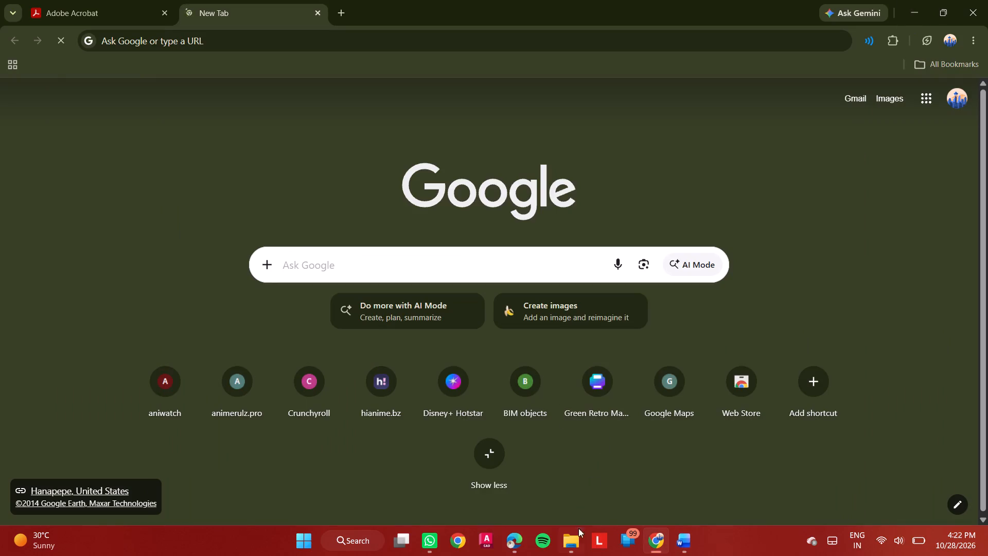
Switch to File Explorer and look through the files in the Downloads folder.
{"action": "left_click", "coordinate": [574, 535]}
{"action": "scroll", "coordinate": [45, 283], "scroll_direction": "up", "scroll_amount": 4}
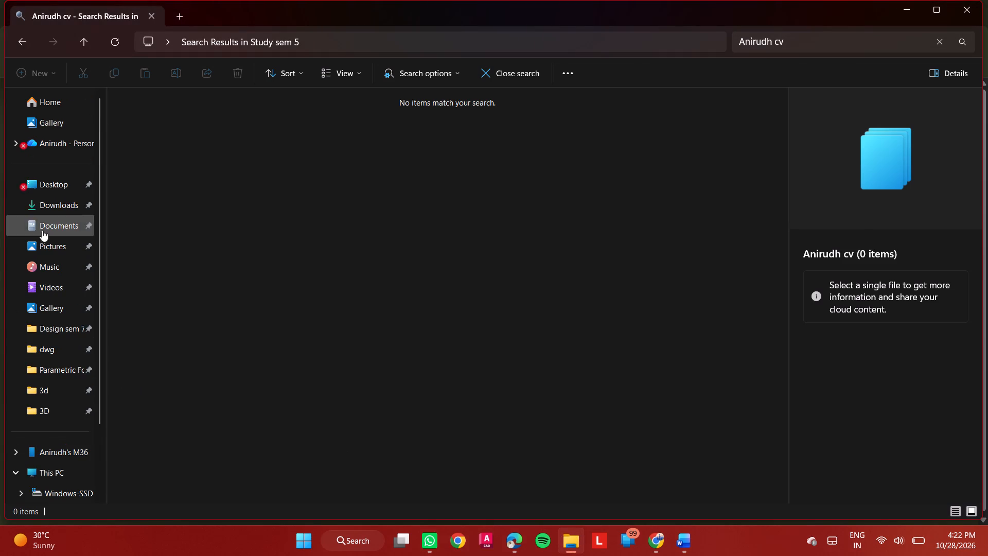
{"action": "left_click", "coordinate": [46, 206]}
{"action": "scroll", "coordinate": [311, 283], "scroll_direction": "down", "scroll_amount": 4}
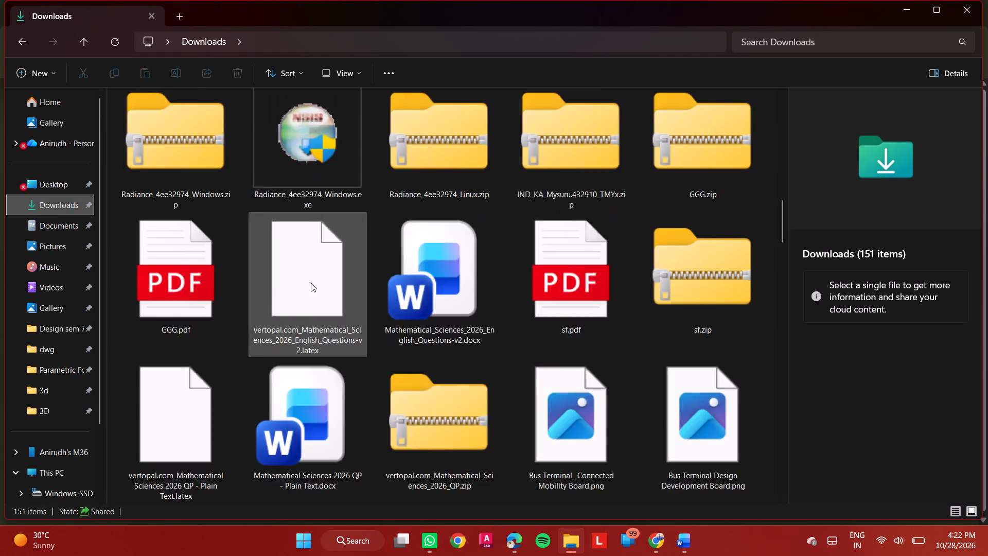
{"action": "scroll", "coordinate": [311, 283], "scroll_direction": "down", "scroll_amount": 1}
{"action": "scroll", "coordinate": [28, 141], "scroll_direction": "up", "scroll_amount": 2}
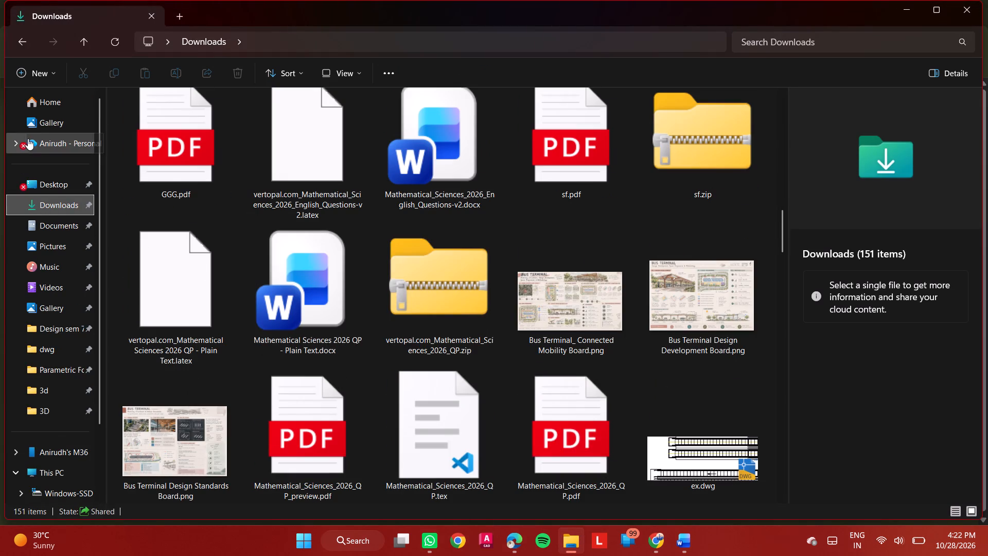
{"action": "scroll", "coordinate": [28, 138], "scroll_direction": "up", "scroll_amount": 2}
Search File Explorer's Home for "cv" and look through the matching files.
{"action": "left_click", "coordinate": [45, 105]}
{"action": "left_click", "coordinate": [772, 36]}
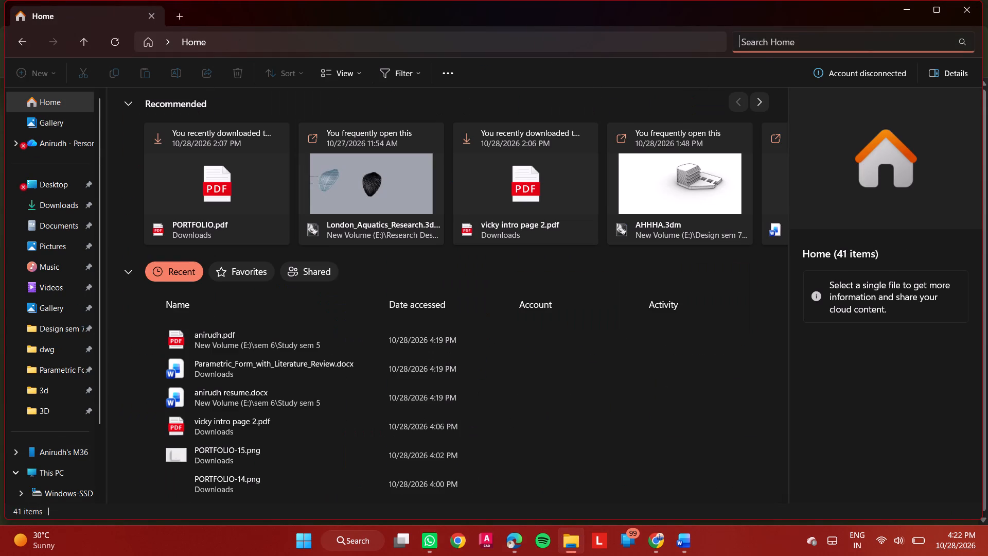
{"action": "type", "text": "cv"}
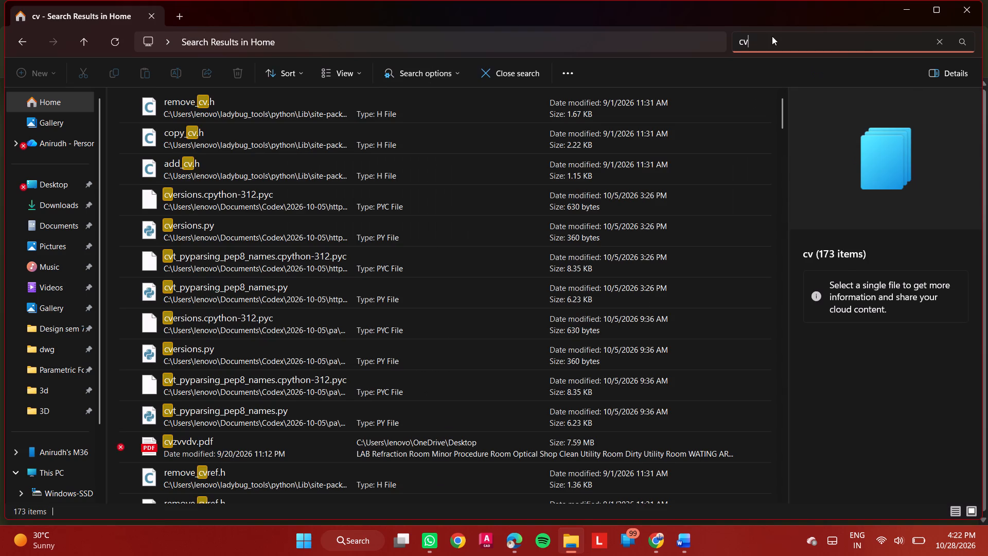
{"action": "scroll", "coordinate": [283, 403], "scroll_direction": "down", "scroll_amount": 2}
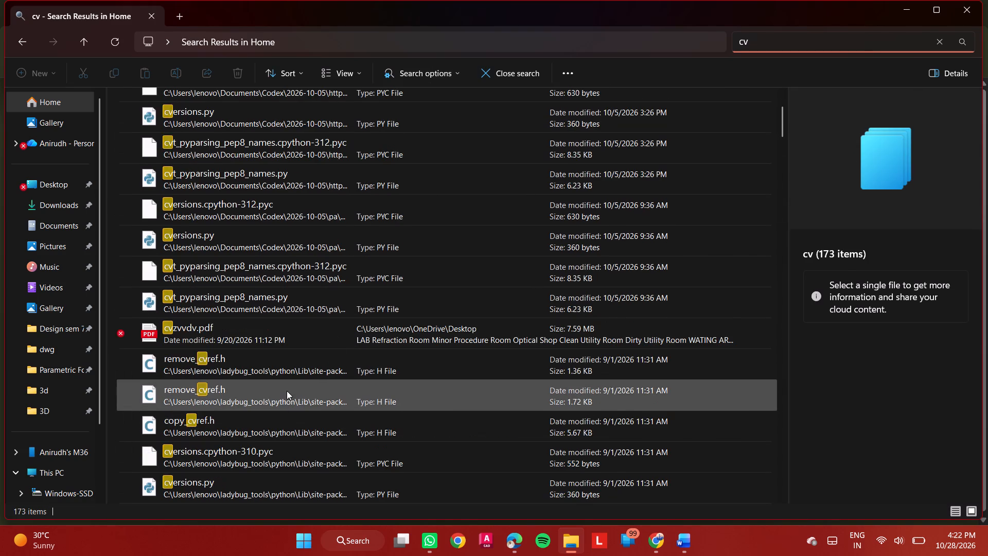
{"action": "scroll", "coordinate": [287, 391], "scroll_direction": "down", "scroll_amount": 11}
{"action": "scroll", "coordinate": [284, 379], "scroll_direction": "up", "scroll_amount": 9}
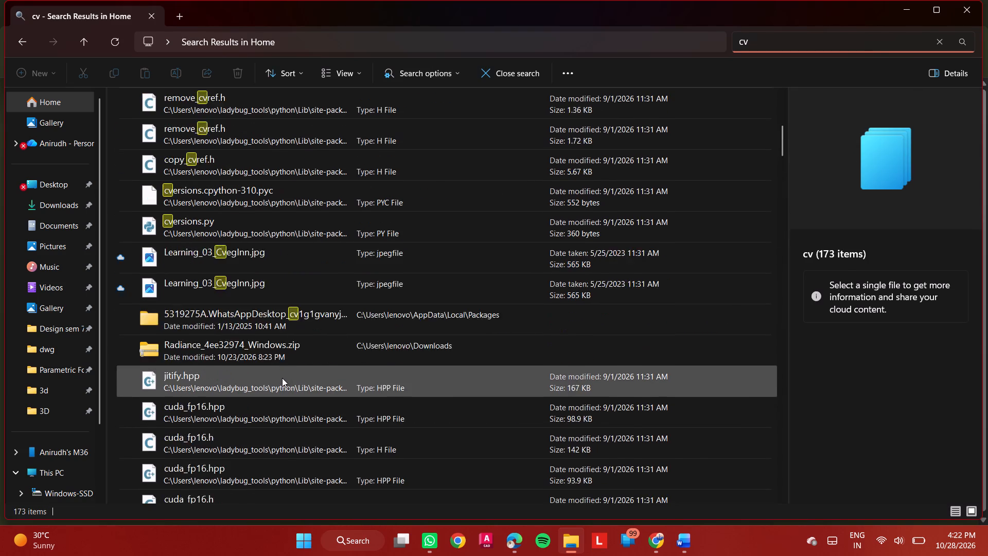
{"action": "scroll", "coordinate": [282, 378], "scroll_direction": "up", "scroll_amount": 14}
Search File Explorer's Home for "resu" instead and try to open the first Resume Arch anirudh.docx in Word.
{"action": "left_click", "coordinate": [772, 46]}
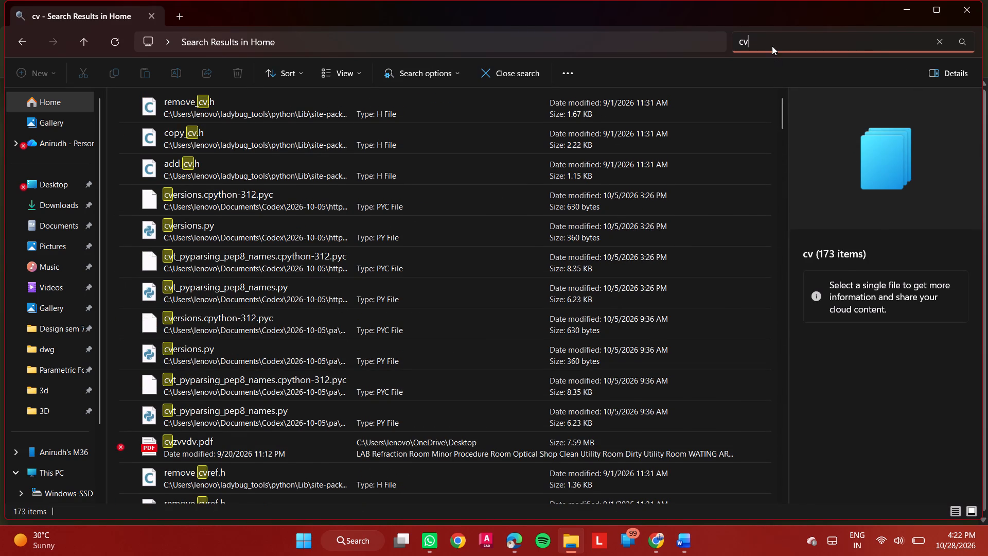
{"action": "key", "text": "BackSpace"}
{"action": "key", "text": "BackSpace"}
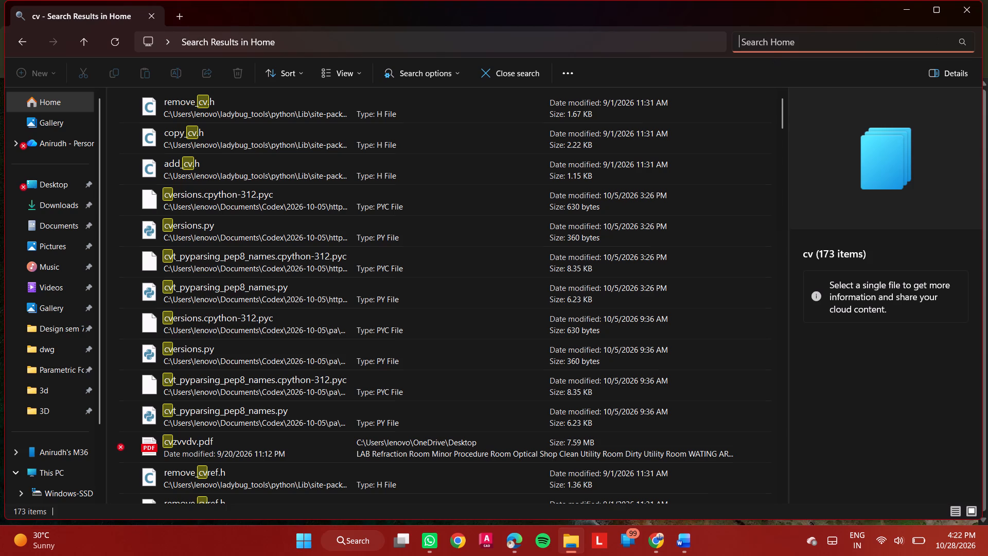
{"action": "type", "text": "resu"}
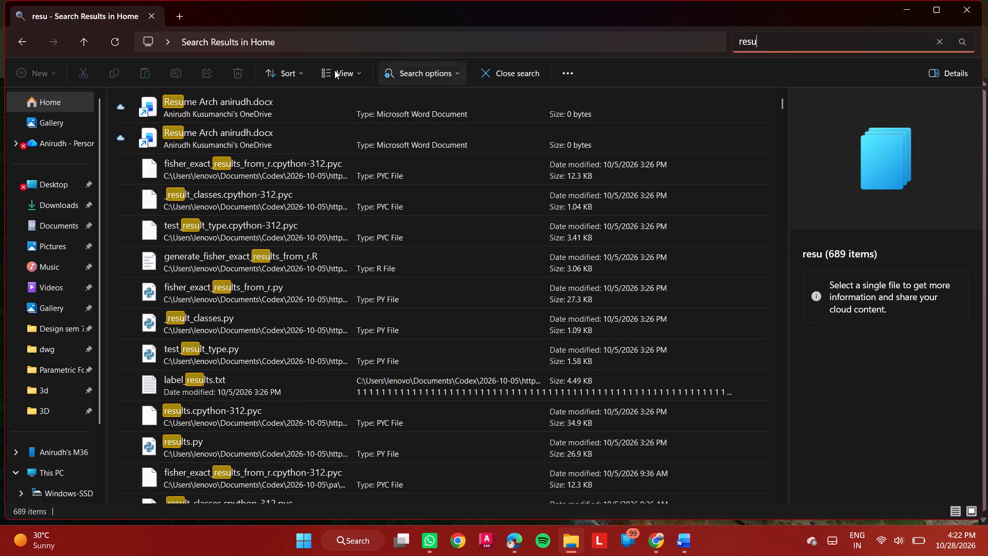
{"action": "left_click", "coordinate": [234, 102]}
{"action": "left_click", "coordinate": [234, 102]}
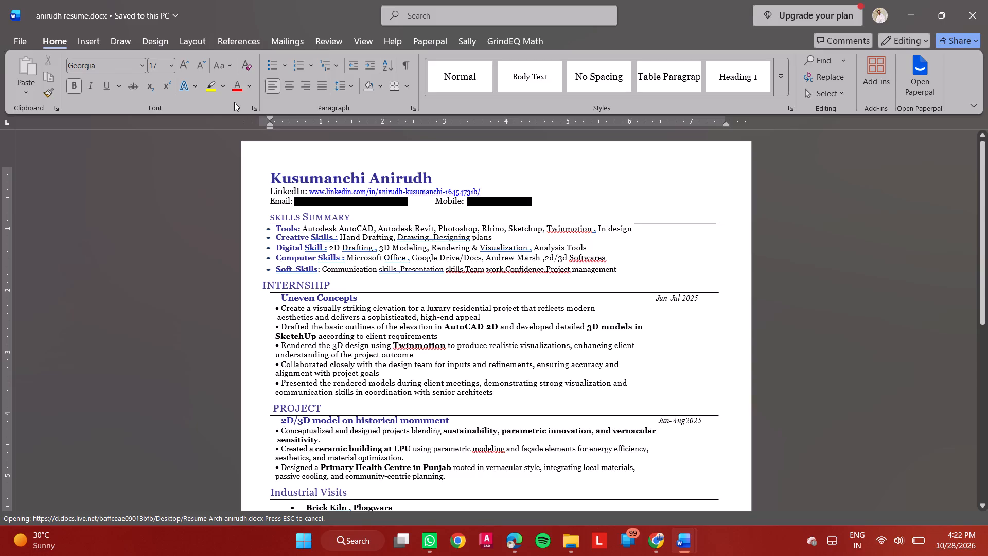
{"action": "scroll", "coordinate": [261, 190], "scroll_direction": "down", "scroll_amount": 1}
Switch to the Adobe Acrobat tab in Chrome, check the progress of the PDF conversions and minimize the browser.
{"action": "left_click", "coordinate": [652, 545]}
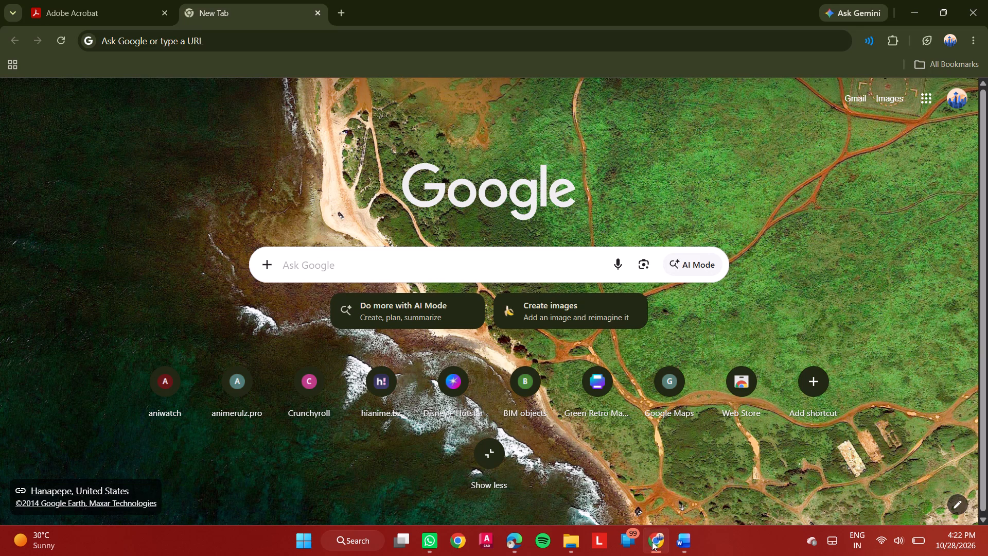
{"action": "left_click", "coordinate": [121, 1]}
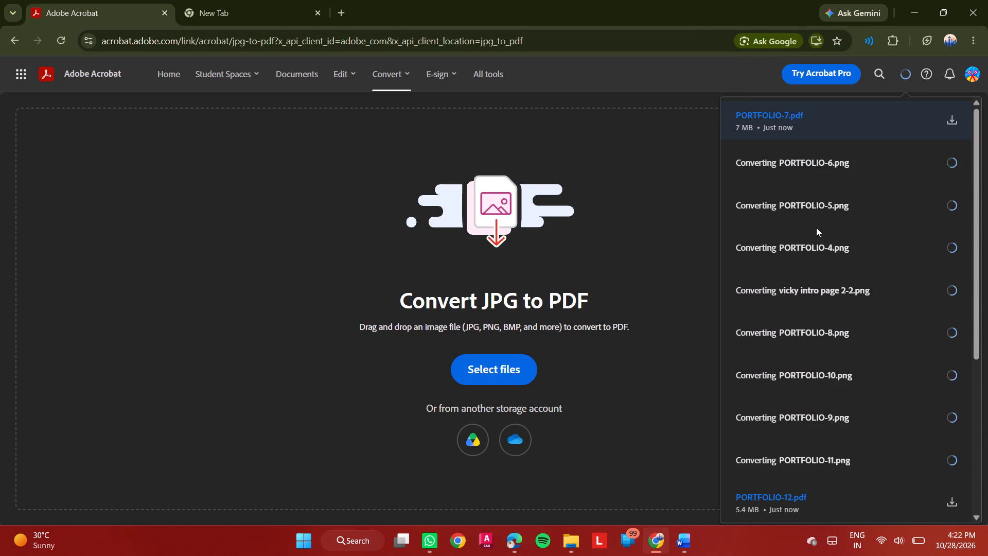
{"action": "scroll", "coordinate": [817, 227], "scroll_direction": "down", "scroll_amount": 1}
{"action": "scroll", "coordinate": [817, 227], "scroll_direction": "up", "scroll_amount": 3}
{"action": "scroll", "coordinate": [817, 227], "scroll_direction": "down", "scroll_amount": 2}
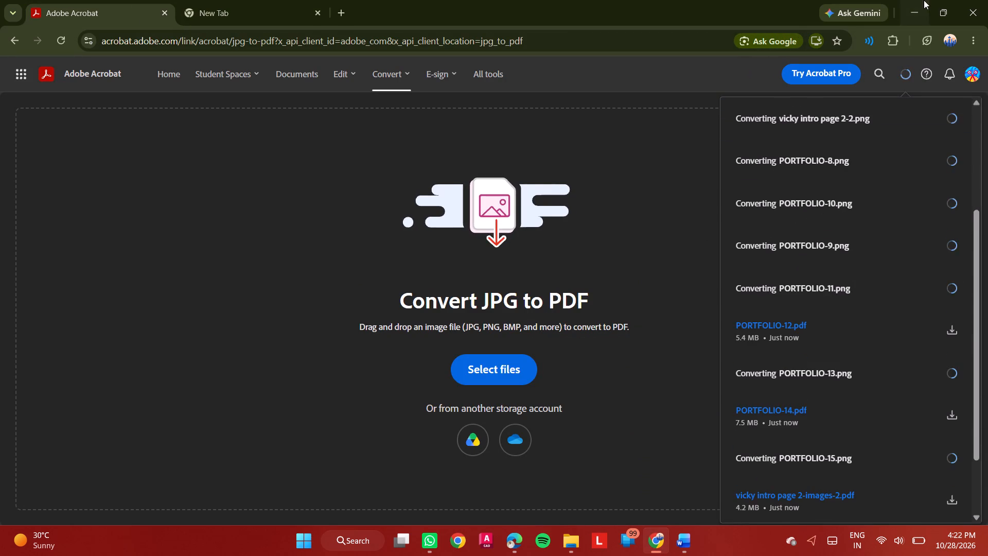
{"action": "left_click", "coordinate": [924, 0]}
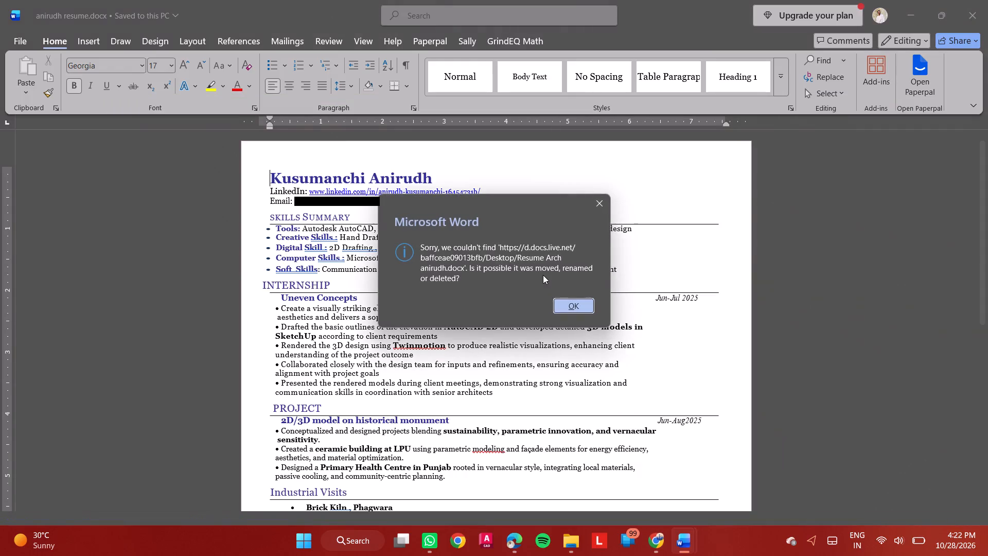
Open the second Resume Arch anirudh.docx from File Explorer's "resu" search results in Word and return to File Explorer.
{"action": "left_click", "coordinate": [562, 303]}
{"action": "key", "text": "alt+Tab"}
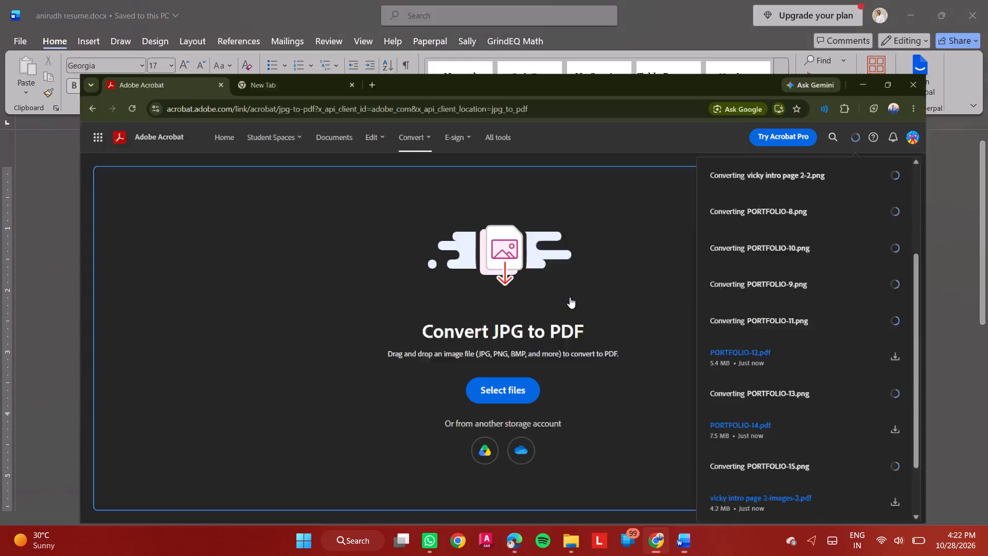
{"action": "key", "text": "alt+Tab"}
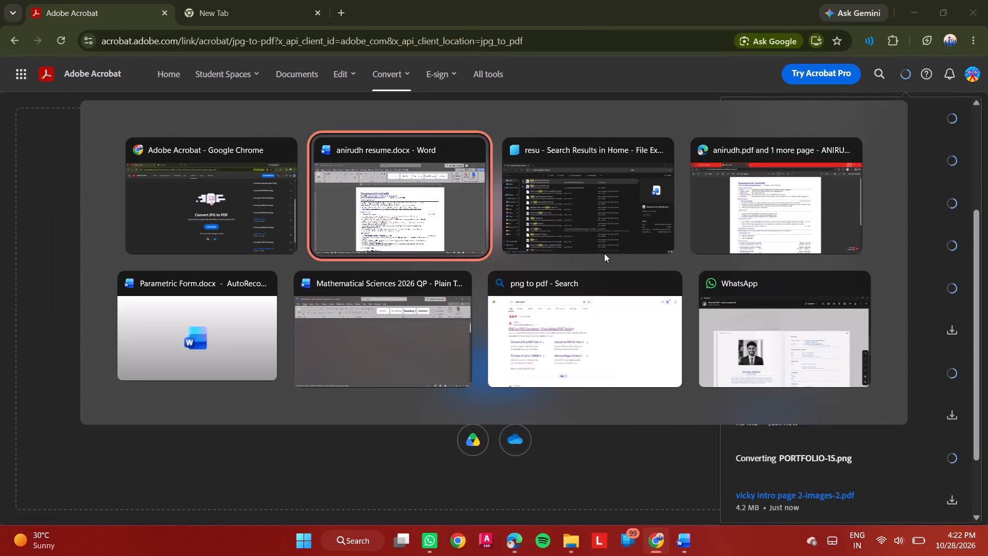
{"action": "key", "text": "alt+Tab"}
{"action": "key", "text": "alt+Tab"}
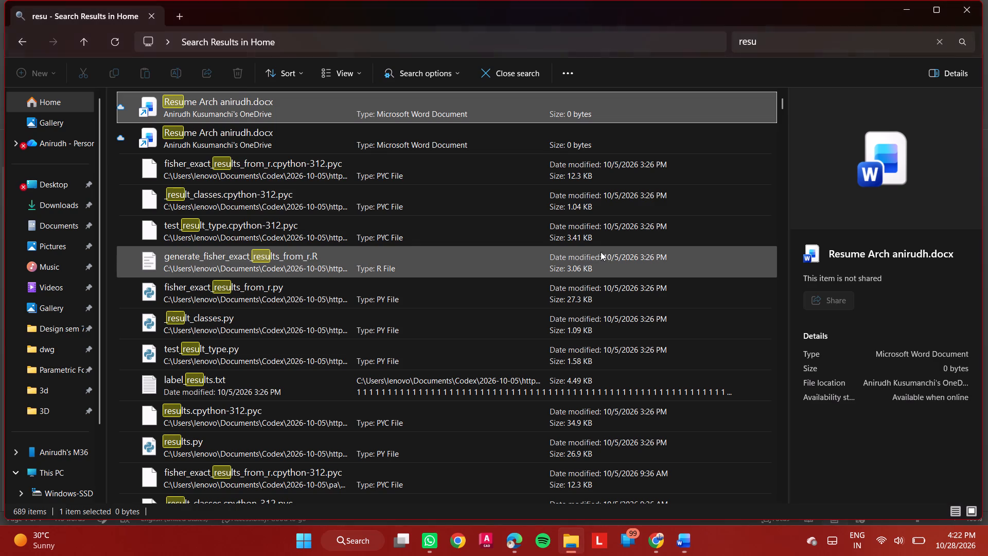
{"action": "double_click", "coordinate": [217, 132]}
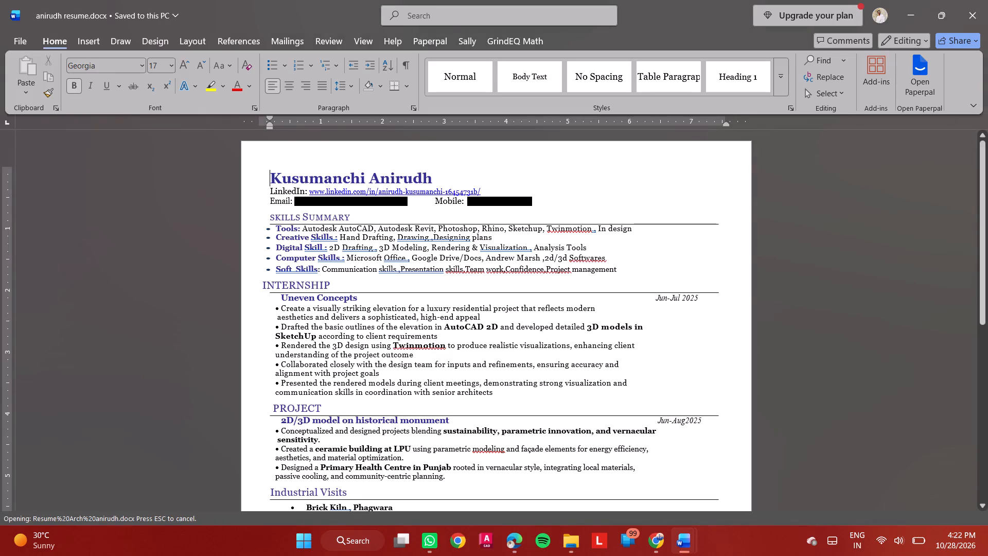
{"action": "key", "text": "alt+Tab"}
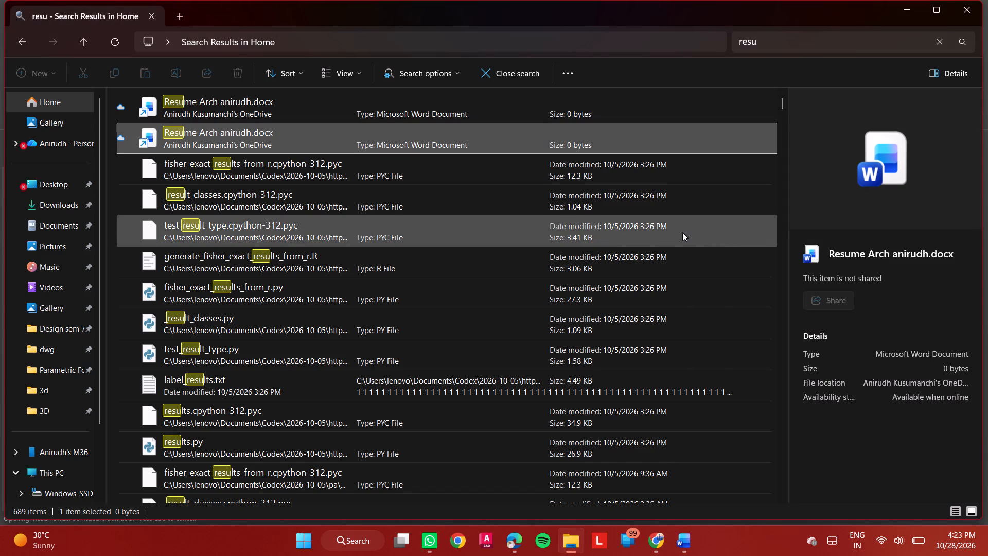
Look through the "resu" search results for other resume files and switch to Word to view the open resume.
{"action": "scroll", "coordinate": [258, 149], "scroll_direction": "down", "scroll_amount": 1}
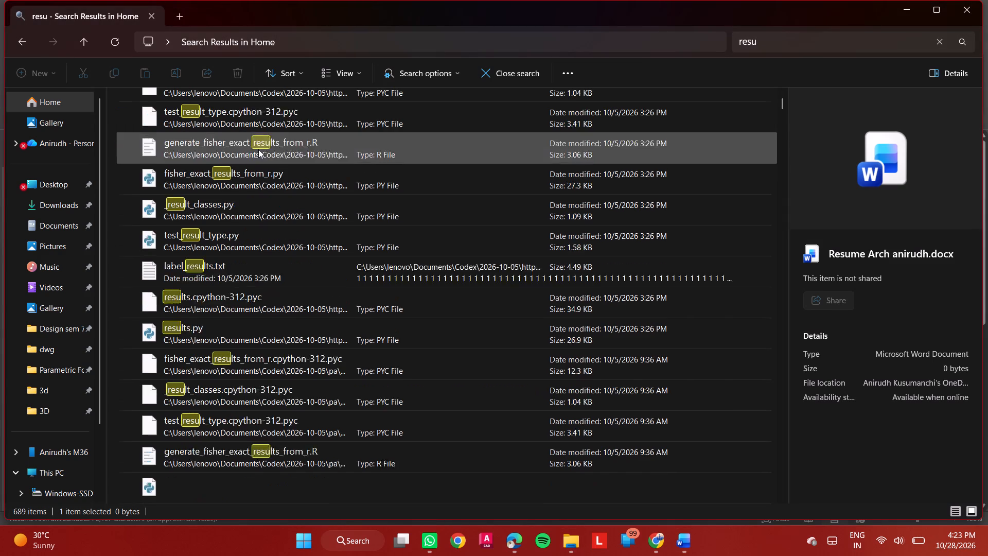
{"action": "scroll", "coordinate": [258, 149], "scroll_direction": "down", "scroll_amount": 5}
{"action": "scroll", "coordinate": [258, 149], "scroll_direction": "up", "scroll_amount": 9}
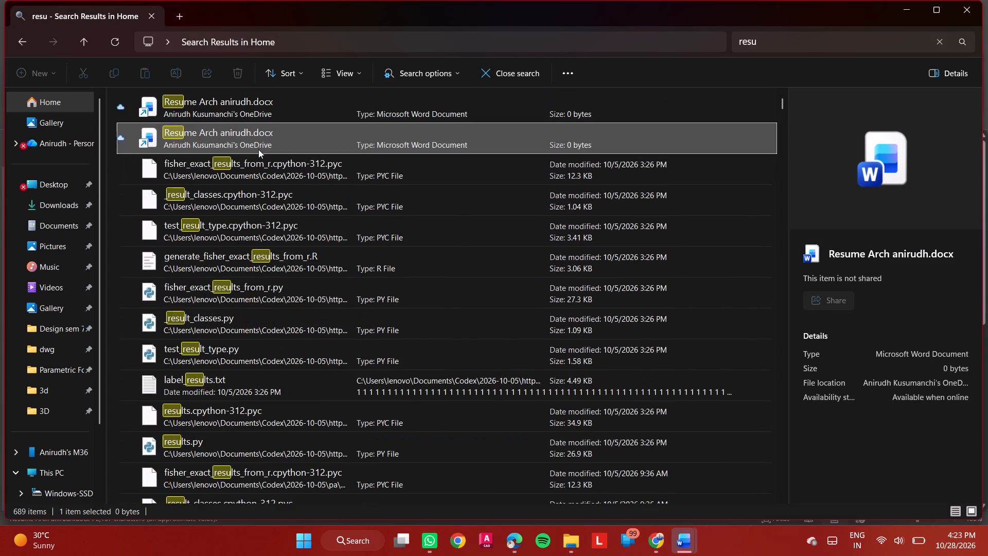
{"action": "key", "text": "alt+Tab"}
{"action": "left_click", "coordinate": [214, 200]}
{"action": "left_click", "coordinate": [543, 200]}
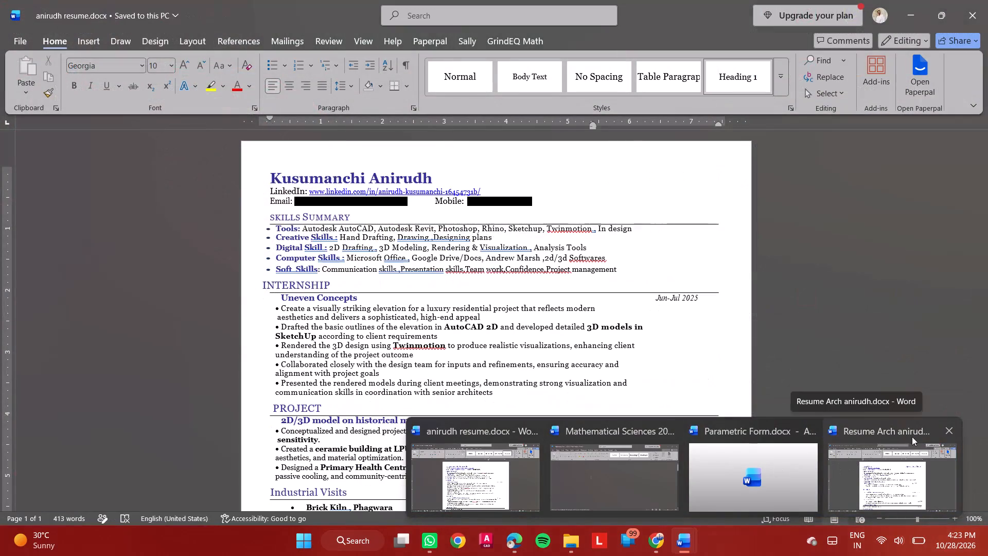
Close the Resume Arch, Parametric Form and Mathematical Sciences Word documents without saving changes, keeping only anirudh resume.docx open.
{"action": "left_click", "coordinate": [944, 428]}
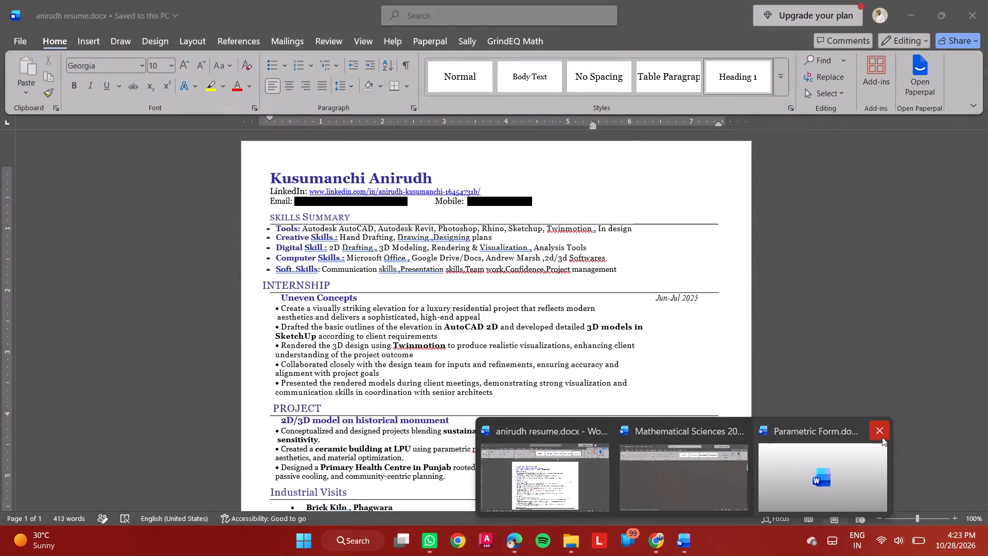
{"action": "left_click", "coordinate": [882, 437]}
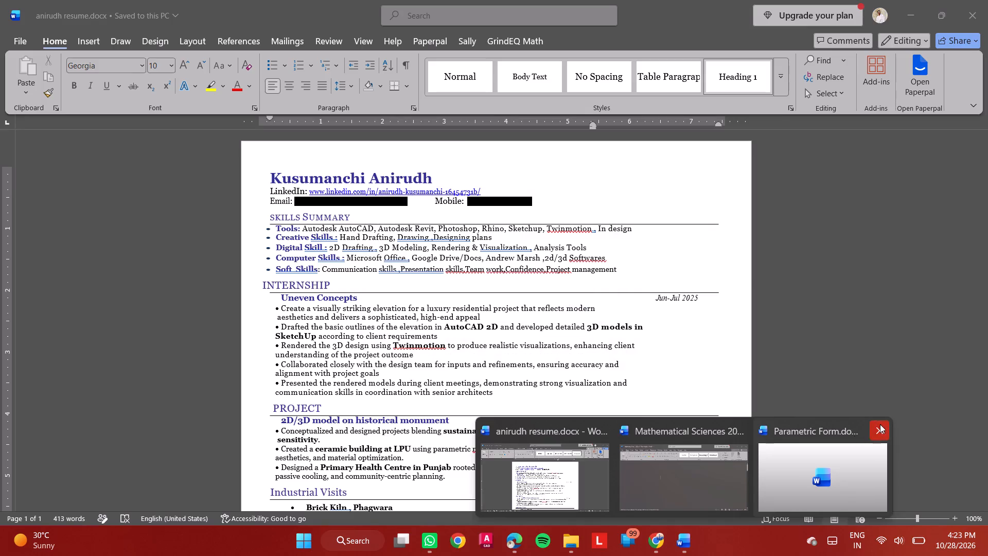
{"action": "left_click", "coordinate": [880, 424]}
{"action": "left_click", "coordinate": [514, 289]}
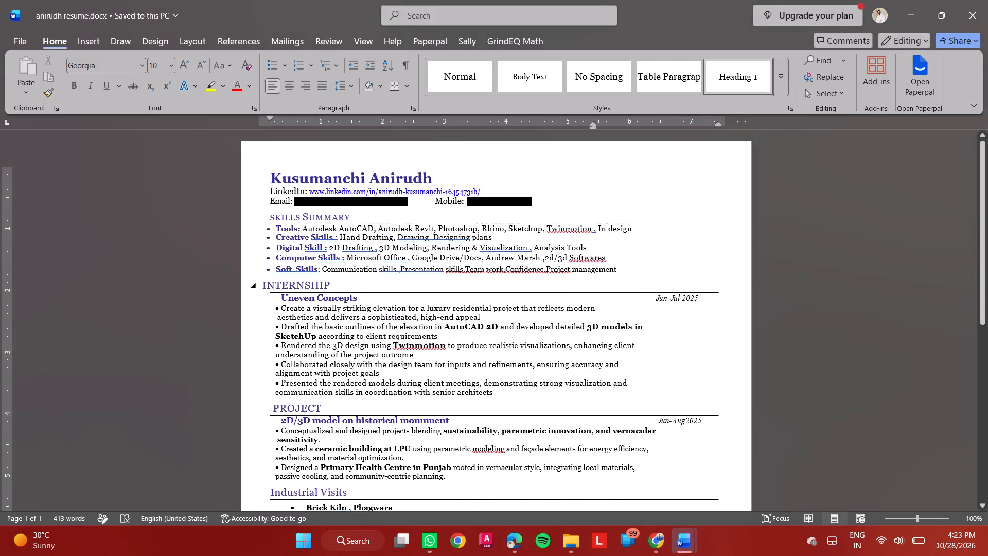
{"action": "left_click", "coordinate": [809, 434]}
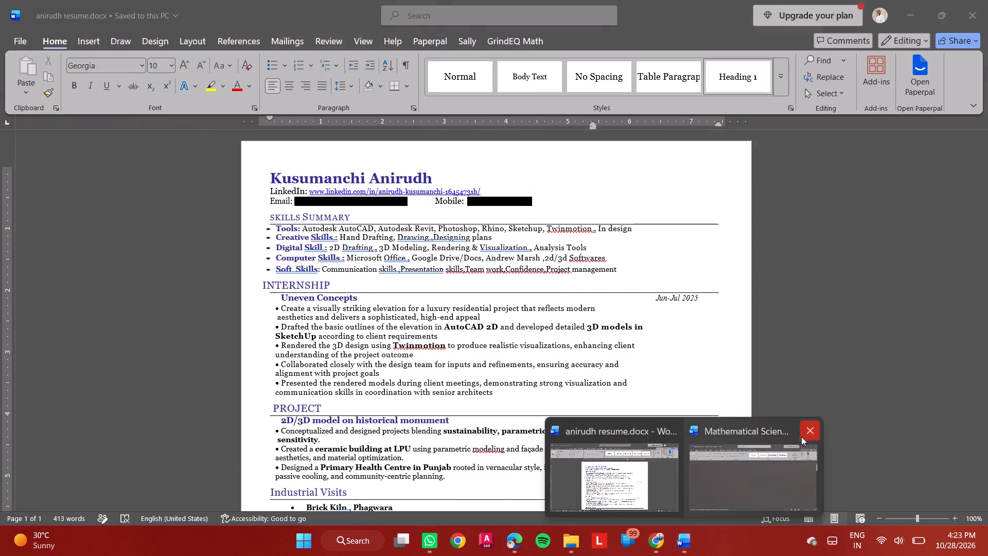
{"action": "left_click", "coordinate": [770, 459]}
{"action": "left_click", "coordinate": [513, 289]}
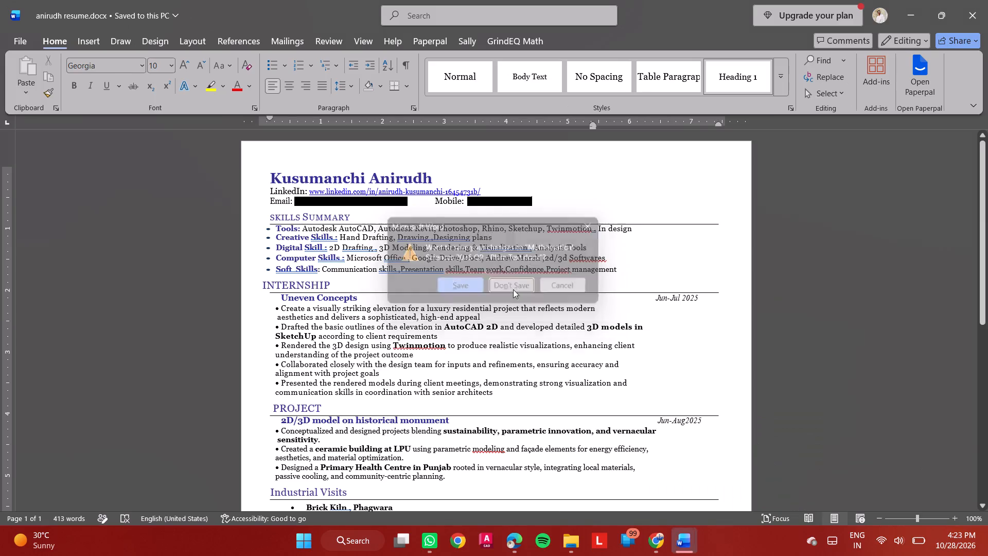
Switch to File Explorer and look further down the "resu" search results for another resume file.
{"action": "key", "text": "alt+Tab"}
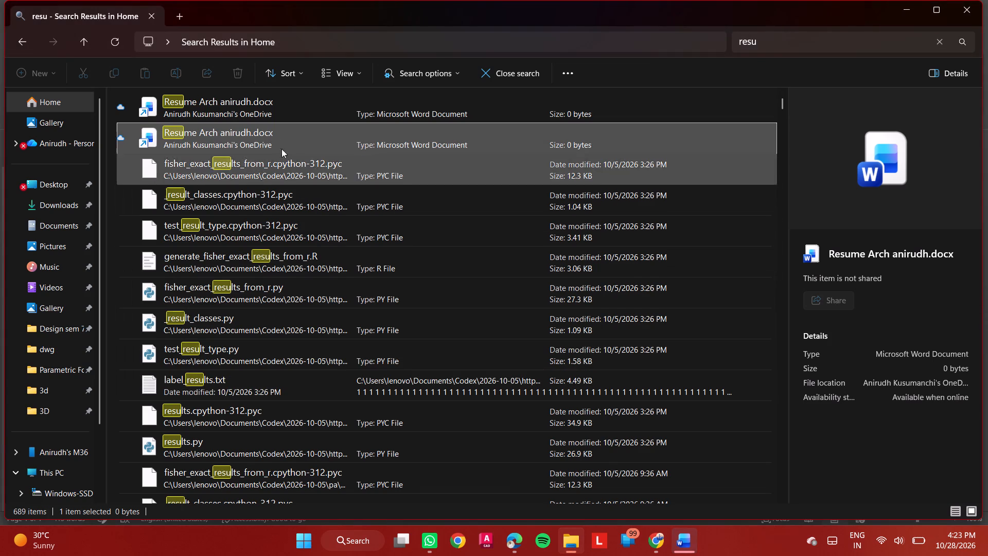
{"action": "scroll", "coordinate": [268, 236], "scroll_direction": "down", "scroll_amount": 1}
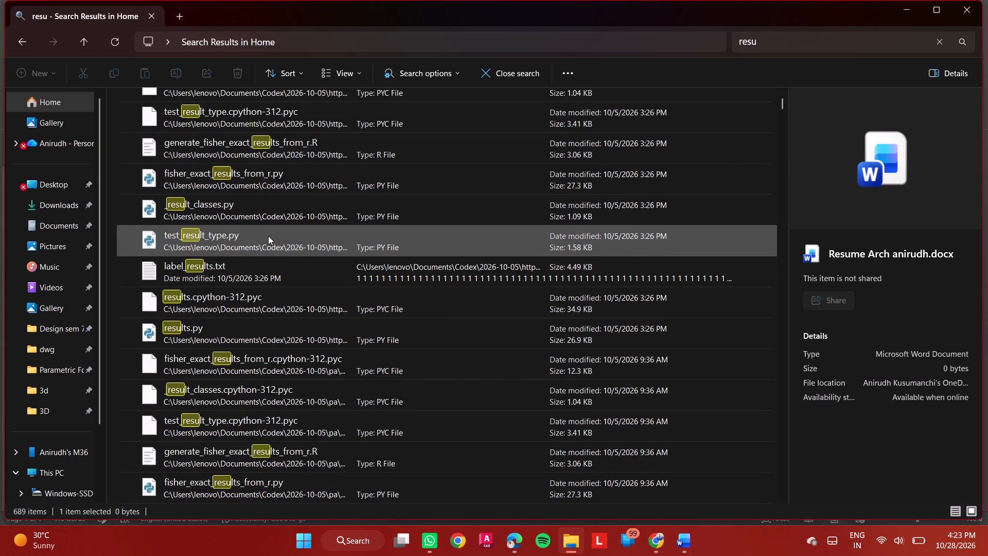
{"action": "scroll", "coordinate": [268, 236], "scroll_direction": "down", "scroll_amount": 4}
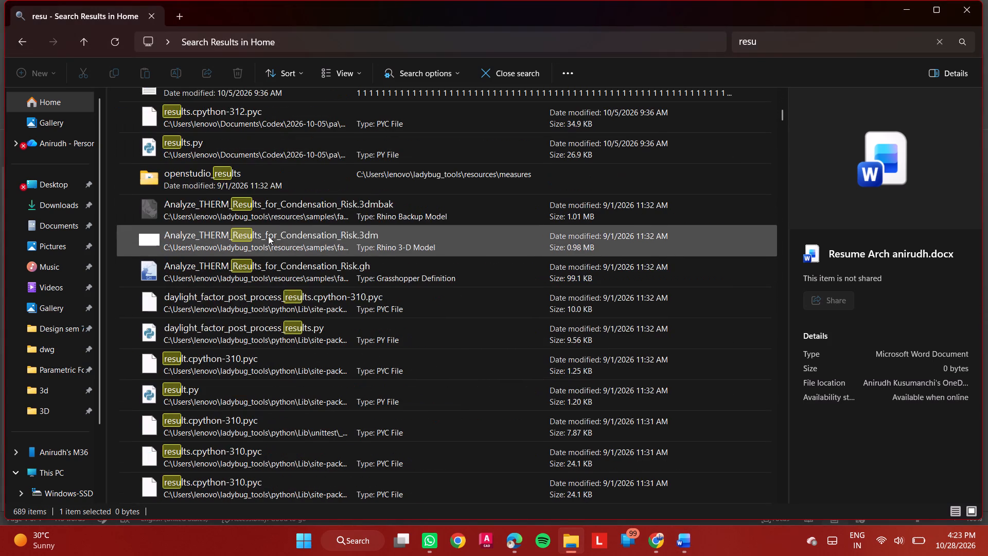
{"action": "scroll", "coordinate": [268, 236], "scroll_direction": "down", "scroll_amount": 5}
{"action": "scroll", "coordinate": [268, 236], "scroll_direction": "up", "scroll_amount": 19}
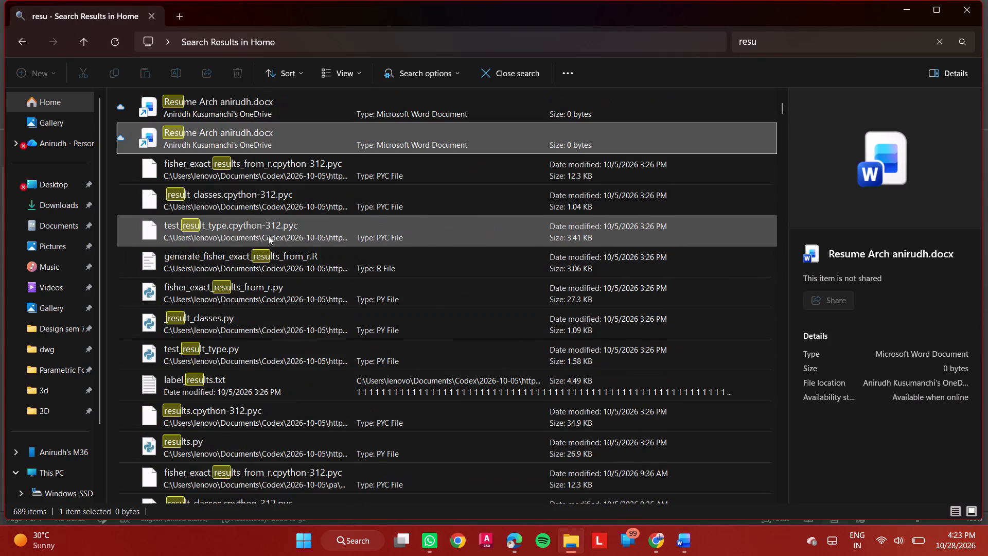
{"action": "left_click", "coordinate": [814, 31]}
{"action": "scroll", "coordinate": [439, 295], "scroll_direction": "down", "scroll_amount": 11}
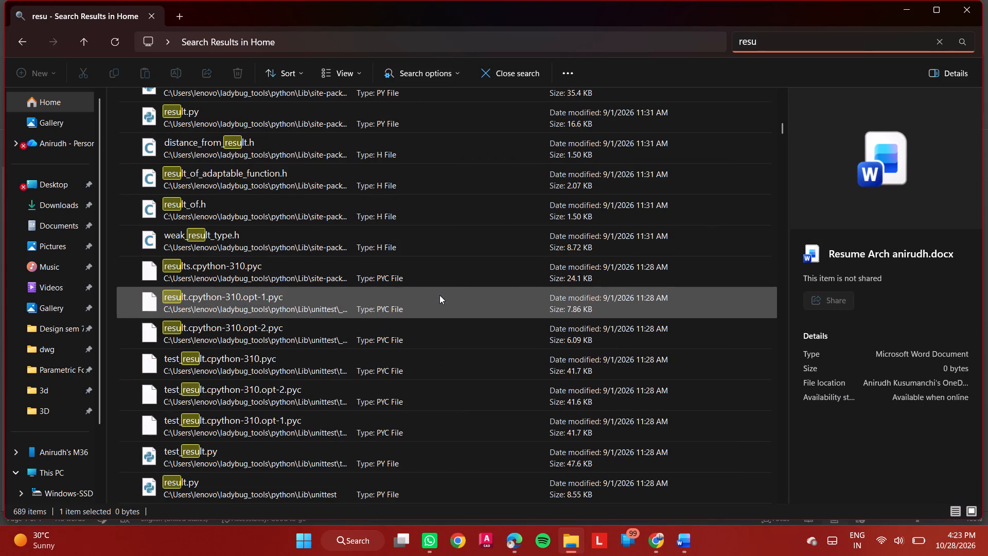
View the top of anirudh resume.docx in Word and look through File Explorer's "resu" search results again.
{"action": "key", "text": "alt+Tab"}
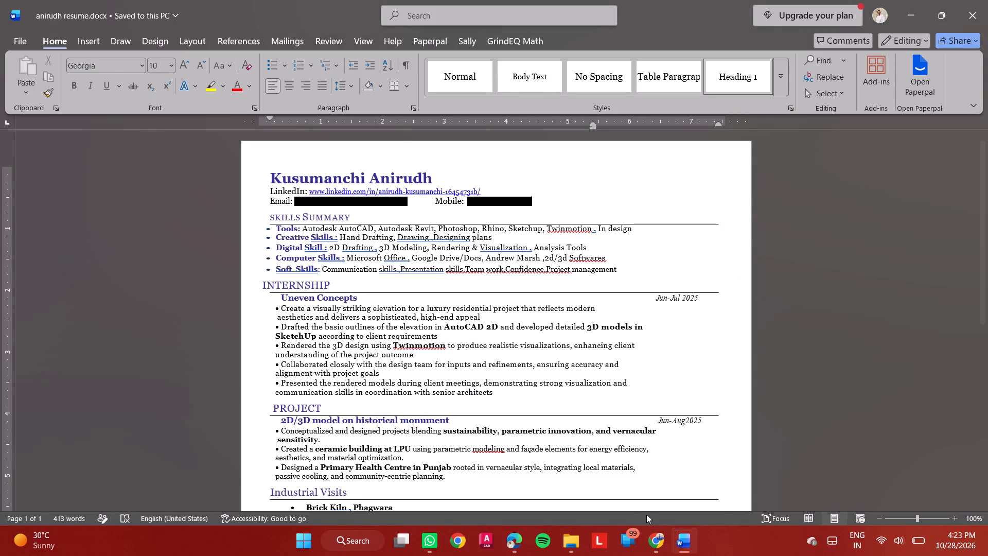
{"action": "scroll", "coordinate": [373, 195], "scroll_direction": "up", "scroll_amount": 1, "text": "ctrl"}
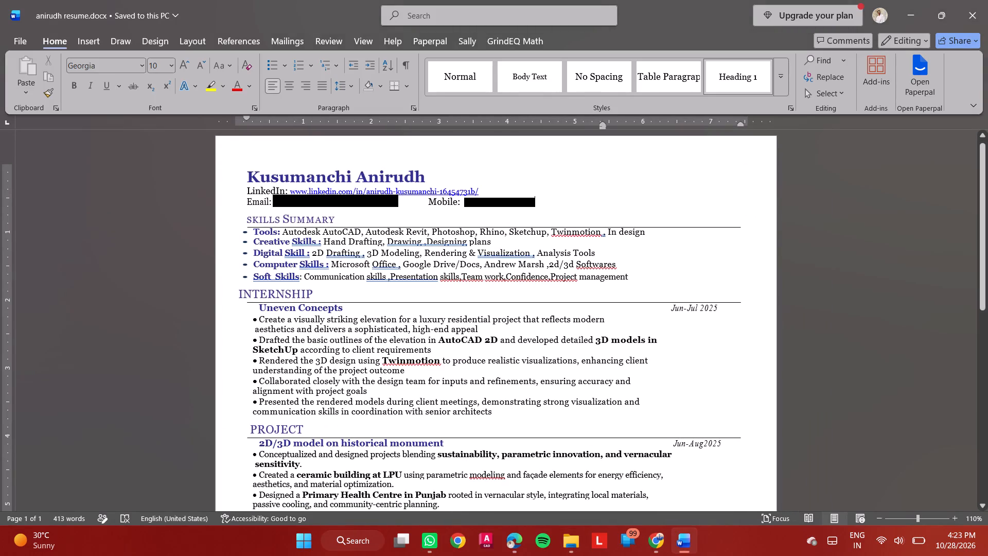
{"action": "key", "text": "alt+Tab"}
{"action": "scroll", "coordinate": [409, 242], "scroll_direction": "up", "scroll_amount": 13}
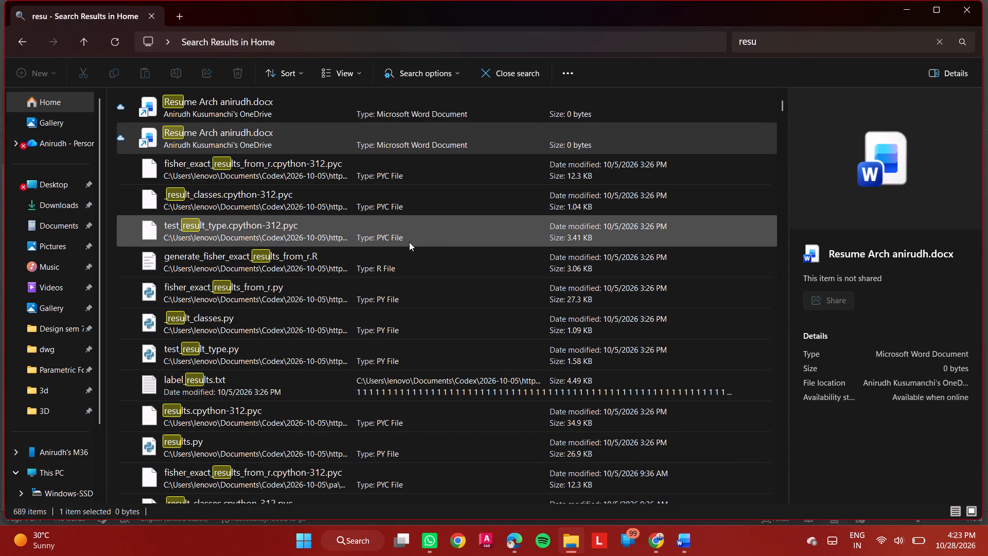
{"action": "scroll", "coordinate": [409, 242], "scroll_direction": "up", "scroll_amount": 9}
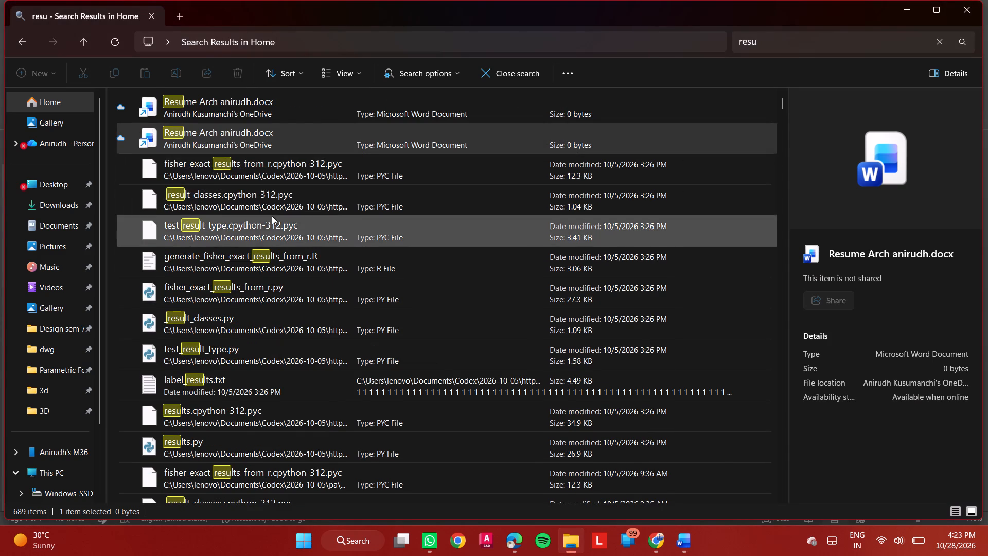
{"action": "scroll", "coordinate": [272, 216], "scroll_direction": "down", "scroll_amount": 6}
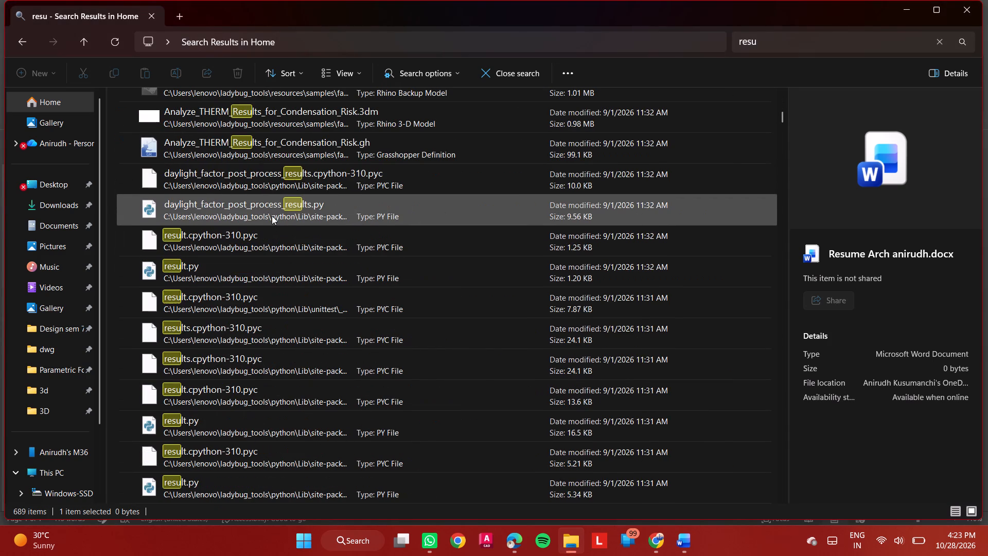
Search File Explorer's Home for "resuma".
{"action": "triple_click", "coordinate": [785, 37]}
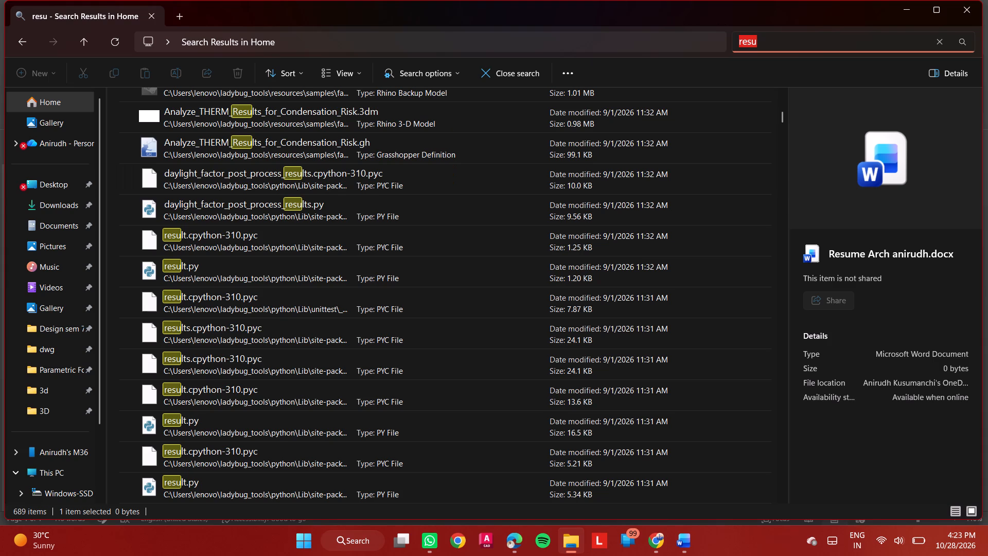
{"action": "type", "text": "re"}
{"action": "type", "text": "suma"}
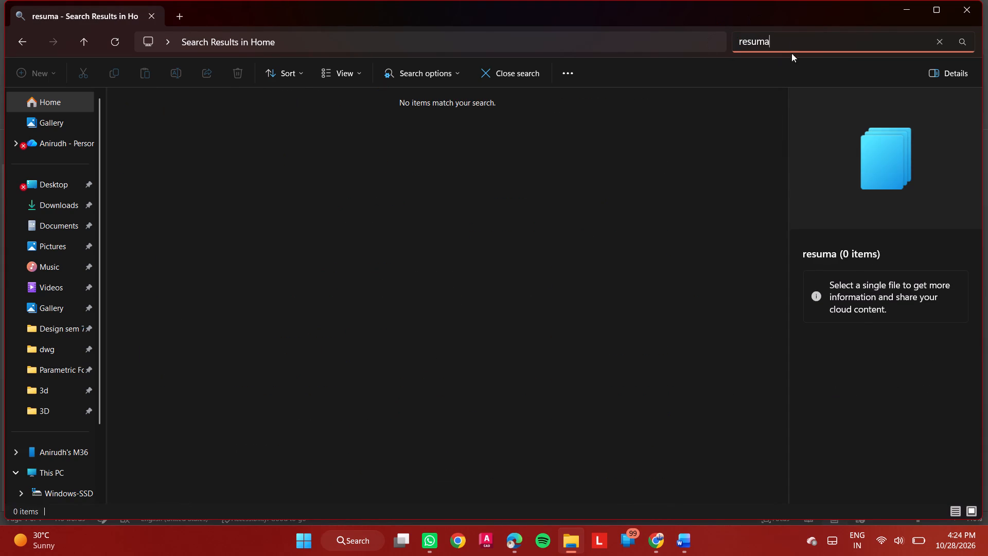
Shorten the Home search term to "res" and look through the matching files for a resume.
{"action": "left_click", "coordinate": [792, 47]}
{"action": "key", "text": "BackSpace"}
{"action": "key", "text": "BackSpace"}
{"action": "key", "text": "BackSpace"}
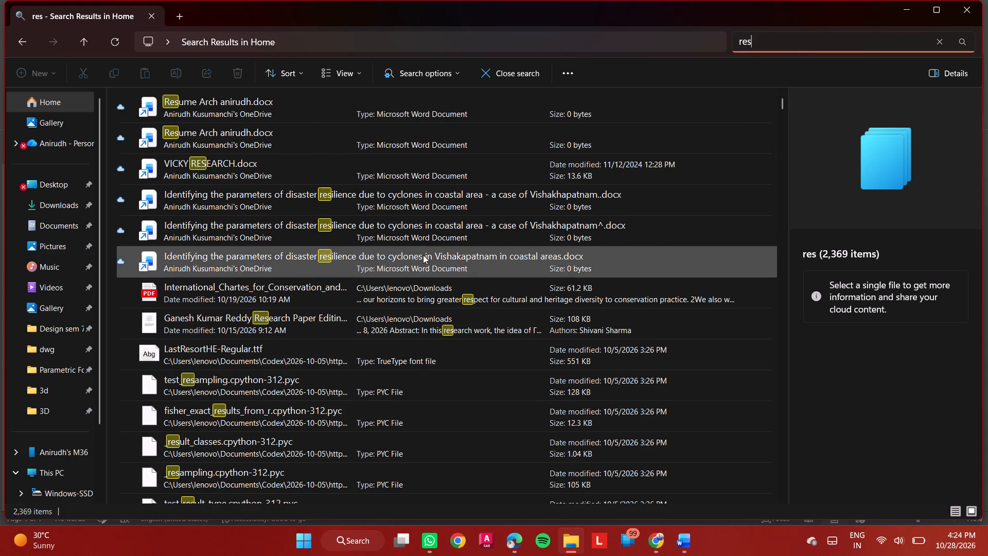
{"action": "scroll", "coordinate": [395, 266], "scroll_direction": "down", "scroll_amount": 3}
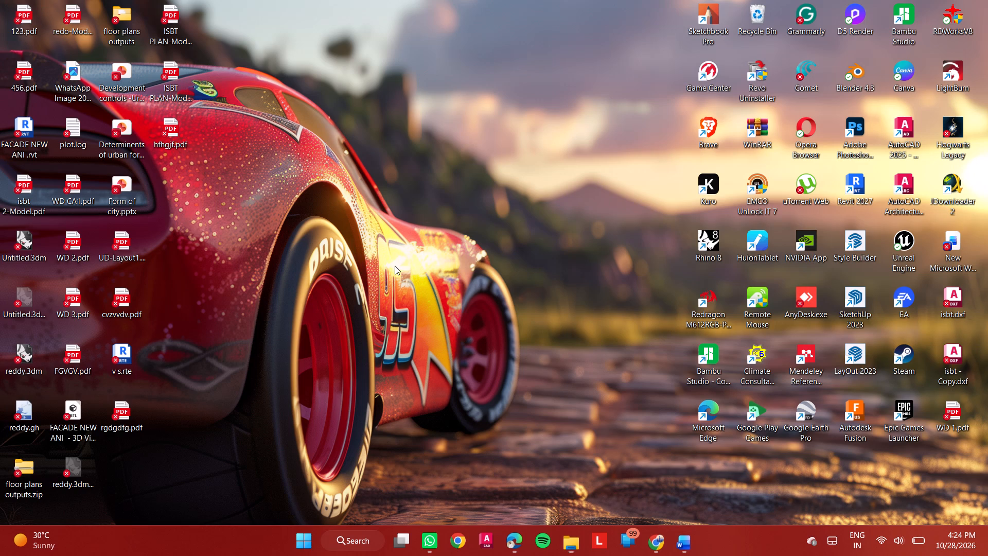
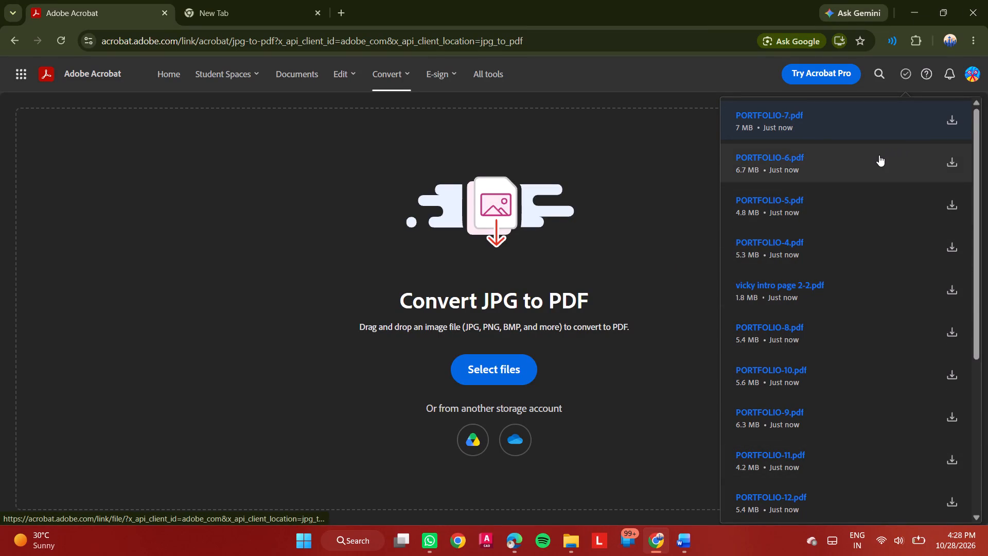
Look through Acrobat's list of converted portfolio and intro page PDFs.
{"action": "scroll", "coordinate": [879, 155], "scroll_direction": "down", "scroll_amount": 11}
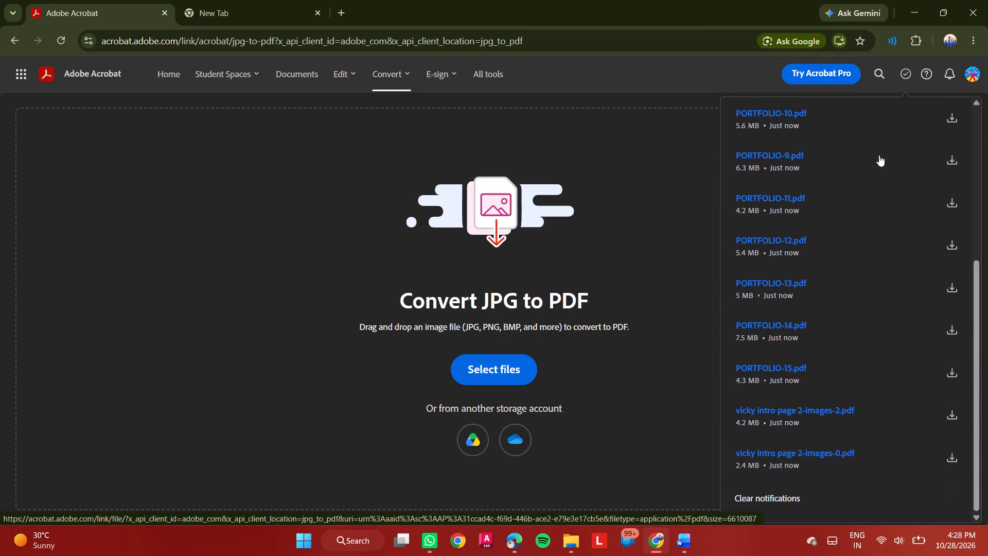
{"action": "scroll", "coordinate": [879, 155], "scroll_direction": "down", "scroll_amount": 3}
{"action": "scroll", "coordinate": [879, 155], "scroll_direction": "up", "scroll_amount": 20}
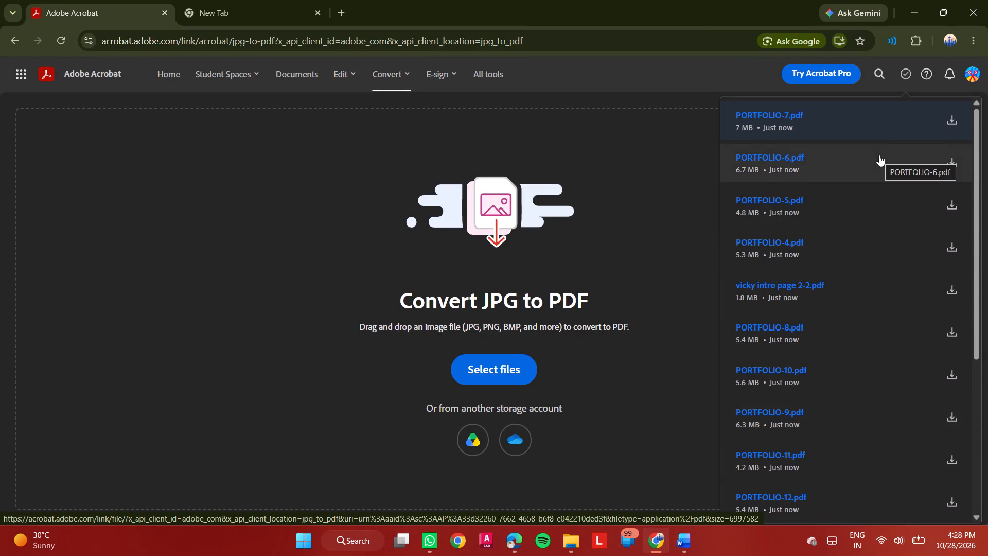
{"action": "scroll", "coordinate": [879, 155], "scroll_direction": "down", "scroll_amount": 10}
{"action": "scroll", "coordinate": [872, 205], "scroll_direction": "up", "scroll_amount": 12}
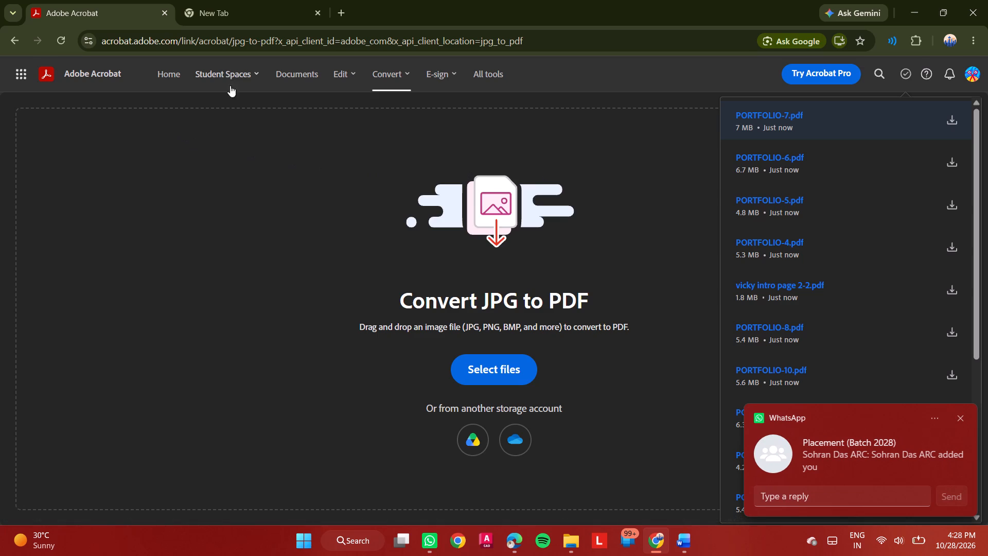
Search Google for "png to pdf" in the empty browser tab and open Smallpdf's PNG to PDF converter.
{"action": "left_click", "coordinate": [255, 3]}
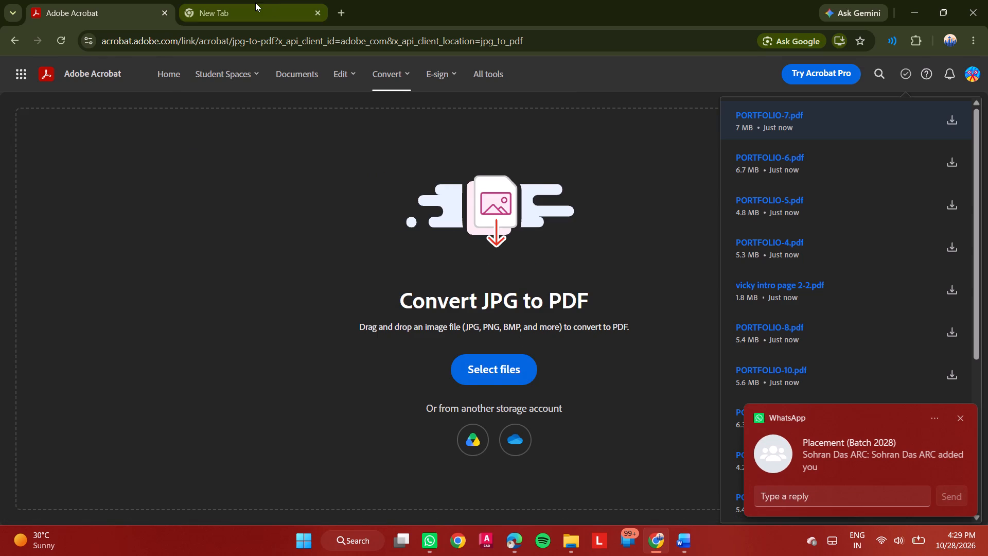
{"action": "left_click", "coordinate": [354, 266]}
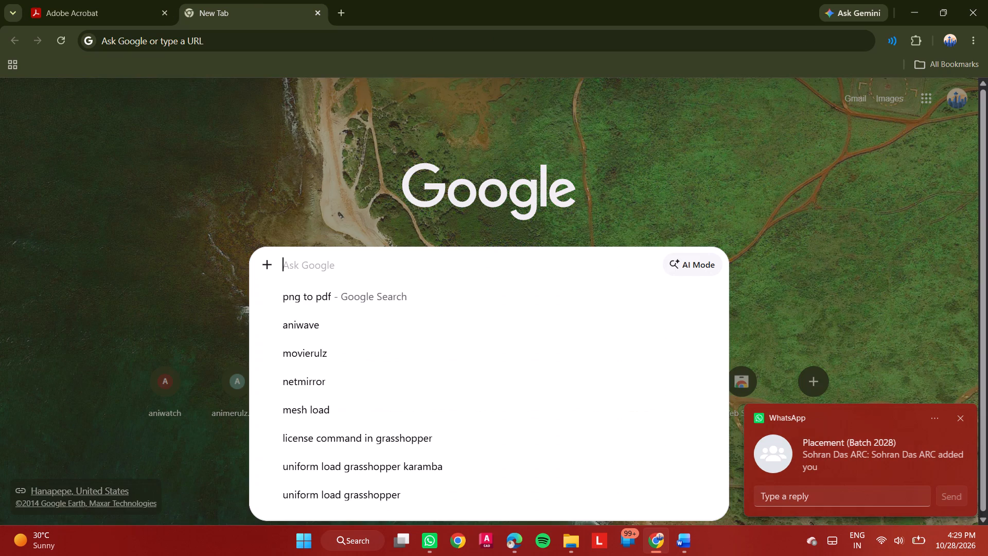
{"action": "left_click", "coordinate": [357, 302]}
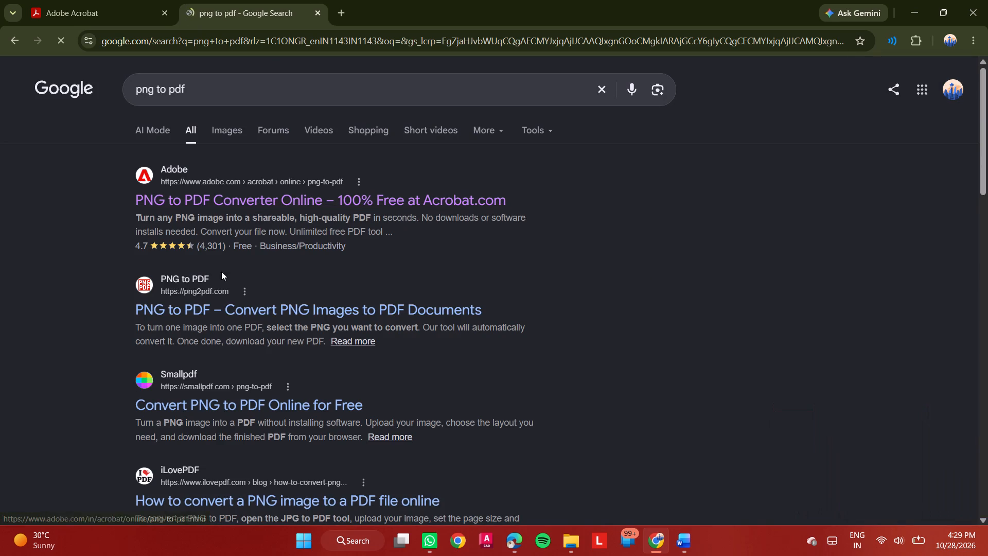
{"action": "left_click", "coordinate": [220, 396]}
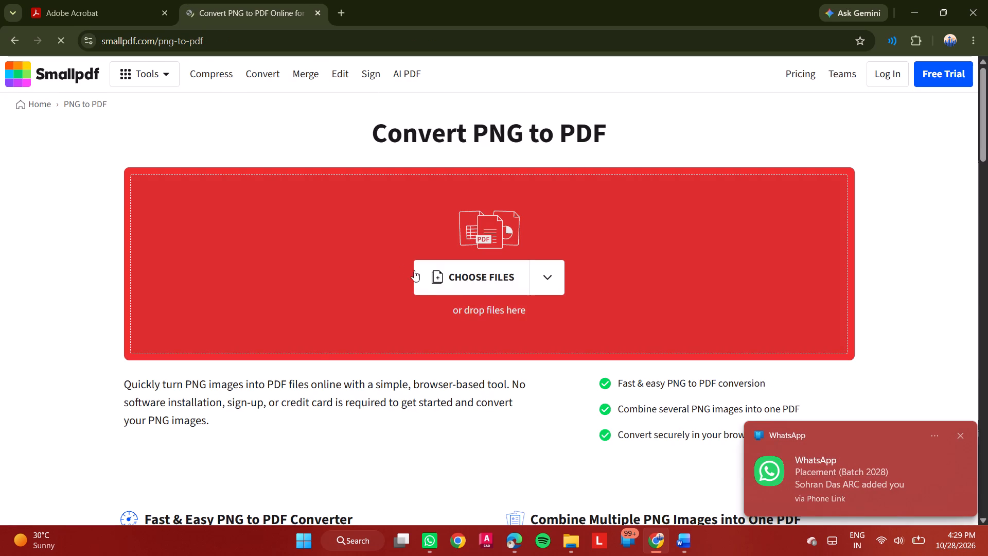
Upload all the page images in Downloads, from vicky intro page 2-images-0.jpg through PORTFOLIO-7.png, to the Smallpdf converter.
{"action": "left_click", "coordinate": [428, 271]}
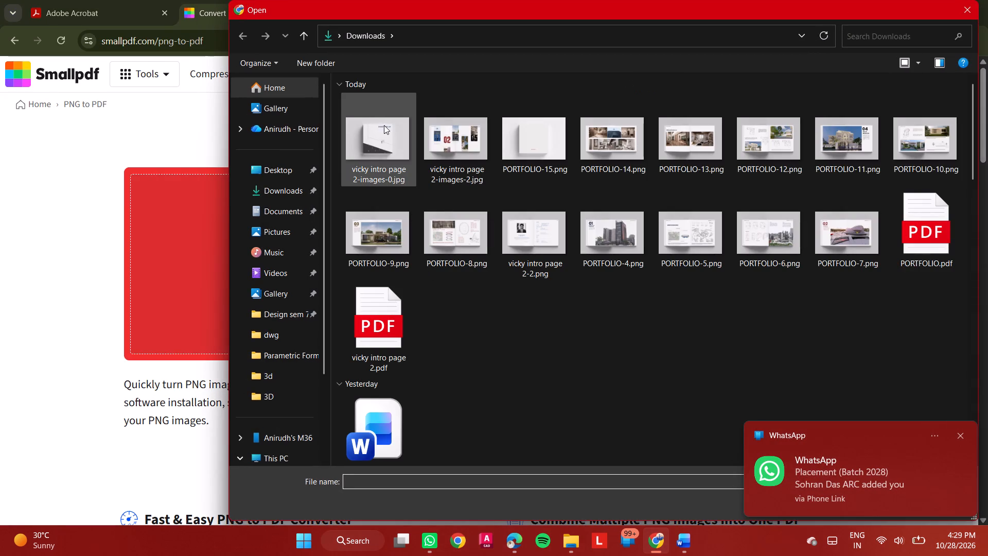
{"action": "left_click", "coordinate": [386, 134]}
{"action": "key", "text": "shift+Right"}
{"action": "key", "text": "shift+Right"}
{"action": "key", "text": "shift+Right"}
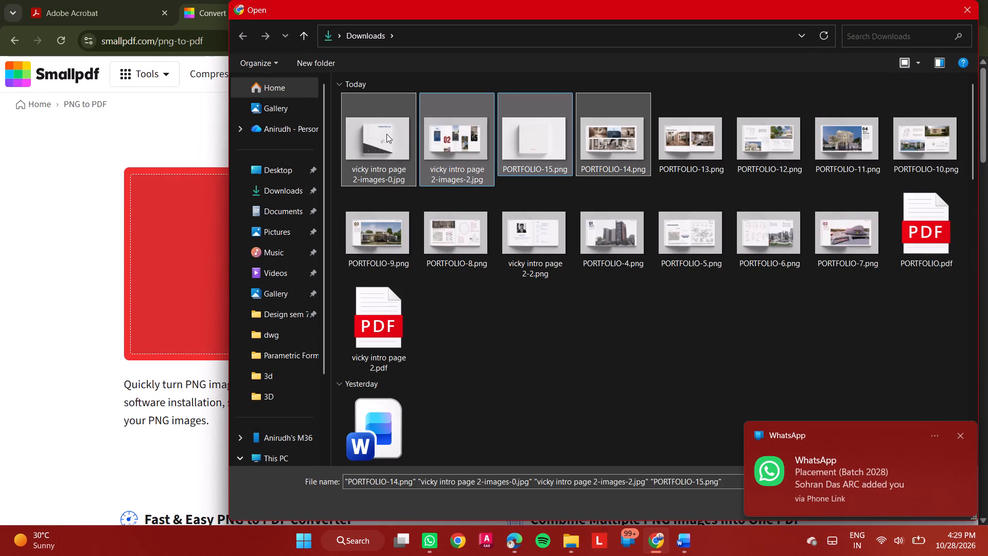
{"action": "key", "text": "shift+Down"}
{"action": "key", "text": "shift+Right"}
{"action": "key", "text": "shift+Right"}
{"action": "key", "text": "shift+Right"}
{"action": "key", "text": "Return"}
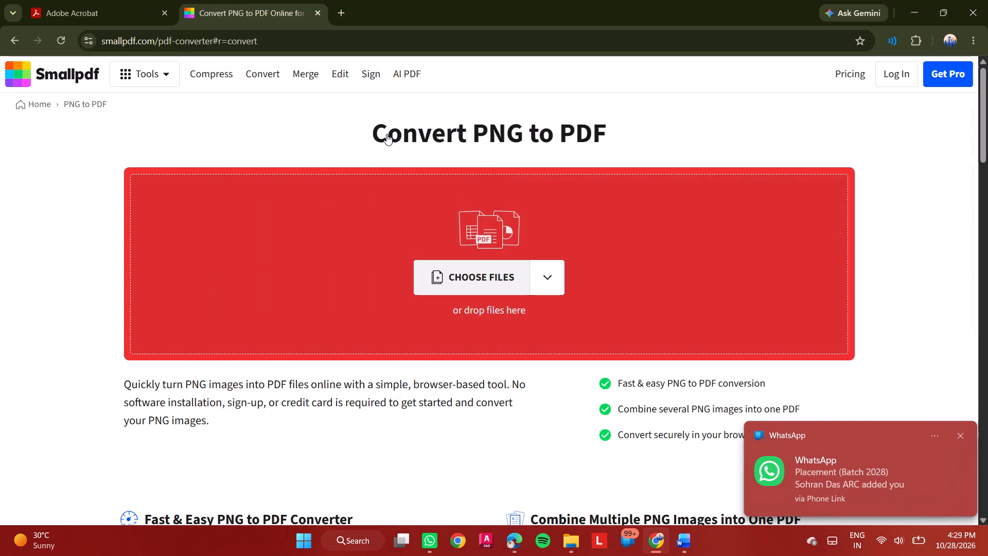
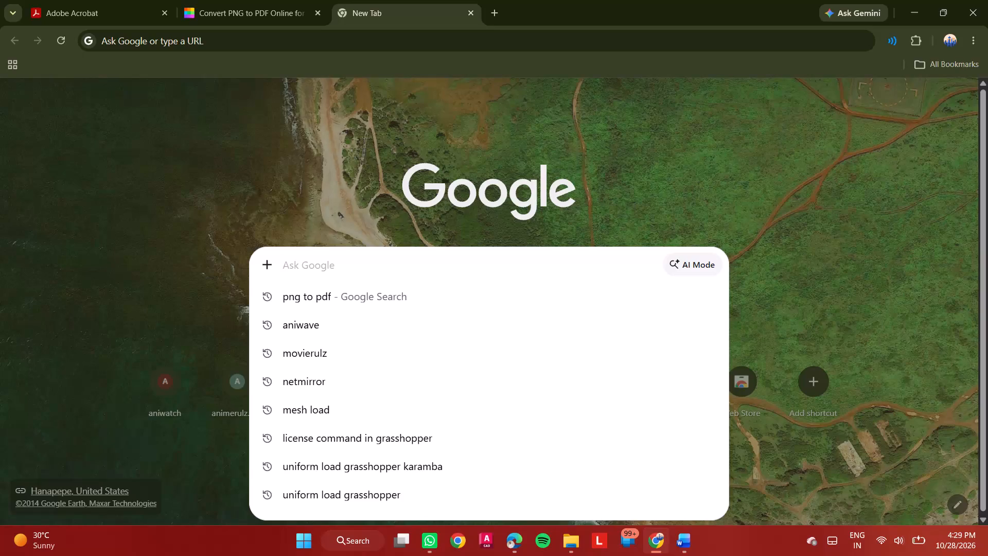
Search Google for "linkedin" in the new browser tab.
{"action": "type", "text": "linl"}
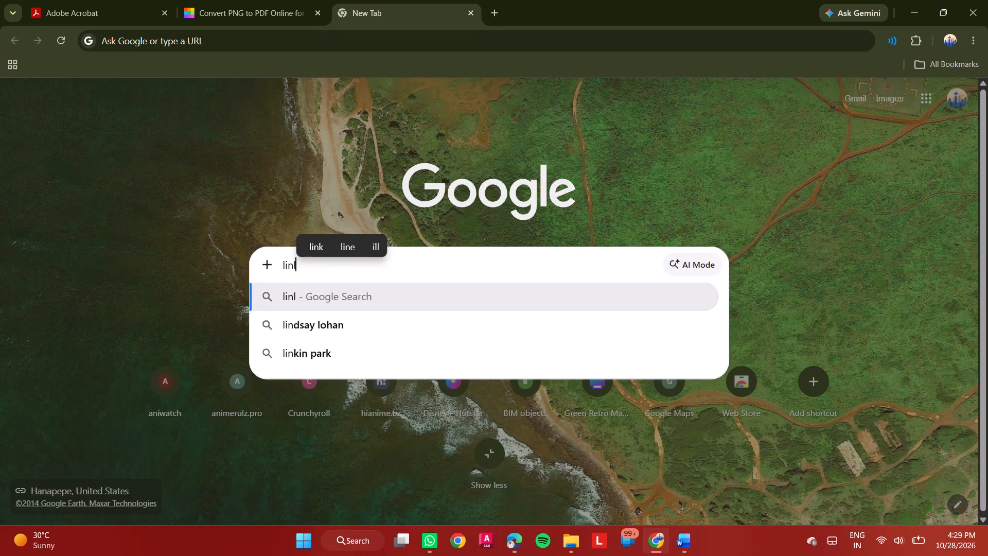
{"action": "key", "text": "BackSpace"}
{"action": "key", "text": "k"}
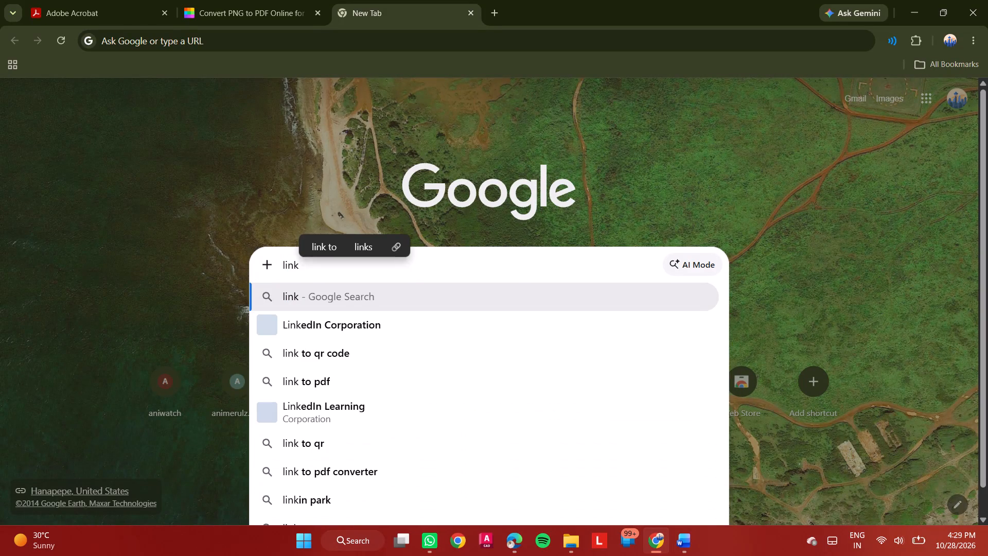
{"action": "key", "text": "Down"}
{"action": "key", "text": "Down"}
{"action": "key", "text": "Up"}
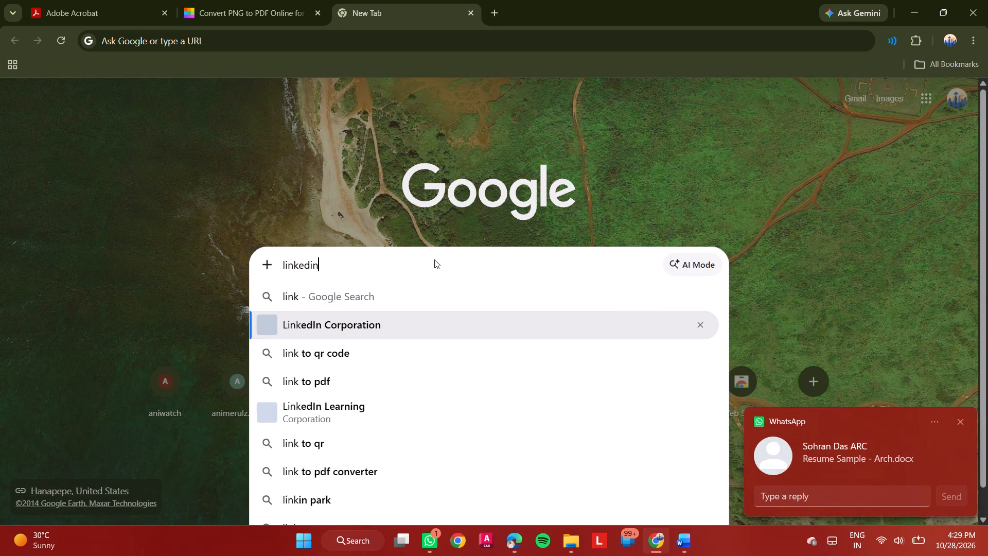
{"action": "key", "text": "Return"}
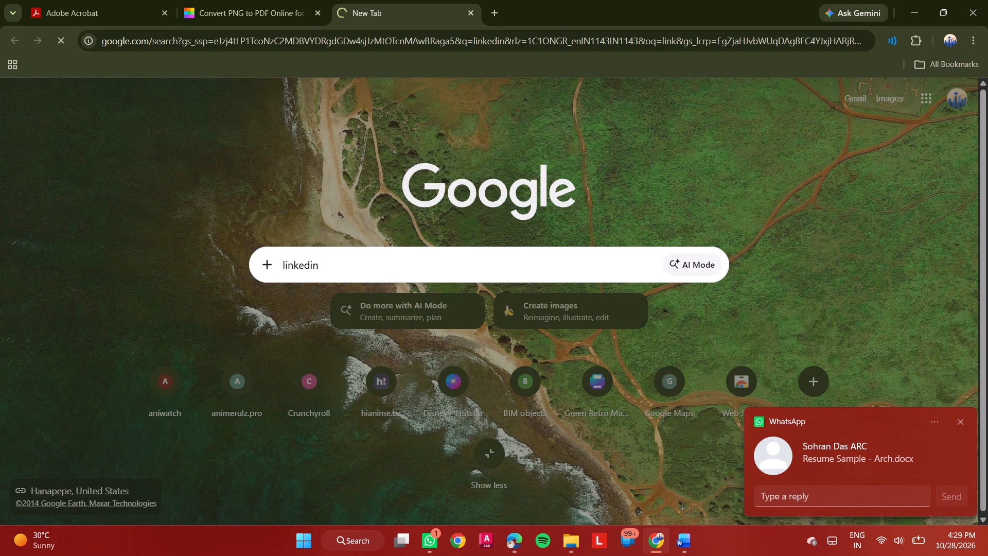
Return to the Smallpdf converter and move the blank back-cover page, PORTFOLIO-15.png, to the end of the page order.
{"action": "left_click", "coordinate": [267, 0]}
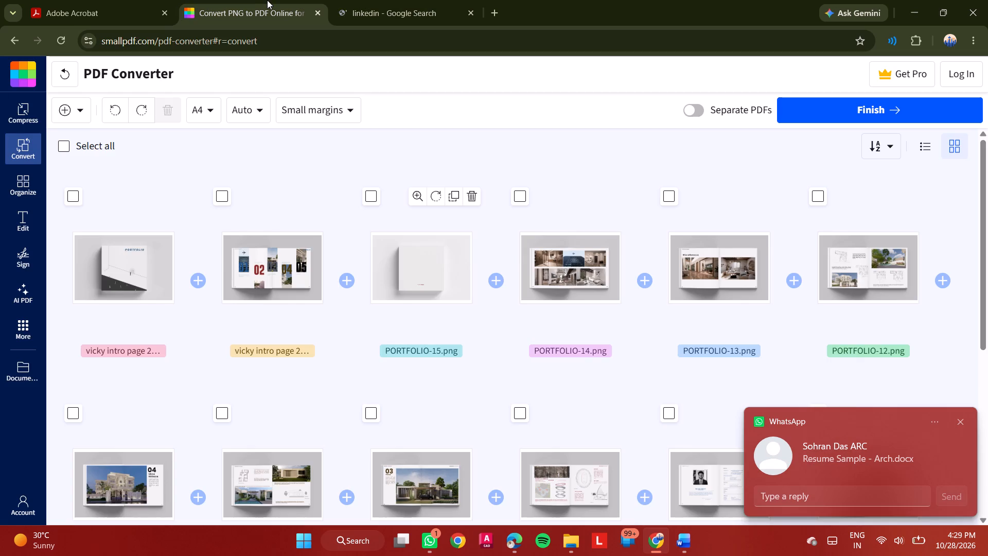
{"action": "scroll", "coordinate": [255, 359], "scroll_direction": "up", "scroll_amount": 4}
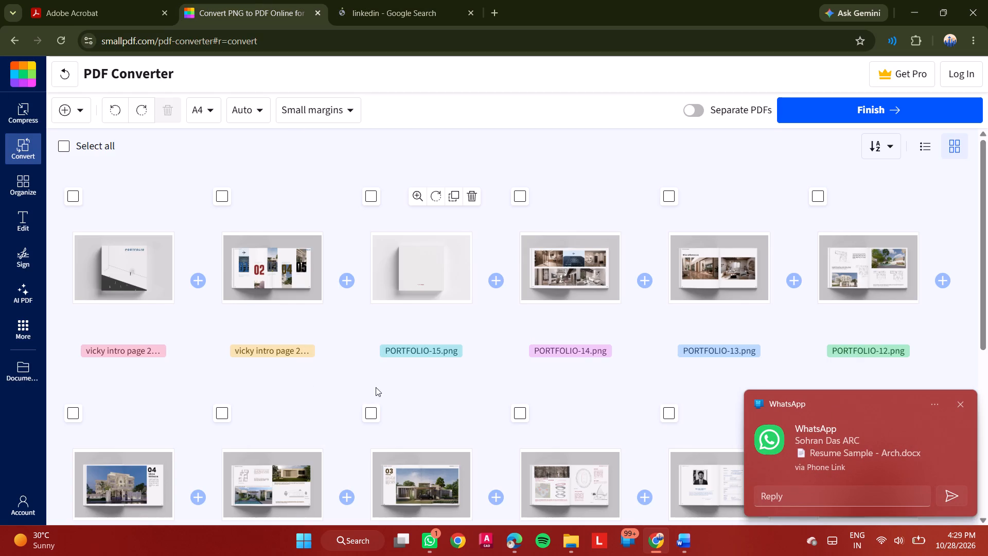
{"action": "left_click_drag", "start_coordinate": [396, 290], "coordinate": [461, 369]}
{"action": "left_click_drag", "start_coordinate": [424, 266], "coordinate": [464, 346]}
{"action": "scroll", "coordinate": [467, 339], "scroll_direction": "down", "scroll_amount": 8}
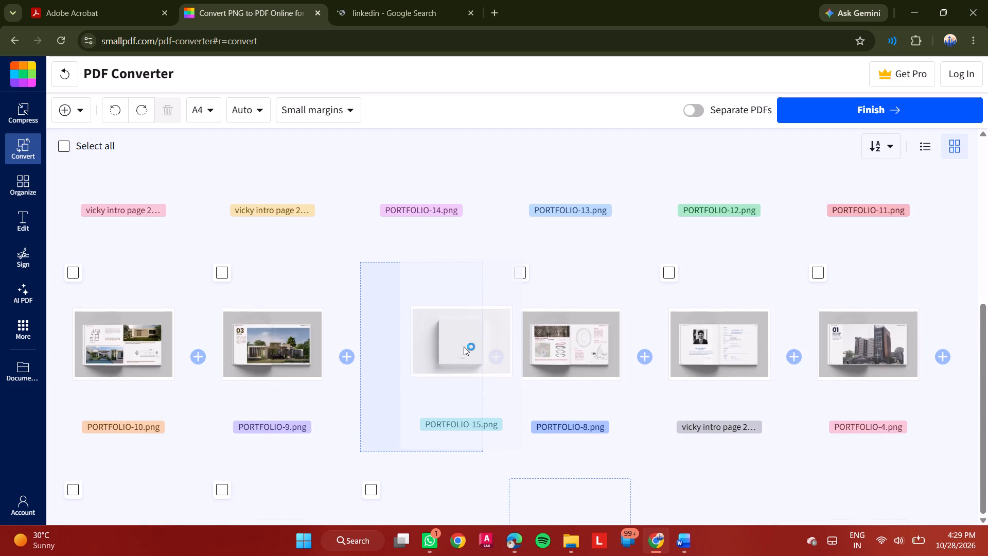
{"action": "left_click_drag", "start_coordinate": [464, 346], "coordinate": [652, 497]}
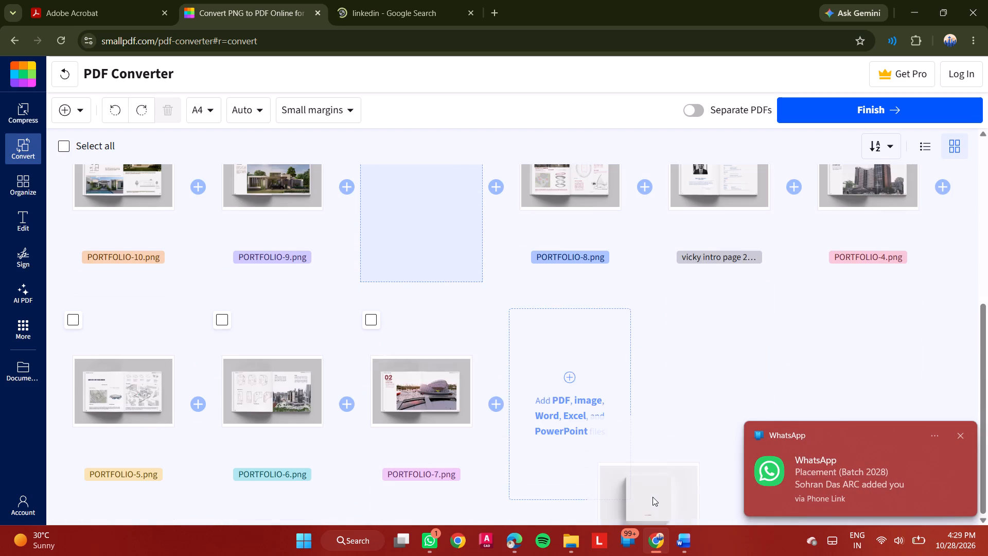
{"action": "left_click_drag", "start_coordinate": [652, 497], "coordinate": [461, 397]}
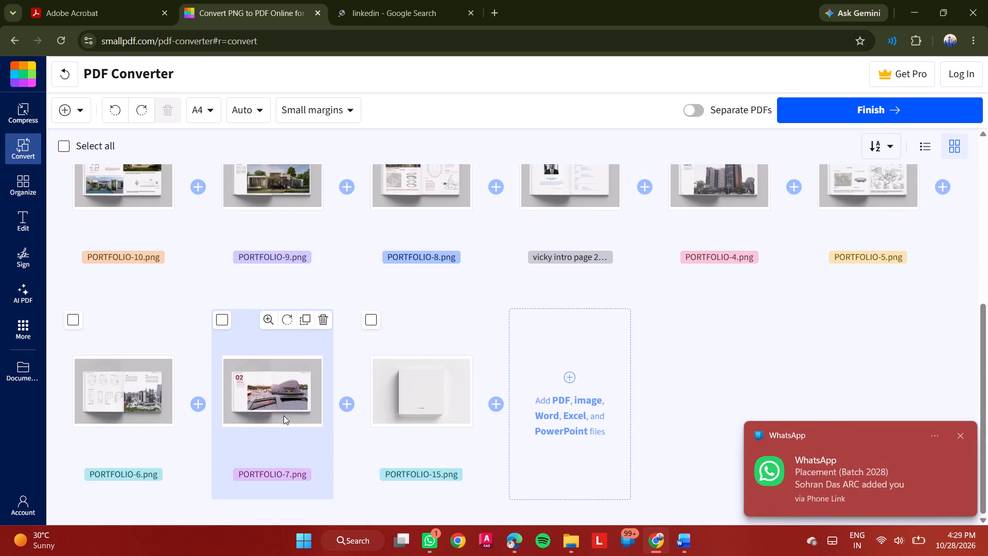
Move the intro page with the portrait photo to second place, directly after the portfolio cover.
{"action": "scroll", "coordinate": [289, 430], "scroll_direction": "up", "scroll_amount": 7}
{"action": "scroll", "coordinate": [497, 376], "scroll_direction": "down", "scroll_amount": 4}
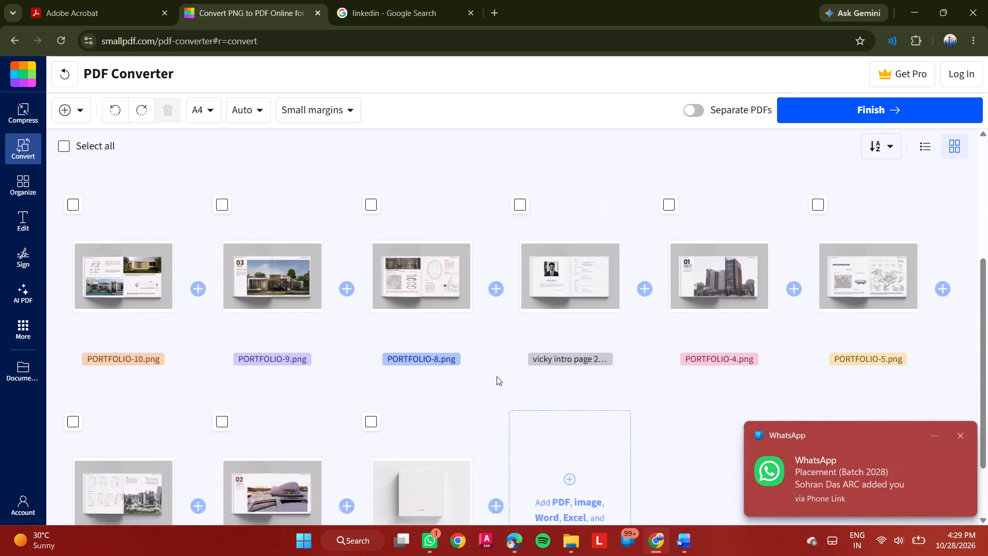
{"action": "scroll", "coordinate": [711, 336], "scroll_direction": "up", "scroll_amount": 1}
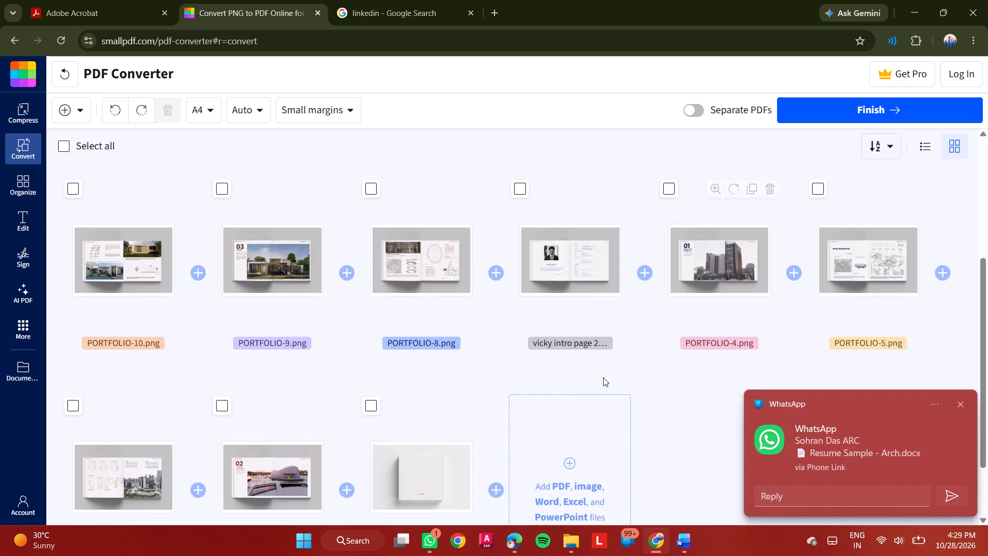
{"action": "scroll", "coordinate": [603, 377], "scroll_direction": "up", "scroll_amount": 1}
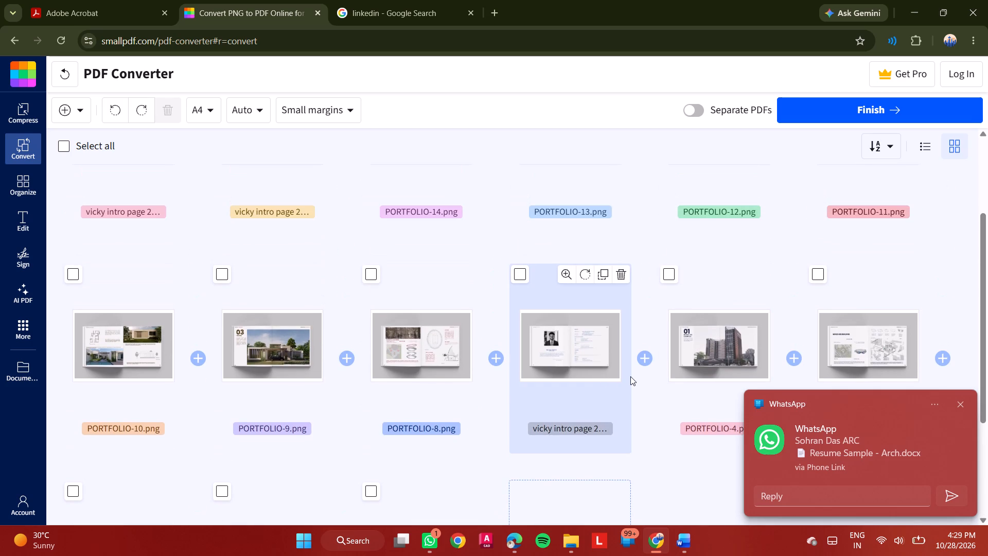
{"action": "scroll", "coordinate": [630, 376], "scroll_direction": "up", "scroll_amount": 1}
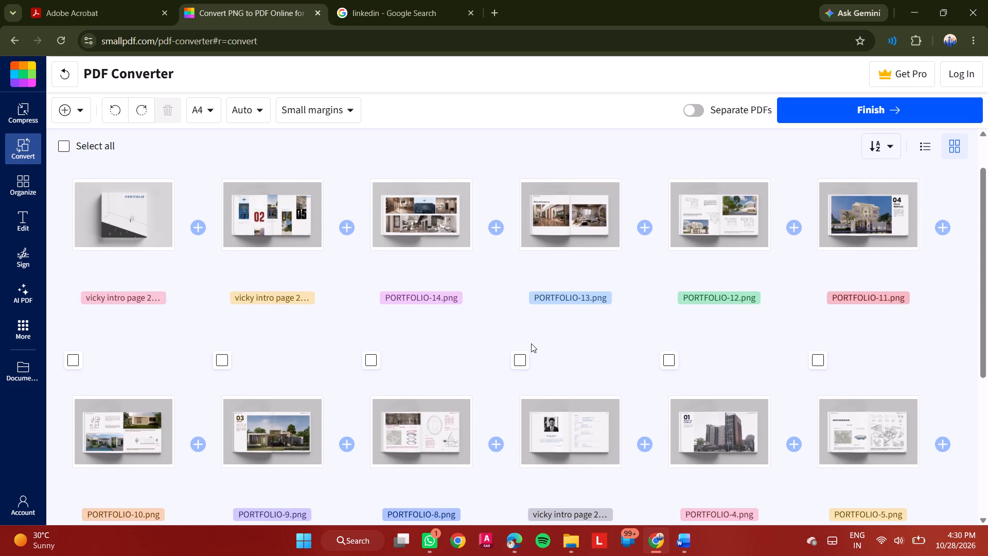
{"action": "scroll", "coordinate": [521, 343], "scroll_direction": "down", "scroll_amount": 3}
{"action": "scroll", "coordinate": [545, 325], "scroll_direction": "up", "scroll_amount": 2}
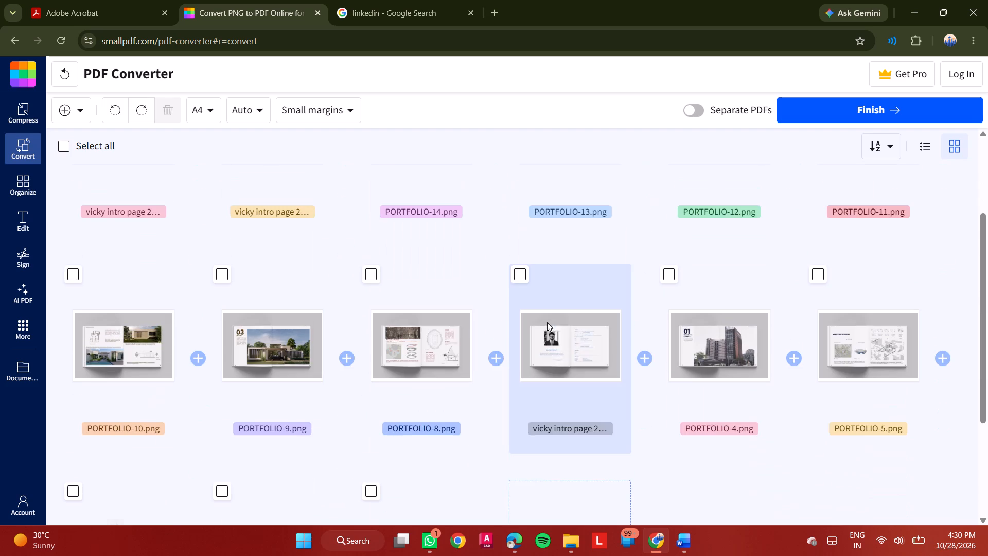
{"action": "left_click_drag", "start_coordinate": [559, 351], "coordinate": [227, 291]}
{"action": "scroll", "coordinate": [359, 377], "scroll_direction": "up", "scroll_amount": 3}
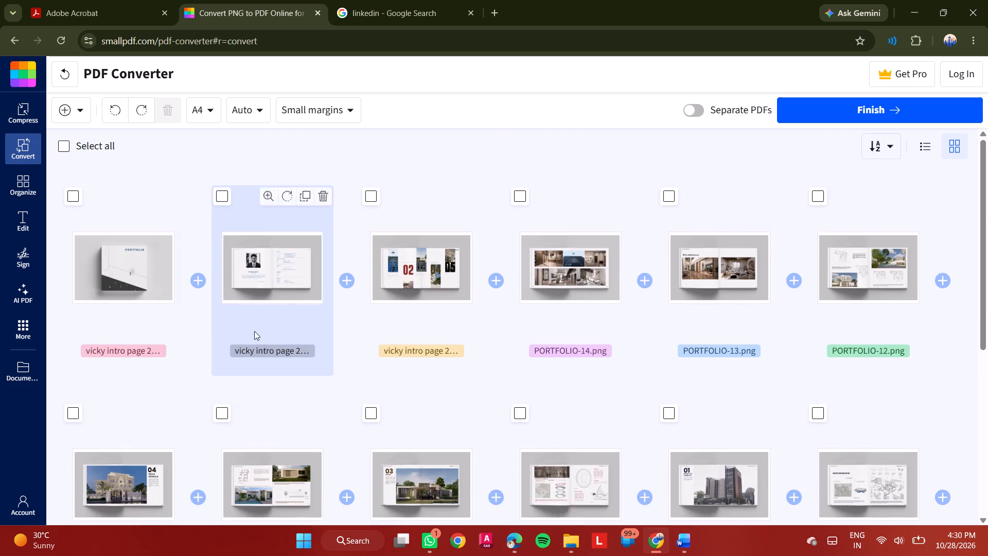
Move PORTFOLIO-4.png and PORTFOLIO-5.png, in that order, directly after the third intro page with the project numbers.
{"action": "scroll", "coordinate": [515, 393], "scroll_direction": "down", "scroll_amount": 2}
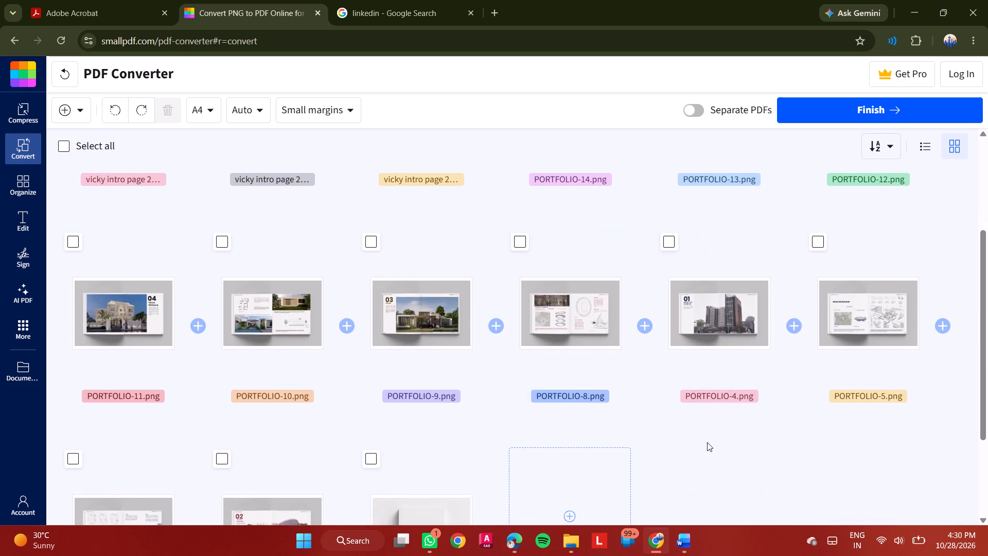
{"action": "scroll", "coordinate": [707, 442], "scroll_direction": "down", "scroll_amount": 2}
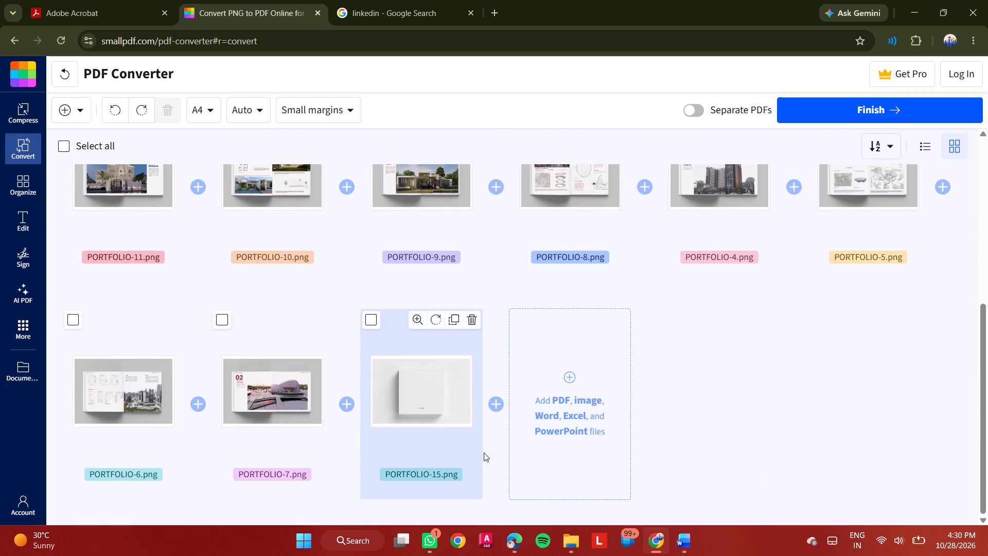
{"action": "scroll", "coordinate": [735, 367], "scroll_direction": "up", "scroll_amount": 3}
{"action": "left_click_drag", "start_coordinate": [737, 434], "coordinate": [664, 372]}
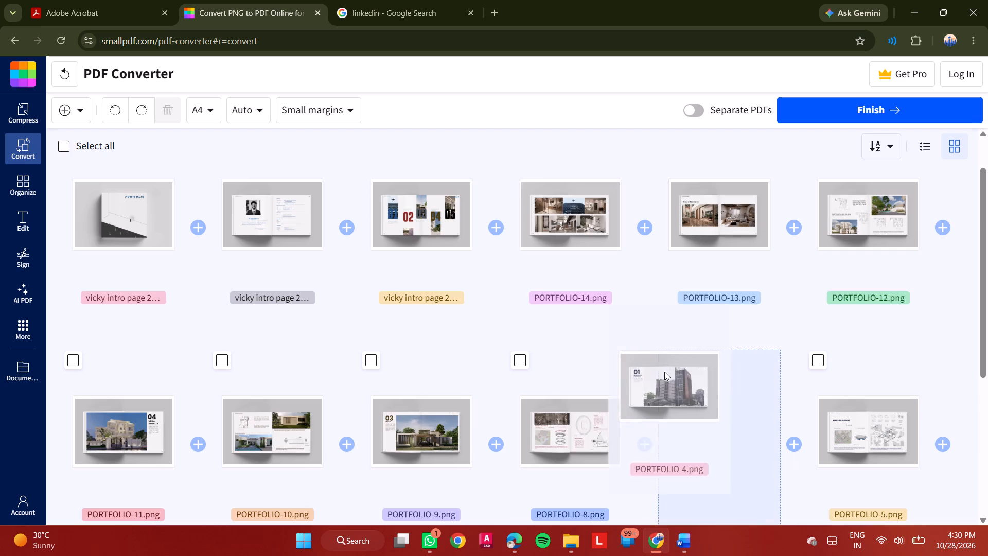
{"action": "left_click_drag", "start_coordinate": [664, 372], "coordinate": [584, 253]}
{"action": "scroll", "coordinate": [717, 349], "scroll_direction": "down", "scroll_amount": 1}
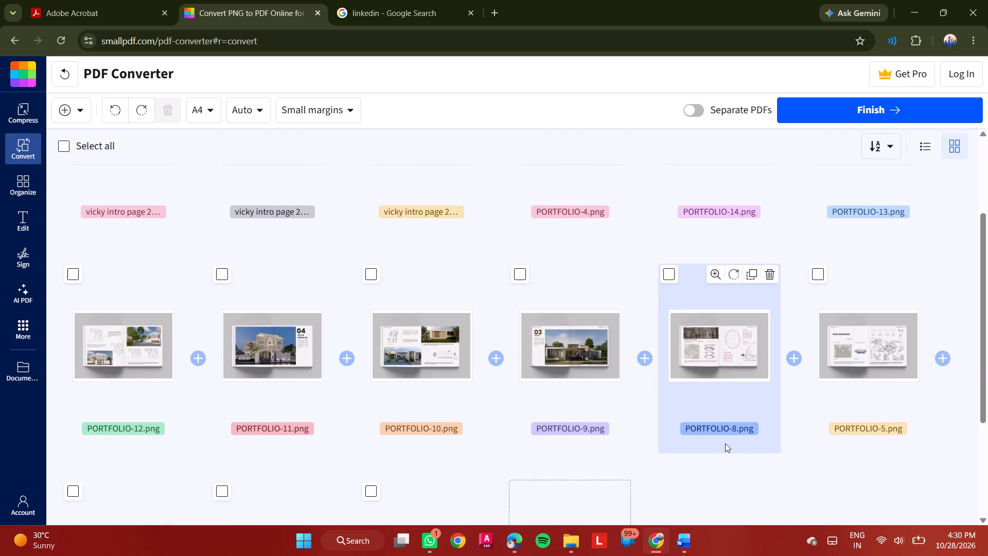
{"action": "left_click_drag", "start_coordinate": [858, 397], "coordinate": [633, 358]}
{"action": "scroll", "coordinate": [636, 391], "scroll_direction": "up", "scroll_amount": 2}
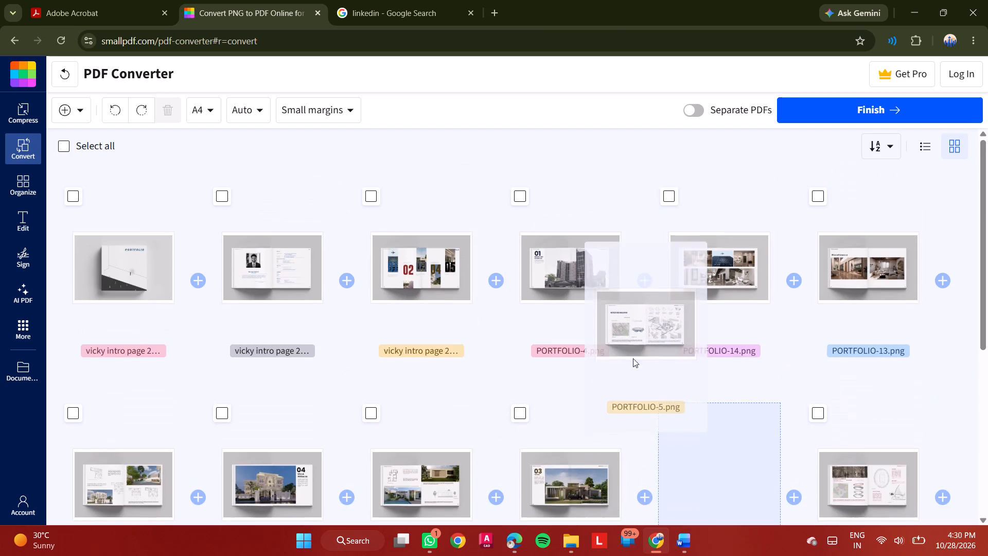
{"action": "left_click_drag", "start_coordinate": [633, 358], "coordinate": [688, 289]}
Move PORTFOLIO-6.png and PORTFOLIO-7.png, in that order, directly after PORTFOLIO-5.png.
{"action": "scroll", "coordinate": [697, 314], "scroll_direction": "down", "scroll_amount": 2}
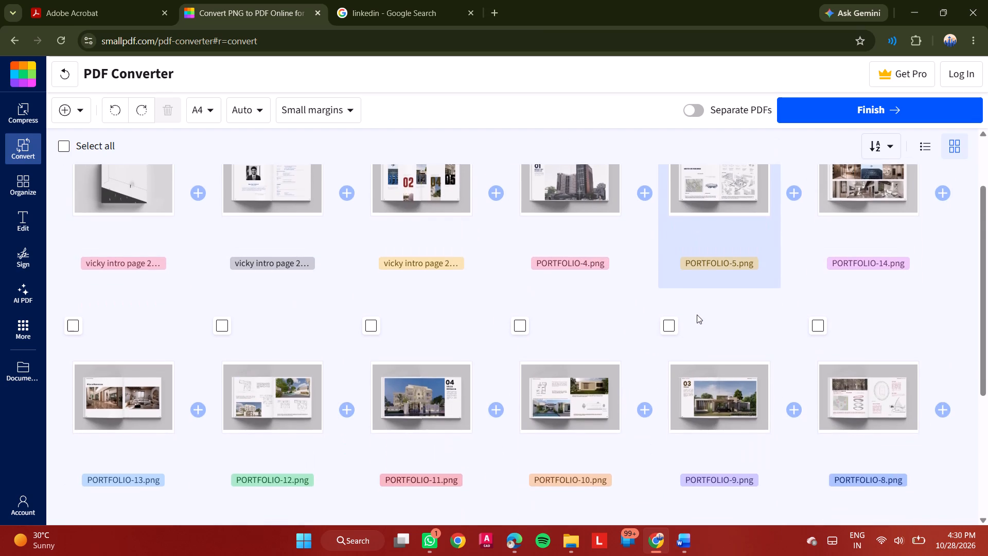
{"action": "scroll", "coordinate": [697, 315], "scroll_direction": "down", "scroll_amount": 1}
{"action": "scroll", "coordinate": [253, 474], "scroll_direction": "down", "scroll_amount": 2}
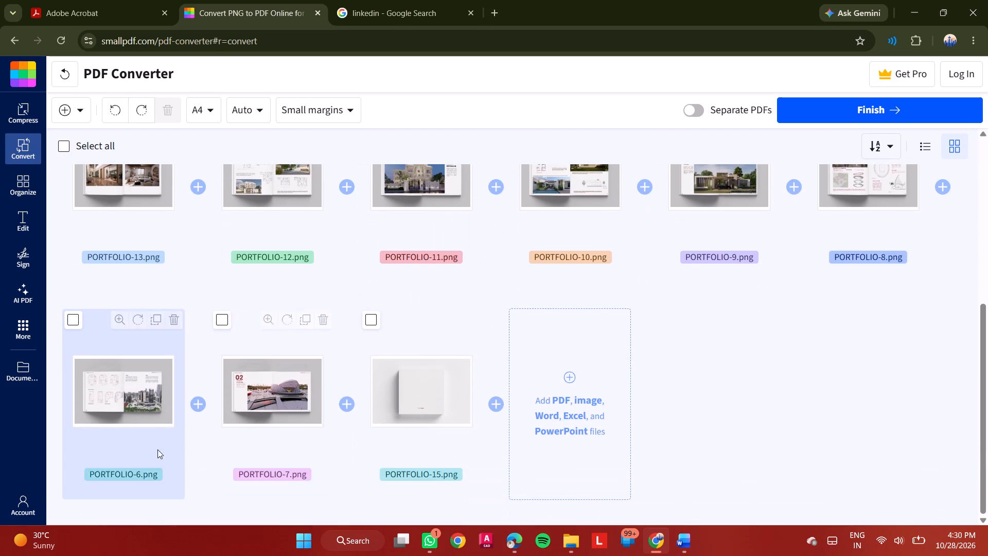
{"action": "left_click_drag", "start_coordinate": [136, 428], "coordinate": [865, 356]}
{"action": "scroll", "coordinate": [451, 466], "scroll_direction": "up", "scroll_amount": 4}
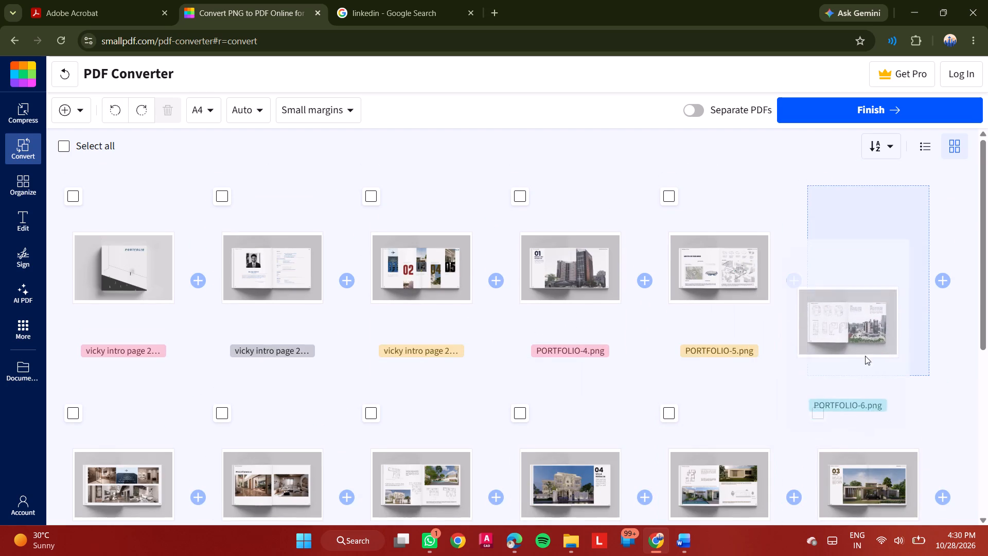
{"action": "left_click_drag", "start_coordinate": [865, 356], "coordinate": [876, 339]}
{"action": "scroll", "coordinate": [614, 414], "scroll_direction": "down", "scroll_amount": 4}
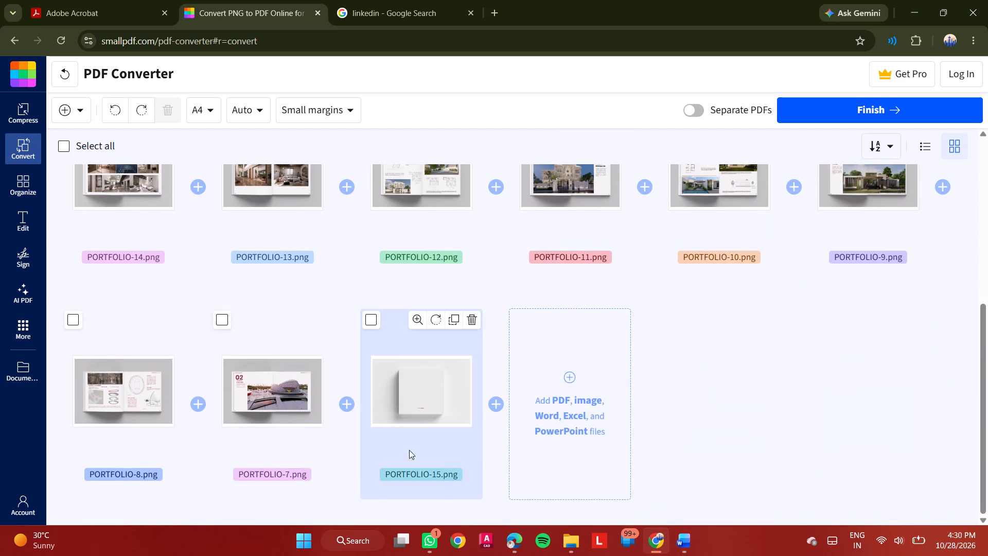
{"action": "left_click_drag", "start_coordinate": [311, 429], "coordinate": [134, 423]}
{"action": "scroll", "coordinate": [295, 428], "scroll_direction": "up", "scroll_amount": 3}
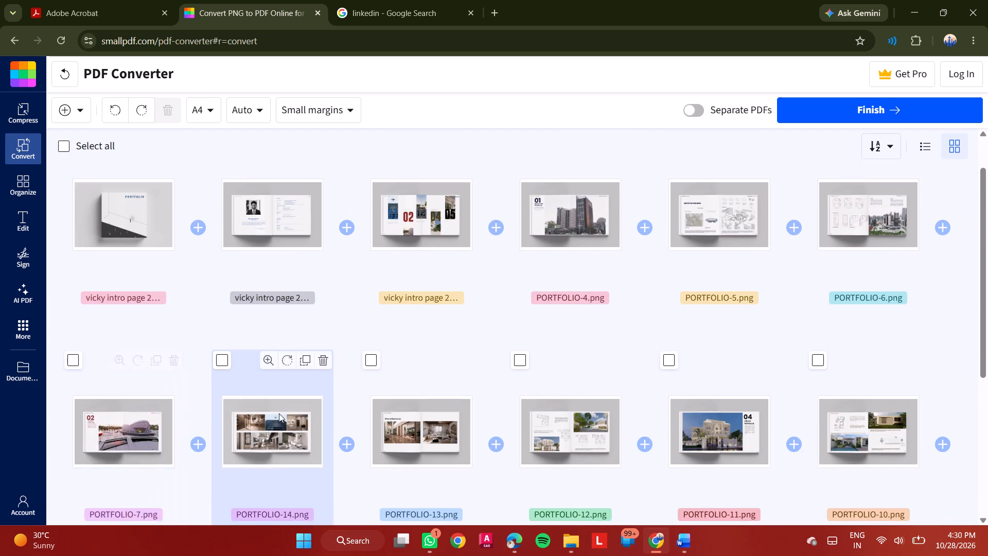
Move pages PORTFOLIO-8.png through PORTFOLIO-11.png in ascending order directly after PORTFOLIO-7.png.
{"action": "scroll", "coordinate": [282, 408], "scroll_direction": "down", "scroll_amount": 5}
{"action": "left_click_drag", "start_coordinate": [280, 413], "coordinate": [277, 403]}
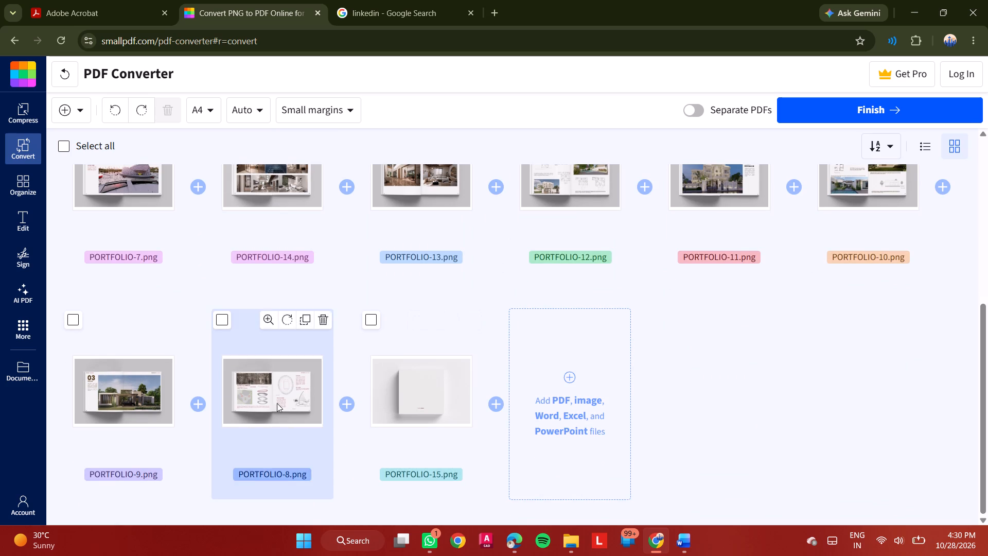
{"action": "left_click_drag", "start_coordinate": [277, 403], "coordinate": [261, 219]}
{"action": "left_click_drag", "start_coordinate": [266, 432], "coordinate": [414, 230]}
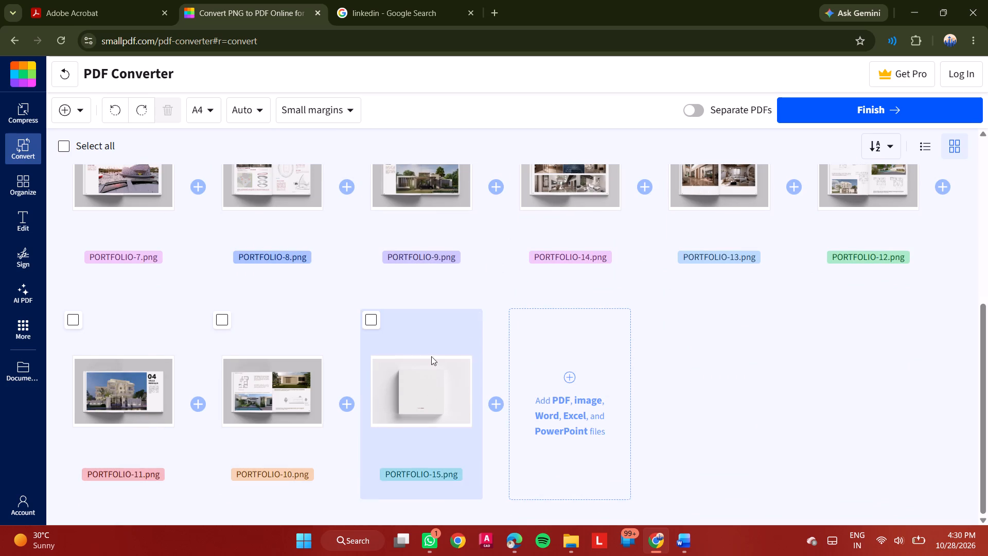
{"action": "left_click_drag", "start_coordinate": [264, 433], "coordinate": [547, 206]}
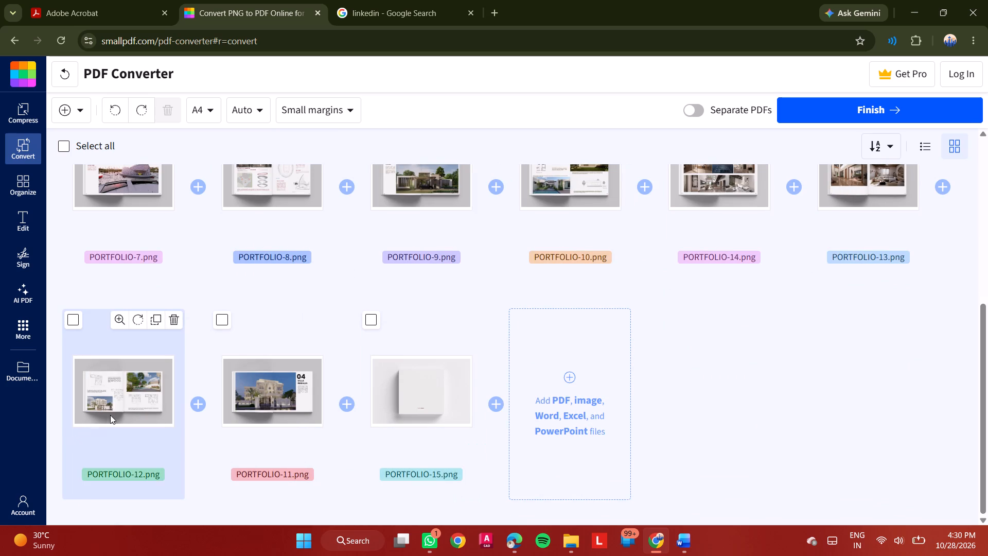
{"action": "left_click_drag", "start_coordinate": [283, 439], "coordinate": [699, 228]}
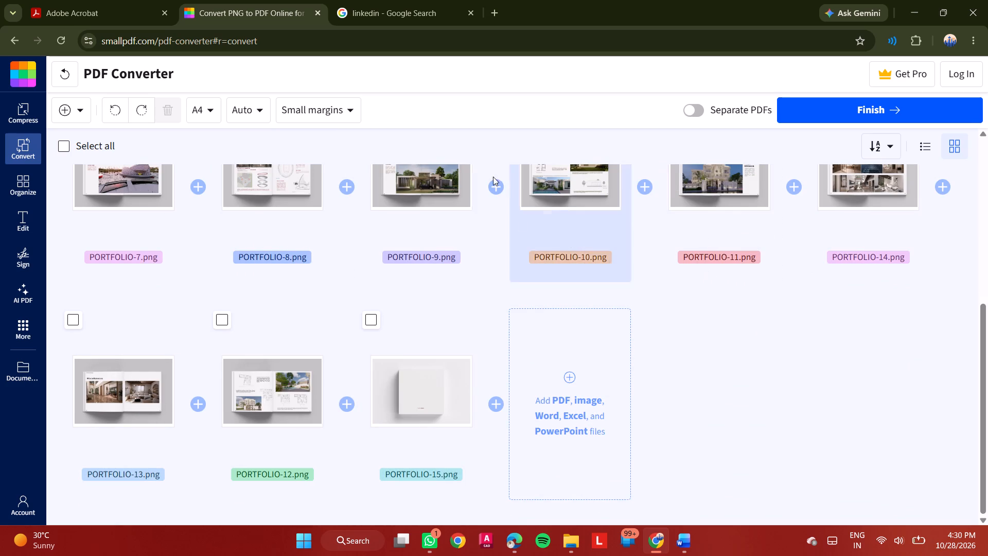
Switch to the linkedin search results and open the LinkedIn India login page.
{"action": "left_click", "coordinate": [415, 1]}
{"action": "left_click", "coordinate": [192, 195]}
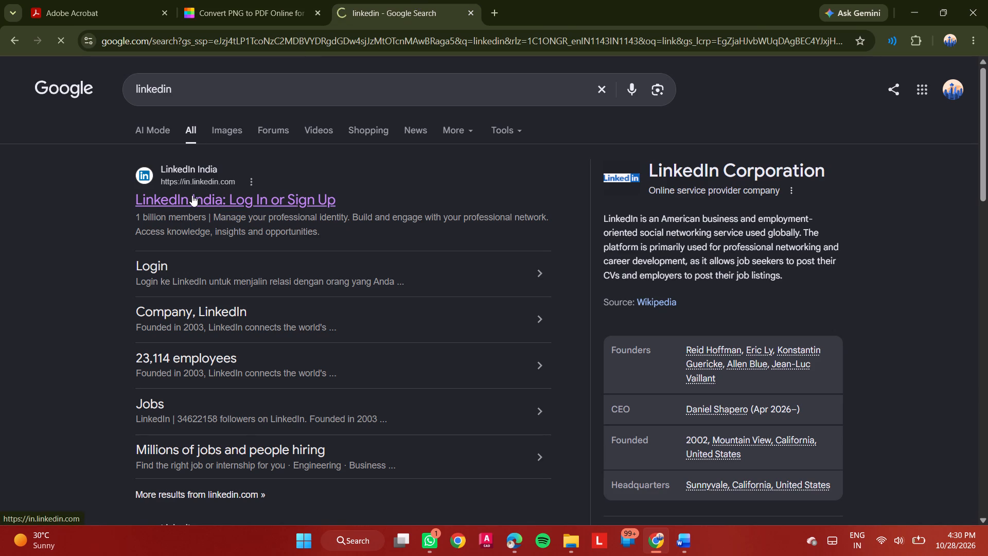
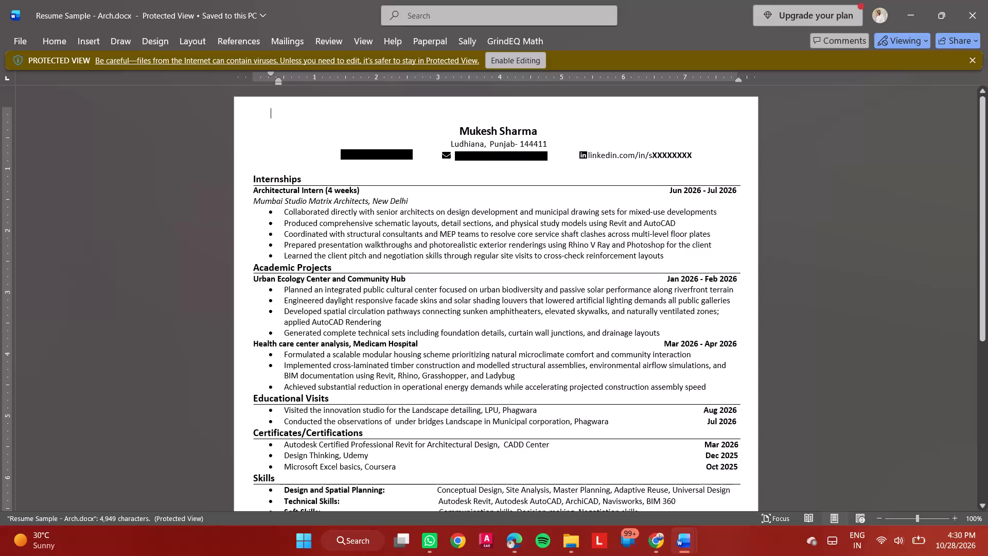
Enable editing in Resume Sample - Arch.docx and replace the sample name in the heading with the resume owner's full name.
{"action": "left_click", "coordinate": [524, 63]}
{"action": "scroll", "coordinate": [493, 196], "scroll_direction": "up", "scroll_amount": 5, "text": "ctrl"}
{"action": "double_click", "coordinate": [496, 189]}
{"action": "left_click", "coordinate": [496, 189]}
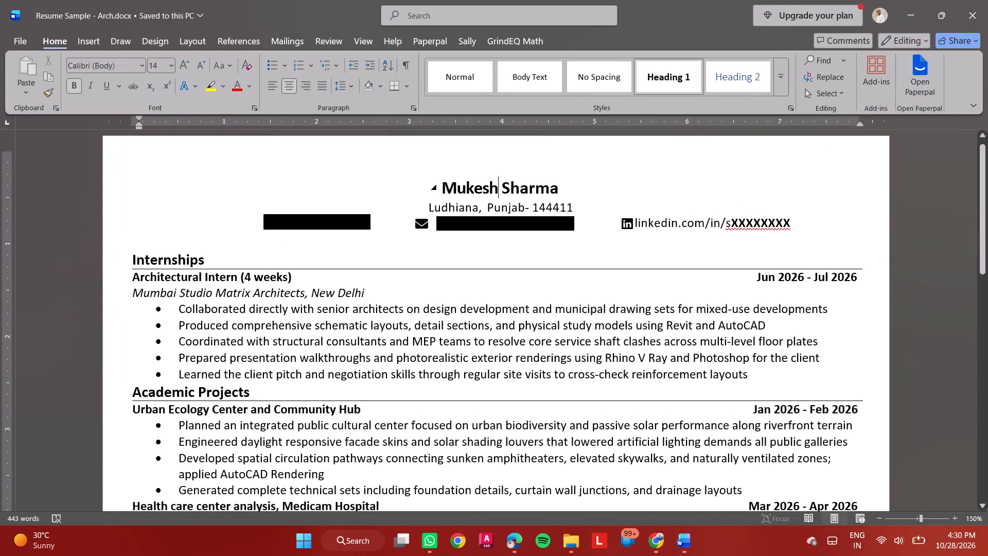
{"action": "left_click", "coordinate": [551, 190]}
{"action": "left_click", "coordinate": [554, 190]}
{"action": "left_click_drag", "start_coordinate": [557, 190], "coordinate": [453, 182]}
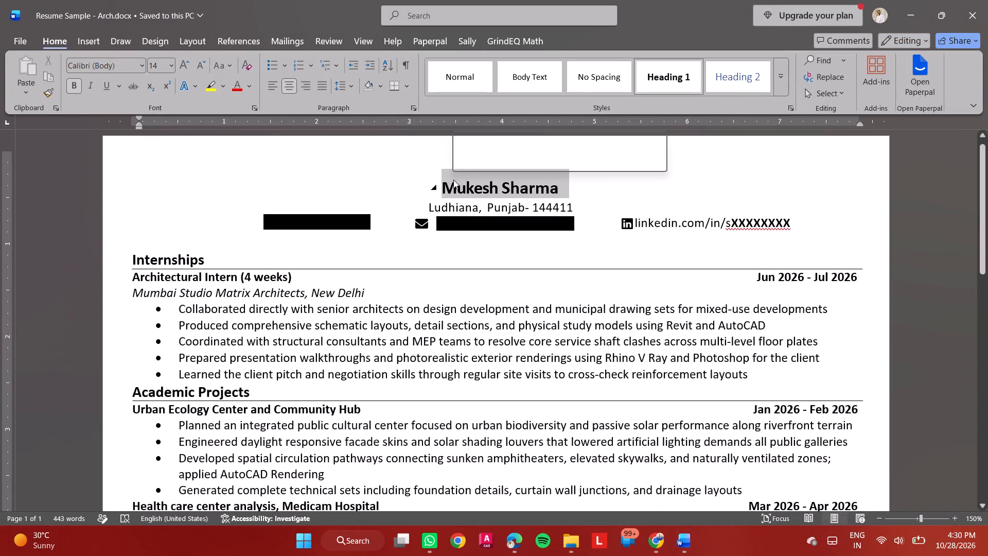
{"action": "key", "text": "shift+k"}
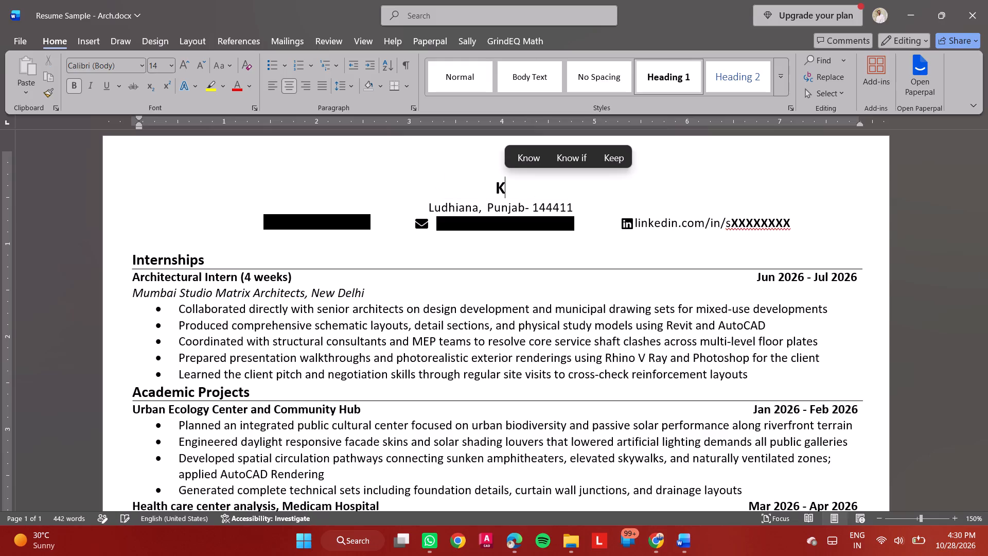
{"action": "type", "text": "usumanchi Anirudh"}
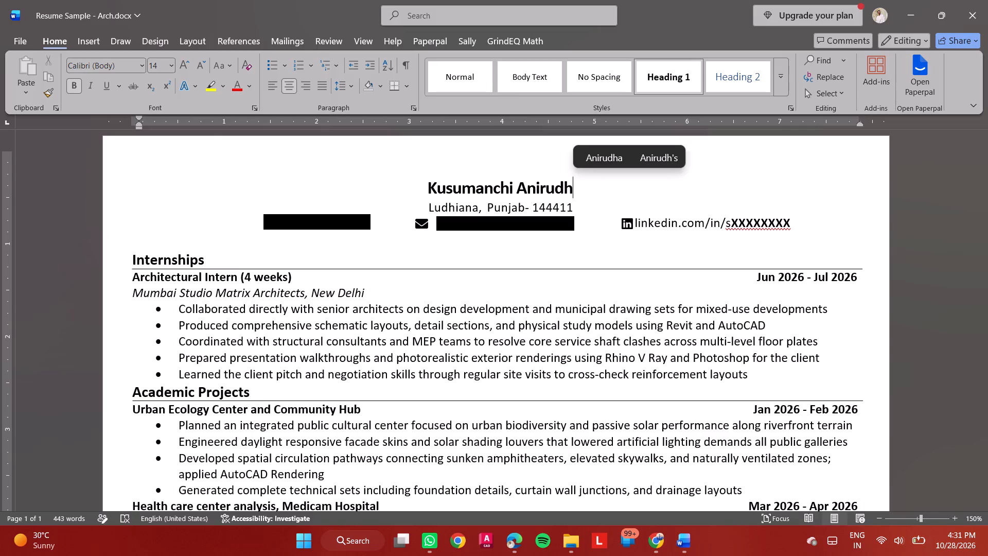
Switch to anirudh resume.docx to consult the existing resume, and return to Resume Sample - Arch.docx.
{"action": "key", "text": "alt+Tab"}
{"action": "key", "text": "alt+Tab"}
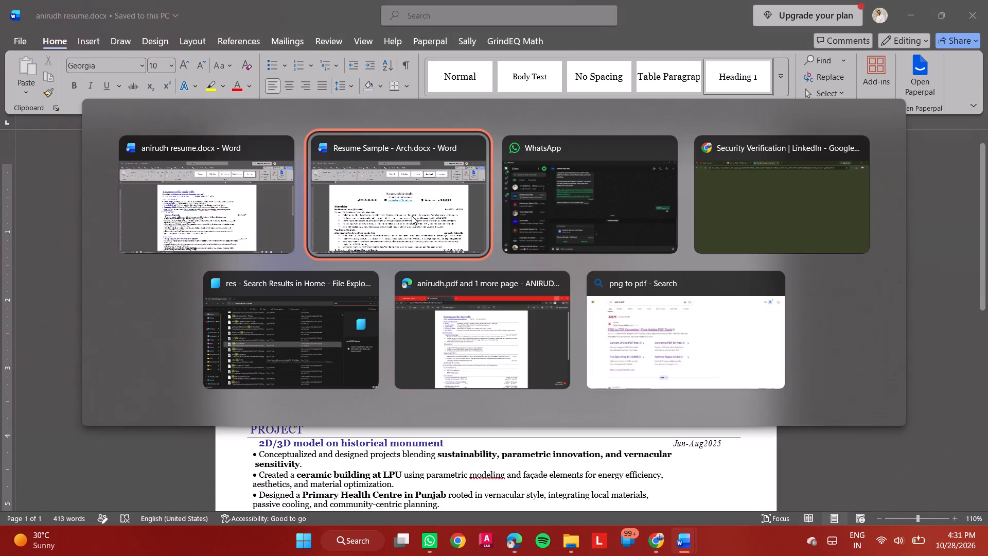
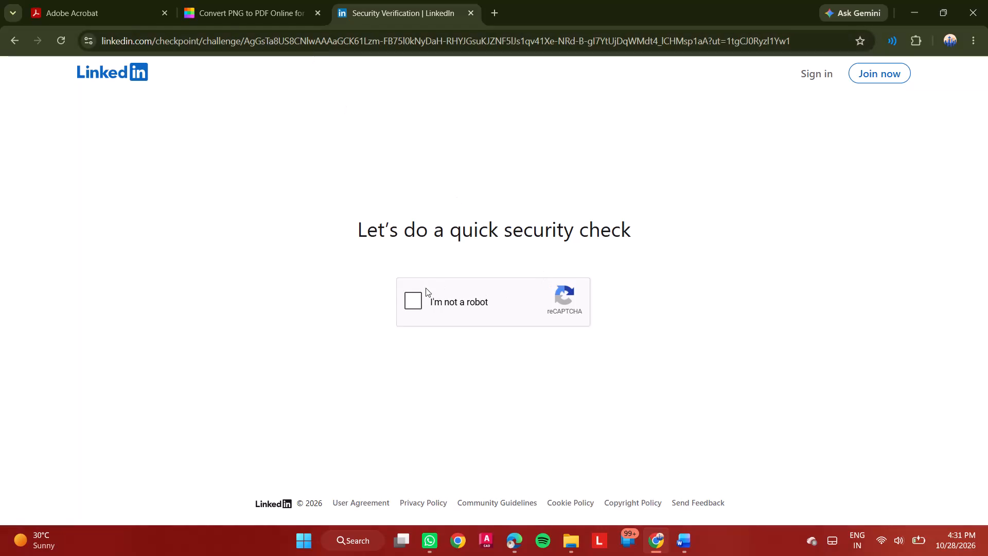
Submit the not-a-robot confirmation in LinkedIn's security check.
{"action": "left_click", "coordinate": [416, 305]}
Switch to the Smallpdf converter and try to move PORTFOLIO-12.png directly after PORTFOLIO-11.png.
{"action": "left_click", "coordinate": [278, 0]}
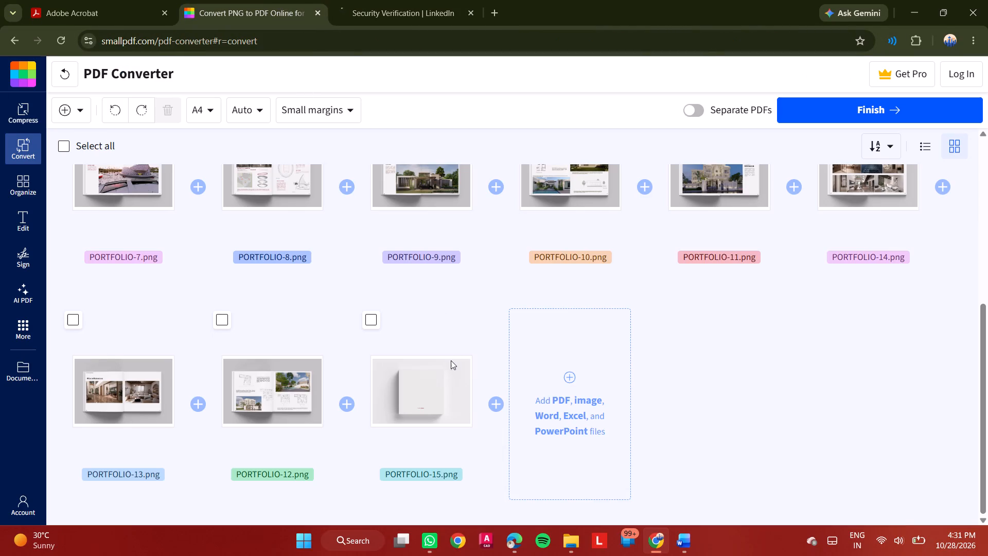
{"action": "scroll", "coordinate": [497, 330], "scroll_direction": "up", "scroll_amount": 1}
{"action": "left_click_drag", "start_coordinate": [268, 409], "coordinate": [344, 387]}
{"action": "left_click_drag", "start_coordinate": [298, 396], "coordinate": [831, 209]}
Check the LinkedIn page that follows the security check, and return to the Smallpdf converter.
{"action": "left_click", "coordinate": [374, 0]}
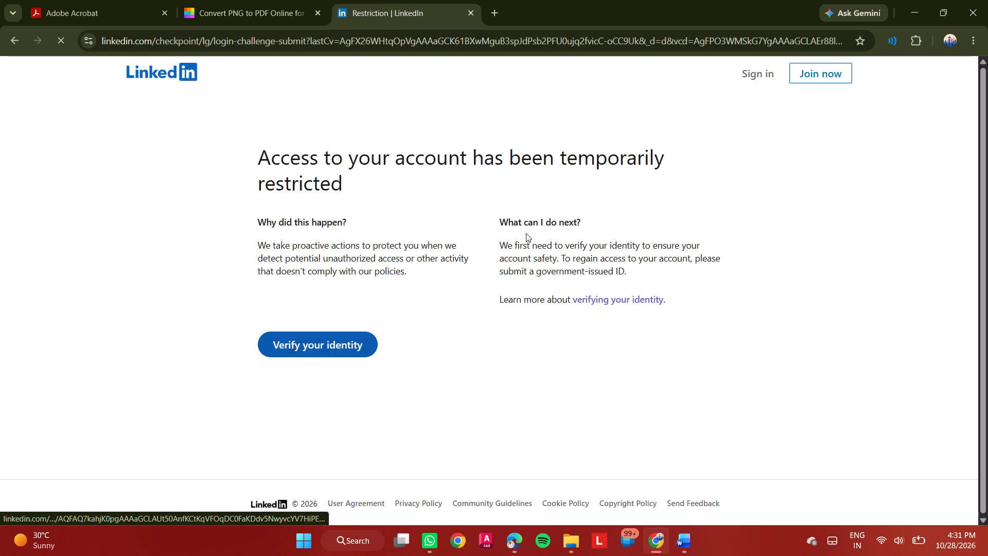
{"action": "scroll", "coordinate": [598, 195], "scroll_direction": "up", "scroll_amount": 3}
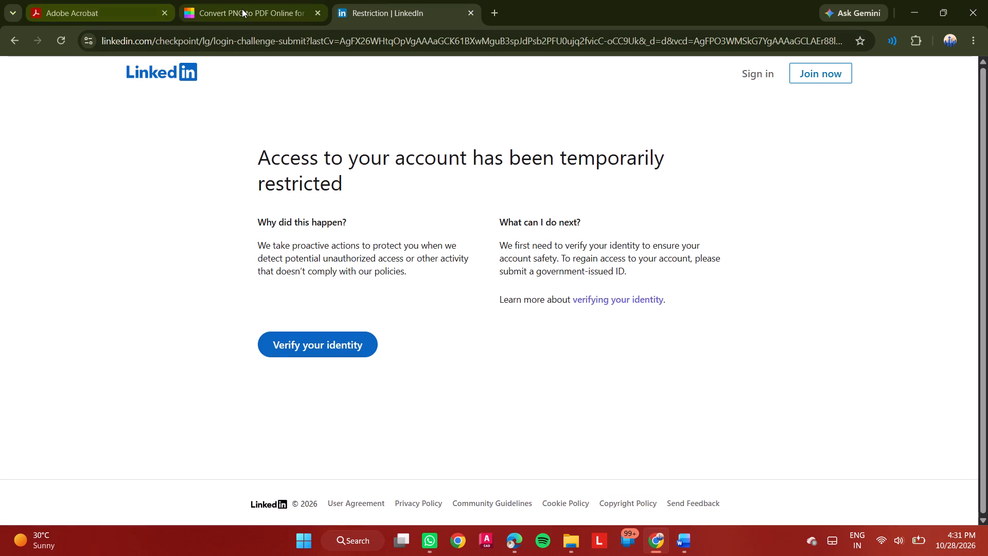
{"action": "left_click", "coordinate": [242, 9]}
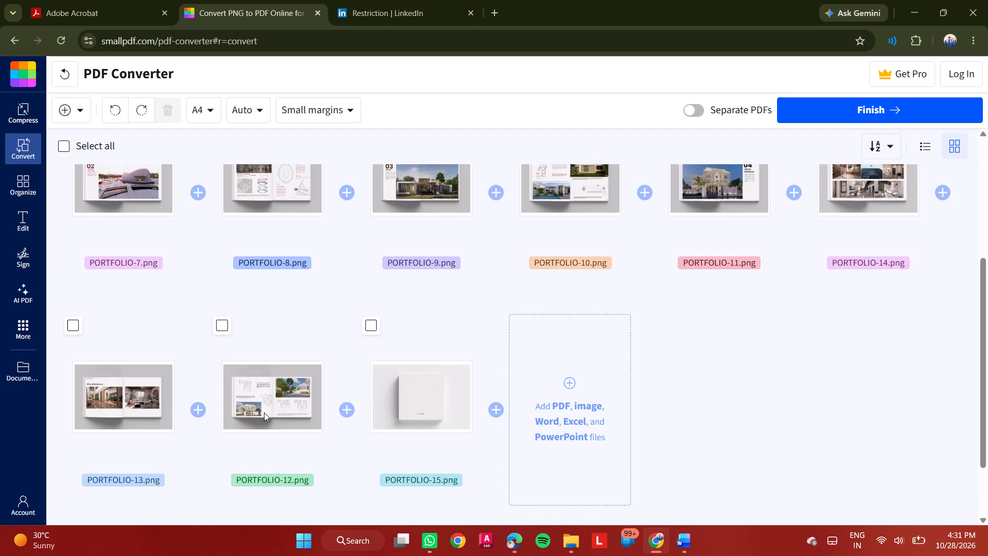
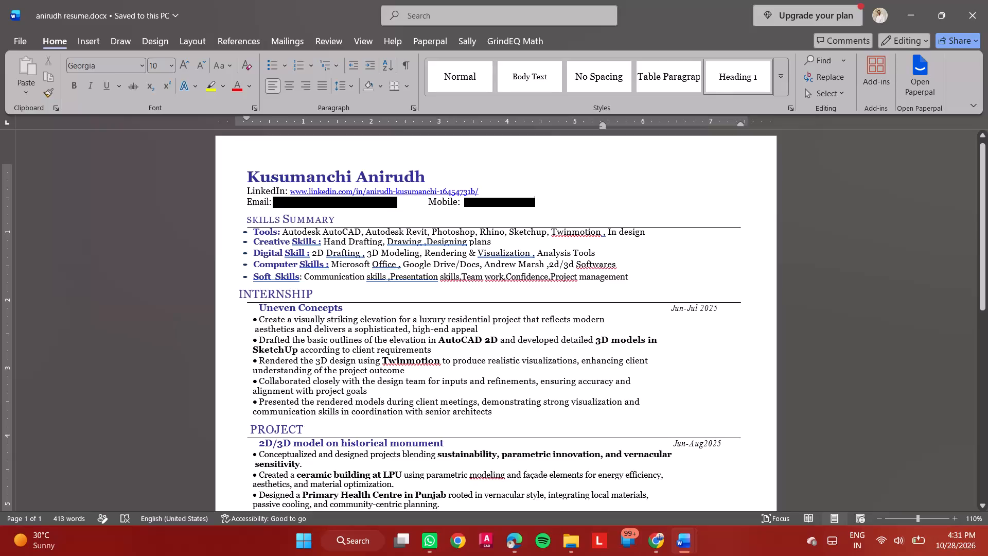
In the Smallpdf converter, move PORTFOLIO-12.png directly after PORTFOLIO-11.png, and PORTFOLIO-13.png directly before PORTFOLIO-14.png.
{"action": "left_click", "coordinate": [659, 540]}
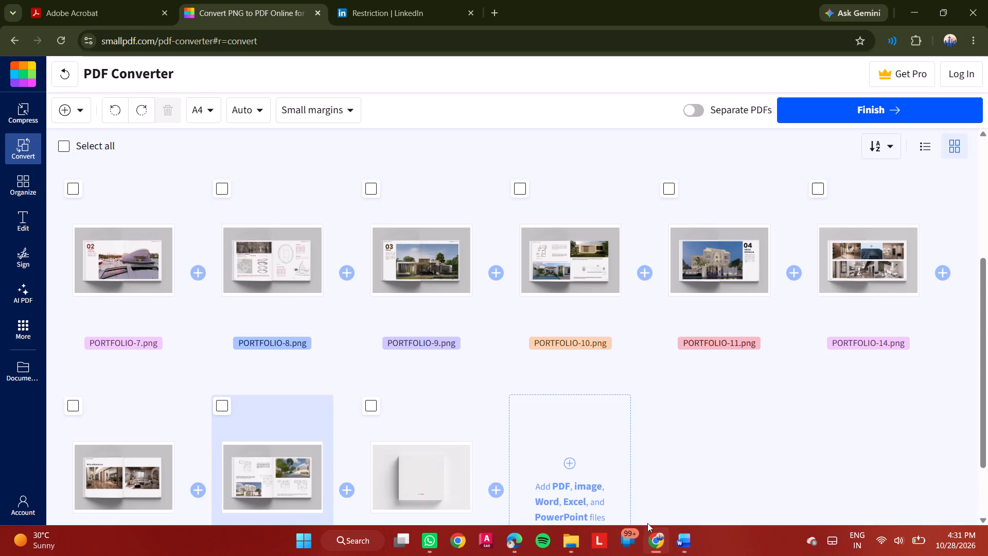
{"action": "scroll", "coordinate": [342, 371], "scroll_direction": "down", "scroll_amount": 2}
{"action": "left_click", "coordinate": [344, 371]}
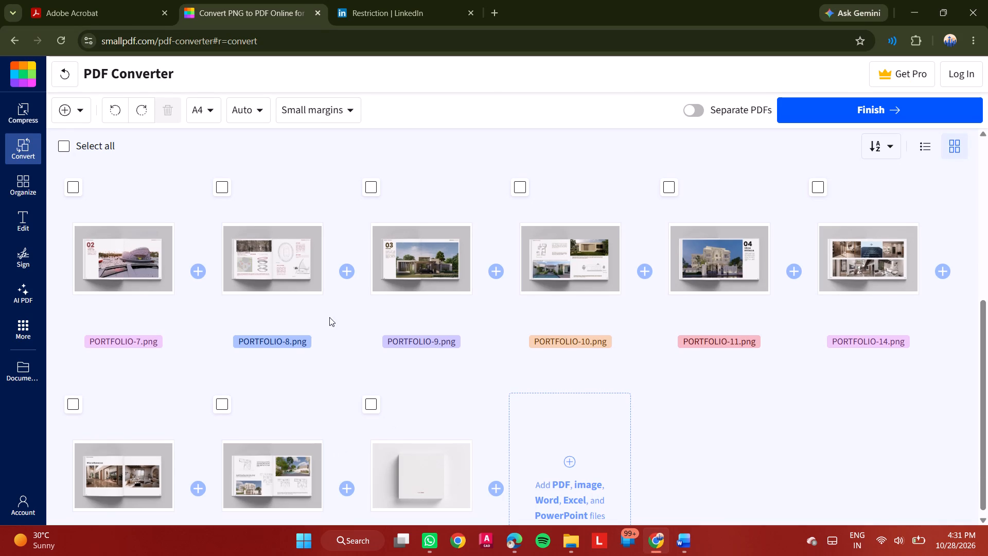
{"action": "scroll", "coordinate": [333, 320], "scroll_direction": "down", "scroll_amount": 3}
{"action": "scroll", "coordinate": [672, 418], "scroll_direction": "down", "scroll_amount": 2}
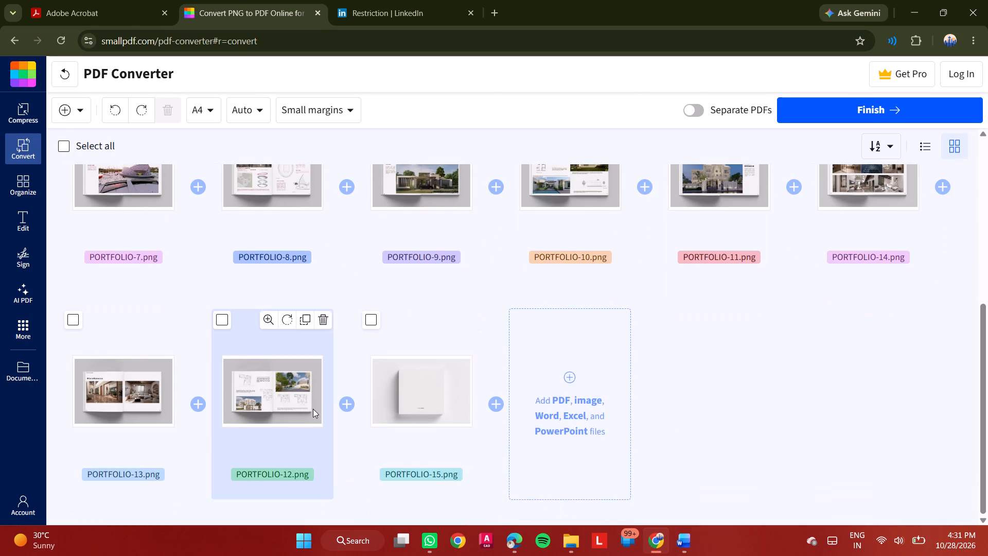
{"action": "left_click_drag", "start_coordinate": [295, 409], "coordinate": [903, 222]}
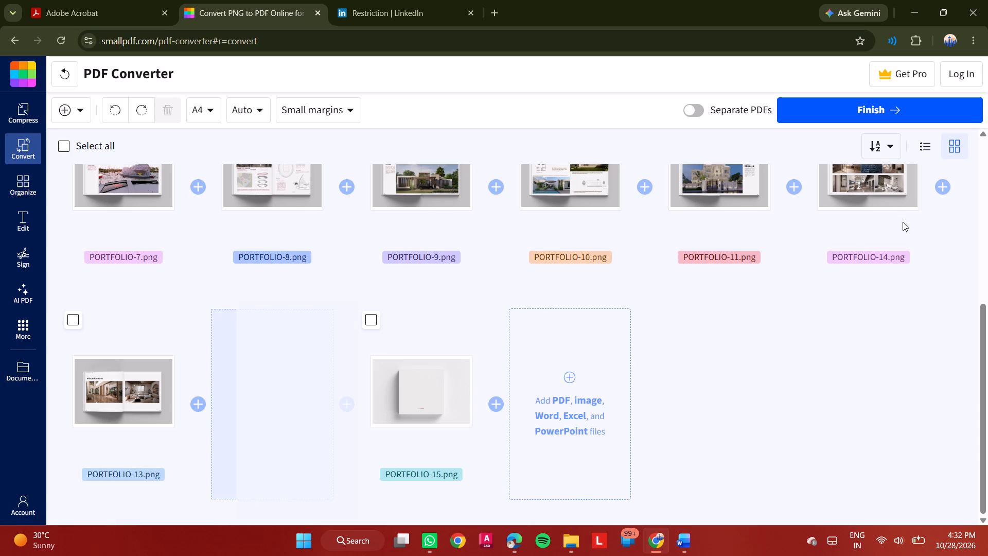
{"action": "left_click_drag", "start_coordinate": [903, 222], "coordinate": [887, 204]}
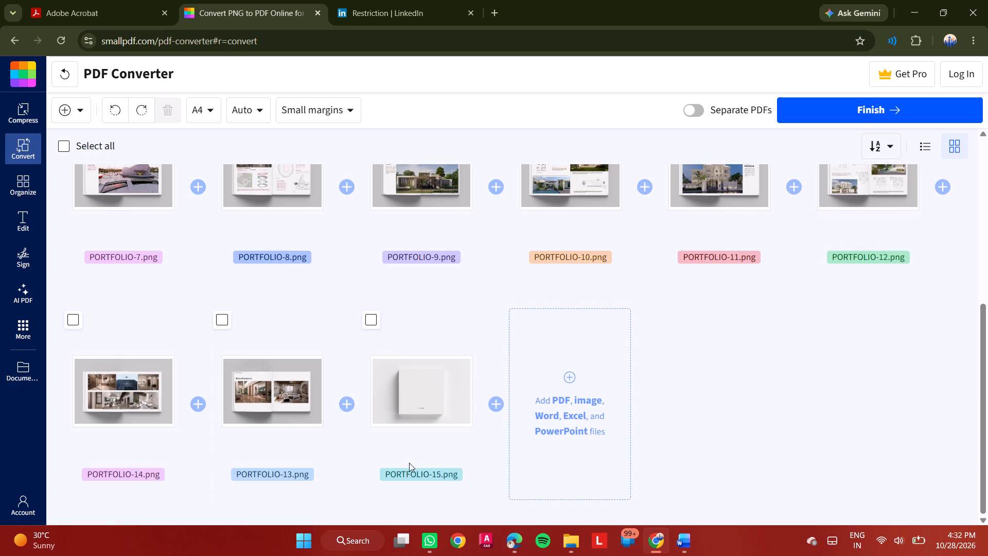
{"action": "left_click_drag", "start_coordinate": [291, 439], "coordinate": [111, 426]}
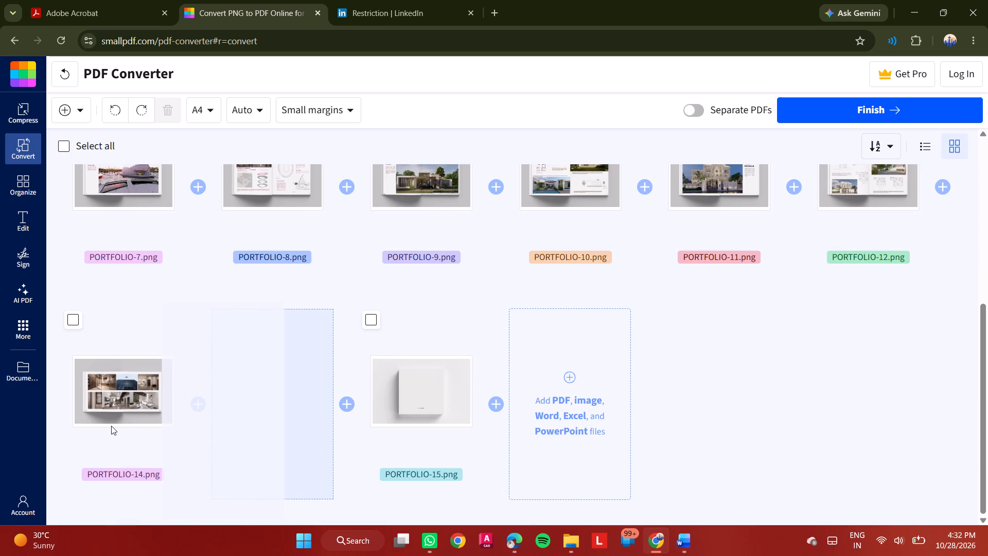
{"action": "left_click_drag", "start_coordinate": [111, 426], "coordinate": [111, 425]}
Finish the arrangement and create one combined PDF from the portfolio images.
{"action": "left_click", "coordinate": [896, 114]}
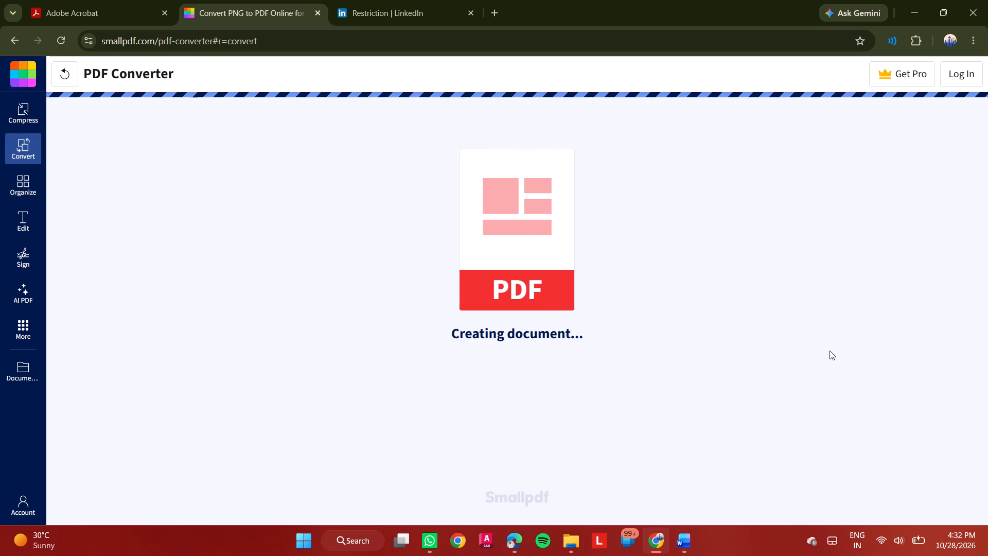
Switch to the existing resume in Word and delete the number-and-letter suffix before the final slash of the LinkedIn address.
{"action": "key", "text": "alt+Tab"}
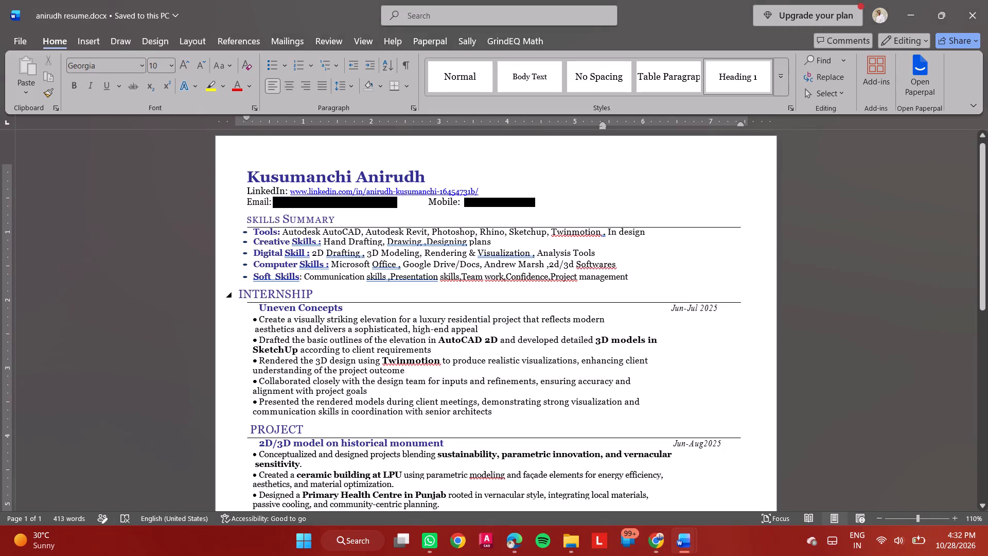
{"action": "left_click", "coordinate": [475, 190]}
{"action": "key", "text": "BackSpace"}
{"action": "key", "text": "BackSpace"}
{"action": "key", "text": "BackSpace"}
{"action": "key", "text": "BackSpace"}
{"action": "key", "text": "BackSpace"}
{"action": "key", "text": "BackSpace"}
{"action": "key", "text": "BackSpace"}
{"action": "key", "text": "BackSpace"}
{"action": "key", "text": "BackSpace"}
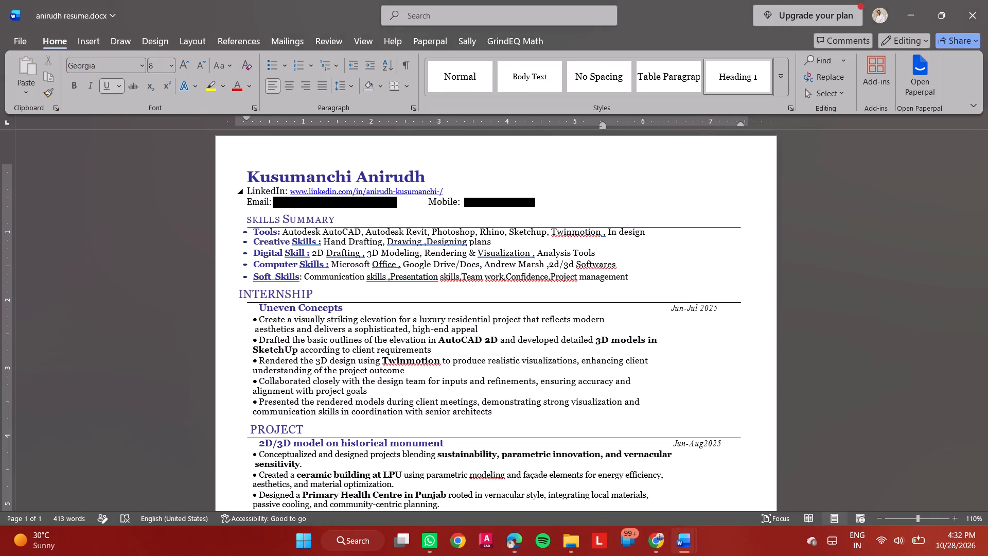
Copy the whole shortened LinkedIn address from the existing resume and switch to Resume Sample - Arch.docx.
{"action": "left_click", "coordinate": [443, 189]}
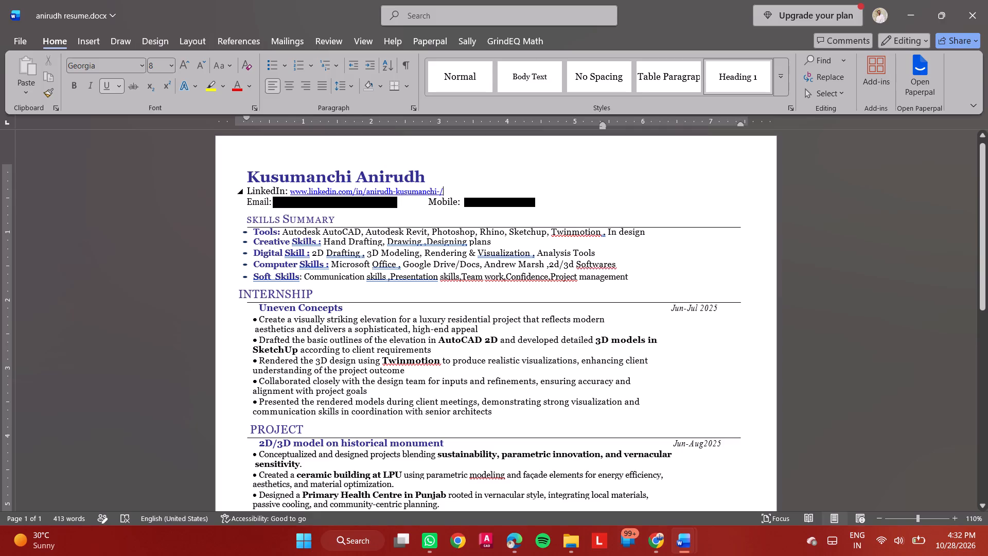
{"action": "left_click_drag", "start_coordinate": [446, 189], "coordinate": [297, 191]}
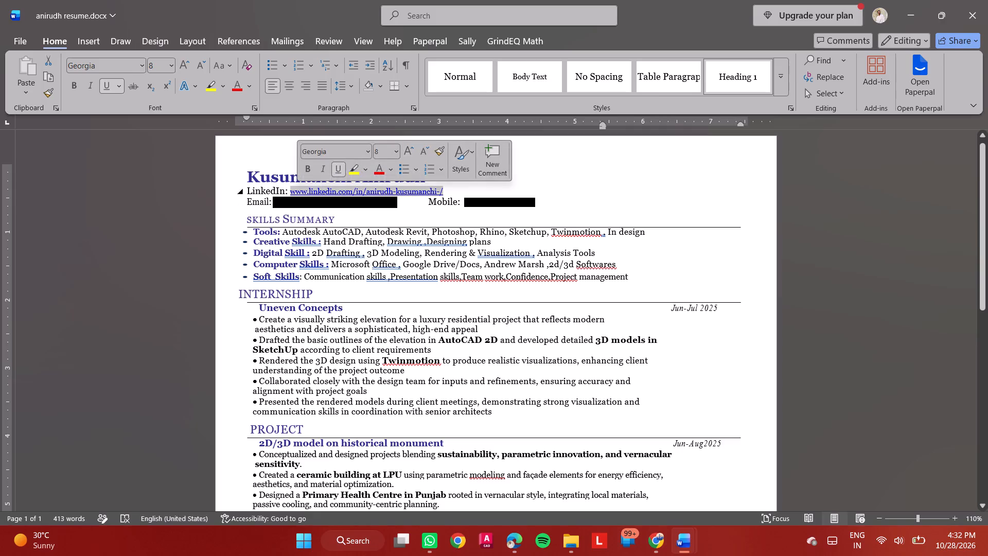
{"action": "key", "text": "ctrl+c"}
{"action": "key", "text": "ctrl+c"}
{"action": "key", "text": "ctrl+c"}
{"action": "key", "text": "alt+Tab"}
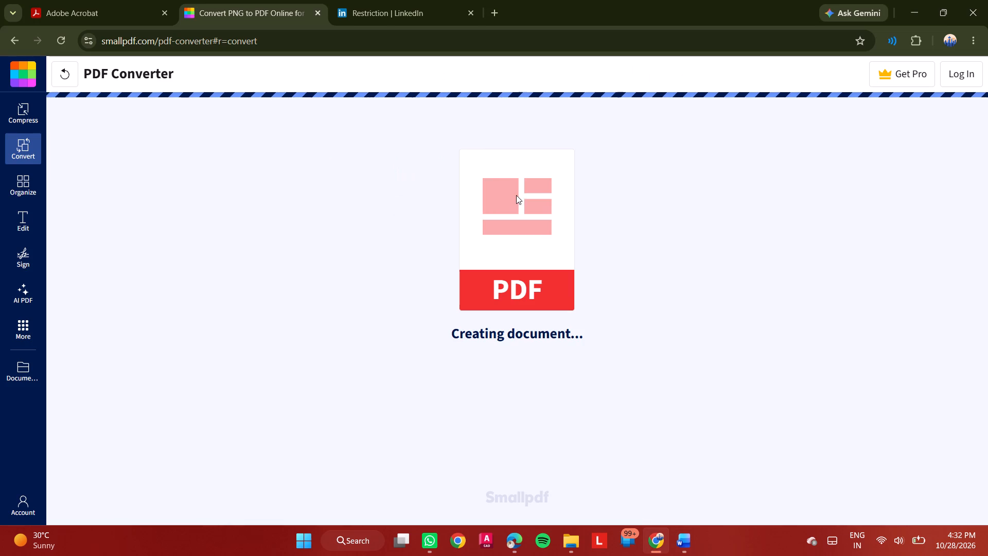
{"action": "key", "text": "alt+Tab"}
{"action": "key", "text": "alt+Tab"}
{"action": "key", "text": "alt+Tab"}
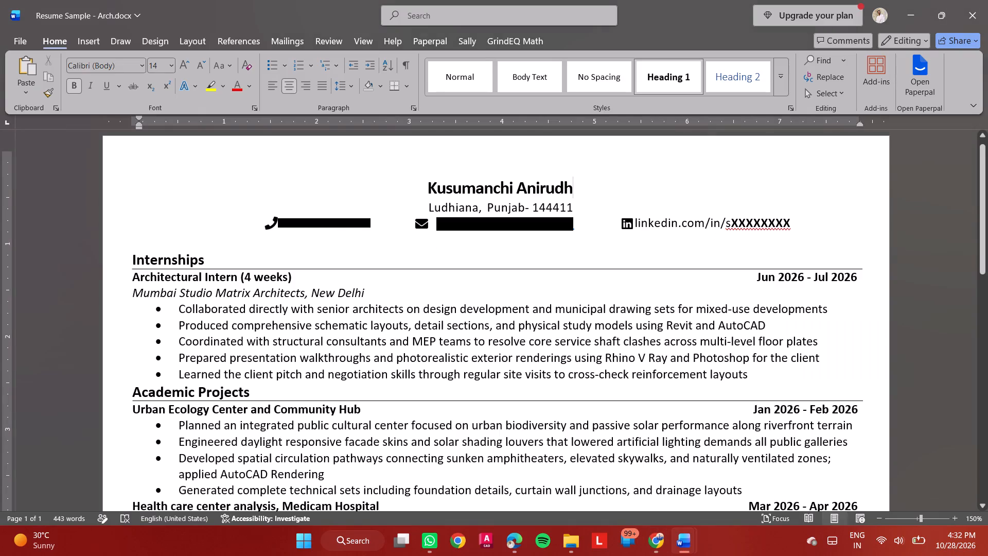
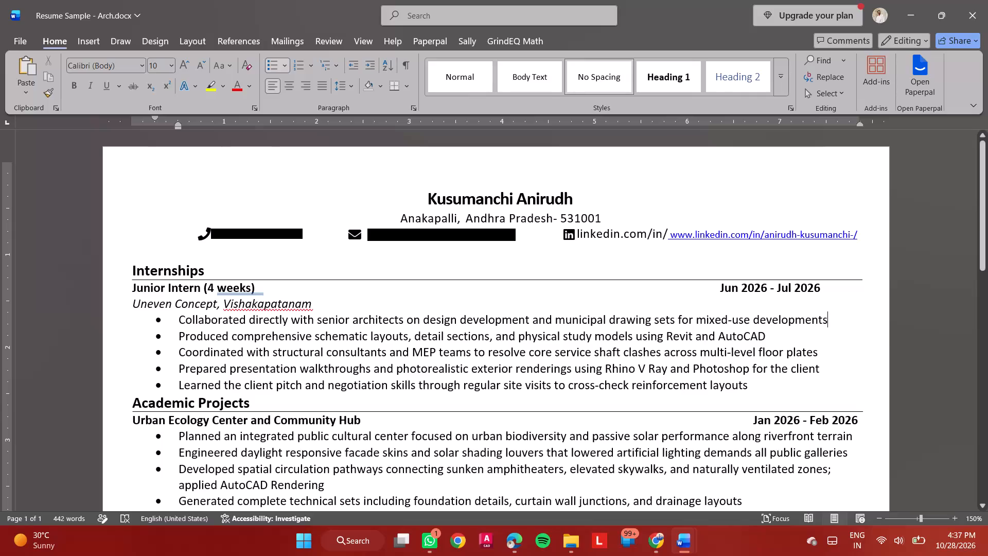
Switch to Chrome and clear the leftover query from the Google search box on the new tab page.
{"action": "left_click", "coordinate": [837, 316]}
{"action": "key", "text": "alt+Tab"}
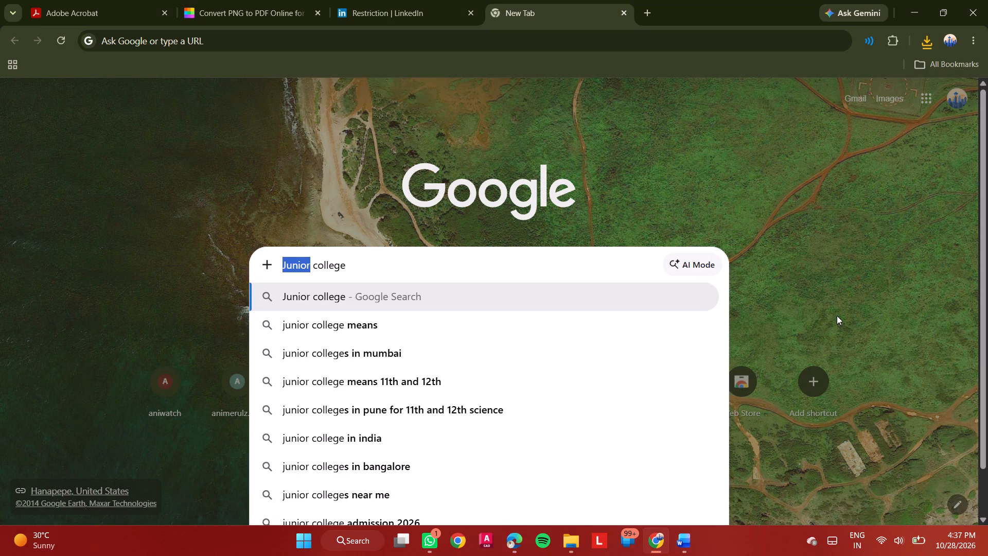
{"action": "left_click", "coordinate": [837, 302]}
{"action": "triple_click", "coordinate": [426, 270]}
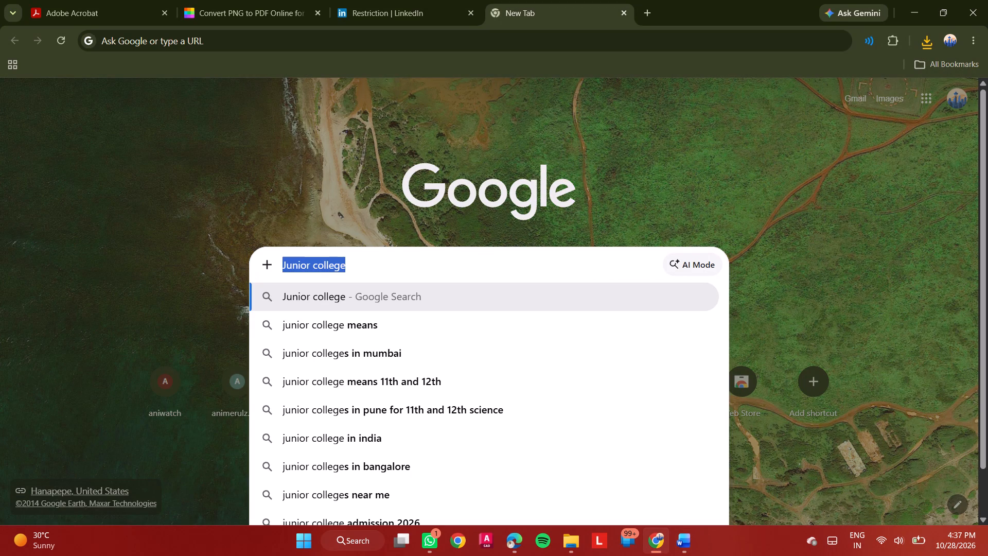
{"action": "key", "text": "BackSpace"}
{"action": "left_click", "coordinate": [662, 180]}
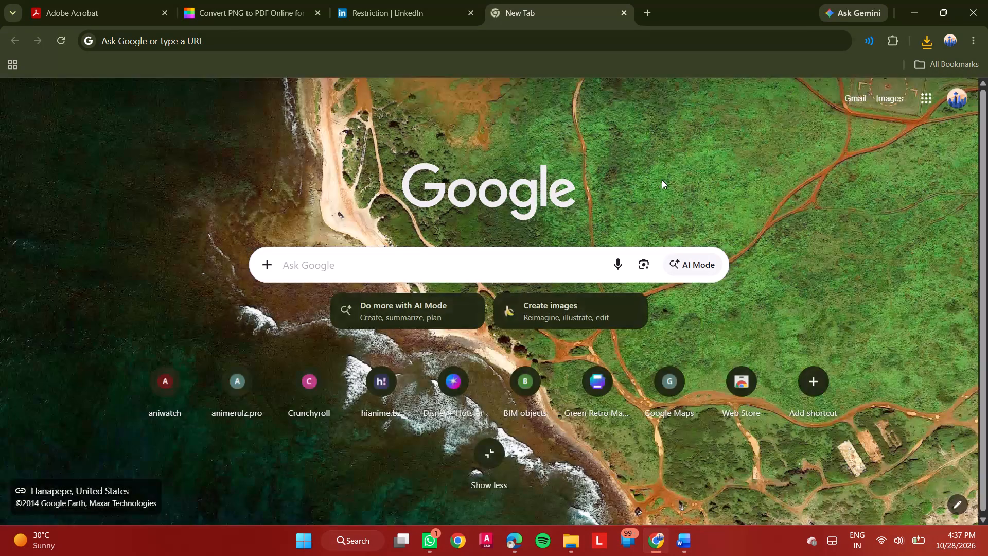
Return to Resume Sample - Arch.docx and delete the first internship bullet's text from its end back to the initial letter C.
{"action": "key", "text": "alt+Tab"}
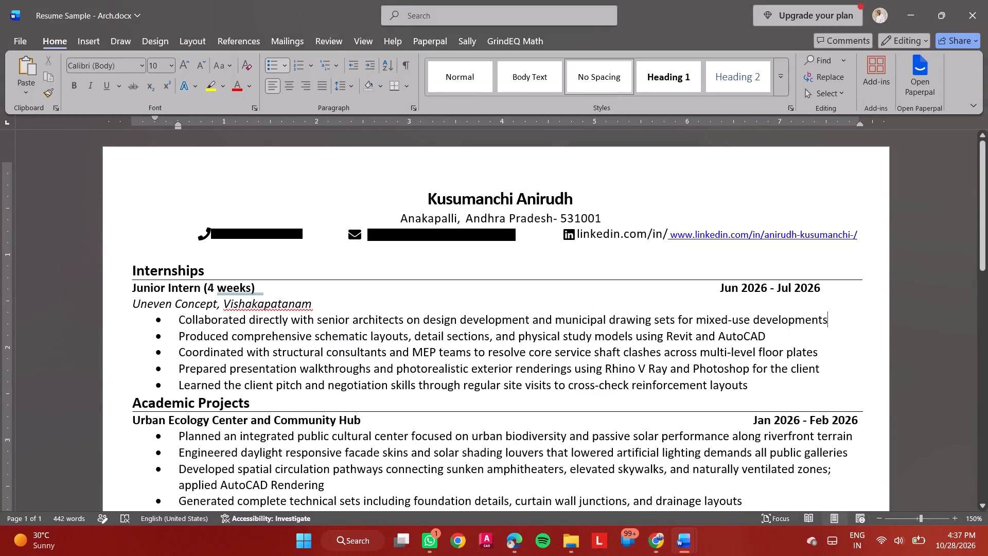
{"action": "left_click", "coordinate": [829, 322]}
{"action": "key", "text": "BackSpace"}
{"action": "key", "text": "BackSpace"}
{"action": "key", "text": "BackSpace"}
{"action": "key", "text": "BackSpace"}
{"action": "key", "text": "BackSpace"}
{"action": "key", "text": "BackSpace"}
{"action": "key", "text": "BackSpace"}
{"action": "key", "text": "BackSpace"}
{"action": "key", "text": "BackSpace"}
{"action": "key", "text": "BackSpace"}
{"action": "key", "text": "BackSpace"}
{"action": "key", "text": "BackSpace"}
{"action": "key", "text": "BackSpace"}
{"action": "key", "text": "BackSpace"}
{"action": "key", "text": "BackSpace"}
{"action": "key", "text": "BackSpace"}
{"action": "key", "text": "BackSpace"}
{"action": "key", "text": "BackSpace"}
{"action": "key", "text": "BackSpace"}
{"action": "key", "text": "BackSpace"}
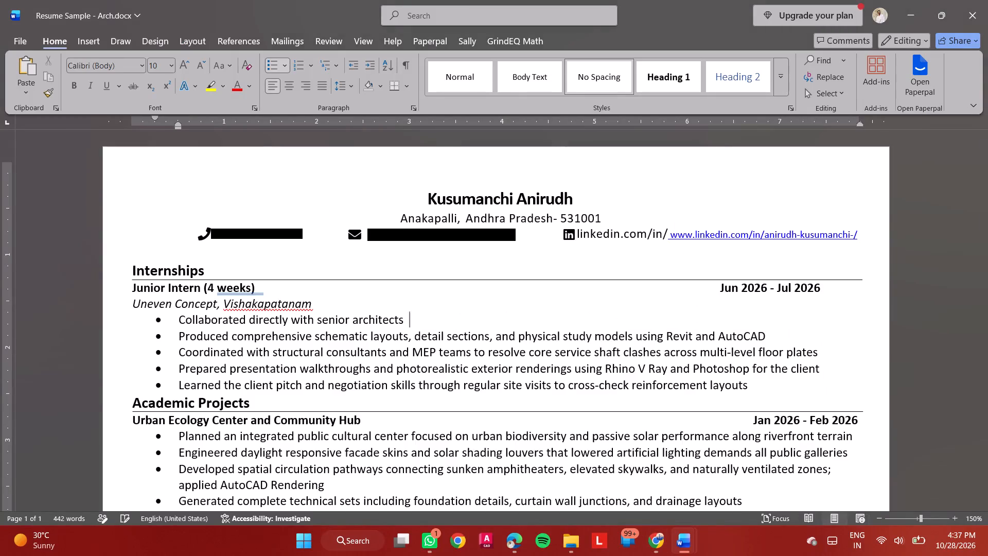
{"action": "key", "text": "BackSpace"}
{"action": "key", "text": "BackSpace"}
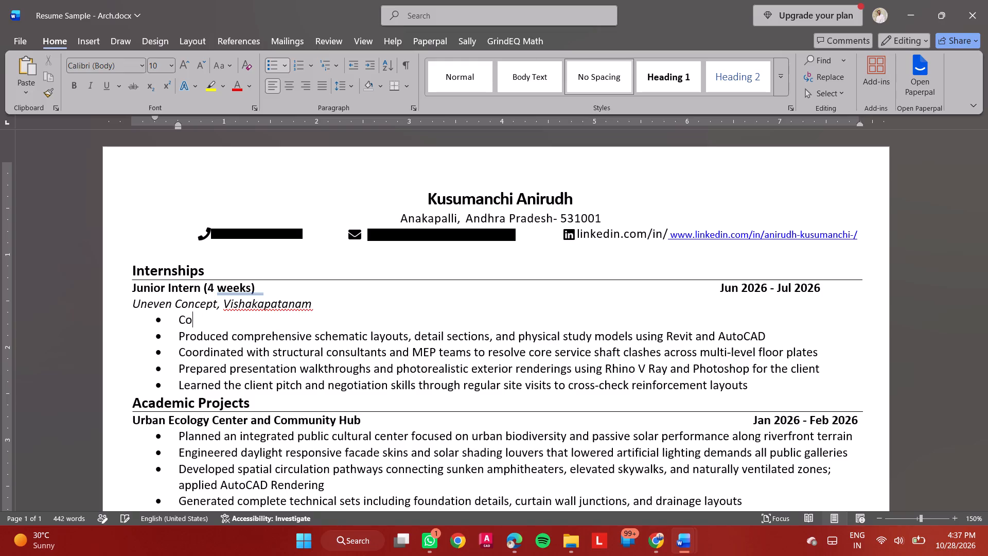
{"action": "key", "text": "BackSpace"}
Switch to the existing resume and copy the first Uneven Concepts bullet, from "Create a visually striking elevation" to "high-end appeal".
{"action": "key", "text": "alt+Tab"}
{"action": "key", "text": "alt+Tab"}
{"action": "key", "text": "alt+Tab"}
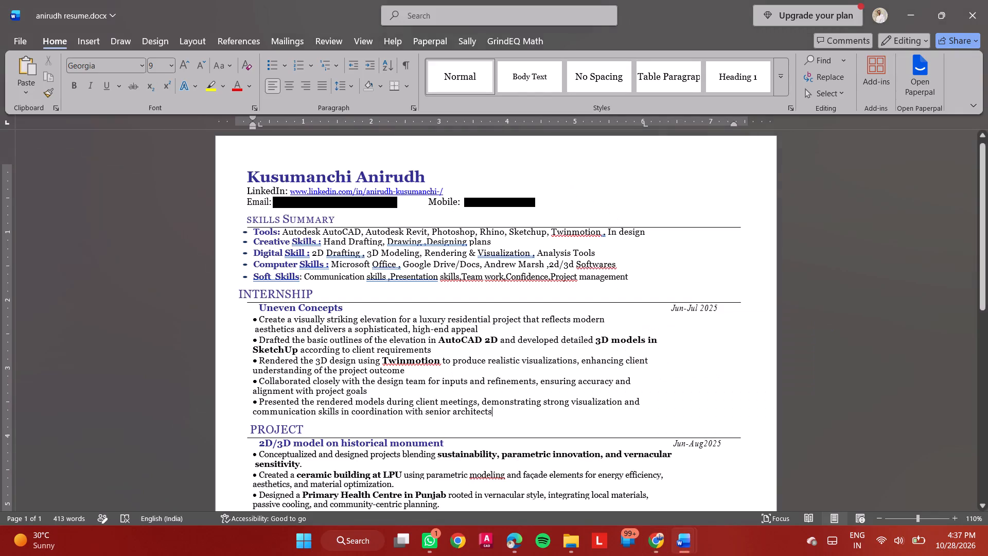
{"action": "key", "text": "alt+Tab"}
{"action": "key", "text": "alt+Tab"}
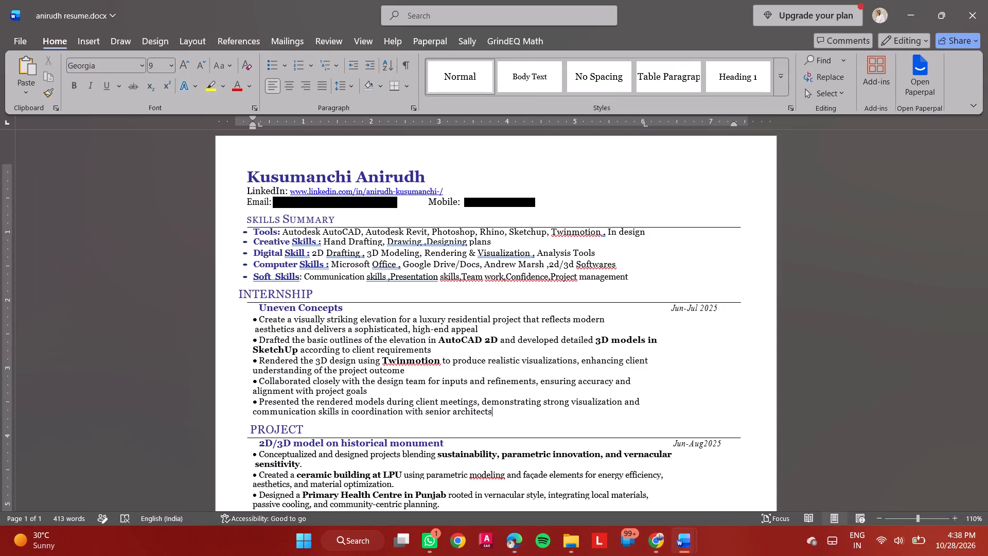
{"action": "left_click_drag", "start_coordinate": [485, 329], "coordinate": [375, 321]}
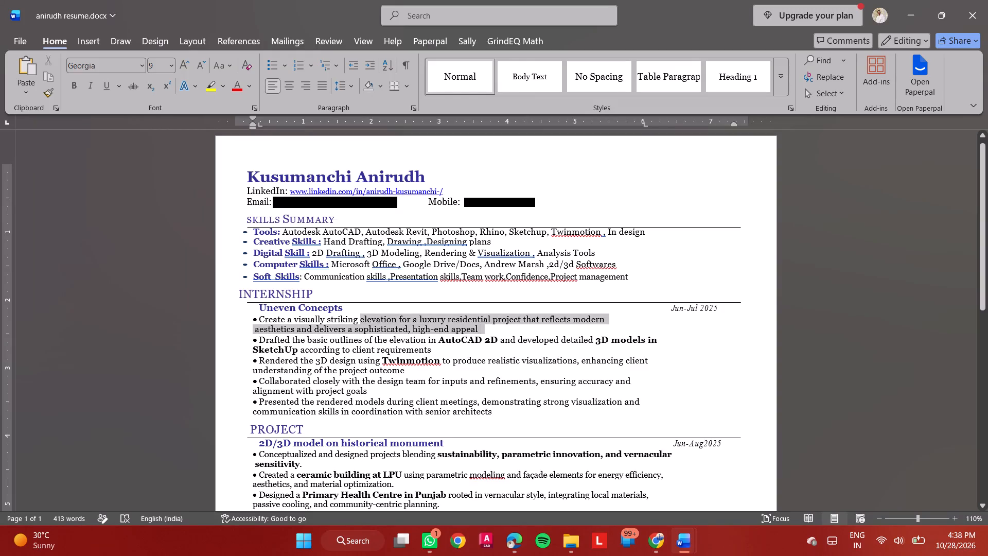
{"action": "left_click_drag", "start_coordinate": [375, 321], "coordinate": [250, 323]}
{"action": "key", "text": "ctrl+c"}
{"action": "key", "text": "ctrl+c"}
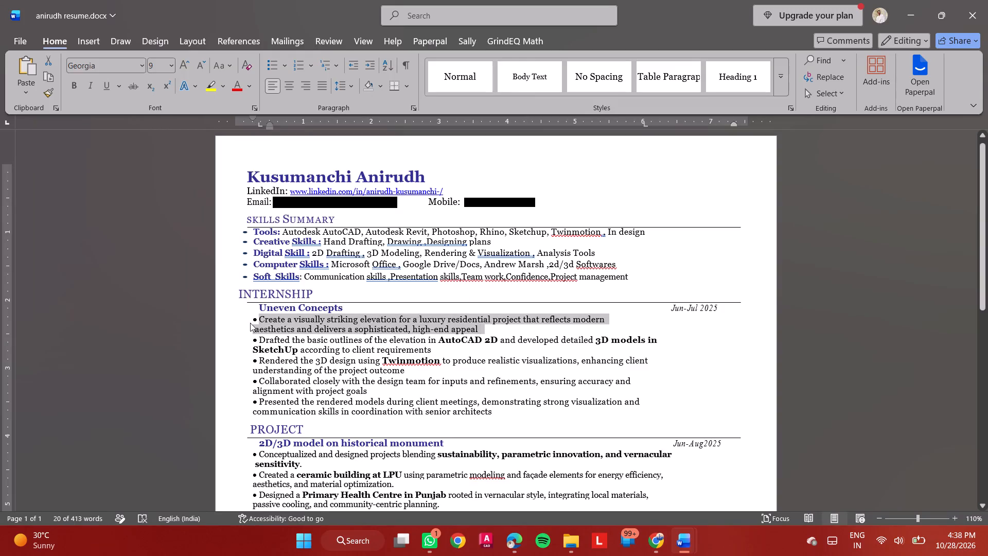
Paste the copied sentence into the first internship bullet of Resume Sample - Arch.docx and remove the stray C and space before it.
{"action": "key", "text": "alt+Tab"}
{"action": "key", "text": "alt+Tab"}
{"action": "key", "text": "alt+Tab"}
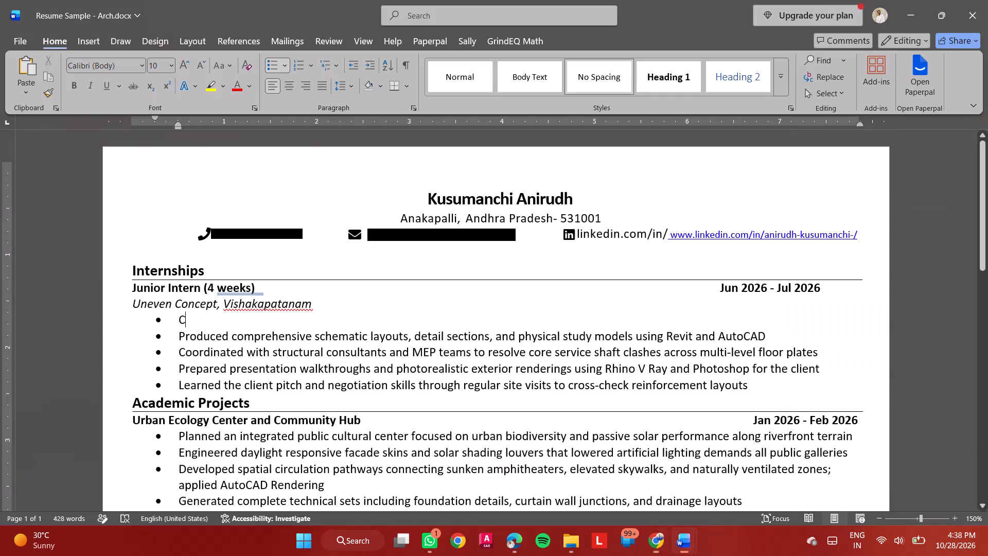
{"action": "key", "text": "ctrl+v"}
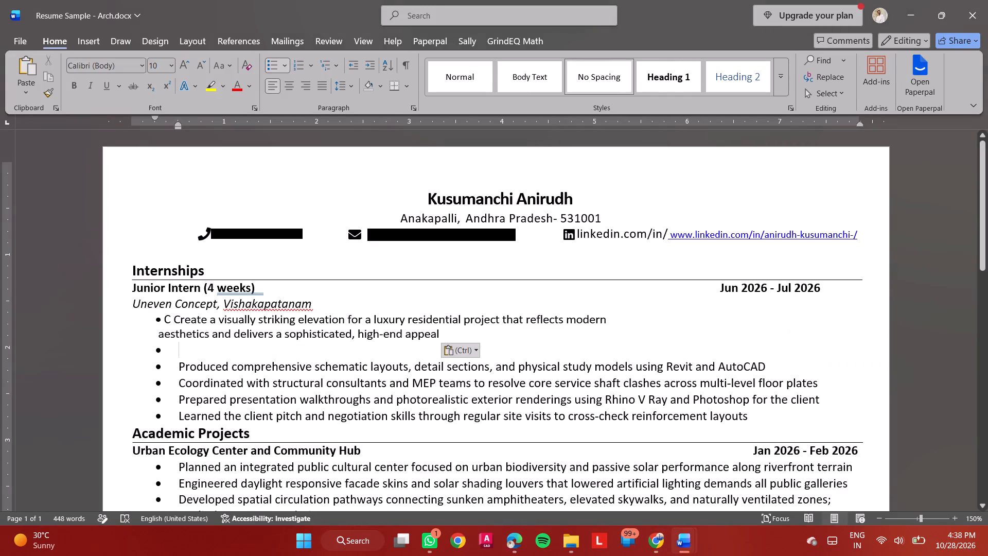
{"action": "left_click", "coordinate": [172, 316]}
{"action": "key", "text": "BackSpace"}
{"action": "key", "text": "Right"}
{"action": "key", "text": "BackSpace"}
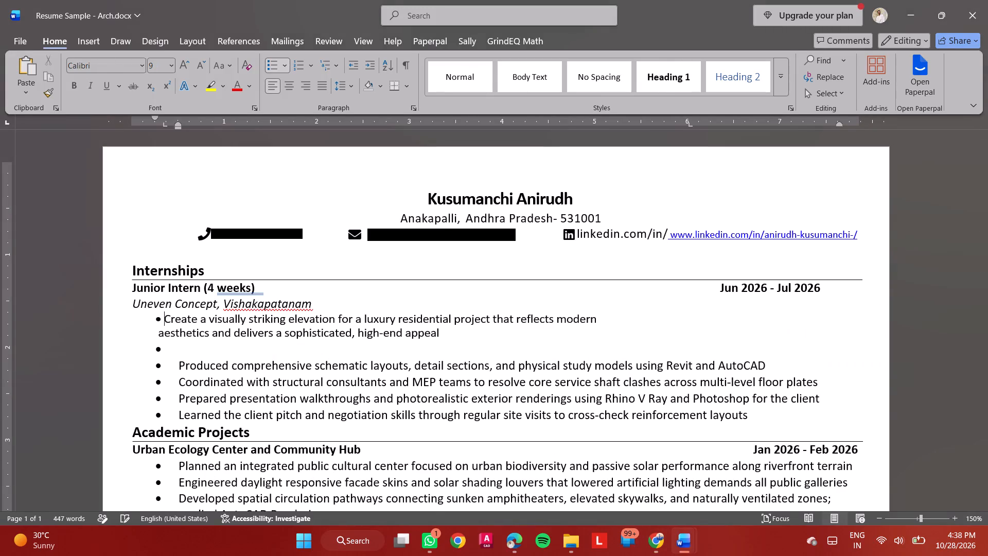
Join the pasted bullet's two lines into one paragraph, with a single space between "modern" and "aesthetics".
{"action": "left_click", "coordinate": [158, 336]}
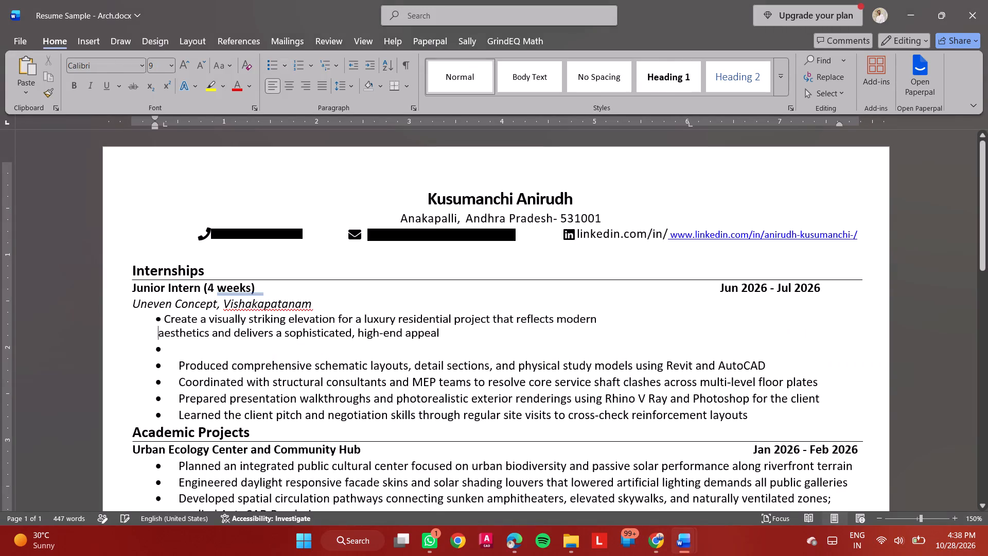
{"action": "key", "text": "BackSpace"}
{"action": "key", "text": "BackSpace"}
{"action": "key", "text": "BackSpace"}
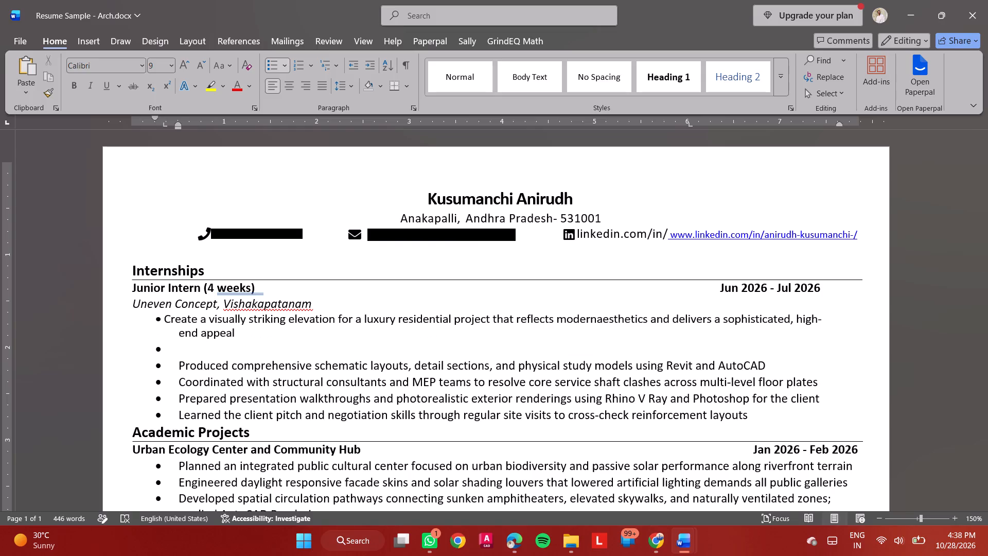
{"action": "key", "text": "space"}
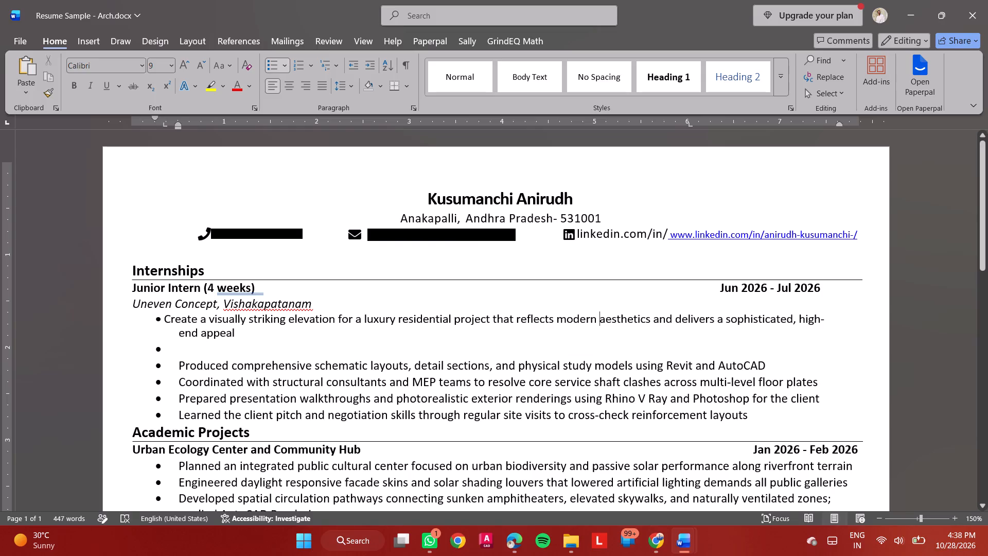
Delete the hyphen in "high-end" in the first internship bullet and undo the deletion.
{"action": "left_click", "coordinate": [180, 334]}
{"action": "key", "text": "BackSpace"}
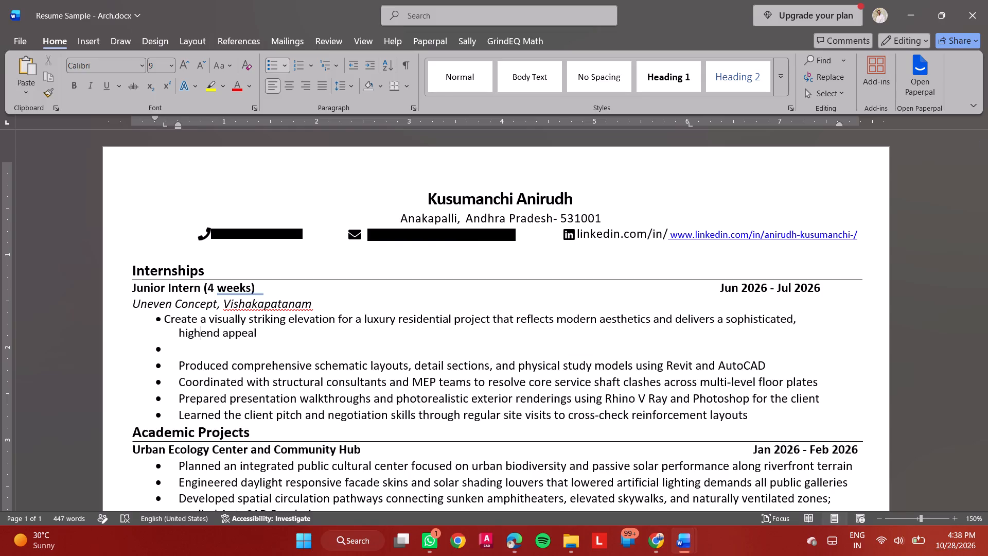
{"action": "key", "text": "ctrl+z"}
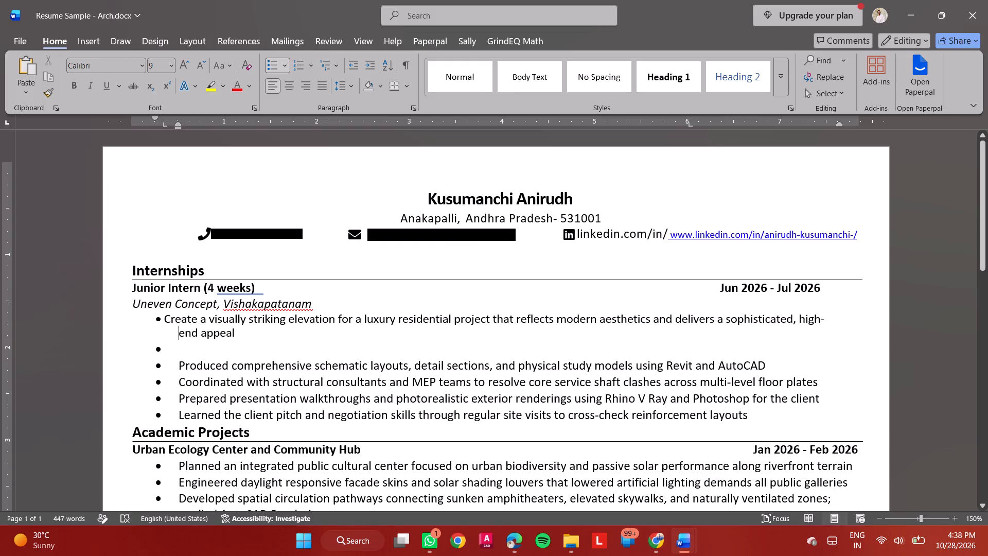
Remove the empty bullet between the pasted sentence and the "Produced comprehensive schematic layouts" bullet.
{"action": "left_click", "coordinate": [172, 346]}
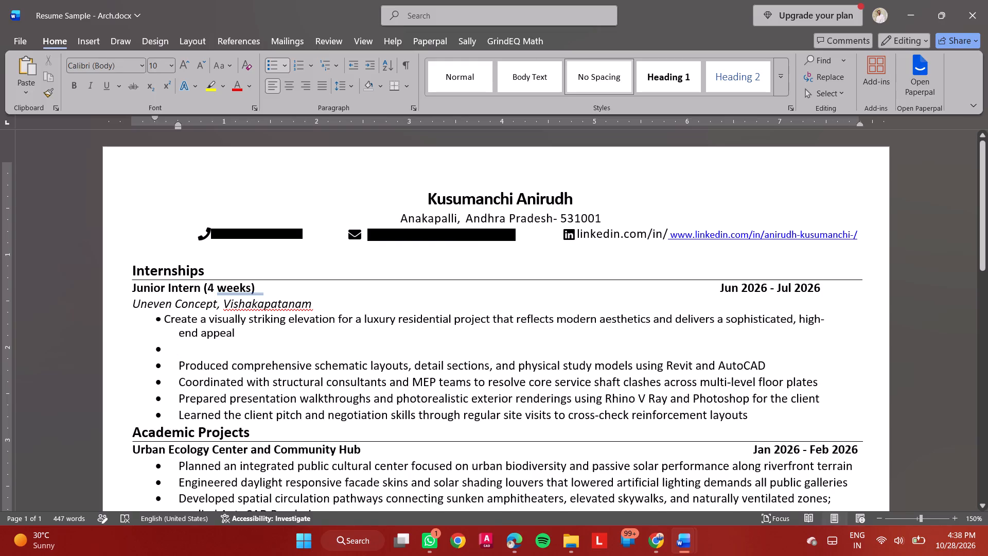
{"action": "key", "text": "BackSpace"}
{"action": "key", "text": "BackSpace"}
{"action": "key", "text": "BackSpace"}
{"action": "key", "text": "BackSpace"}
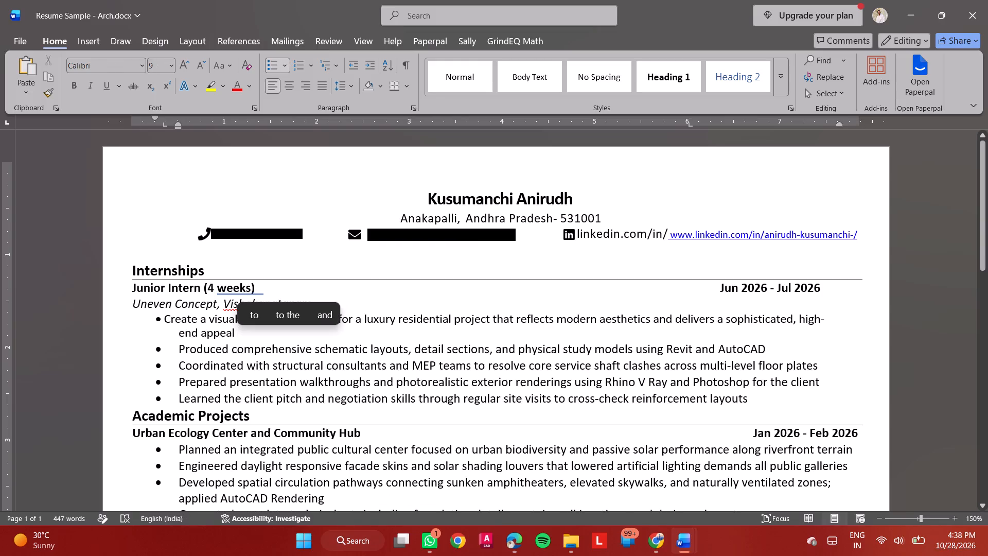
Delete the trailing space and the last letter of "appeal" at the end of the first internship bullet.
{"action": "left_click", "coordinate": [299, 339]}
{"action": "left_click", "coordinate": [280, 364]}
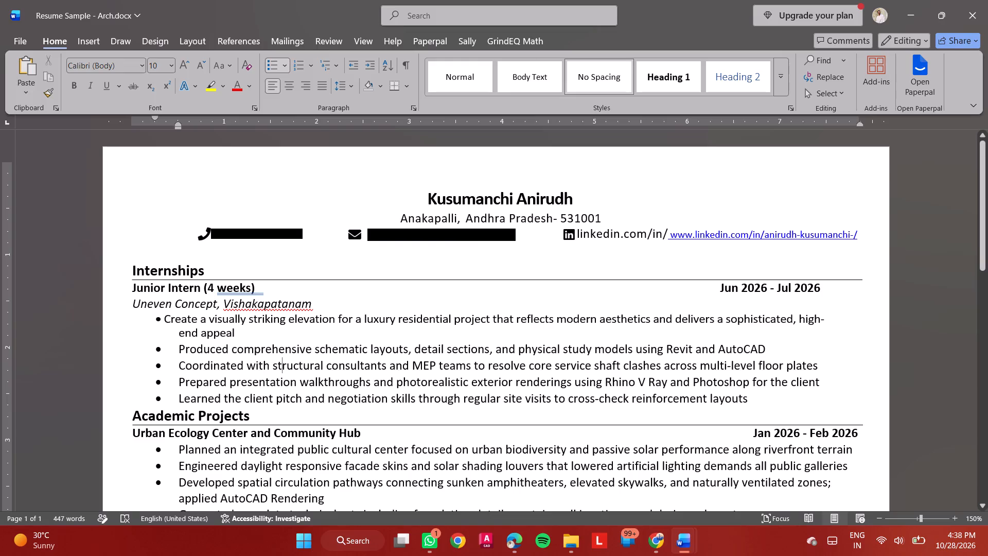
{"action": "left_click", "coordinate": [269, 336]}
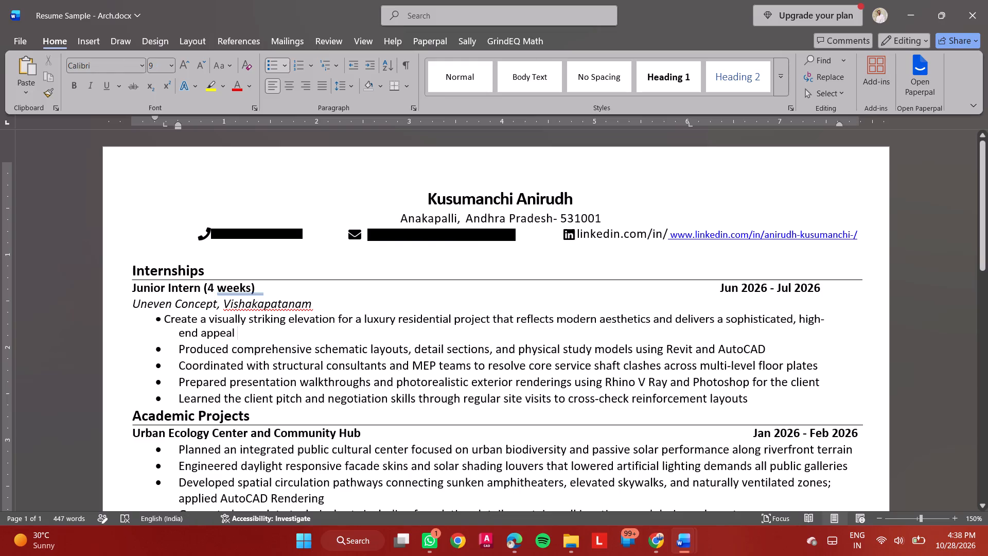
{"action": "key", "text": "BackSpace"}
{"action": "key", "text": "BackSpace"}
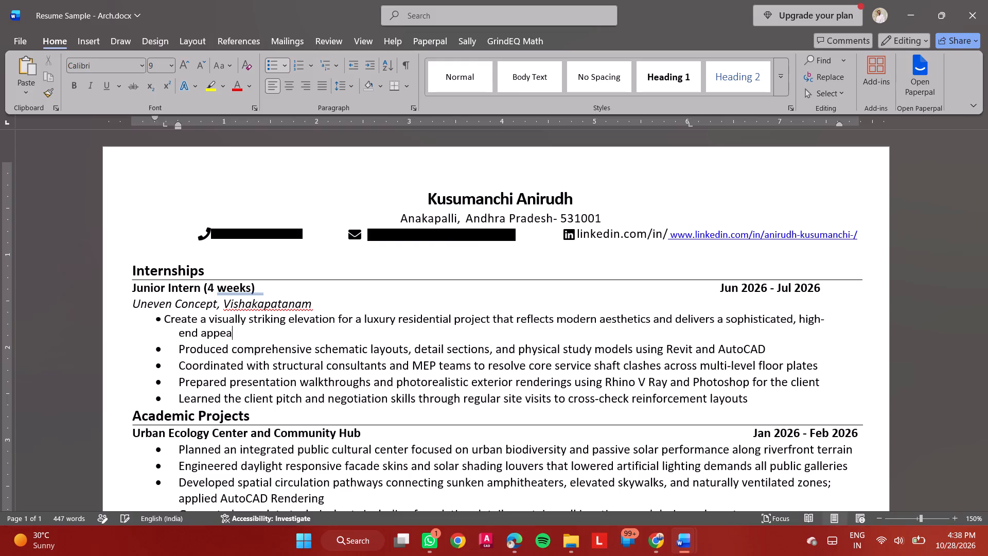
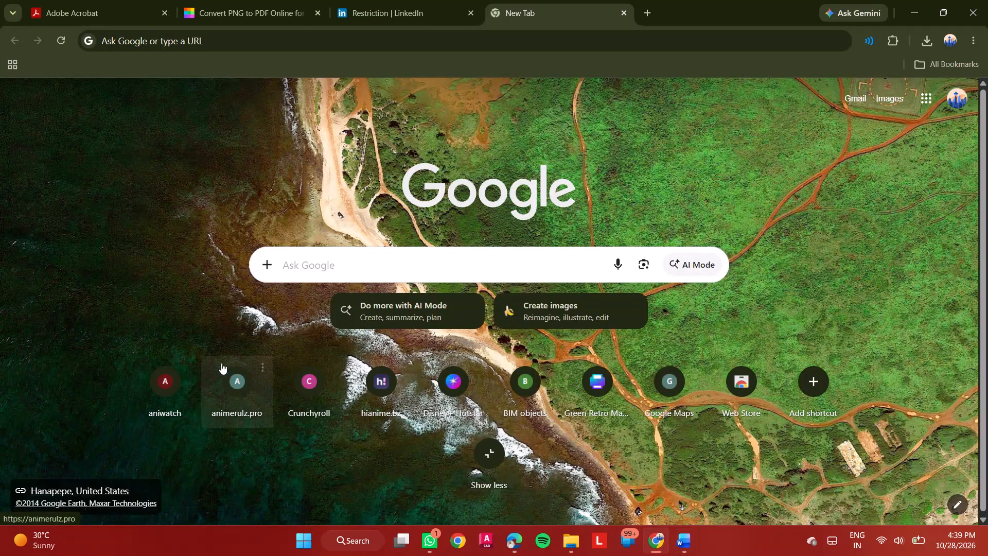
Switch to the LinkedIn account restriction page already open in Chrome.
{"action": "left_click", "coordinate": [408, 0]}
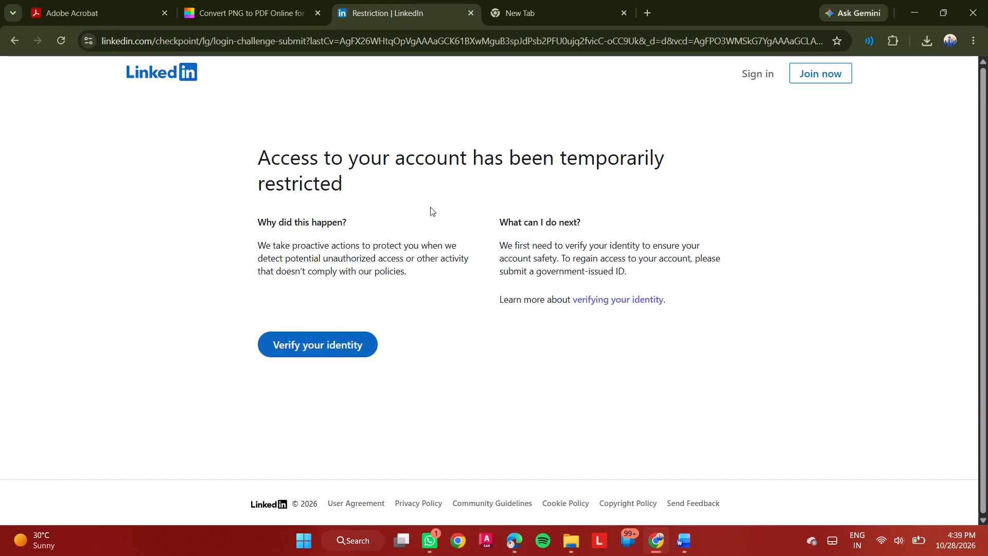
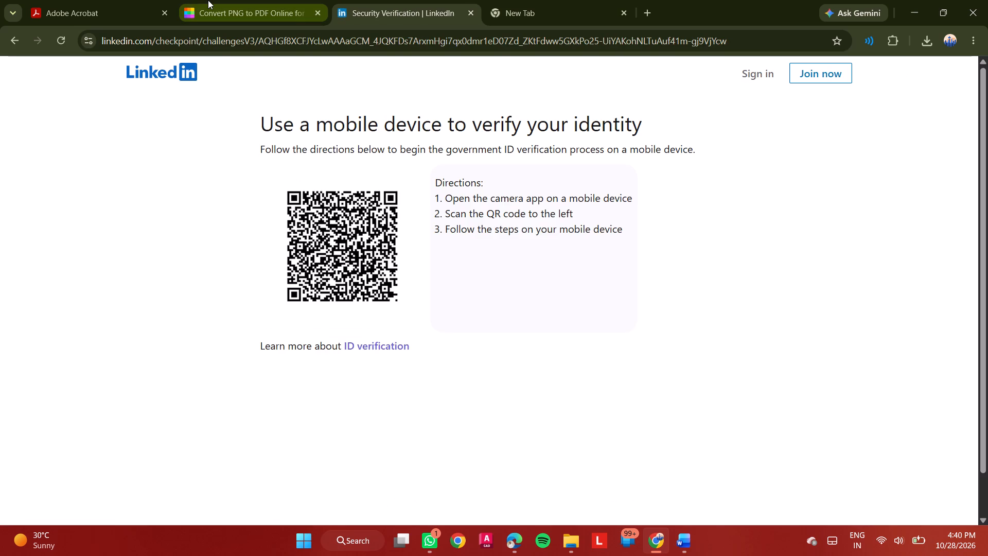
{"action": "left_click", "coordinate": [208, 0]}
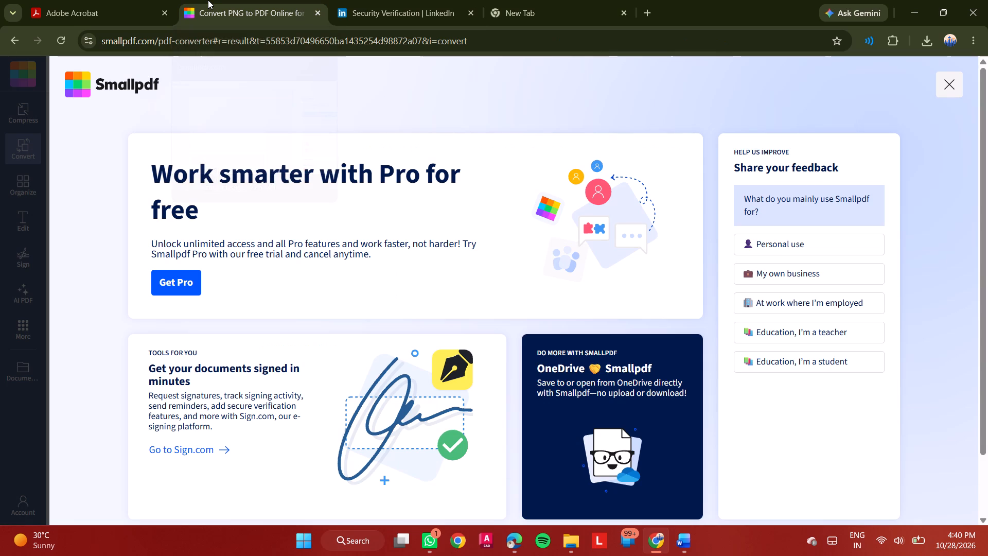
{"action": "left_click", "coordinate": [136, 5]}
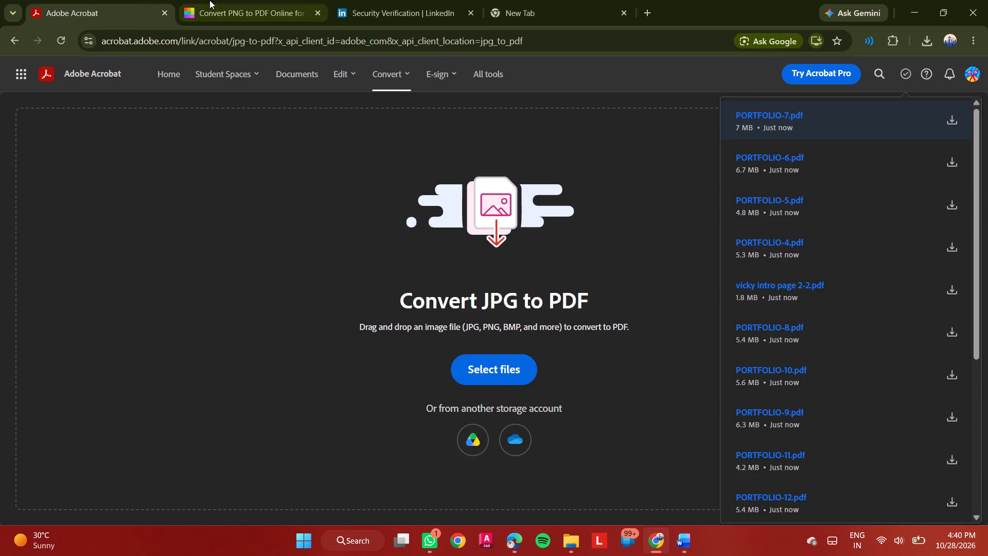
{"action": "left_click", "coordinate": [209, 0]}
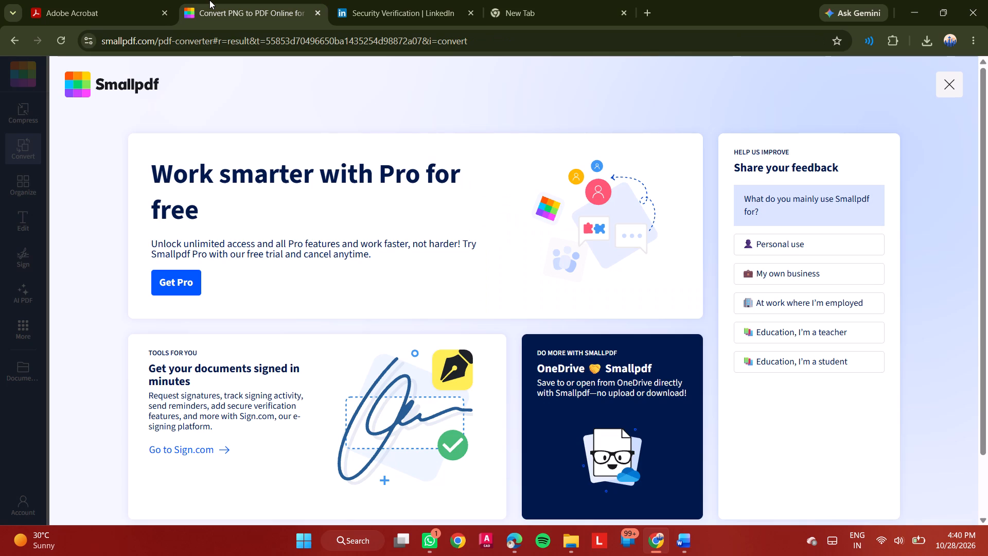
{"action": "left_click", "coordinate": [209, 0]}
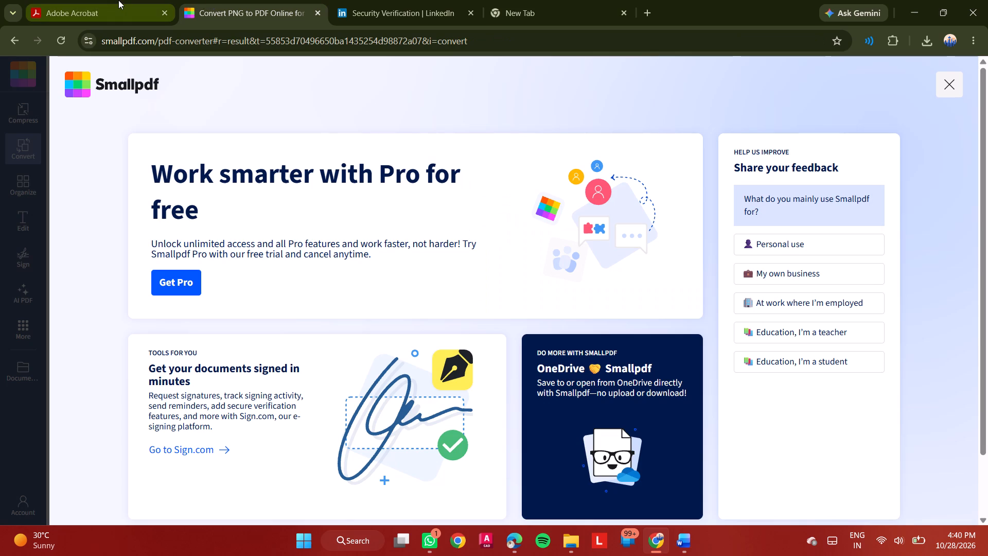
Close the LinkedIn security verification page, keeping the Acrobat and Smallpdf pages open.
{"action": "left_click", "coordinate": [356, 1]}
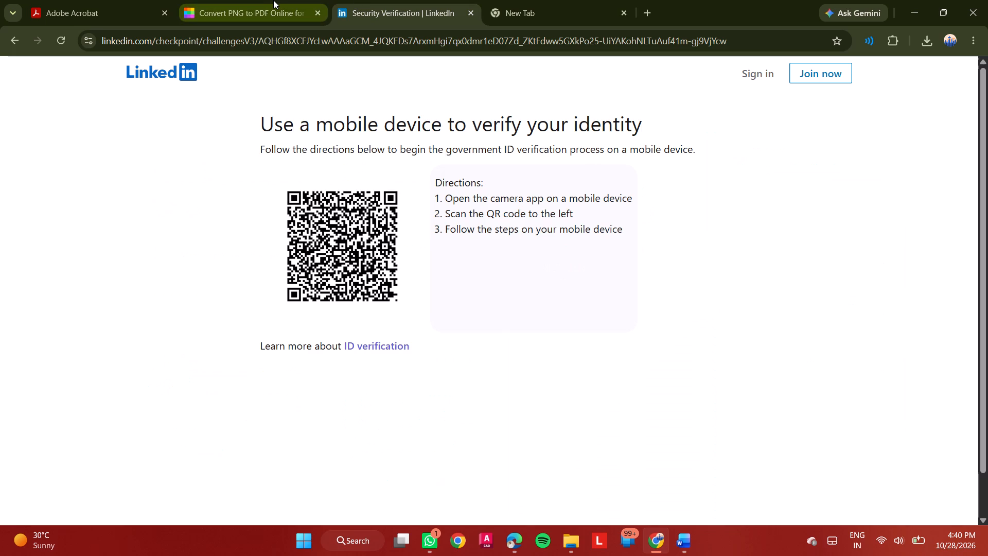
{"action": "left_click", "coordinate": [467, 11]}
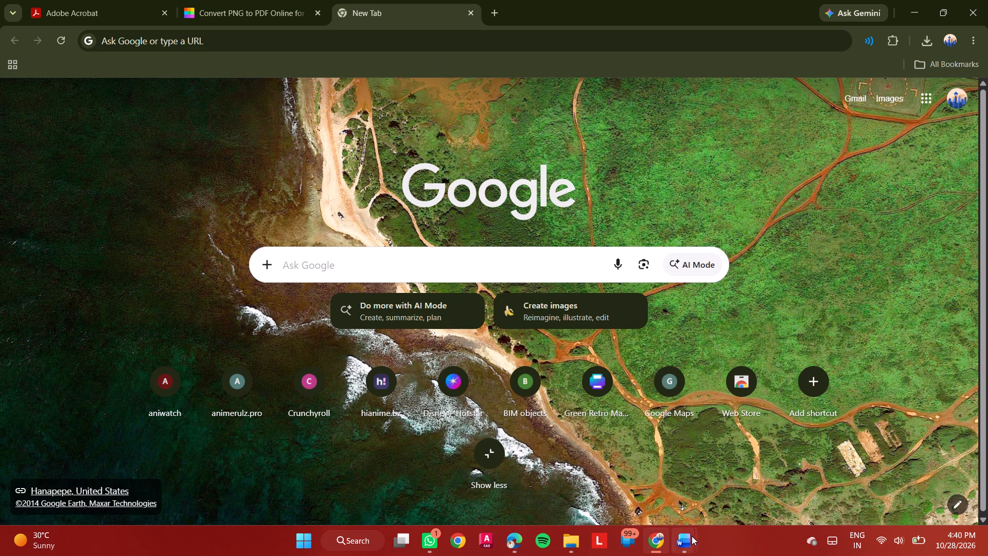
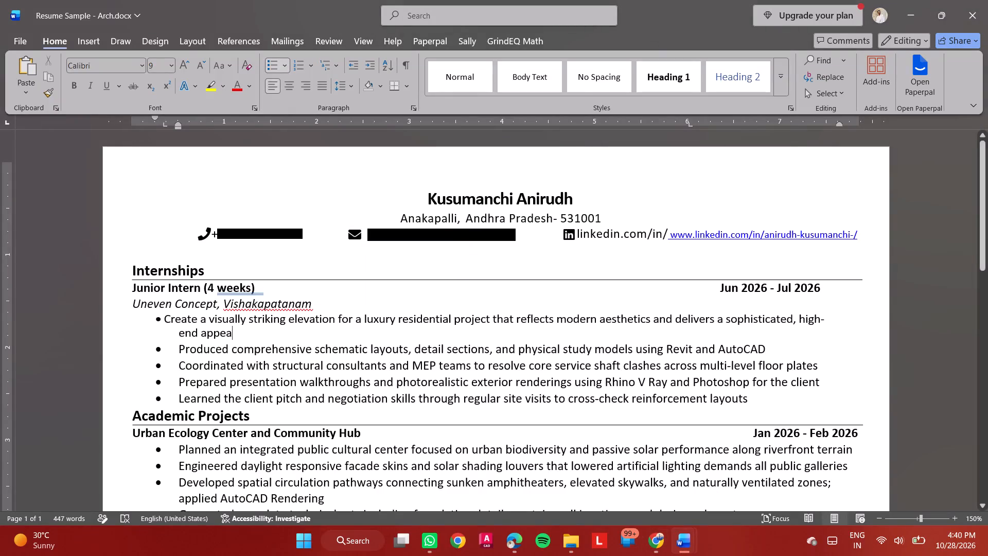
Check the spelling suggestions for the city name "Vishakapatanam" in the Uneven Concept internship line.
{"action": "left_click", "coordinate": [273, 301]}
{"action": "right_click", "coordinate": [273, 301]}
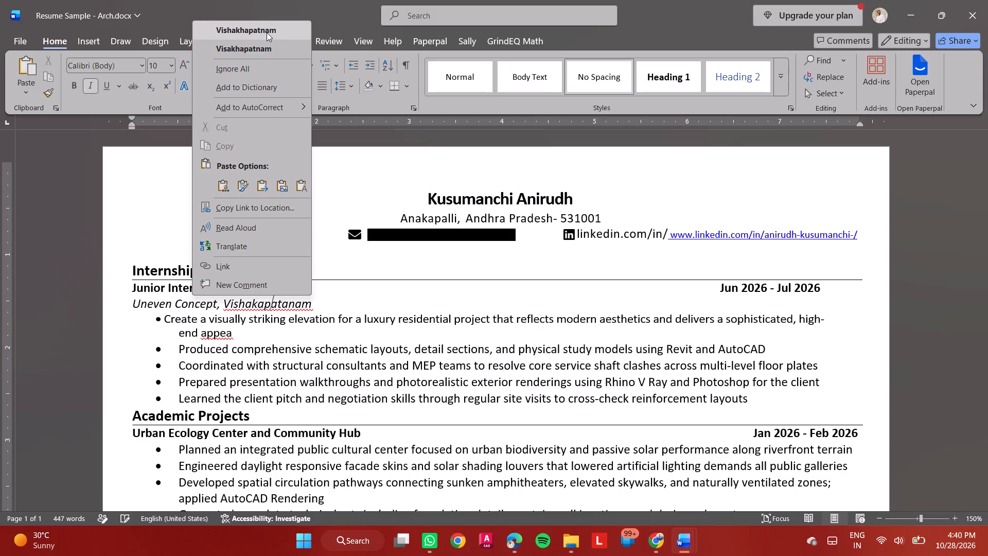
{"action": "left_click", "coordinate": [278, 307]}
{"action": "left_click", "coordinate": [271, 306]}
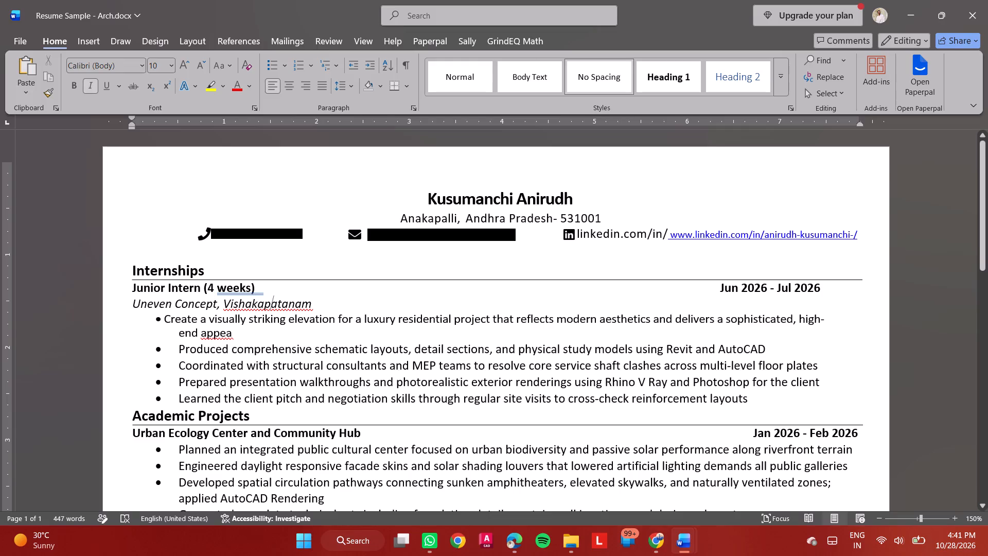
Correct the misspelled city in the internship's company line to the suggested spelling Vishakhapatnam.
{"action": "double_click", "coordinate": [278, 302]}
{"action": "right_click", "coordinate": [278, 302]}
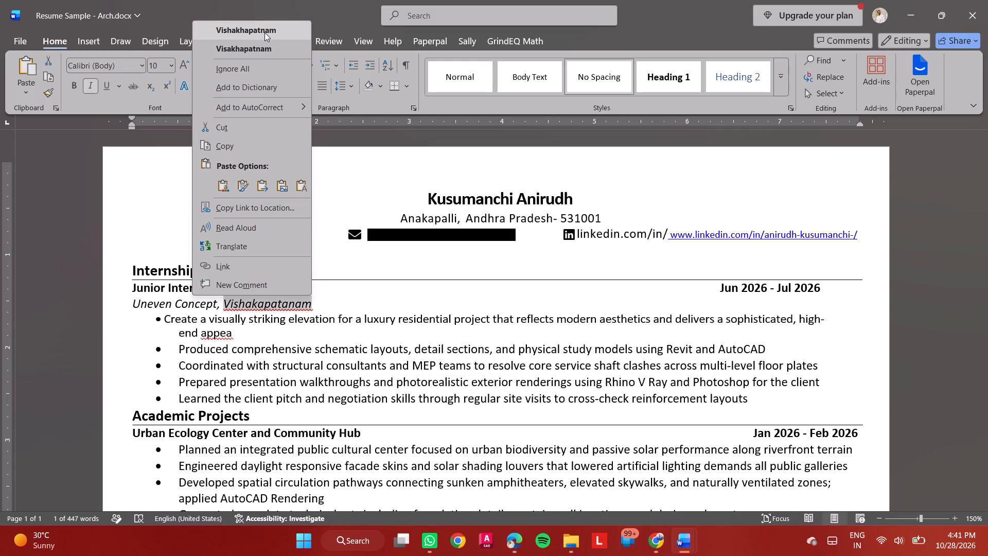
{"action": "left_click", "coordinate": [264, 32]}
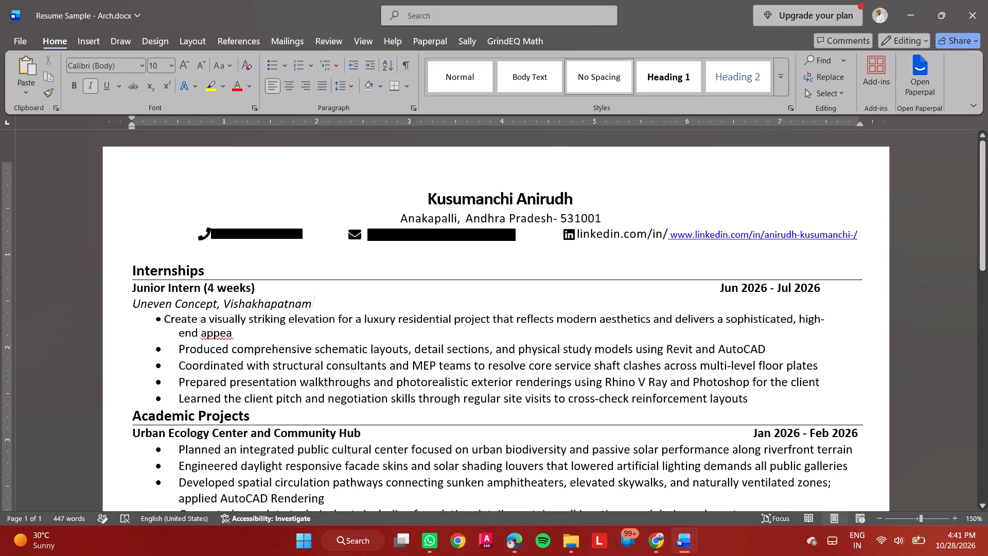
Check the first internship bullet against the existing resume and complete its last word as "appeal".
{"action": "key", "text": "alt+Tab"}
{"action": "key", "text": "alt+Tab"}
{"action": "key", "text": "alt+Tab"}
{"action": "key", "text": "alt+Tab"}
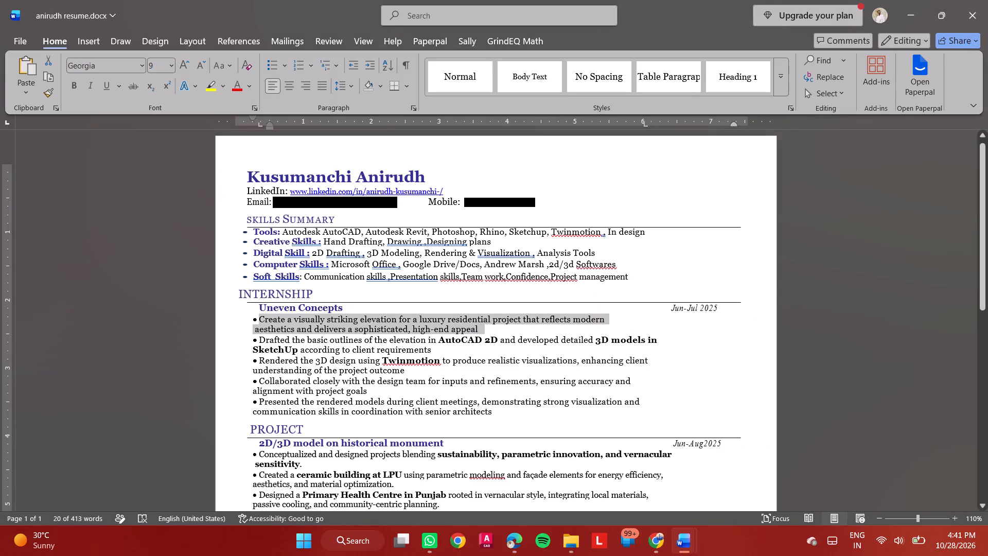
{"action": "key", "text": "alt+Tab"}
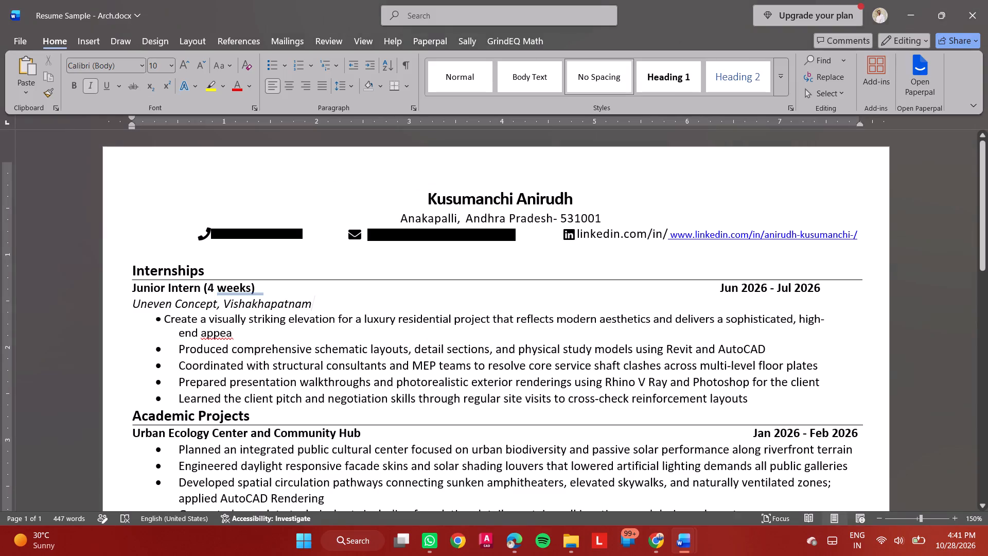
{"action": "left_click", "coordinate": [238, 336]}
{"action": "key", "text": "l"}
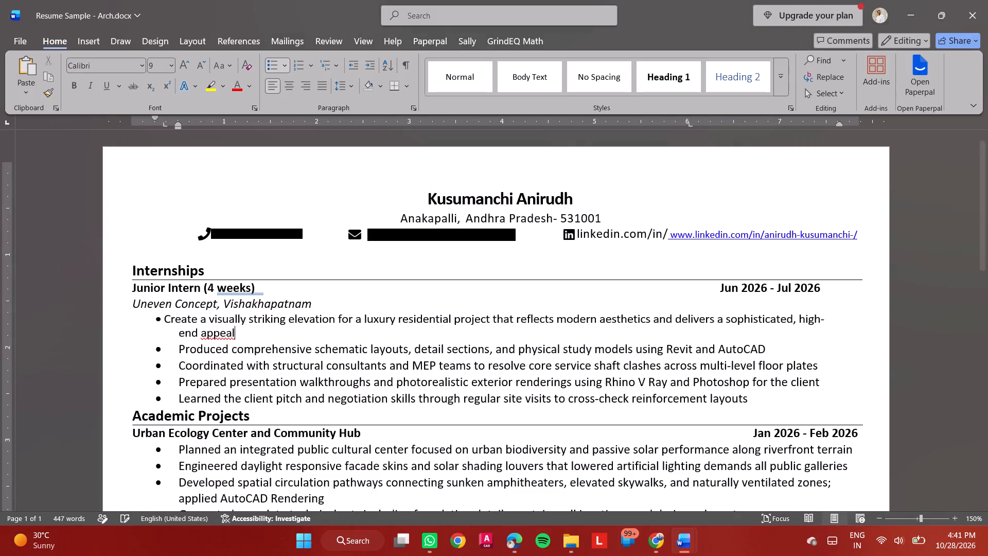
Replace the second internship bullet about schematic layouts with the existing resume's bullet on drafting elevation outlines in AutoCAD 2D and SketchUp.
{"action": "left_click", "coordinate": [281, 361]}
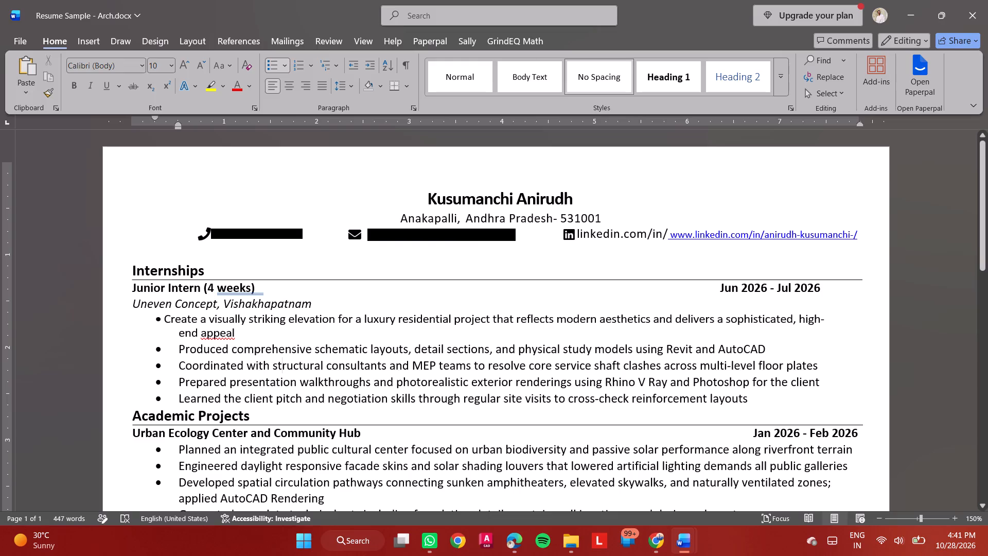
{"action": "left_click", "coordinate": [772, 347]}
{"action": "key", "text": "alt+Tab"}
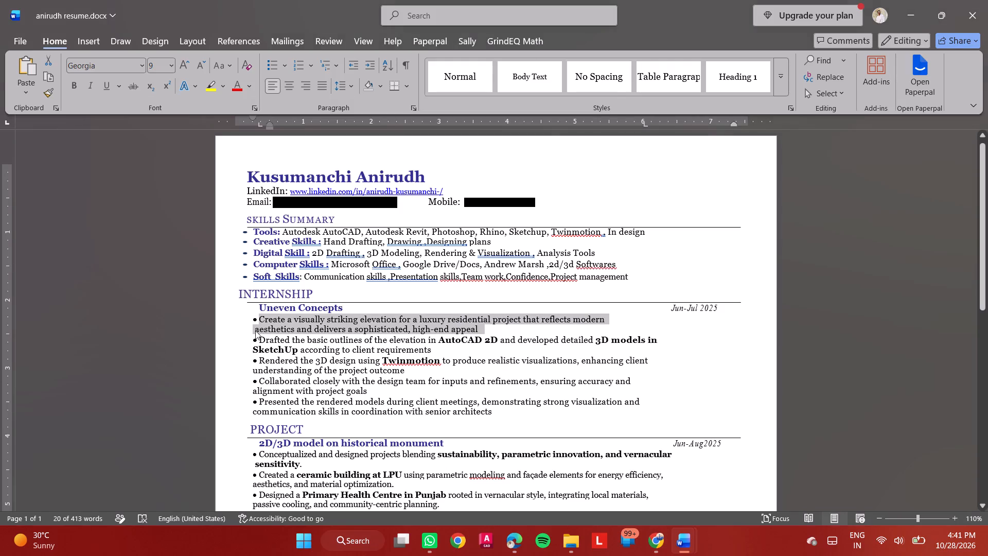
{"action": "left_click_drag", "start_coordinate": [260, 339], "coordinate": [436, 352]}
{"action": "key", "text": "ctrl+c"}
{"action": "key", "text": "ctrl+c"}
{"action": "key", "text": "alt+Tab"}
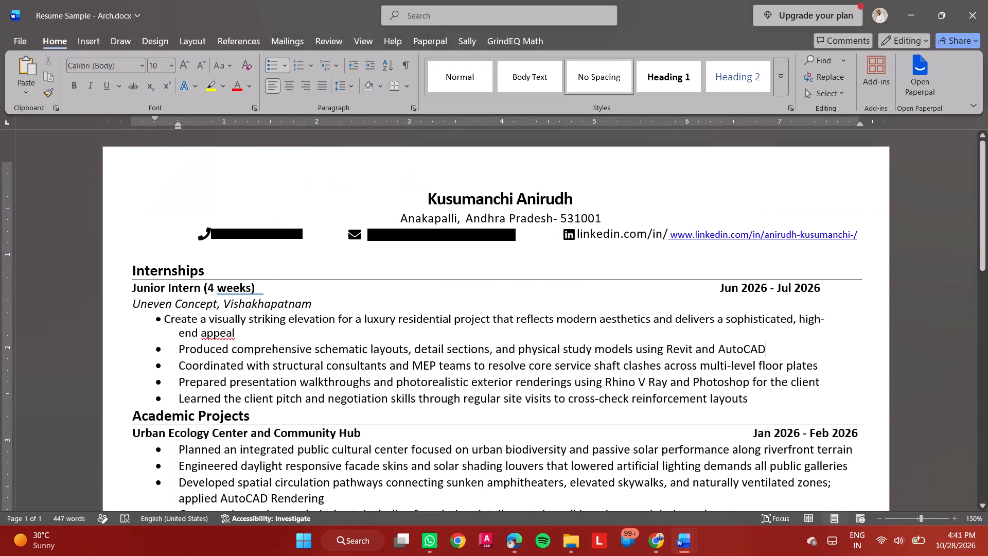
{"action": "left_click_drag", "start_coordinate": [764, 349], "coordinate": [714, 349]}
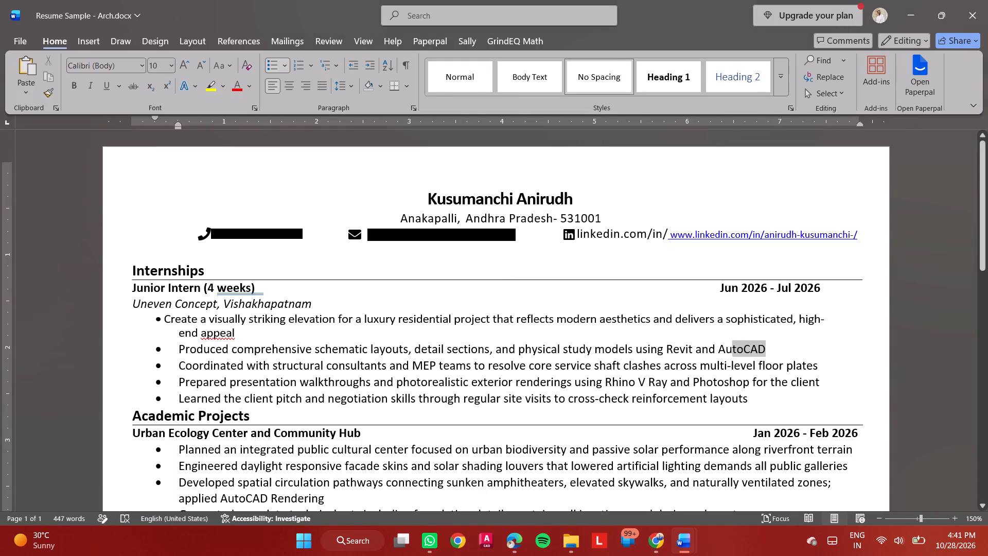
{"action": "left_click_drag", "start_coordinate": [714, 349], "coordinate": [186, 344]}
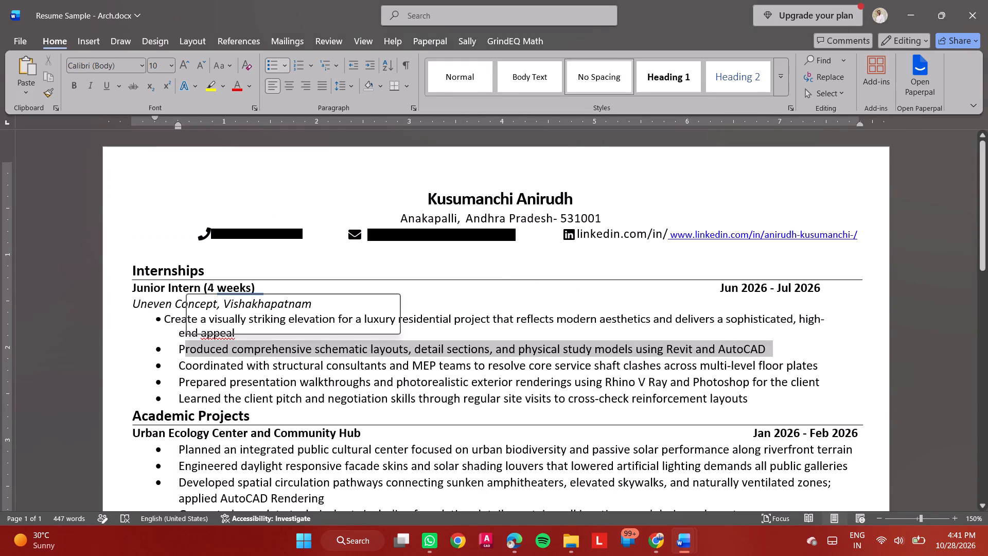
{"action": "key", "text": "ctrl+v"}
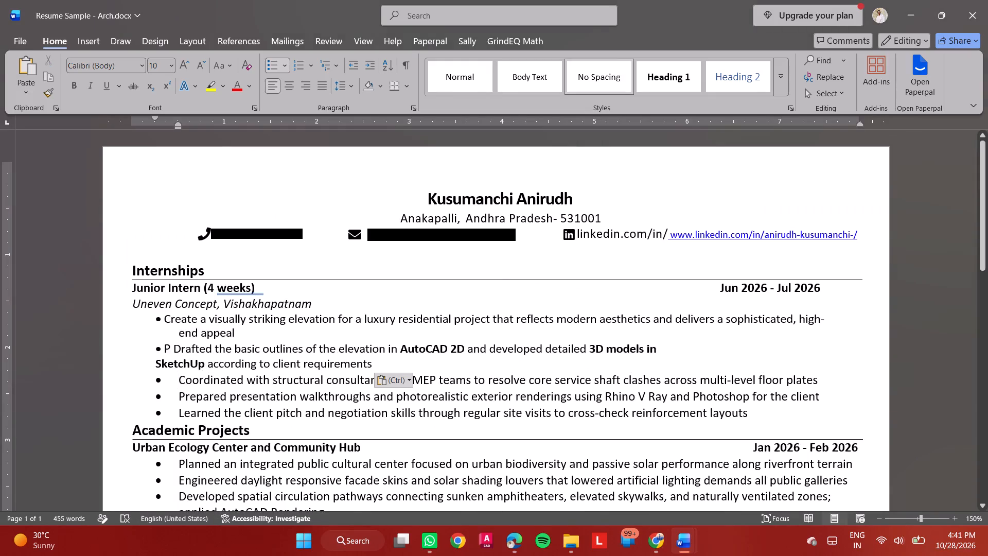
Remove the stray "P" before "Drafted" and join the bullet's broken line before "SketchUp" into one continuous sentence.
{"action": "left_click", "coordinate": [173, 349]}
{"action": "key", "text": "BackSpace"}
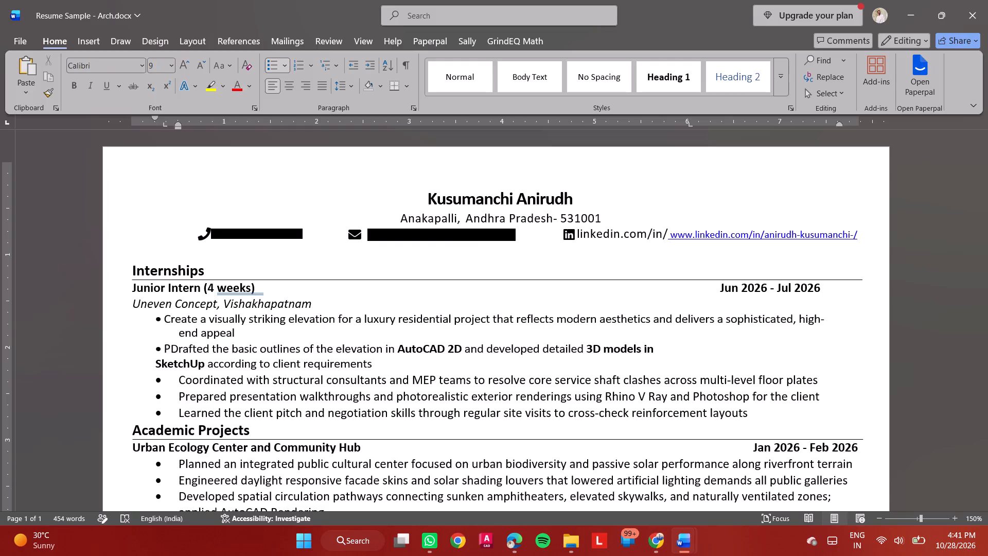
{"action": "key", "text": "BackSpace"}
{"action": "left_click", "coordinate": [155, 364]}
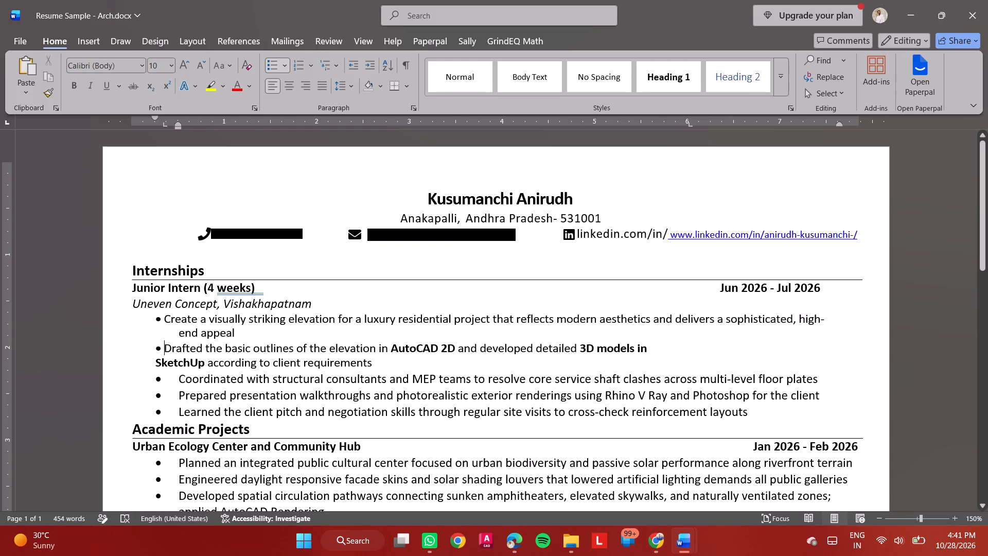
{"action": "key", "text": "BackSpace"}
{"action": "key", "text": "BackSpace"}
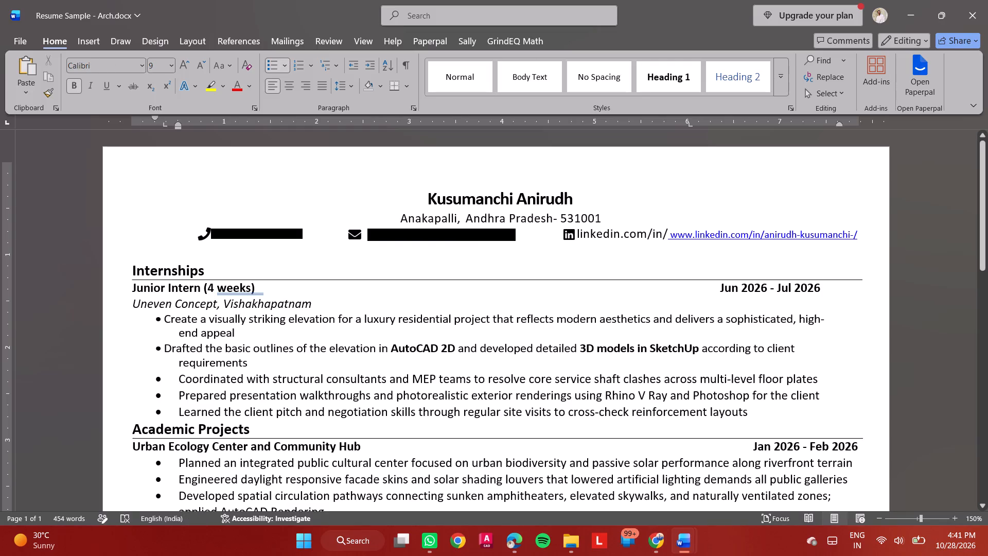
Replace the third internship bullet about structural consultants with the existing resume's bullet on rendering the 3D design using Twinmotion.
{"action": "scroll", "coordinate": [401, 356], "scroll_direction": "down", "scroll_amount": 13}
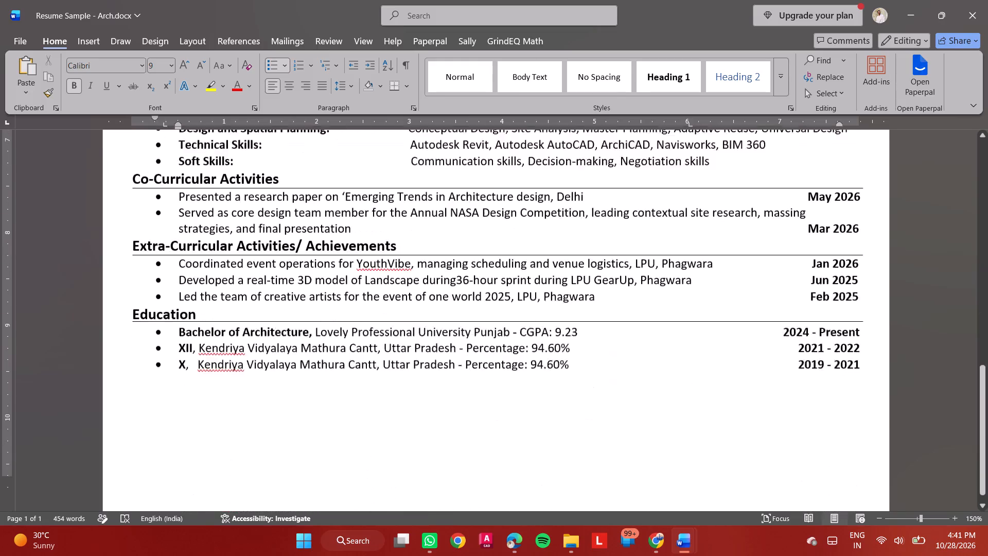
{"action": "scroll", "coordinate": [401, 356], "scroll_direction": "up", "scroll_amount": 11}
{"action": "key", "text": "alt+Tab"}
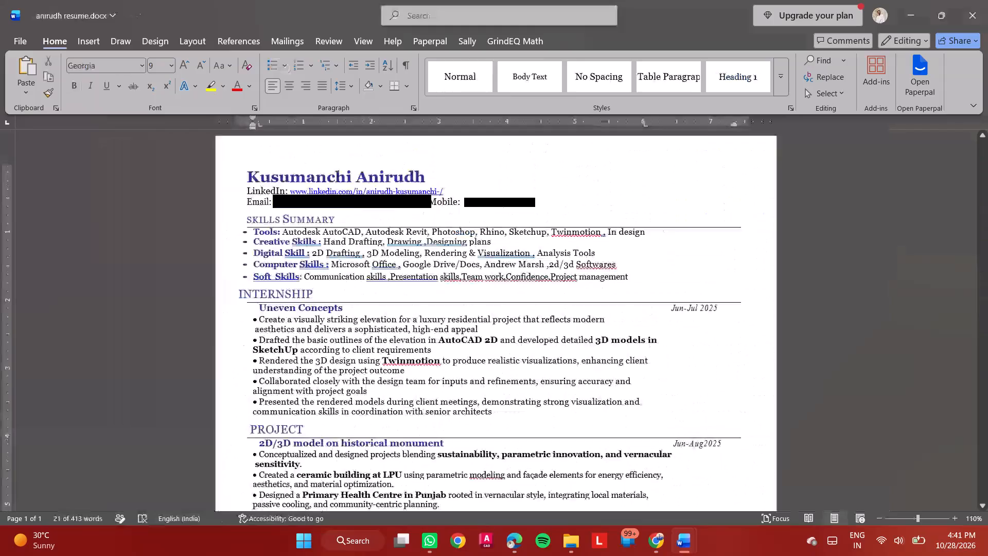
{"action": "left_click_drag", "start_coordinate": [408, 373], "coordinate": [275, 360]}
{"action": "key", "text": "ctrl+c"}
{"action": "key", "text": "ctrl+c"}
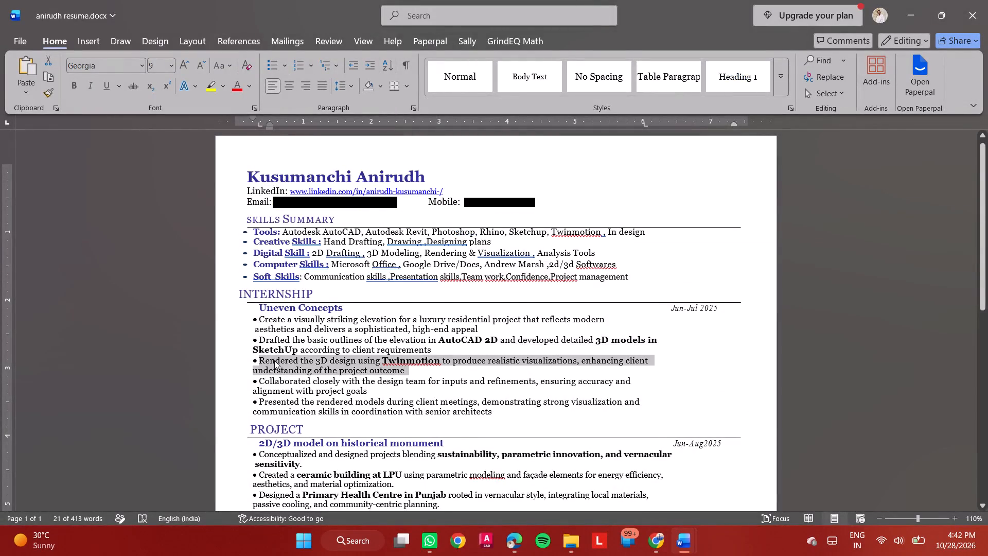
{"action": "key", "text": "alt+Tab"}
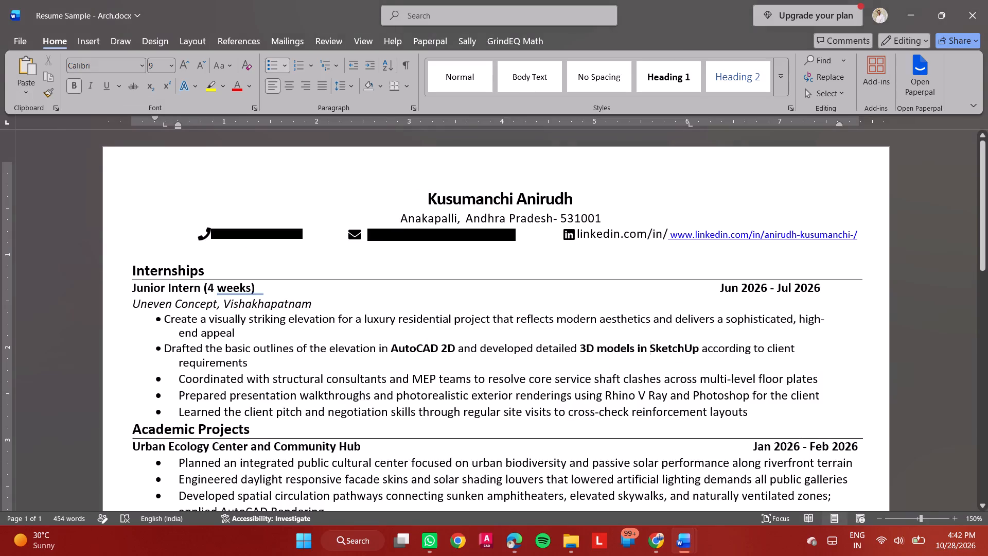
{"action": "left_click_drag", "start_coordinate": [823, 375], "coordinate": [189, 375]}
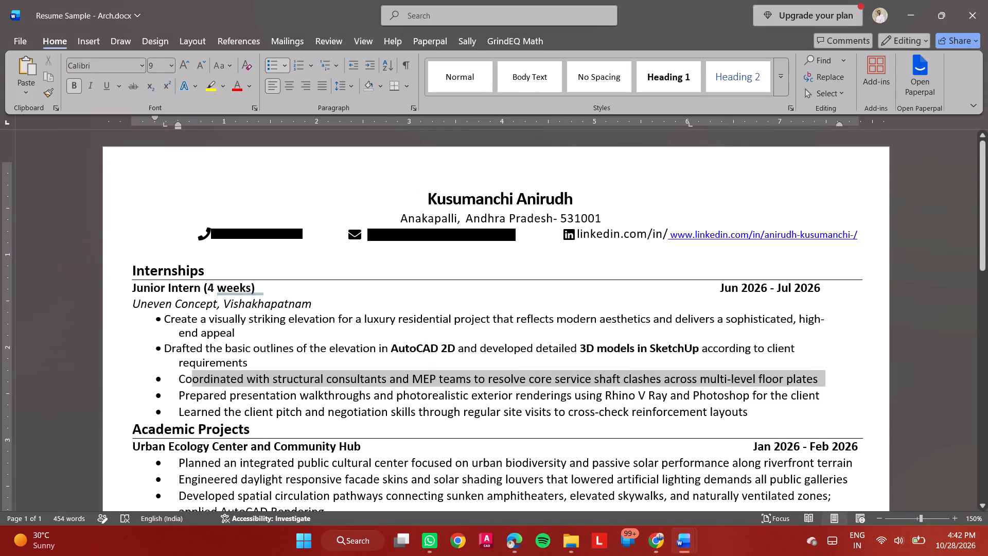
{"action": "left_click_drag", "start_coordinate": [189, 375], "coordinate": [188, 376]}
{"action": "key", "text": "ctrl+v"}
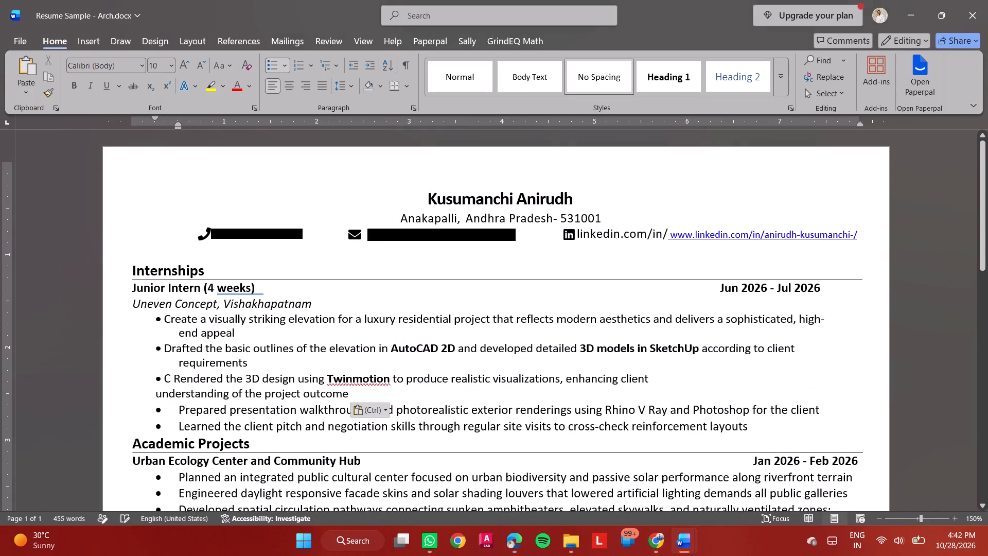
Remove the stray "C" before "Rendered" and join the line starting "understanding of the project outcome" to the same bullet.
{"action": "left_click", "coordinate": [174, 377]}
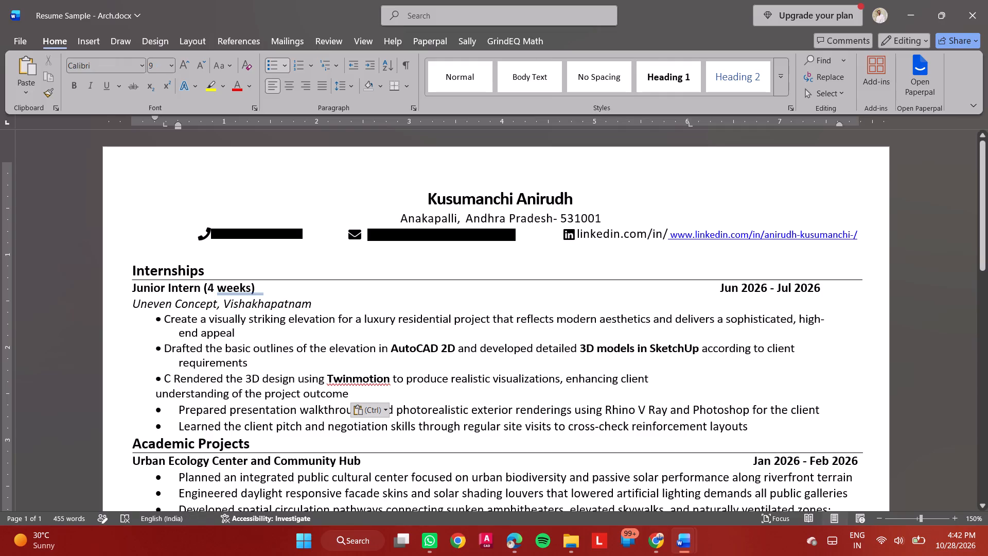
{"action": "key", "text": "BackSpace"}
{"action": "key", "text": "BackSpace"}
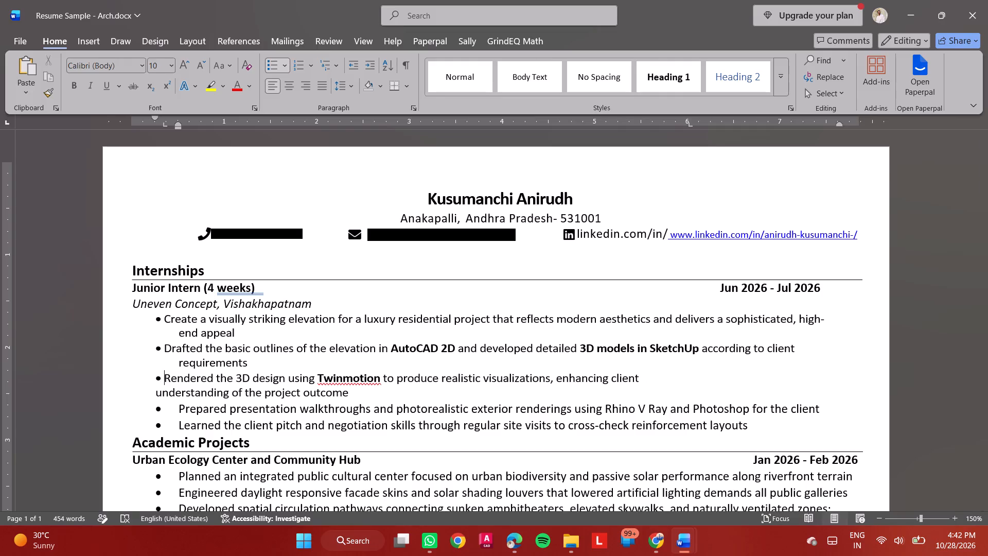
{"action": "left_click", "coordinate": [155, 388]}
{"action": "key", "text": "BackSpace"}
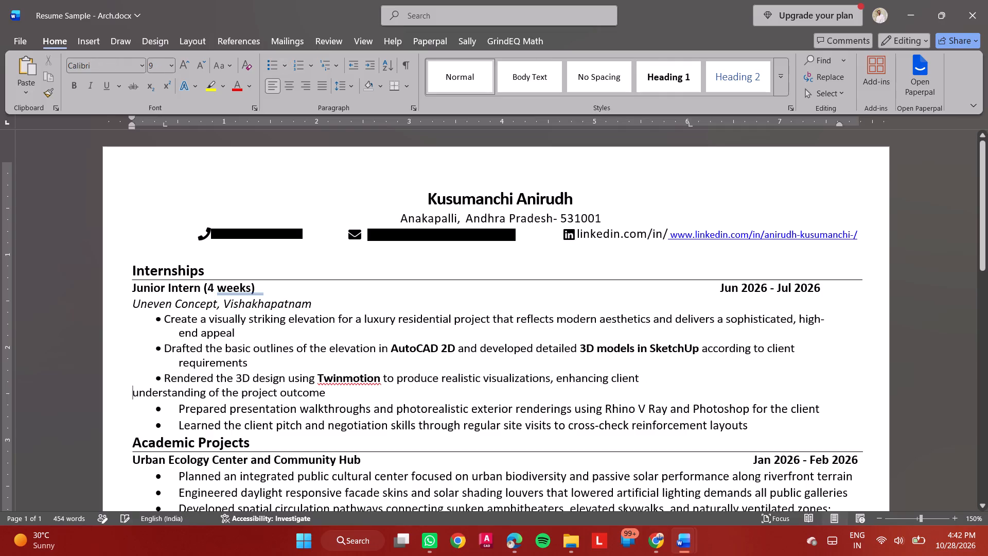
{"action": "key", "text": "BackSpace"}
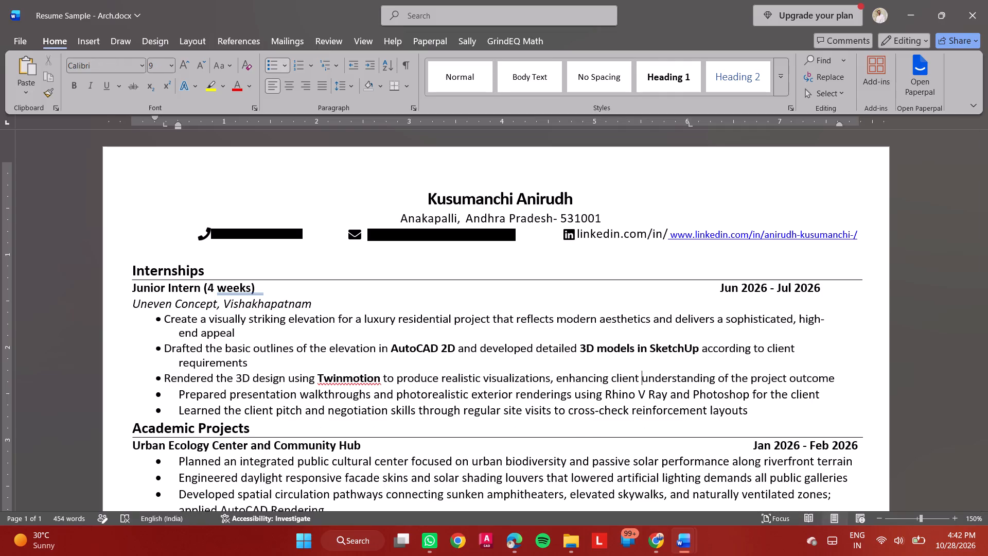
Replace the fourth internship bullet about presentation walkthroughs with the existing resume's bullet on collaborating closely with the design team.
{"action": "key", "text": "alt+Tab"}
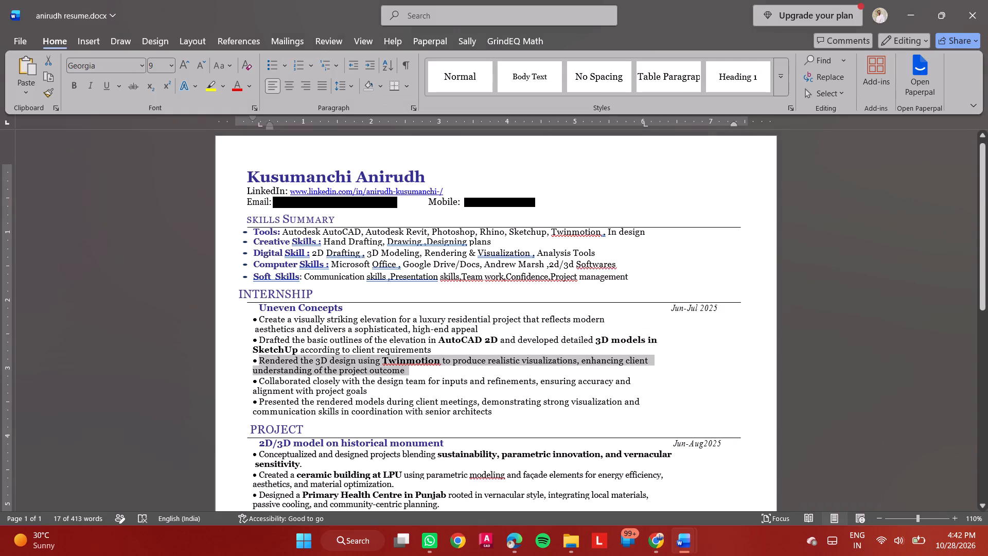
{"action": "left_click_drag", "start_coordinate": [371, 394], "coordinate": [262, 384]}
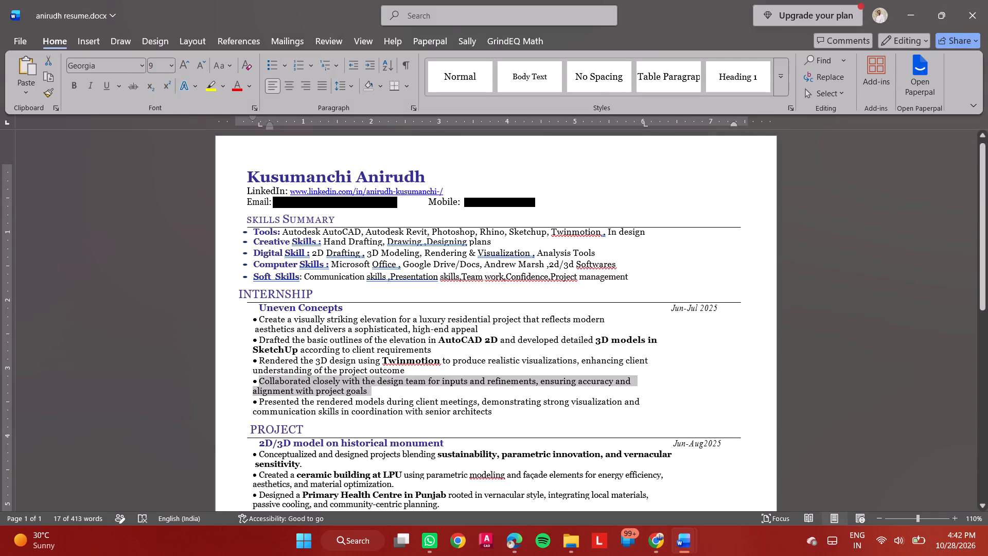
{"action": "left_click_drag", "start_coordinate": [262, 384], "coordinate": [262, 383]}
{"action": "key", "text": "ctrl+c"}
{"action": "key", "text": "ctrl+c"}
{"action": "key", "text": "alt+Tab"}
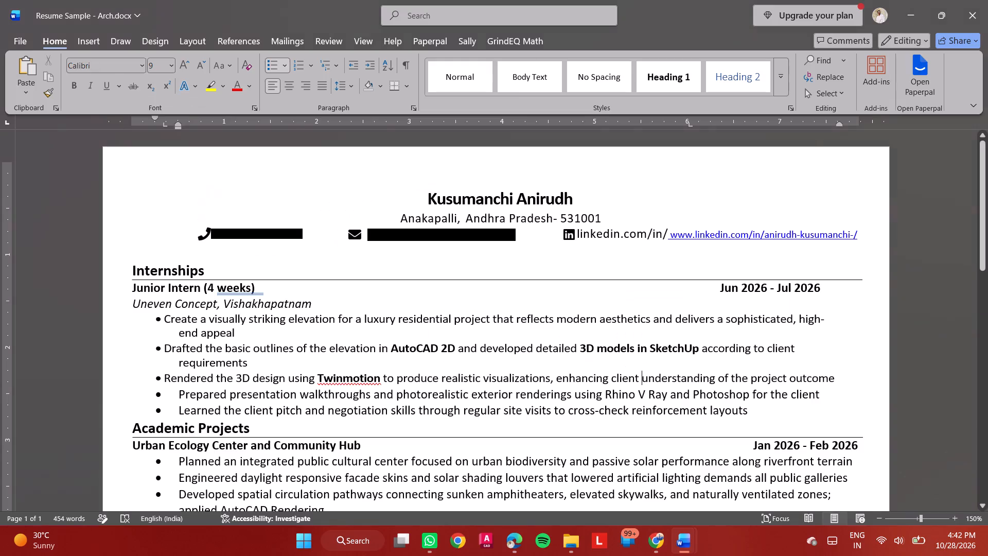
{"action": "left_click_drag", "start_coordinate": [819, 396], "coordinate": [811, 394]}
{"action": "left_click_drag", "start_coordinate": [811, 394], "coordinate": [184, 393]}
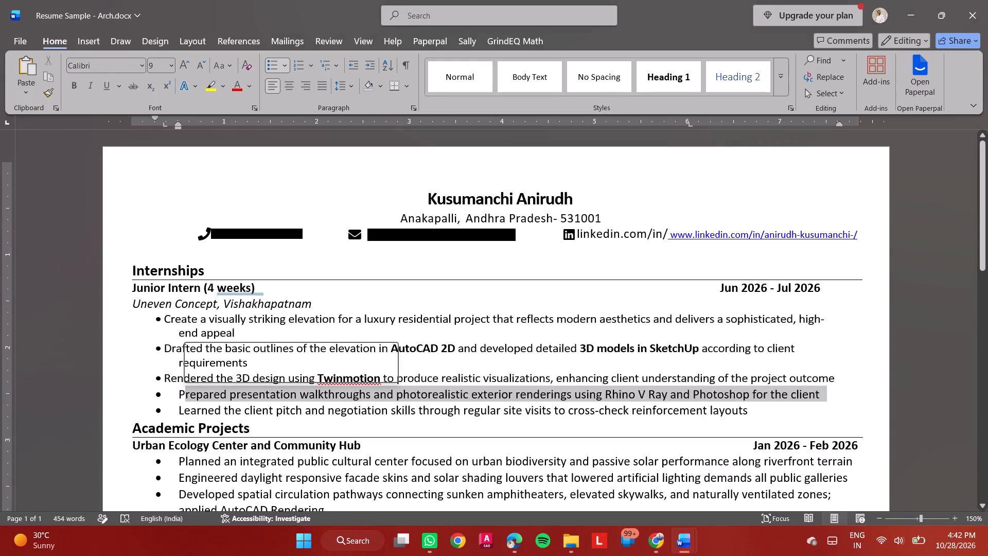
{"action": "key", "text": "ctrl+v"}
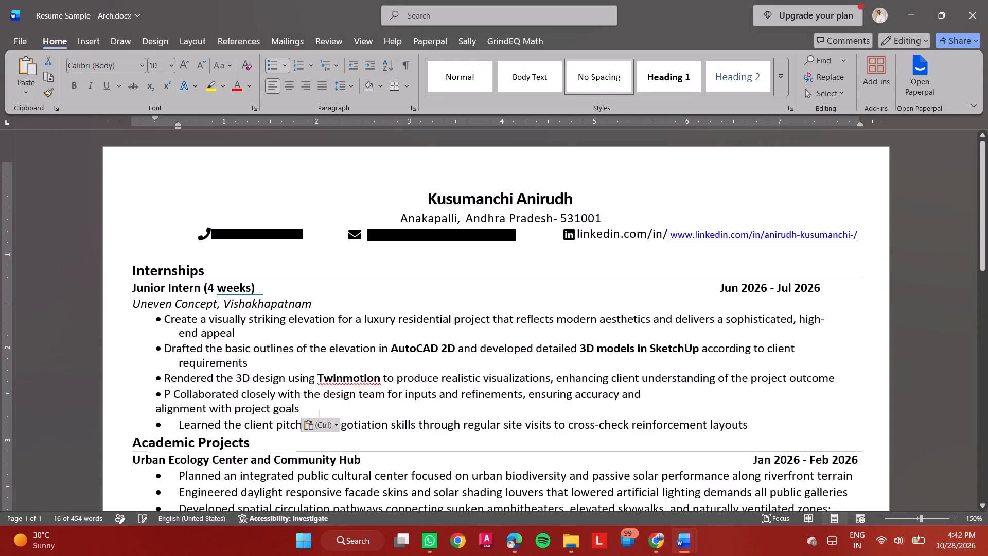
Remove the stray "P" before "Collaborated" and join the line starting "alignment with project goals" to the same bullet.
{"action": "left_click", "coordinate": [172, 390]}
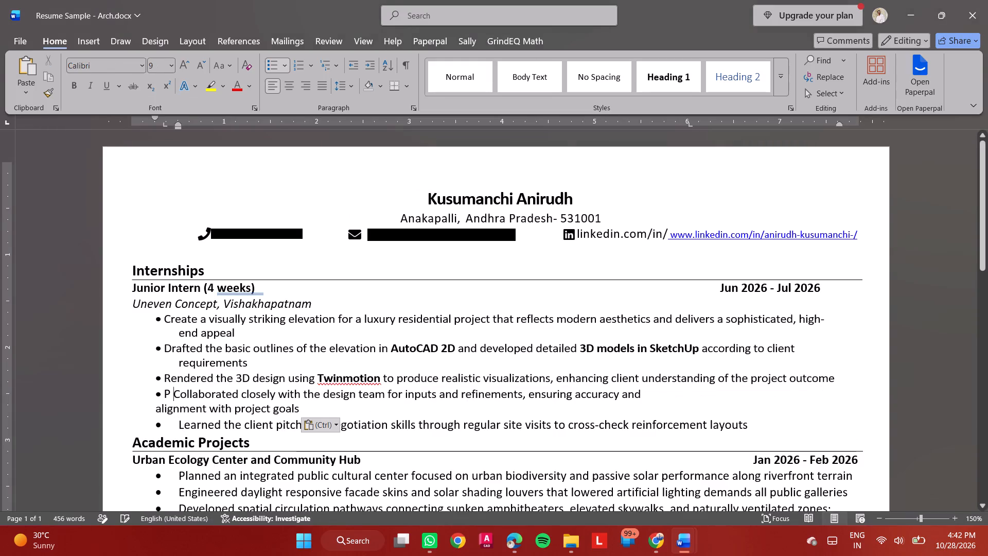
{"action": "key", "text": "BackSpace"}
{"action": "key", "text": "BackSpace"}
{"action": "left_click", "coordinate": [158, 407]}
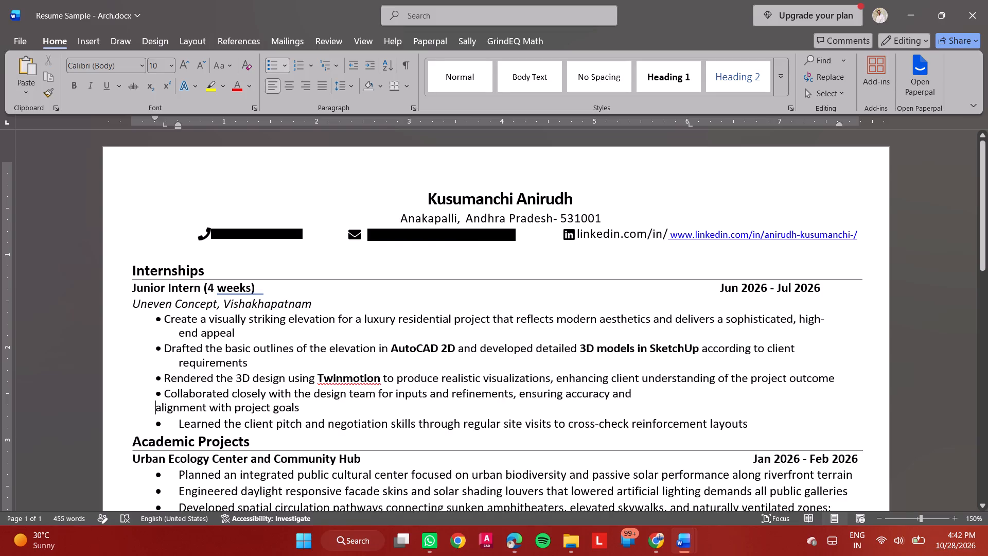
{"action": "key", "text": "BackSpace"}
{"action": "key", "text": "BackSpace"}
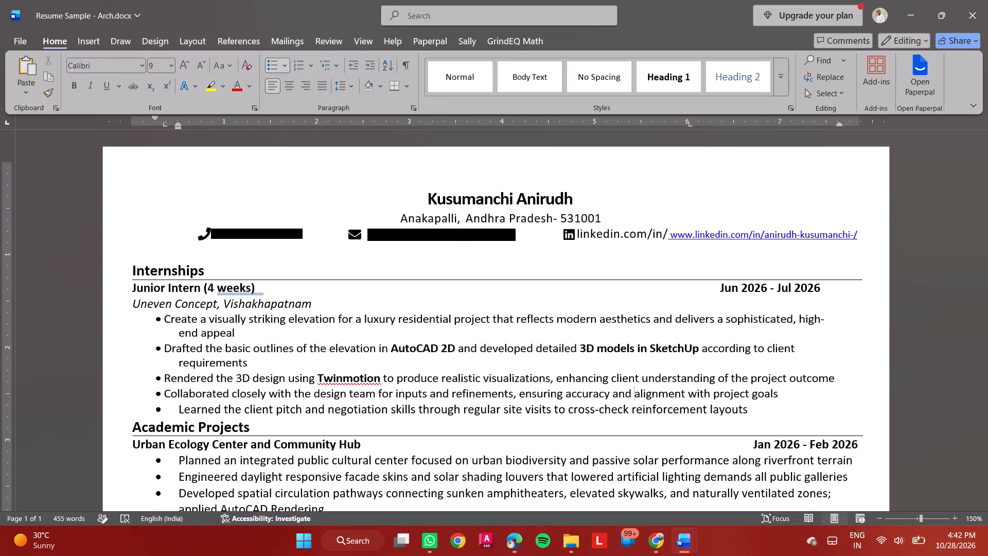
Replace the fifth internship bullet about client pitch and negotiation with the existing resume's bullet on presenting rendered models during client meetings.
{"action": "key", "text": "alt+Tab"}
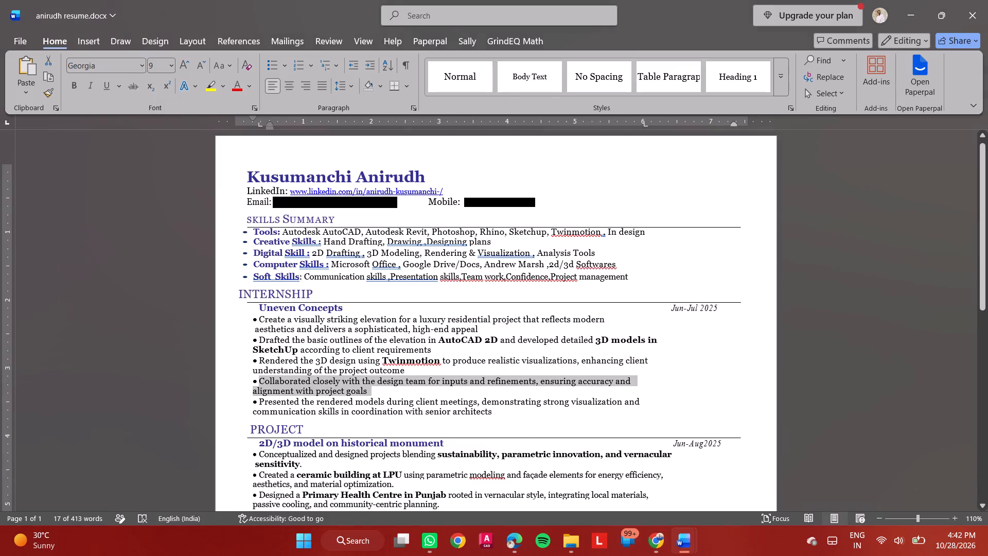
{"action": "left_click_drag", "start_coordinate": [493, 413], "coordinate": [259, 405]}
{"action": "key", "text": "ctrl+c"}
{"action": "key", "text": "ctrl+c"}
{"action": "key", "text": "alt+Tab"}
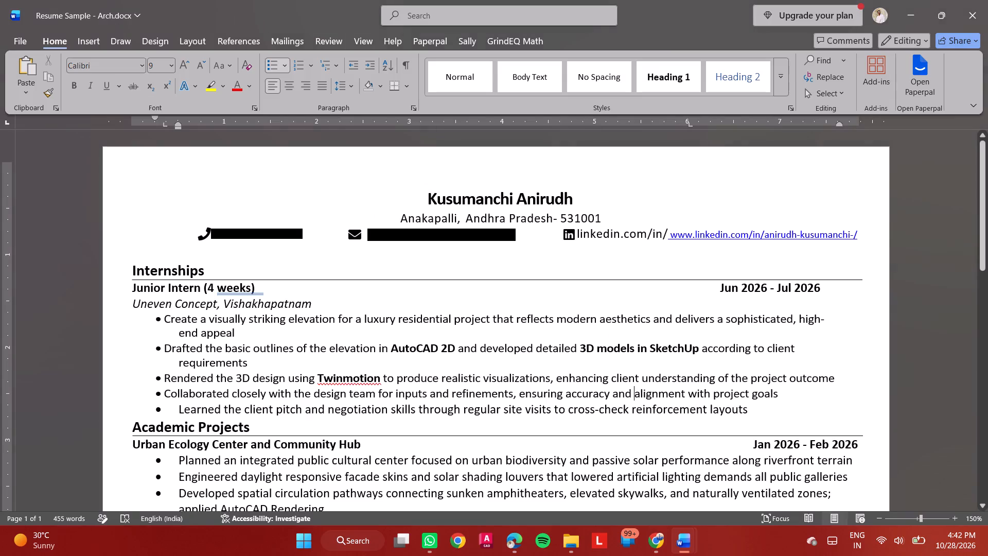
{"action": "left_click_drag", "start_coordinate": [757, 412], "coordinate": [193, 413]}
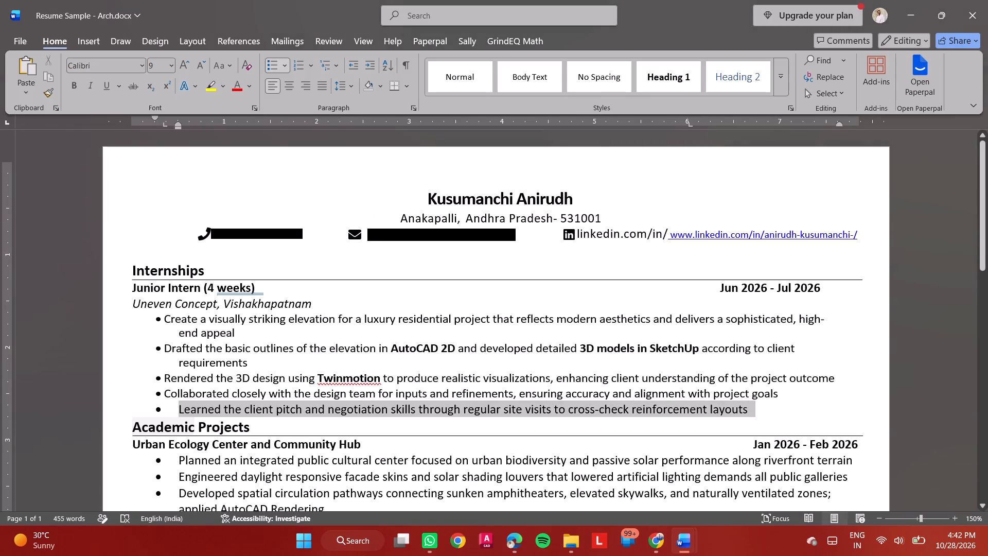
{"action": "left_click_drag", "start_coordinate": [193, 413], "coordinate": [190, 410]}
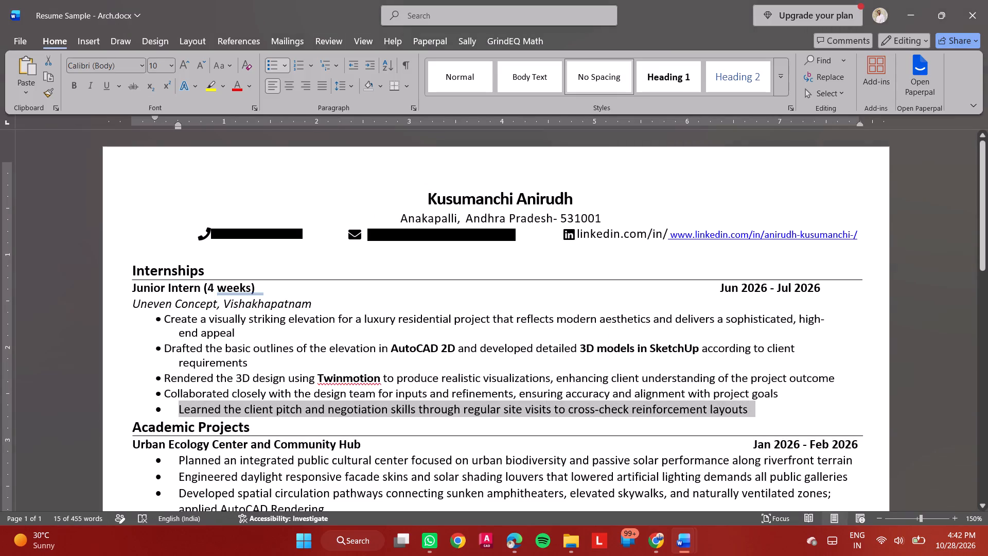
{"action": "left_click", "coordinate": [758, 409]}
{"action": "left_click_drag", "start_coordinate": [756, 409], "coordinate": [159, 401]}
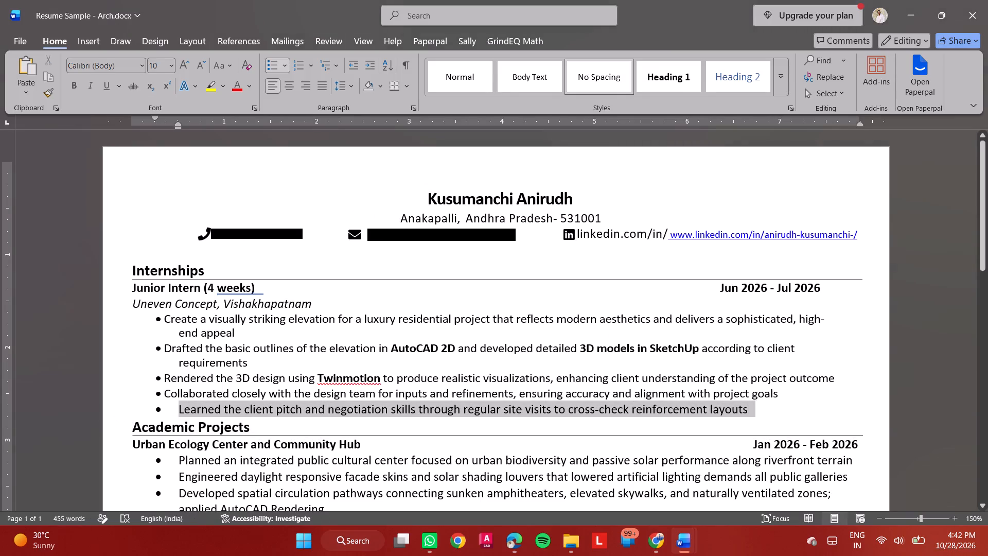
{"action": "left_click_drag", "start_coordinate": [159, 401], "coordinate": [183, 405]}
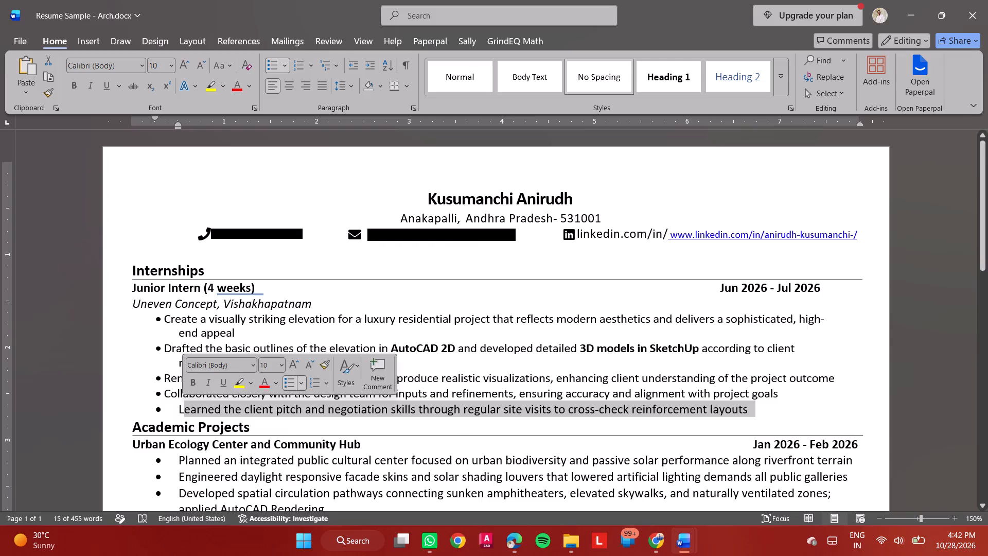
{"action": "key", "text": "ctrl+v"}
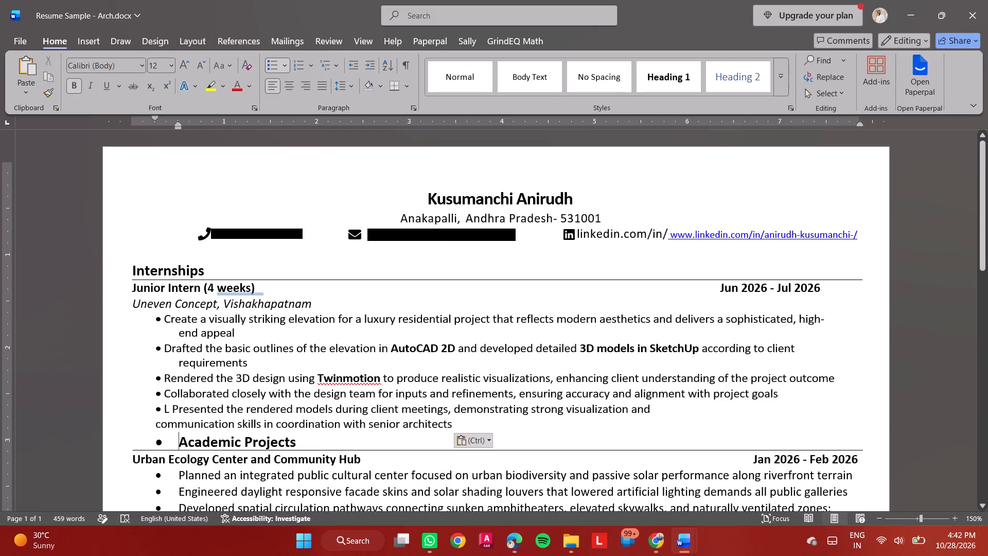
Remove the bullet formatting from the Academic Projects heading and the stray "L" before "Presented".
{"action": "key", "text": "BackSpace"}
{"action": "key", "text": "BackSpace"}
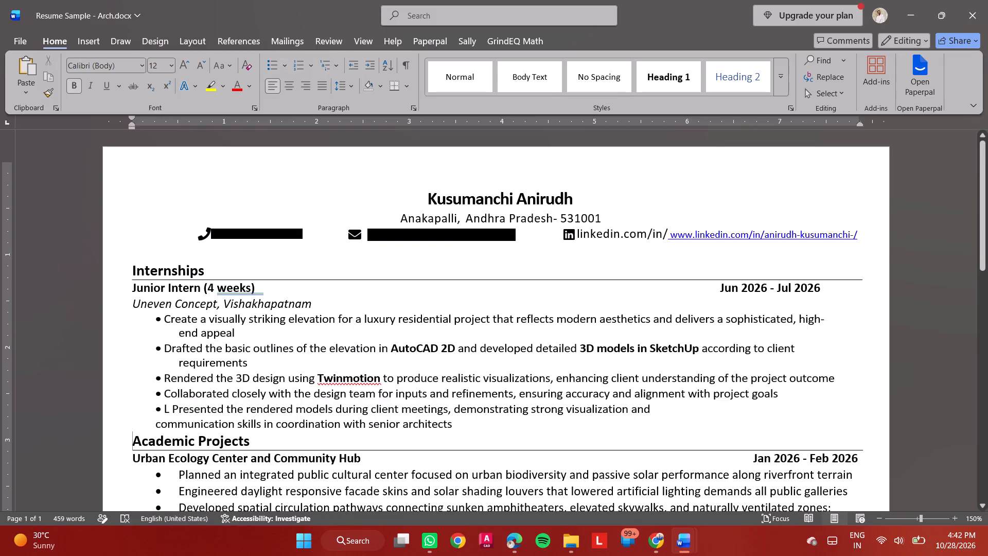
{"action": "left_click", "coordinate": [172, 410]}
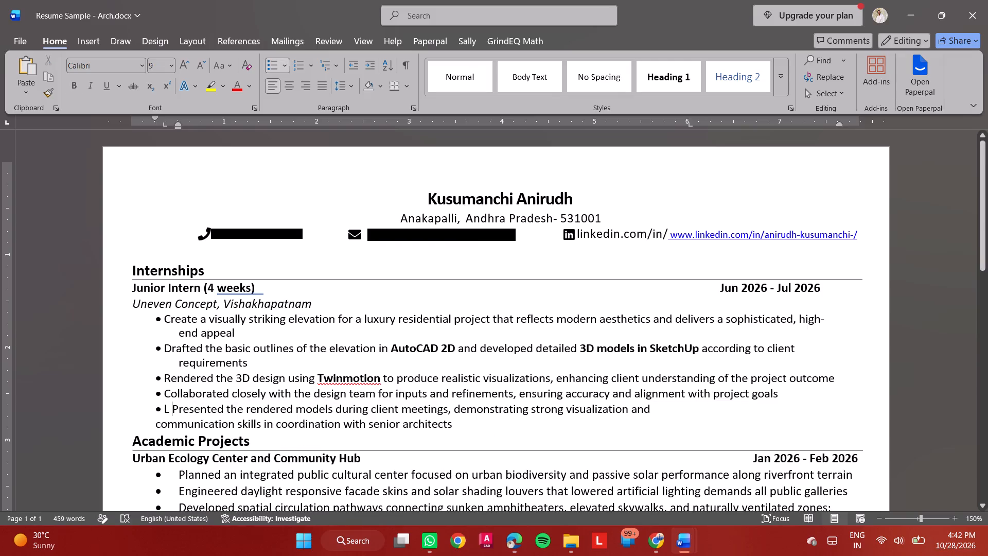
{"action": "key", "text": "BackSpace"}
{"action": "key", "text": "BackSpace"}
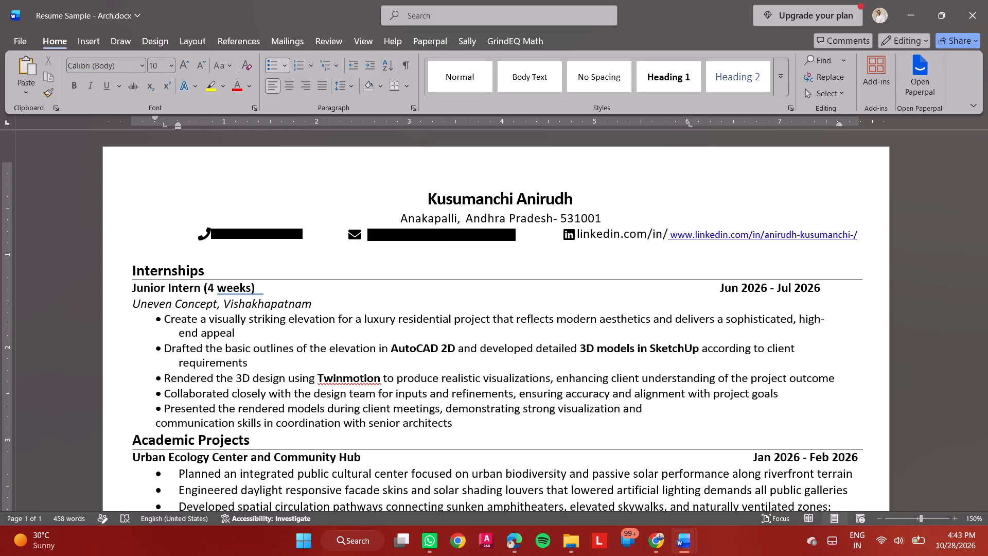
Indent the text of the fifth and fourth internship bullets with six leading spaces before "Presented" and "Collaborated".
{"action": "key", "text": "space"}
{"action": "key", "text": "space"}
{"action": "key", "text": "space"}
{"action": "key", "text": "space"}
{"action": "key", "text": "space"}
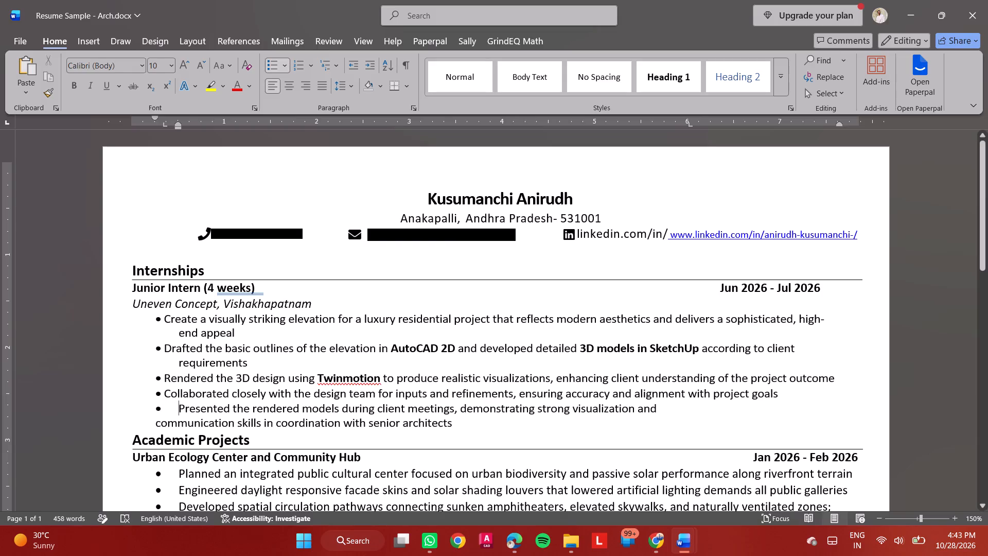
{"action": "key", "text": "space"}
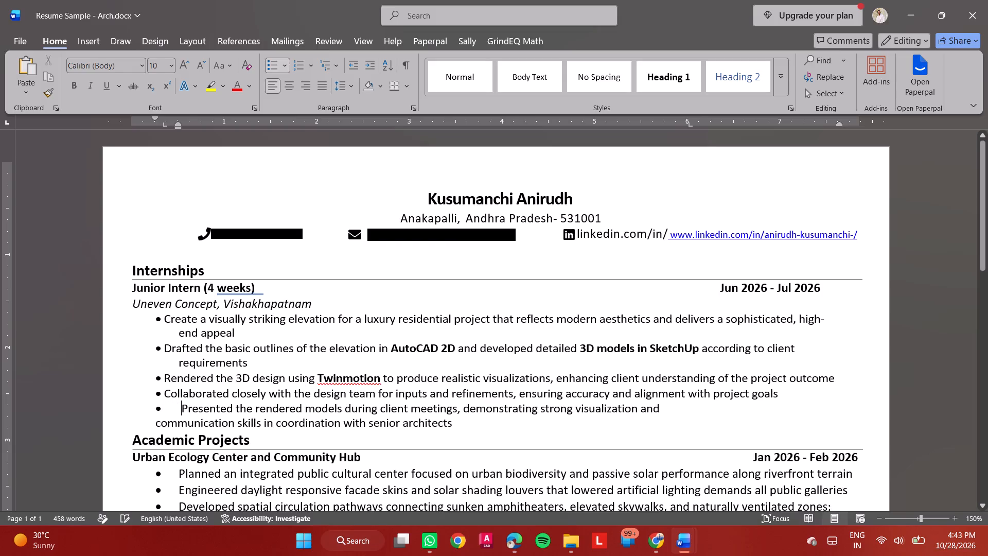
{"action": "left_click", "coordinate": [167, 391]}
{"action": "key", "text": "space"}
{"action": "key", "text": "space"}
{"action": "key", "text": "space"}
{"action": "key", "text": "space"}
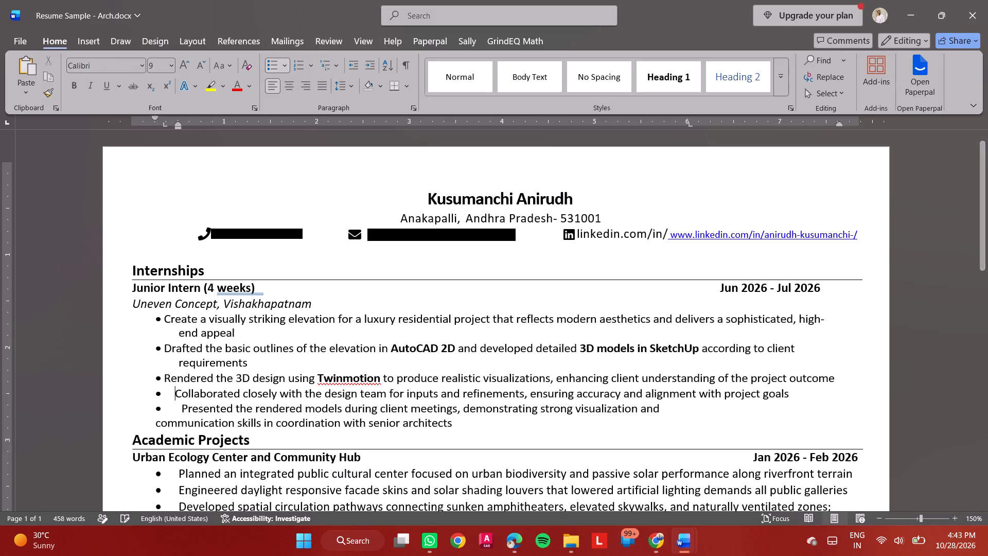
{"action": "key", "text": "space"}
{"action": "key", "text": "space"}
{"action": "key", "text": "space"}
{"action": "key", "text": "BackSpace"}
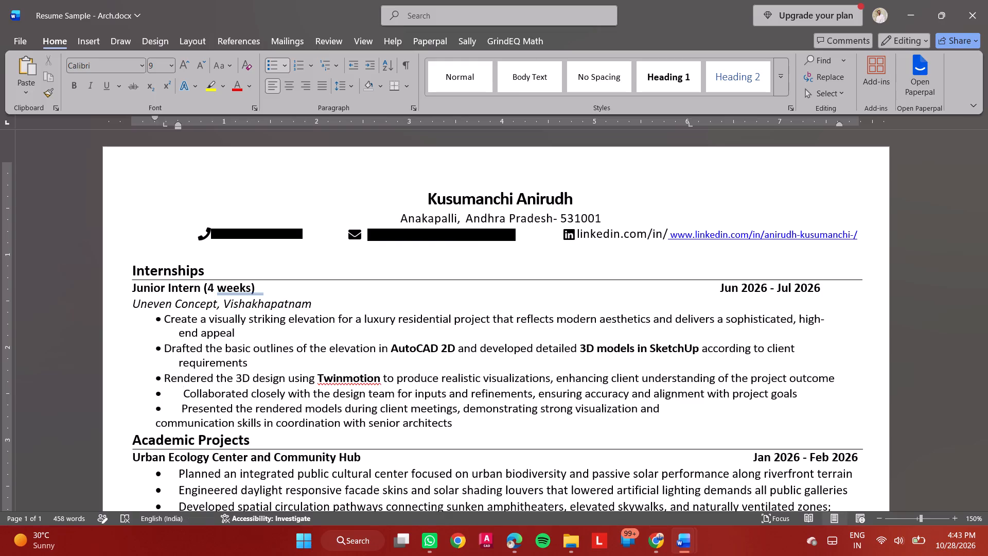
Indent the third internship bullet's text with six leading spaces before "Rendered".
{"action": "left_click", "coordinate": [163, 372]}
{"action": "key", "text": "space"}
{"action": "key", "text": "space"}
{"action": "key", "text": "space"}
{"action": "key", "text": "space"}
{"action": "key", "text": "space"}
{"action": "key", "text": "space"}
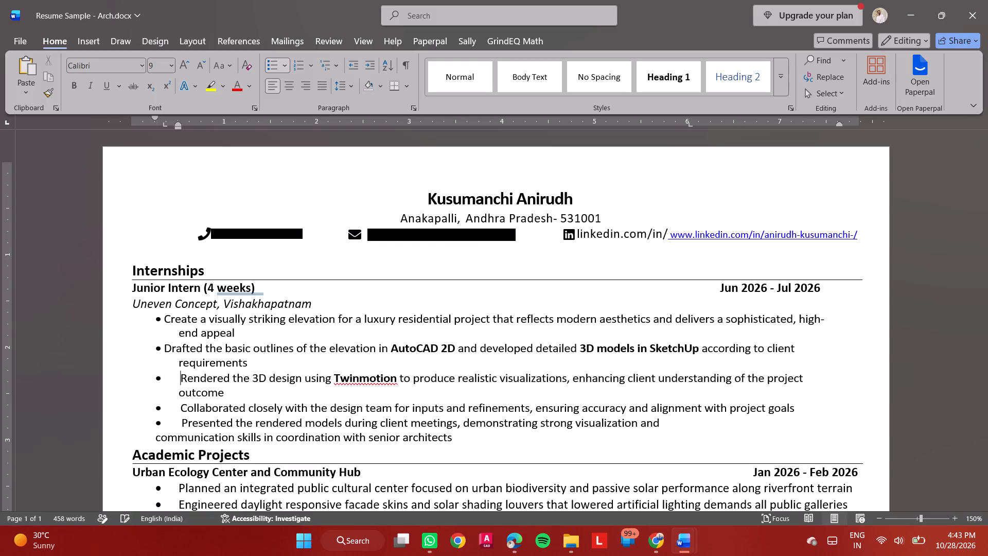
Indent the text of the second and first internship bullets with five leading spaces before "Drafted" and "Create".
{"action": "left_click", "coordinate": [163, 345]}
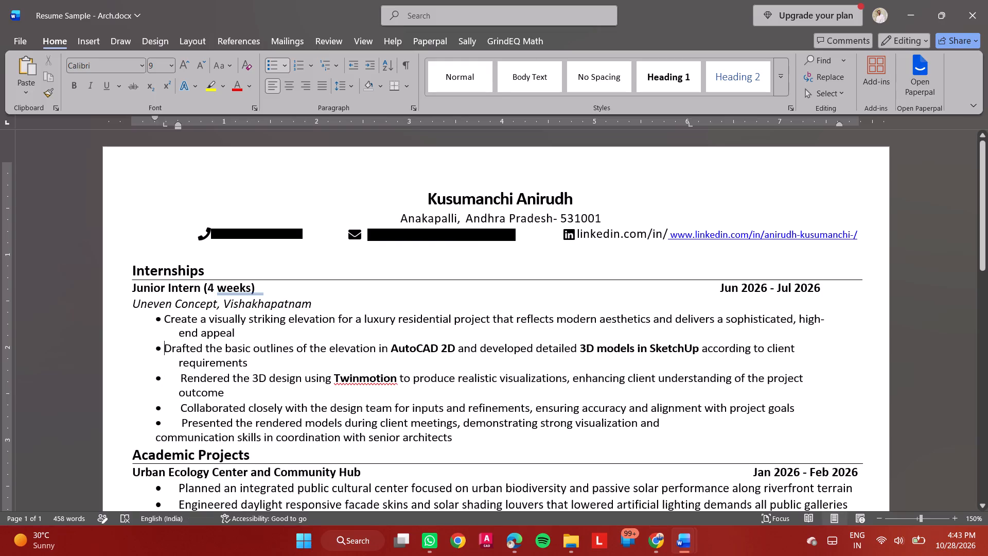
{"action": "key", "text": "space"}
{"action": "key", "text": "space"}
{"action": "key", "text": "space"}
{"action": "key", "text": "space"}
{"action": "key", "text": "space"}
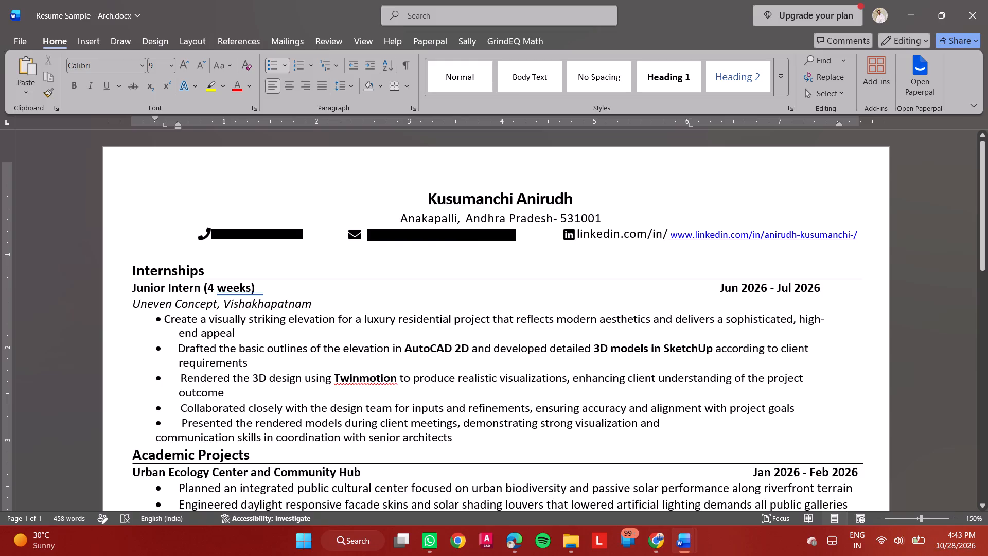
{"action": "left_click", "coordinate": [165, 316]}
{"action": "key", "text": "space"}
{"action": "key", "text": "space"}
{"action": "key", "text": "space"}
{"action": "key", "text": "space"}
{"action": "key", "text": "space"}
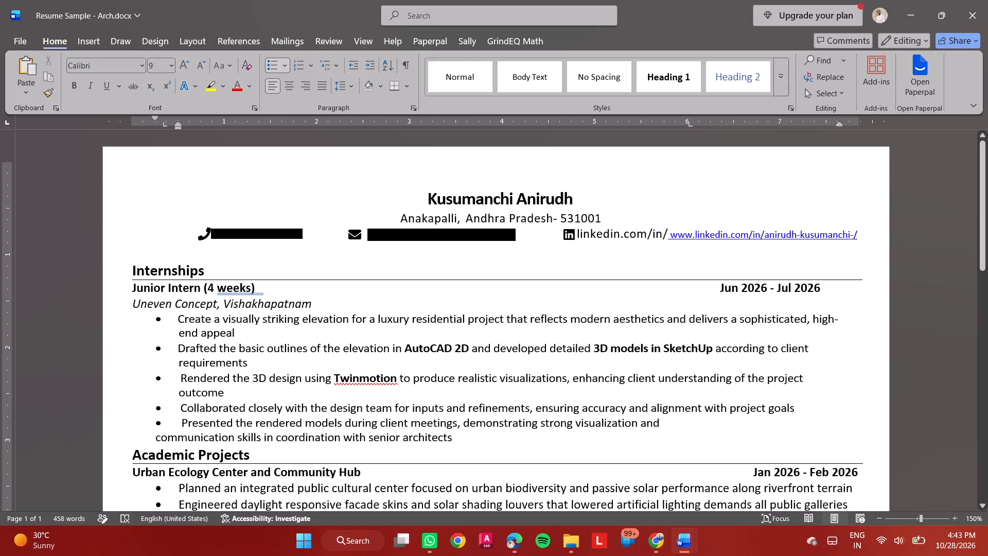
Remove one leading space from each of the third, fourth and fifth internship bullets to align their text with the first two.
{"action": "left_click", "coordinate": [181, 371]}
{"action": "key", "text": "BackSpace"}
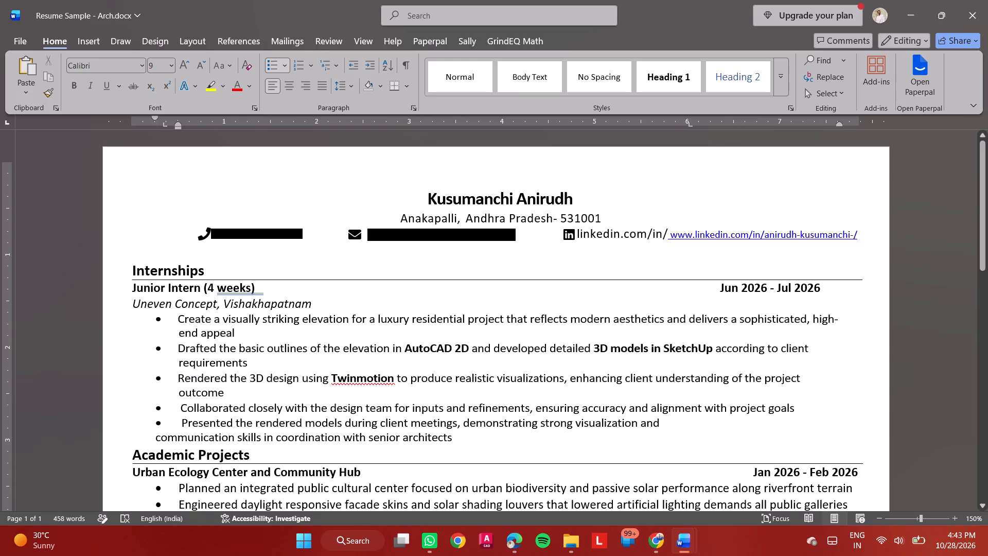
{"action": "left_click", "coordinate": [180, 407]}
{"action": "key", "text": "BackSpace"}
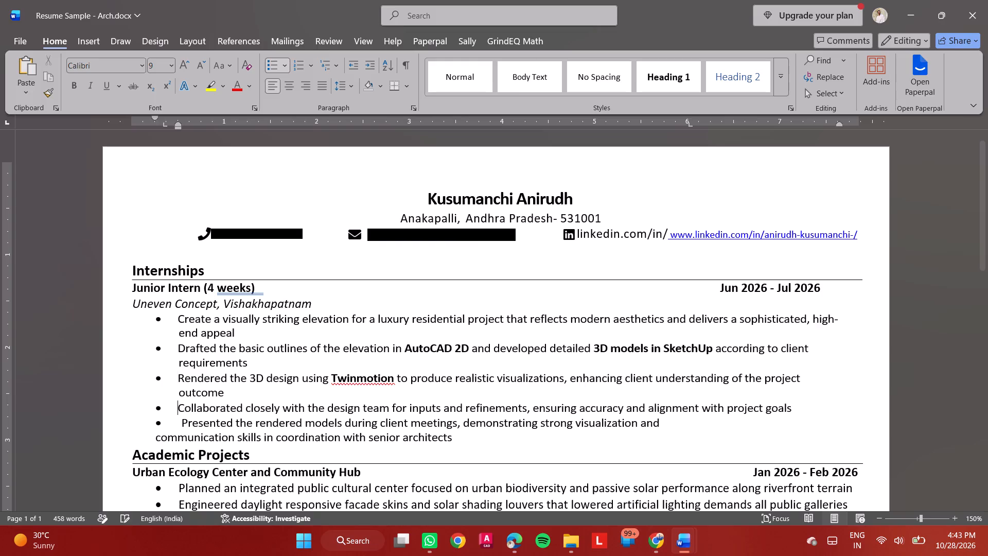
{"action": "left_click", "coordinate": [183, 419]}
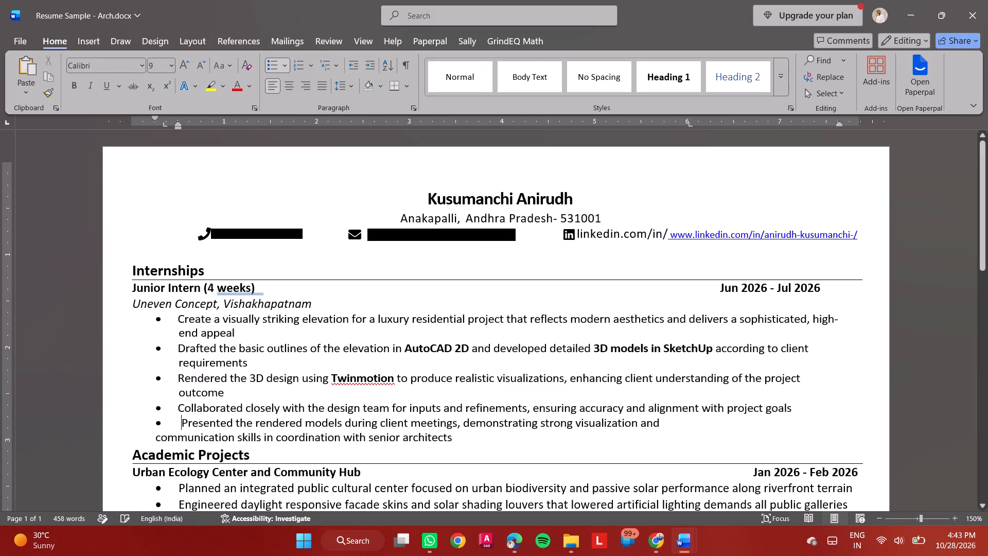
{"action": "key", "text": "BackSpace"}
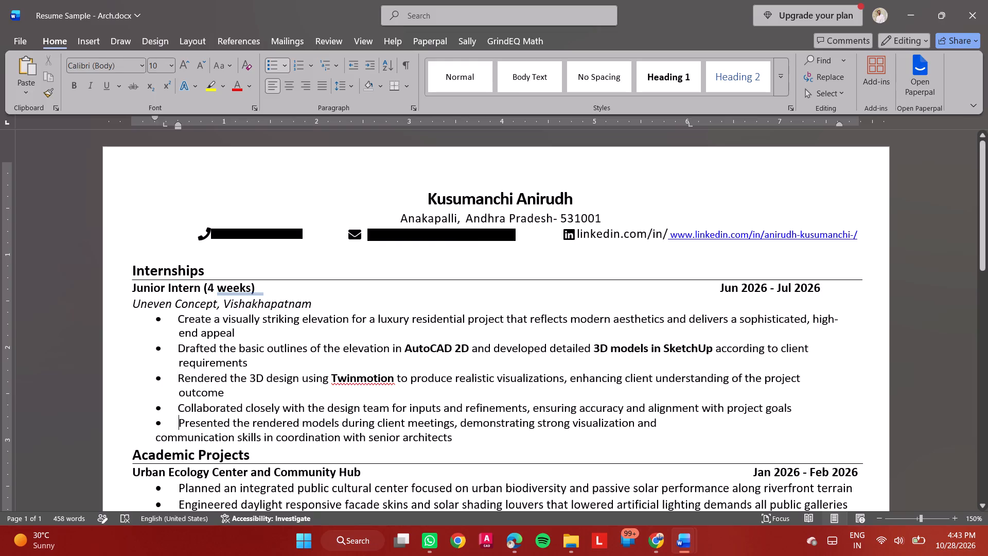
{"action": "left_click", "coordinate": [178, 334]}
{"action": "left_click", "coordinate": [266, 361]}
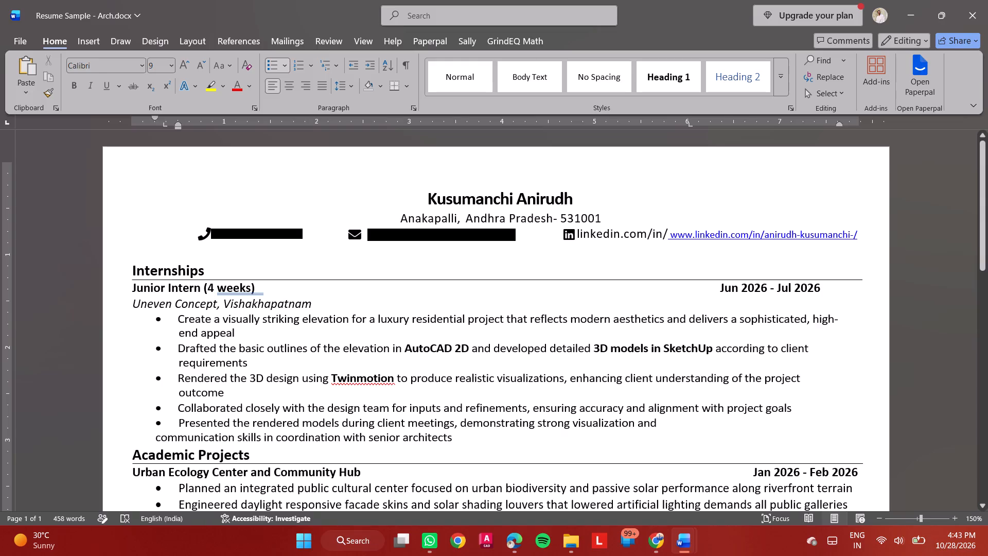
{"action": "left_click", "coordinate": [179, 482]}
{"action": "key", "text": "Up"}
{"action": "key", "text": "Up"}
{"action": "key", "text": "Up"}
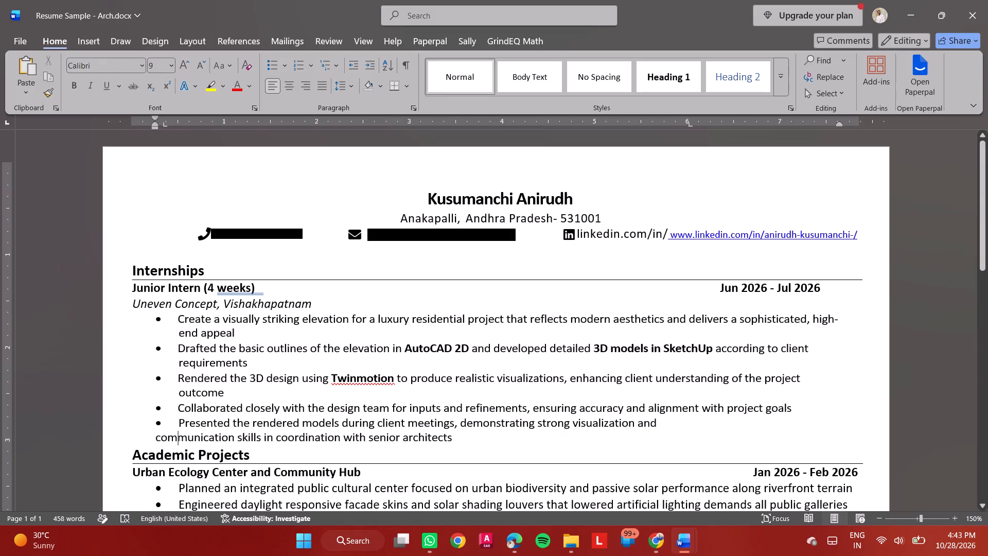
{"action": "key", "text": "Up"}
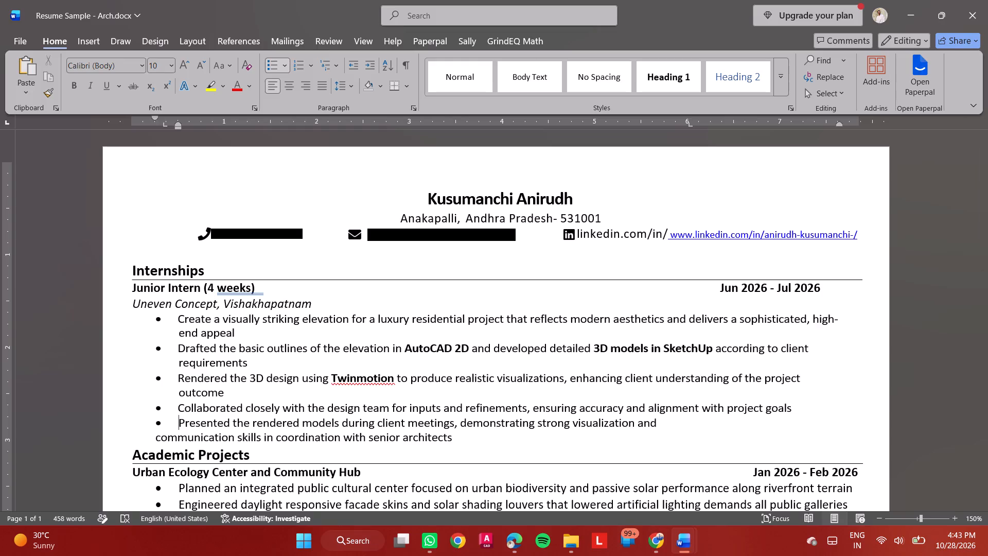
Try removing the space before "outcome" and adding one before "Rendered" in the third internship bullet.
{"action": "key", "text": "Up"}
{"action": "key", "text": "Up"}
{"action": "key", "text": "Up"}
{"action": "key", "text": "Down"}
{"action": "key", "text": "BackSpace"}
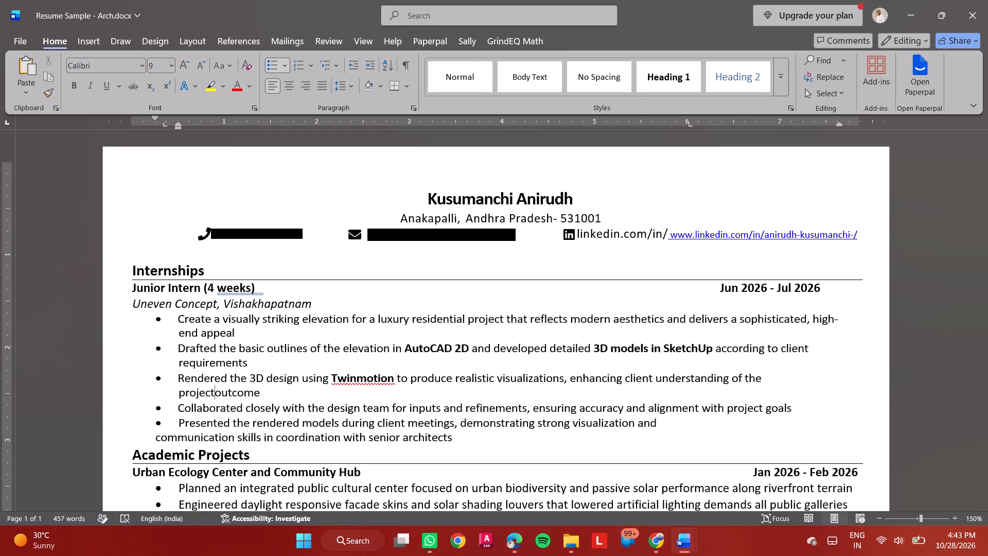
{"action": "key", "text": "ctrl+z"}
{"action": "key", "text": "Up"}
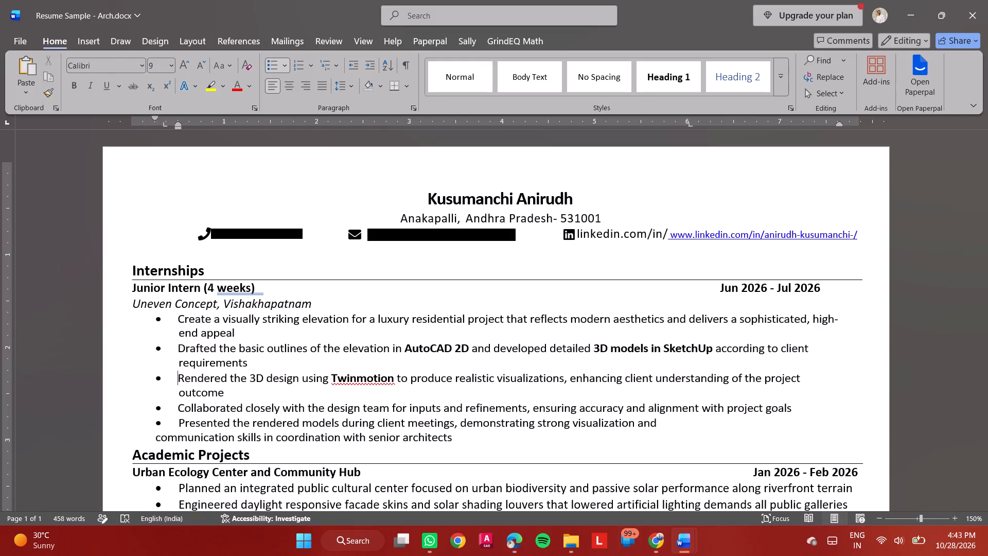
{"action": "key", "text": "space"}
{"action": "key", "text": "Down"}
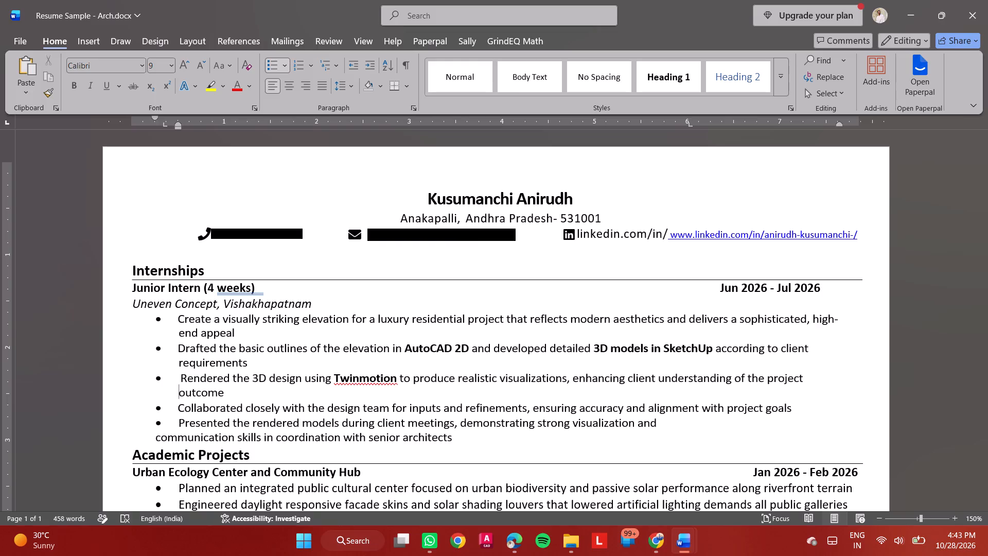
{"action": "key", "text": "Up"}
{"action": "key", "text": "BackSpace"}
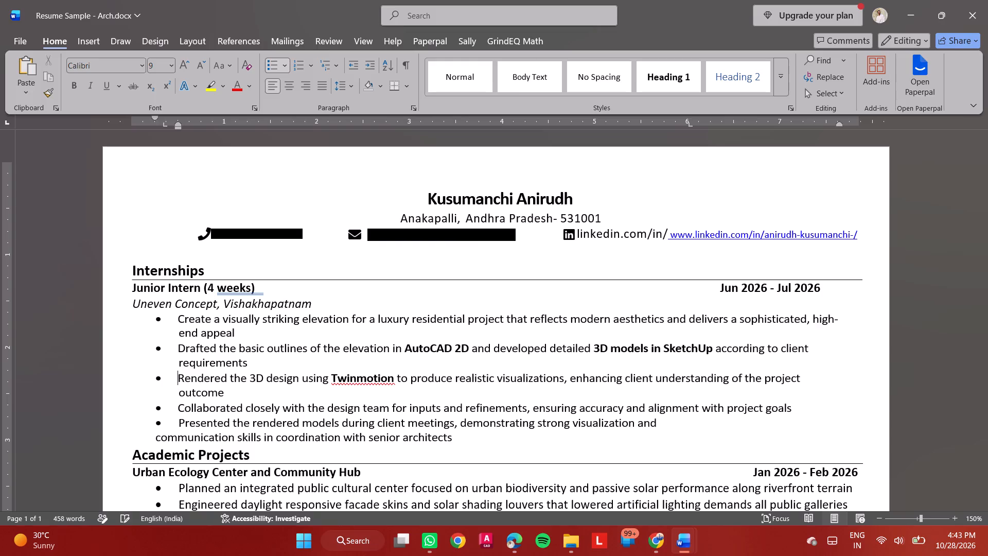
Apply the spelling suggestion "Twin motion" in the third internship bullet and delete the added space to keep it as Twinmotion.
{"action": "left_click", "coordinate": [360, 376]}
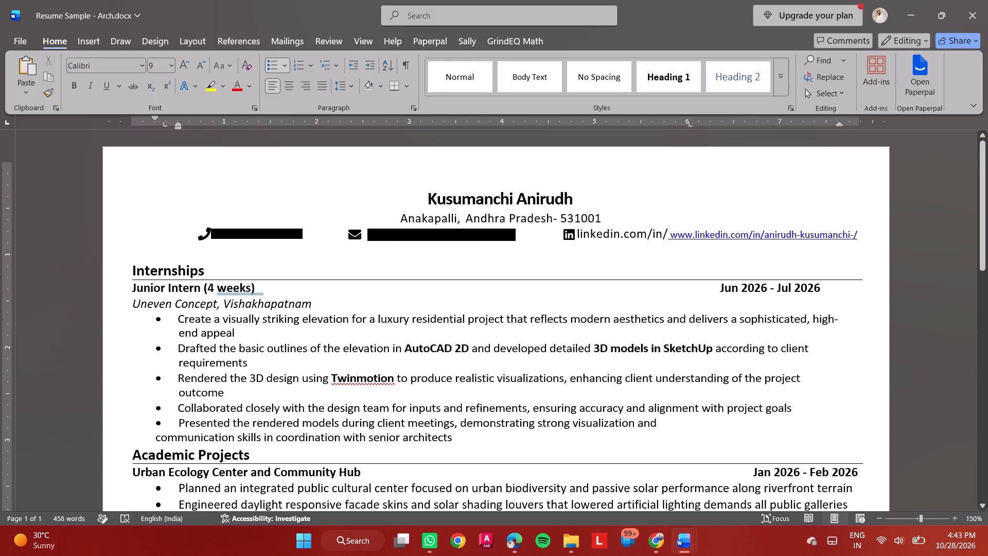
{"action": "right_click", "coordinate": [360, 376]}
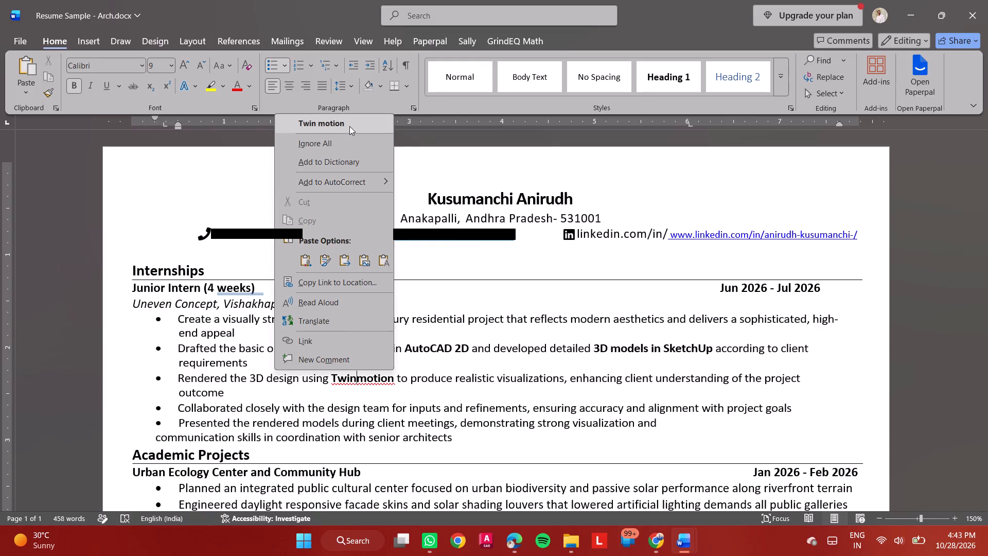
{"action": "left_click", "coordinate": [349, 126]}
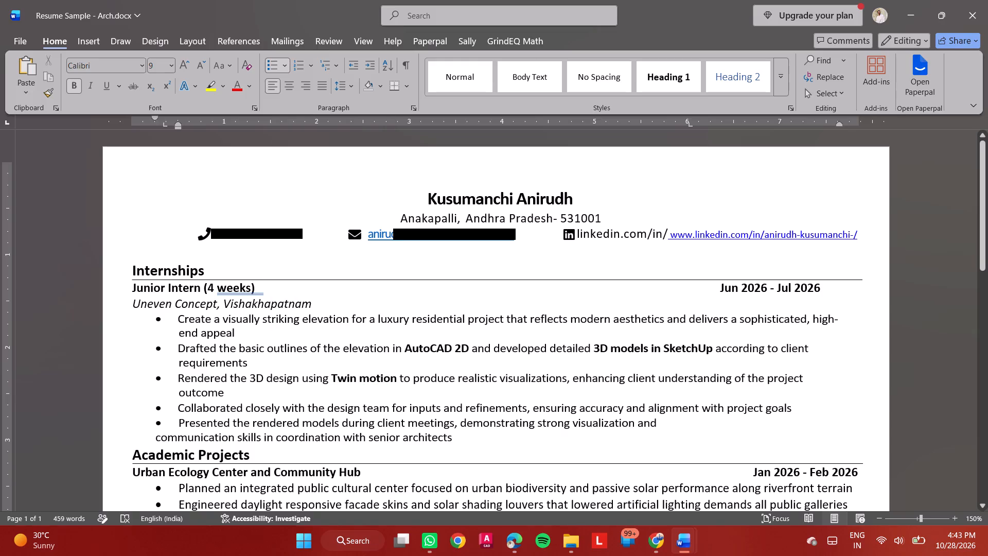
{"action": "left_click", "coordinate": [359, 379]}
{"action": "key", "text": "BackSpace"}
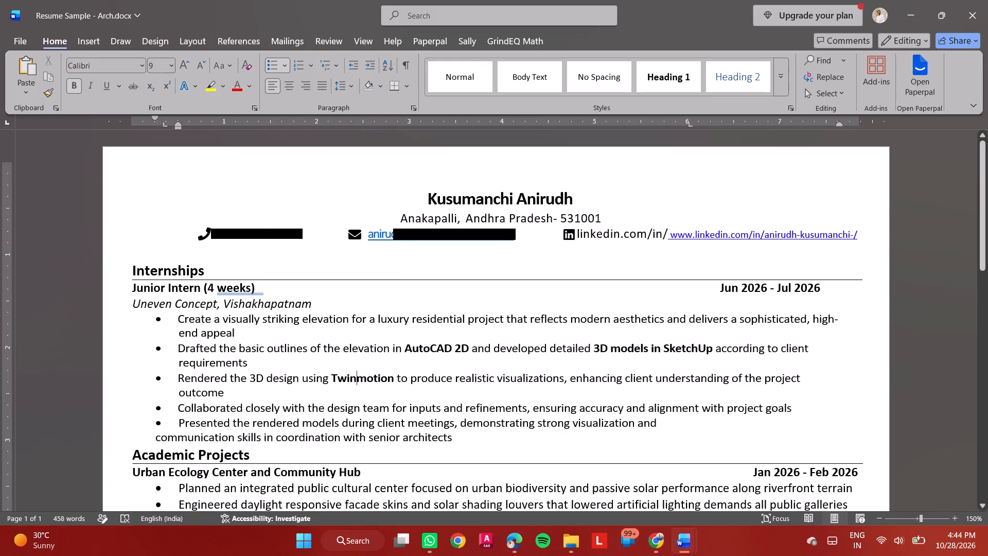
Save the edited sample resume document.
{"action": "key", "text": "ctrl+s"}
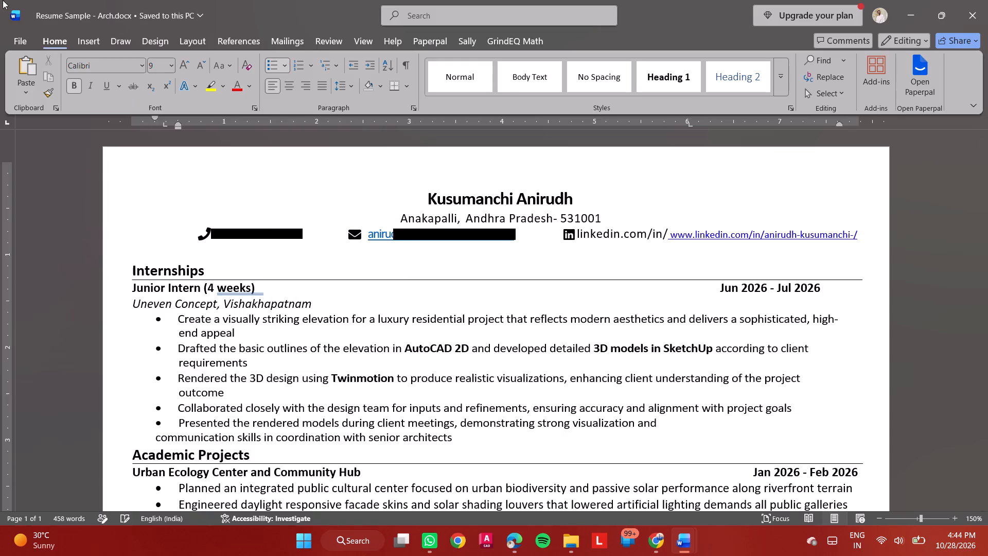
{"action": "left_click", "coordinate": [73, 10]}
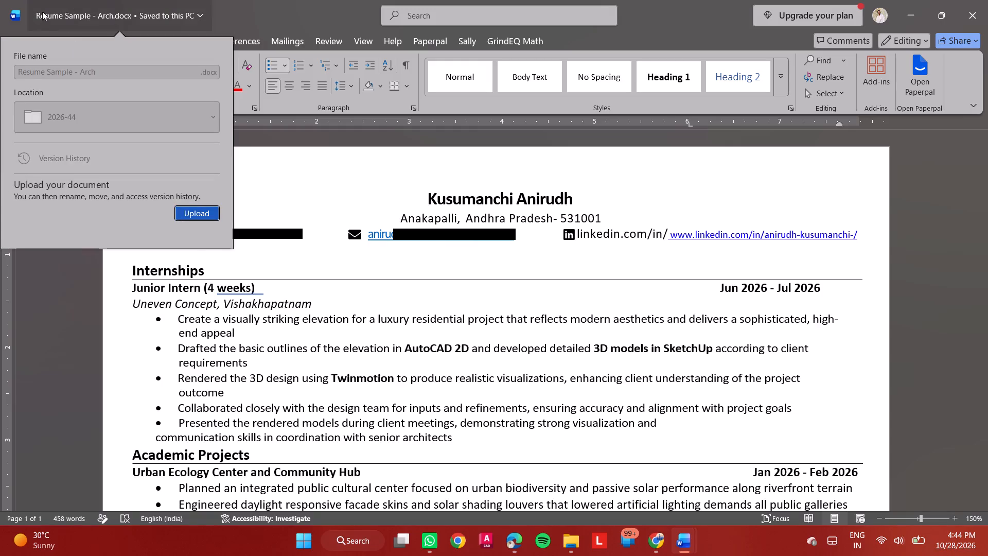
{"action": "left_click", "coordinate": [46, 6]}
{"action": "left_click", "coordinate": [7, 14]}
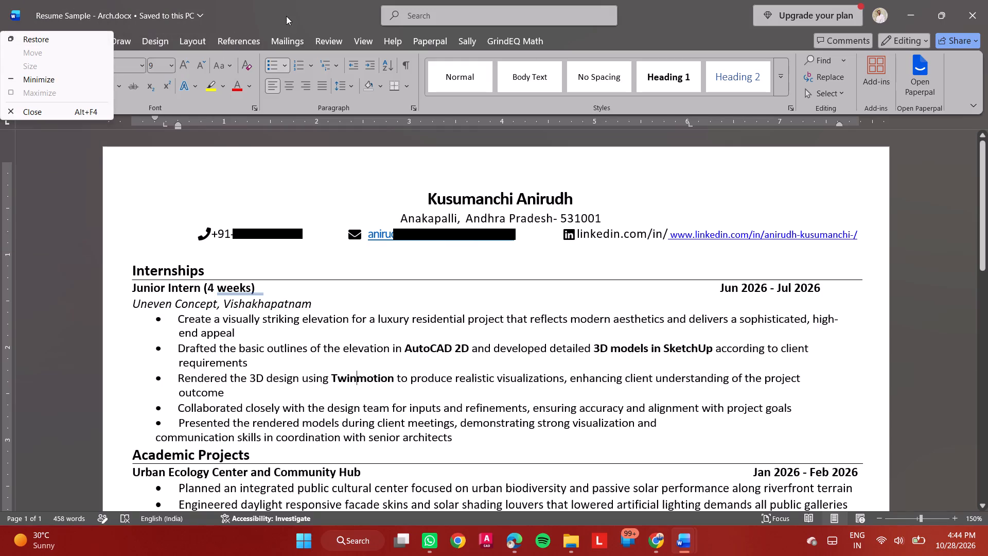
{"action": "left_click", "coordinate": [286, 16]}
Save a copy of the resume as a Word document named Resume Sample - Arch.docx on New Volume (E:).
{"action": "left_click", "coordinate": [18, 46]}
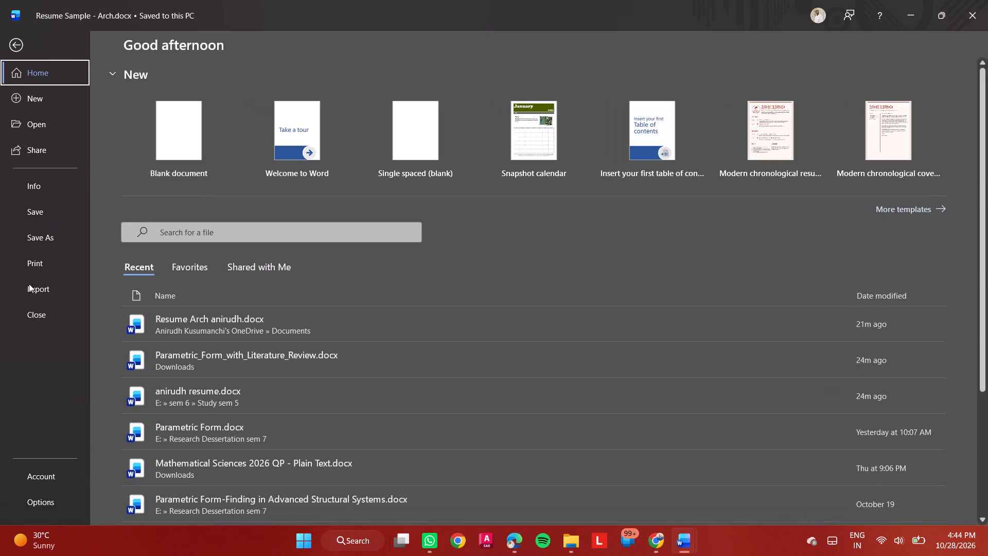
{"action": "left_click", "coordinate": [47, 233]}
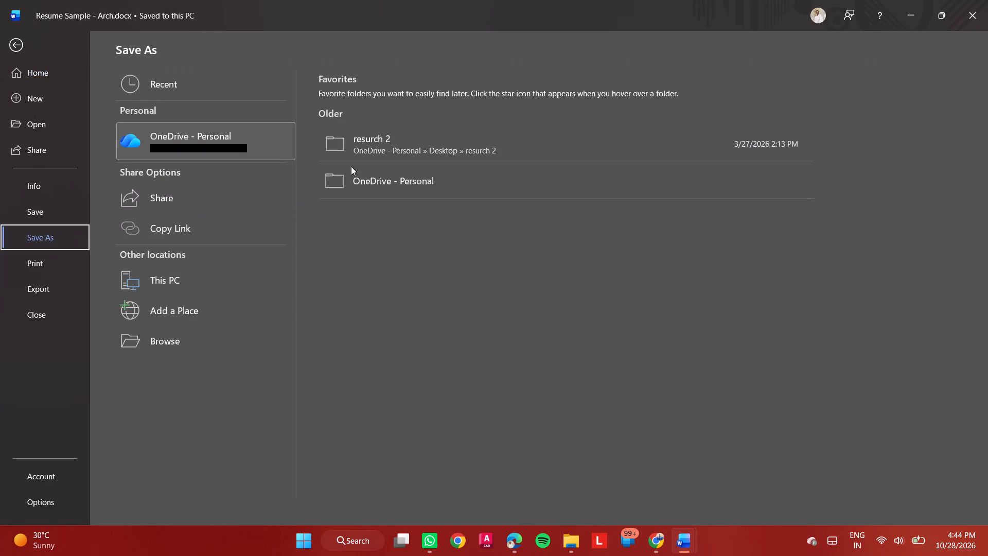
{"action": "left_click", "coordinate": [154, 338]}
{"action": "left_click", "coordinate": [65, 152]}
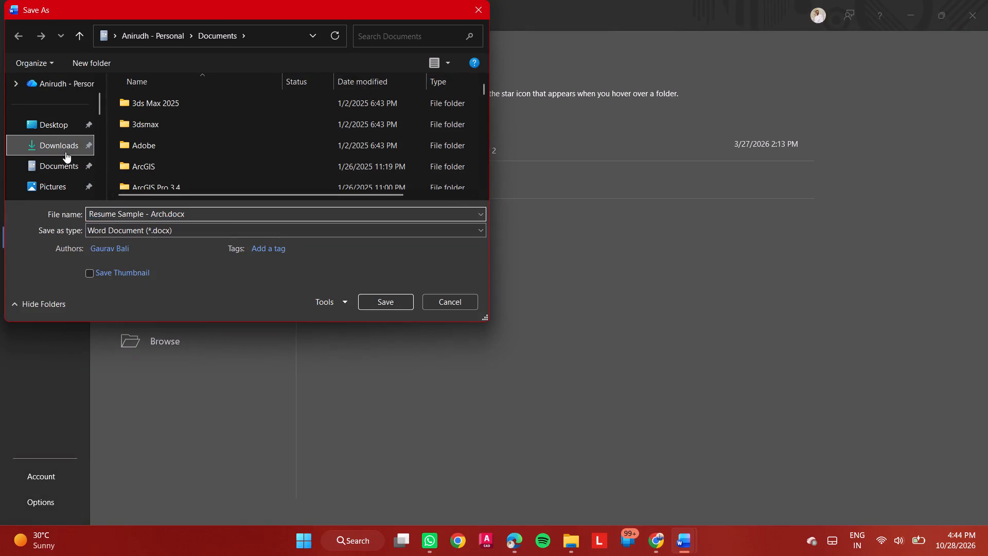
{"action": "scroll", "coordinate": [68, 147], "scroll_direction": "down", "scroll_amount": 8}
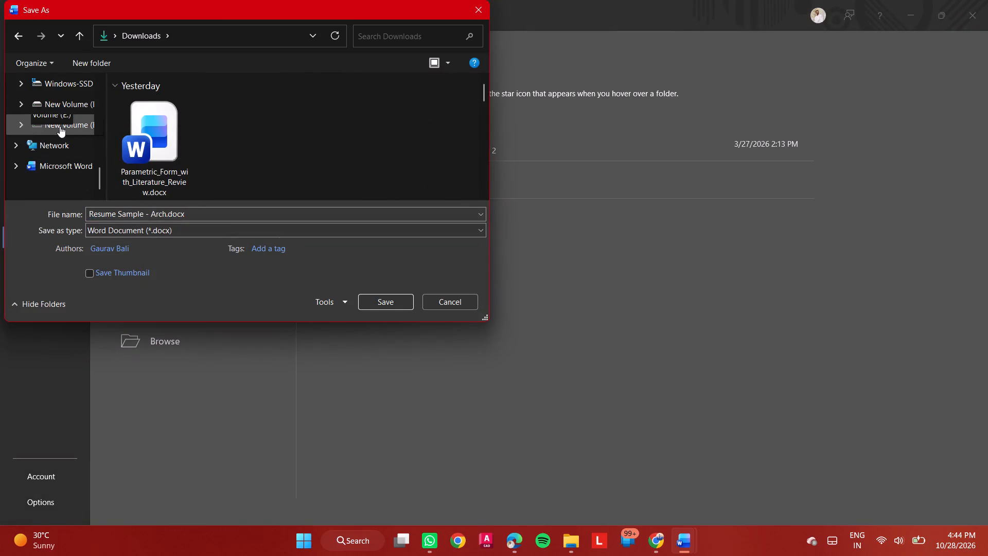
{"action": "left_click", "coordinate": [60, 126]}
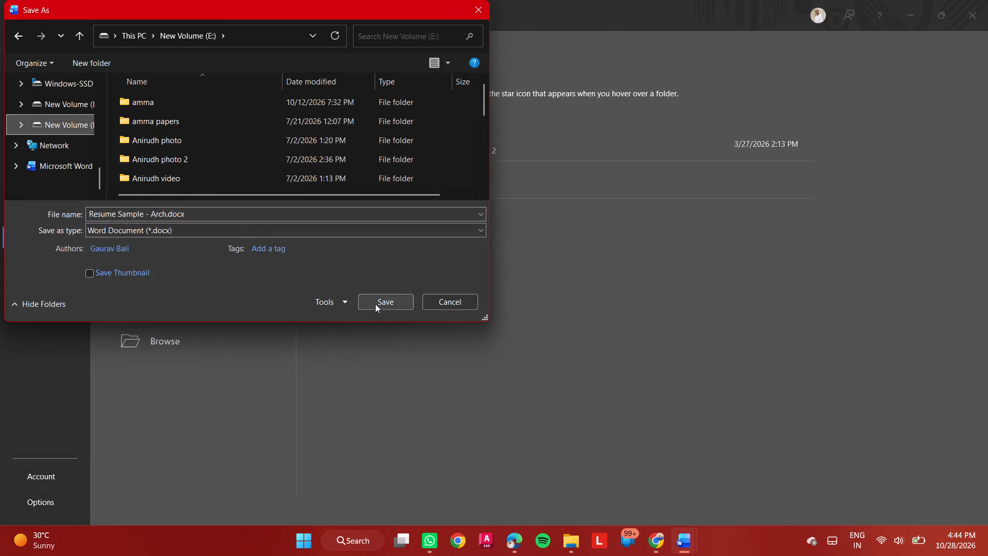
{"action": "left_click", "coordinate": [375, 304]}
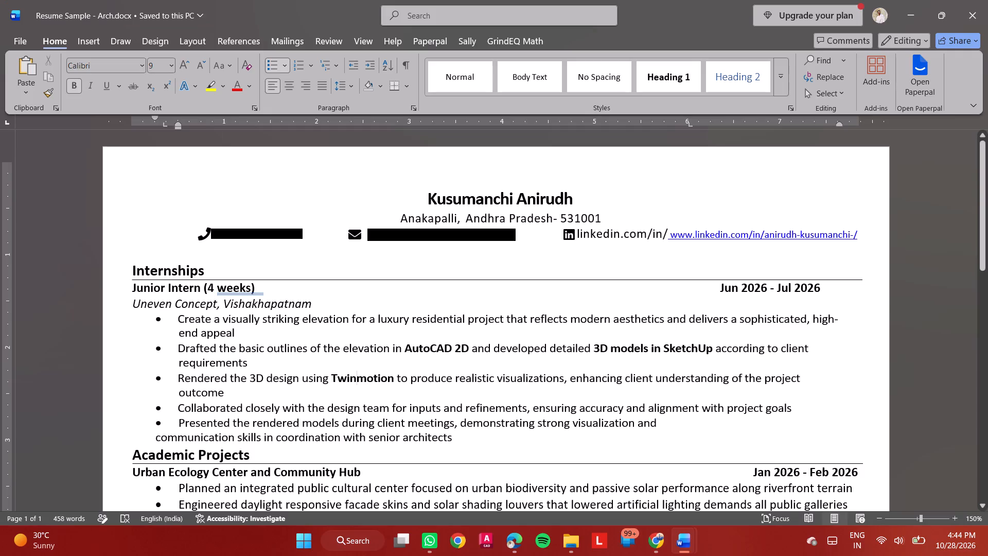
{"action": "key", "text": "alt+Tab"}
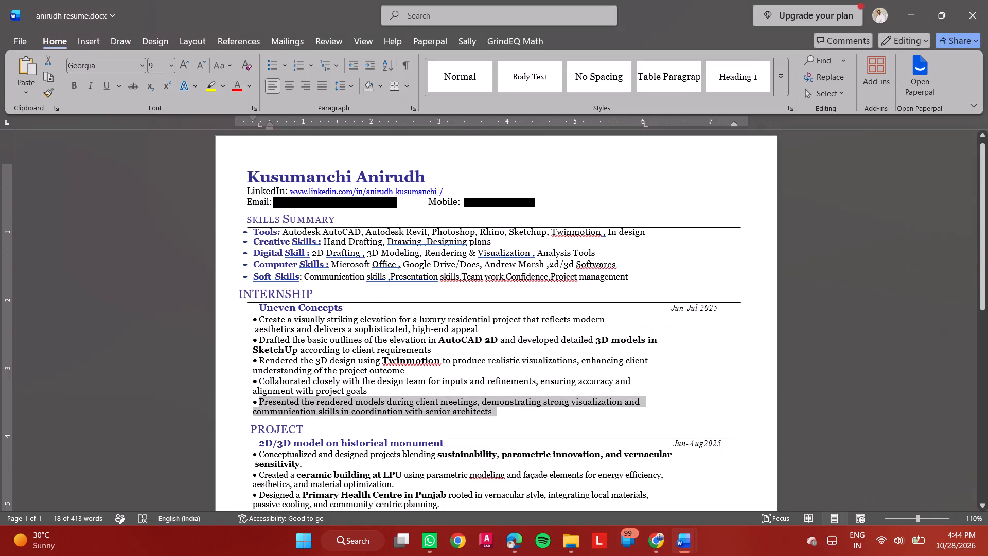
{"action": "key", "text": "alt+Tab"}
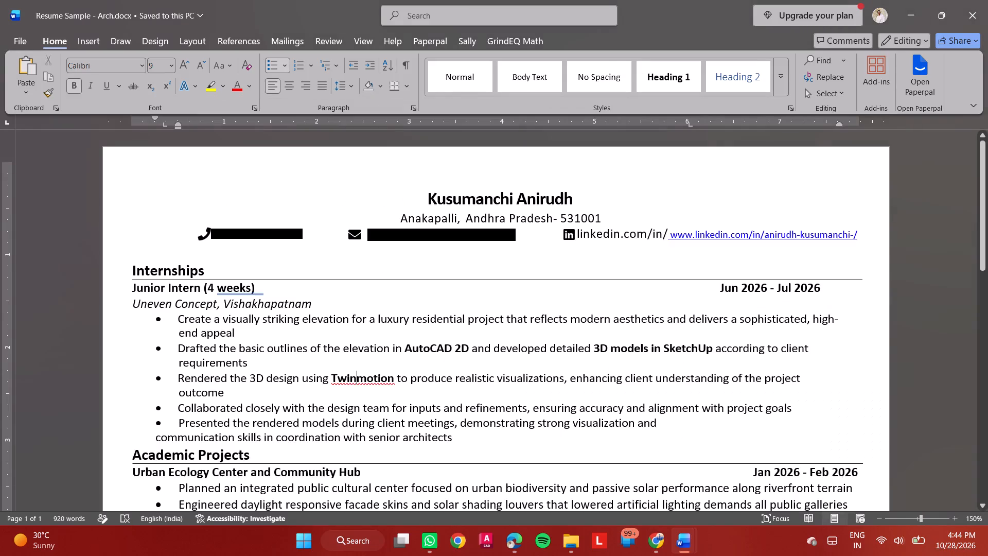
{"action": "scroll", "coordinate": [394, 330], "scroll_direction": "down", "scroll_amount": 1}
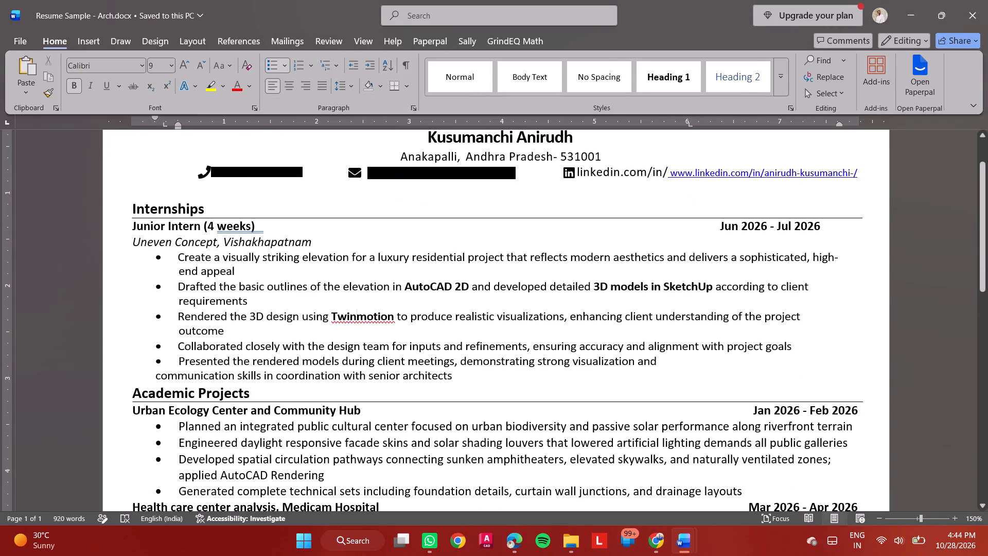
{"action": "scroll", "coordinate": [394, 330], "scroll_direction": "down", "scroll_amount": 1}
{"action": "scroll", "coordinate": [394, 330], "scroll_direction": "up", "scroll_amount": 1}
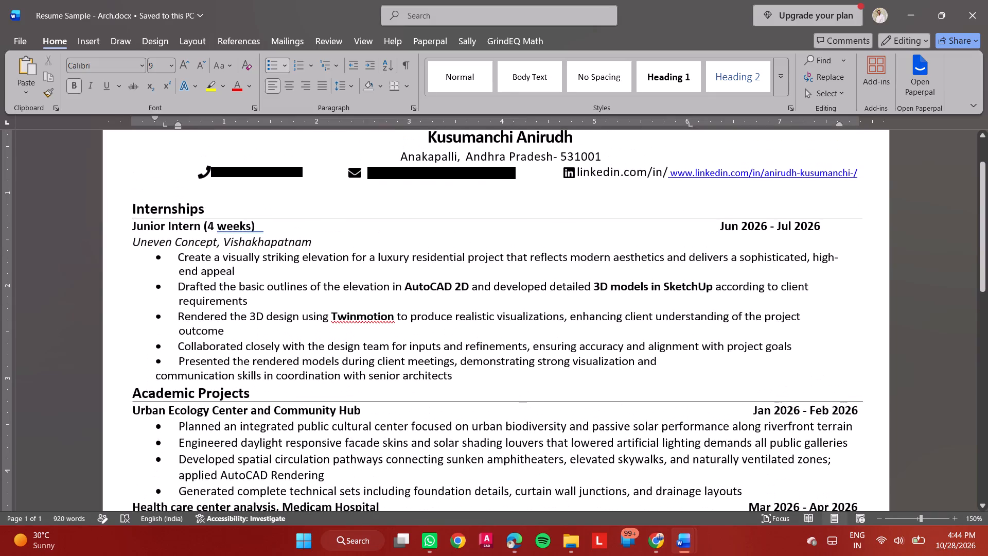
Set the Junior Intern entry's dates to Jun 2025 - Jul 2025 in Resume Sample - Arch.docx, following the old resume's internship period.
{"action": "key", "text": "alt+Tab"}
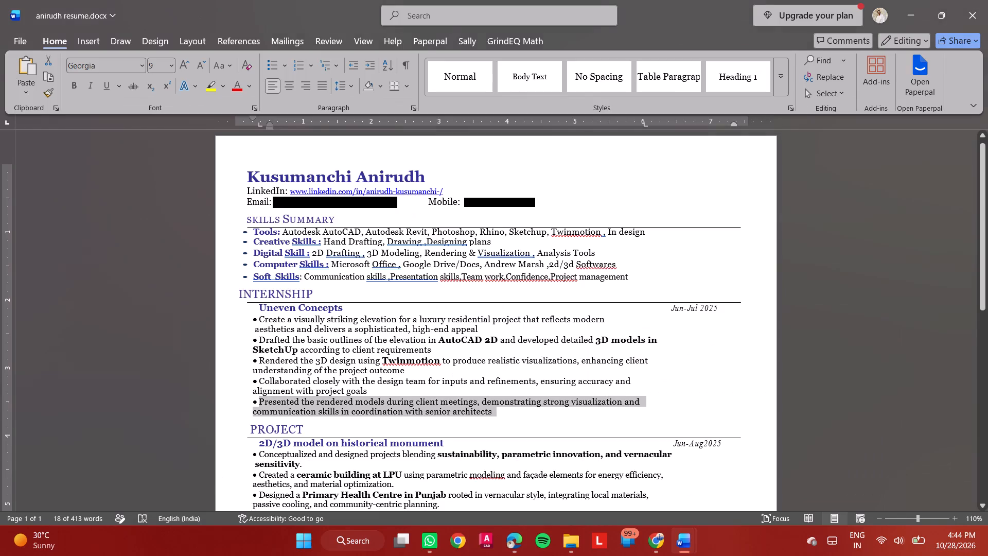
{"action": "key", "text": "alt+Tab"}
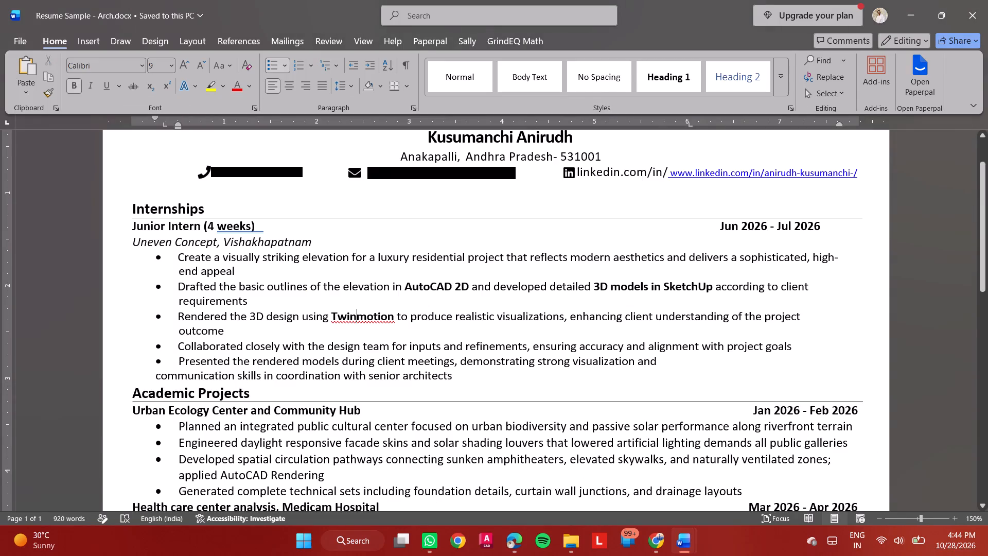
{"action": "left_click", "coordinate": [768, 223]}
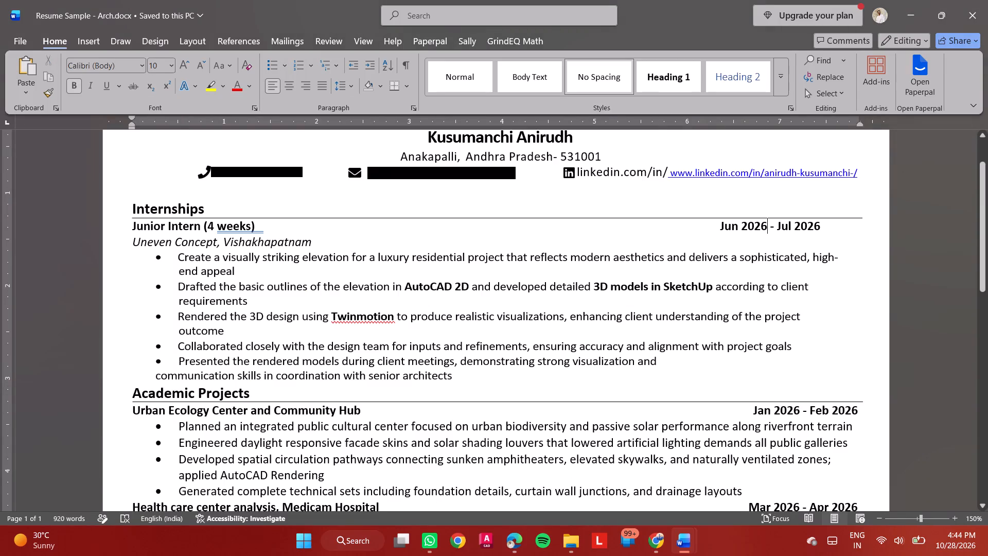
{"action": "key", "text": "BackSpace"}
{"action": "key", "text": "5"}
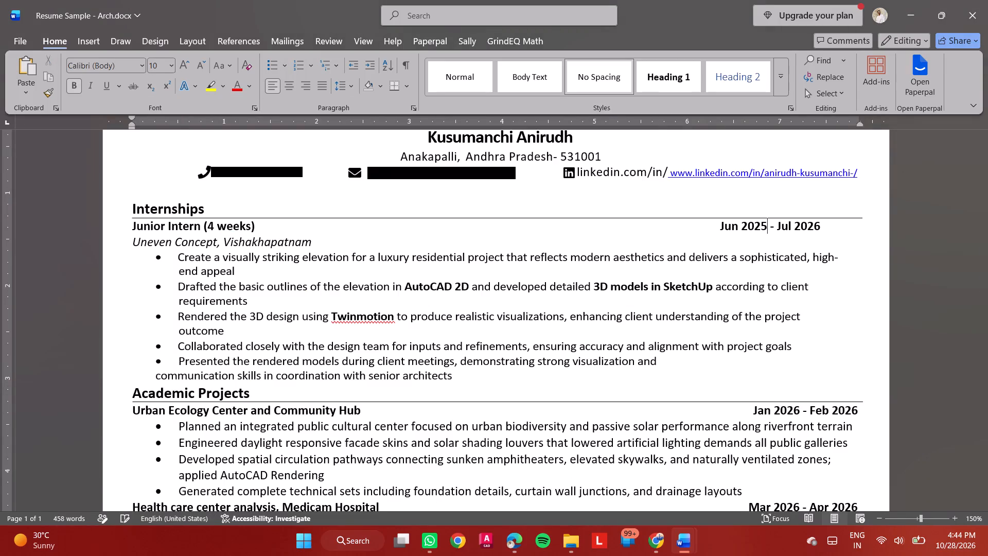
{"action": "left_click", "coordinate": [825, 225]}
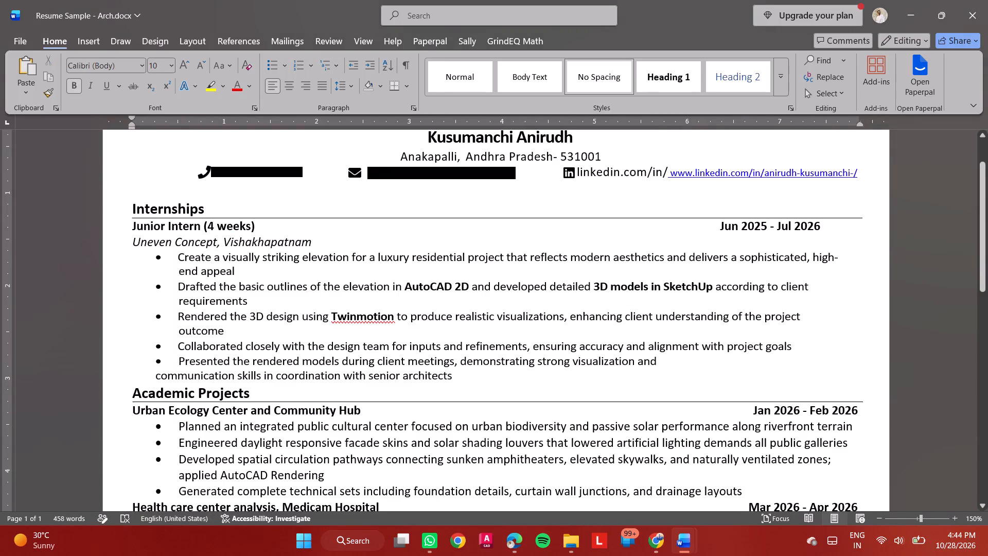
{"action": "key", "text": "Left"}
{"action": "key", "text": "Left"}
{"action": "key", "text": "BackSpace"}
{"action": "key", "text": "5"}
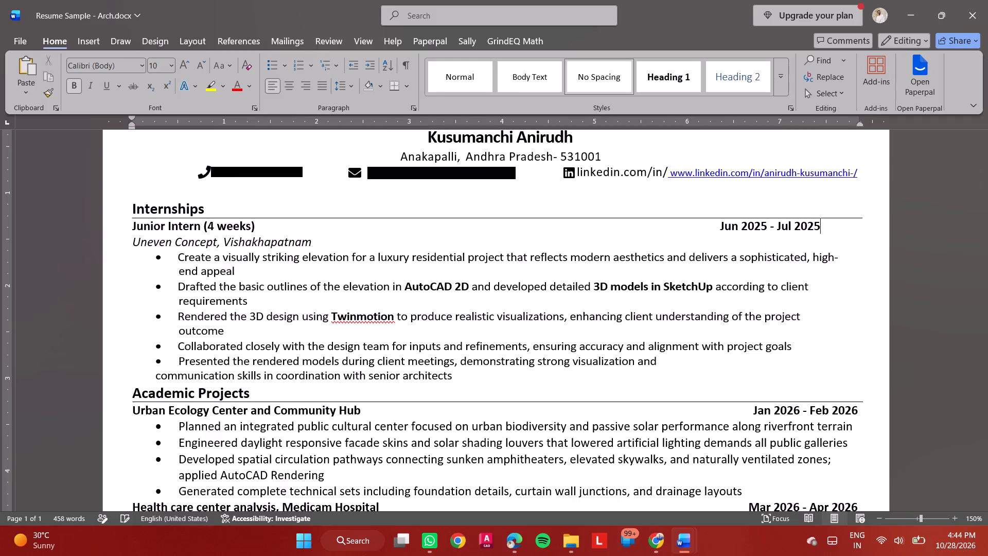
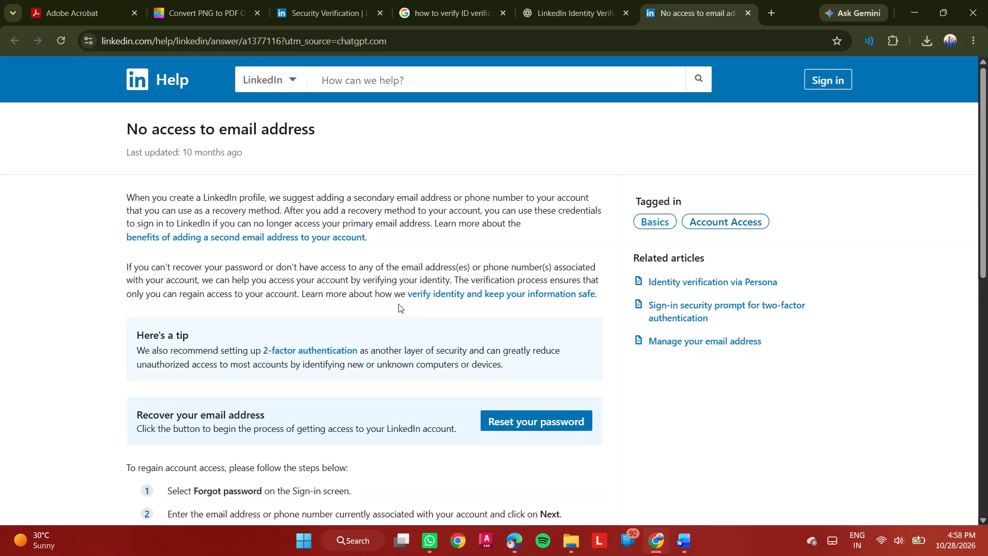
Read through the LinkedIn help article on regaining account access without the email address, including its numbered recovery steps.
{"action": "scroll", "coordinate": [398, 304], "scroll_direction": "down", "scroll_amount": 7}
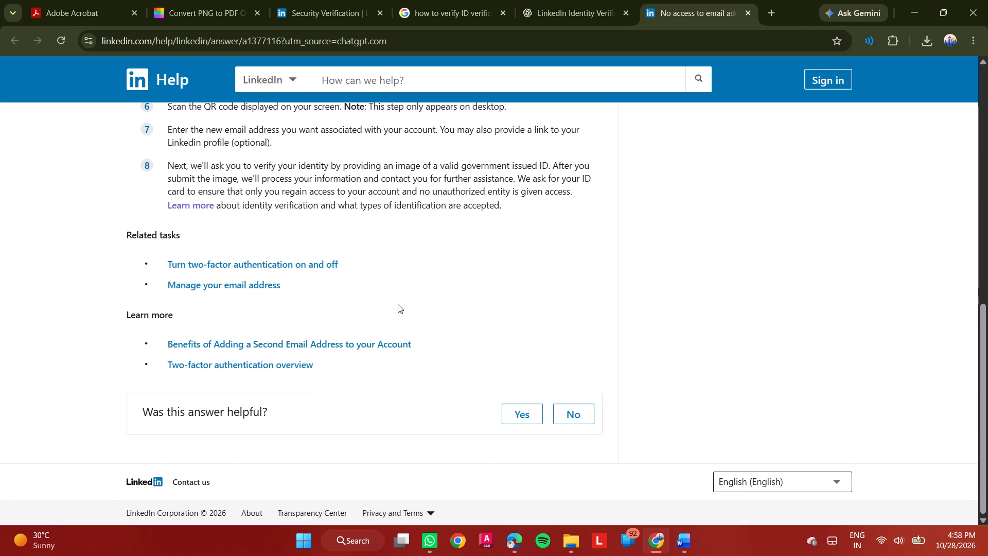
{"action": "scroll", "coordinate": [398, 304], "scroll_direction": "up", "scroll_amount": 3}
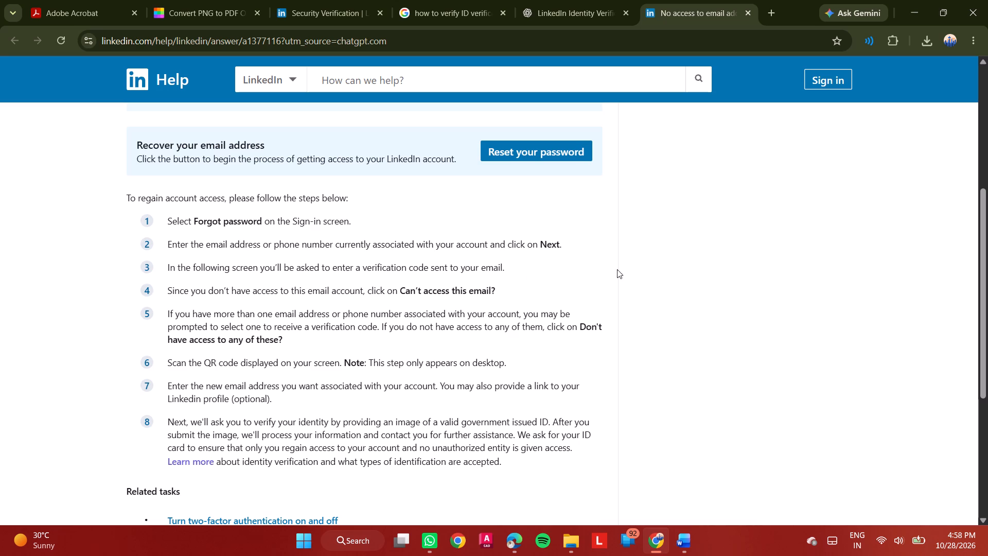
Open a new blank browser tab.
{"action": "left_click", "coordinate": [768, 12]}
{"action": "left_click", "coordinate": [762, 136]}
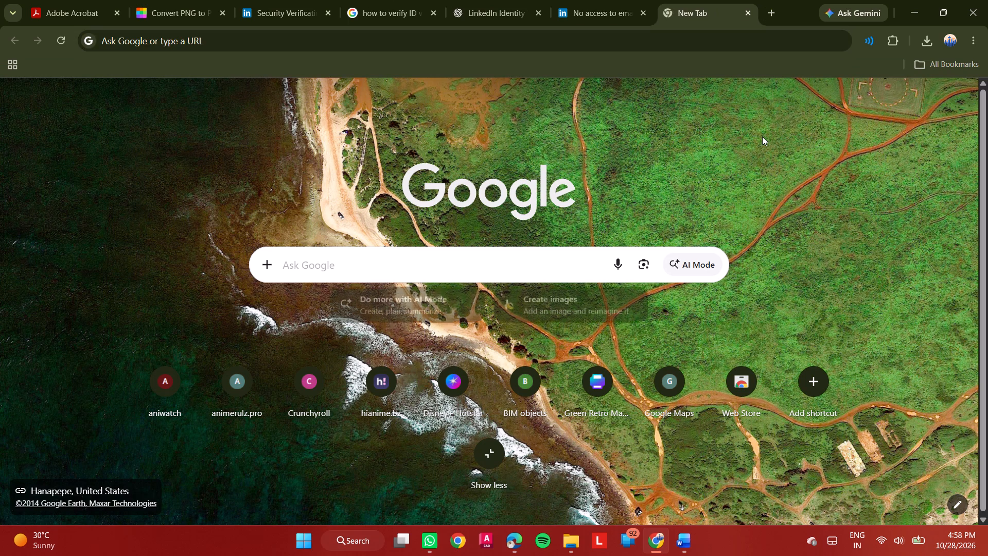